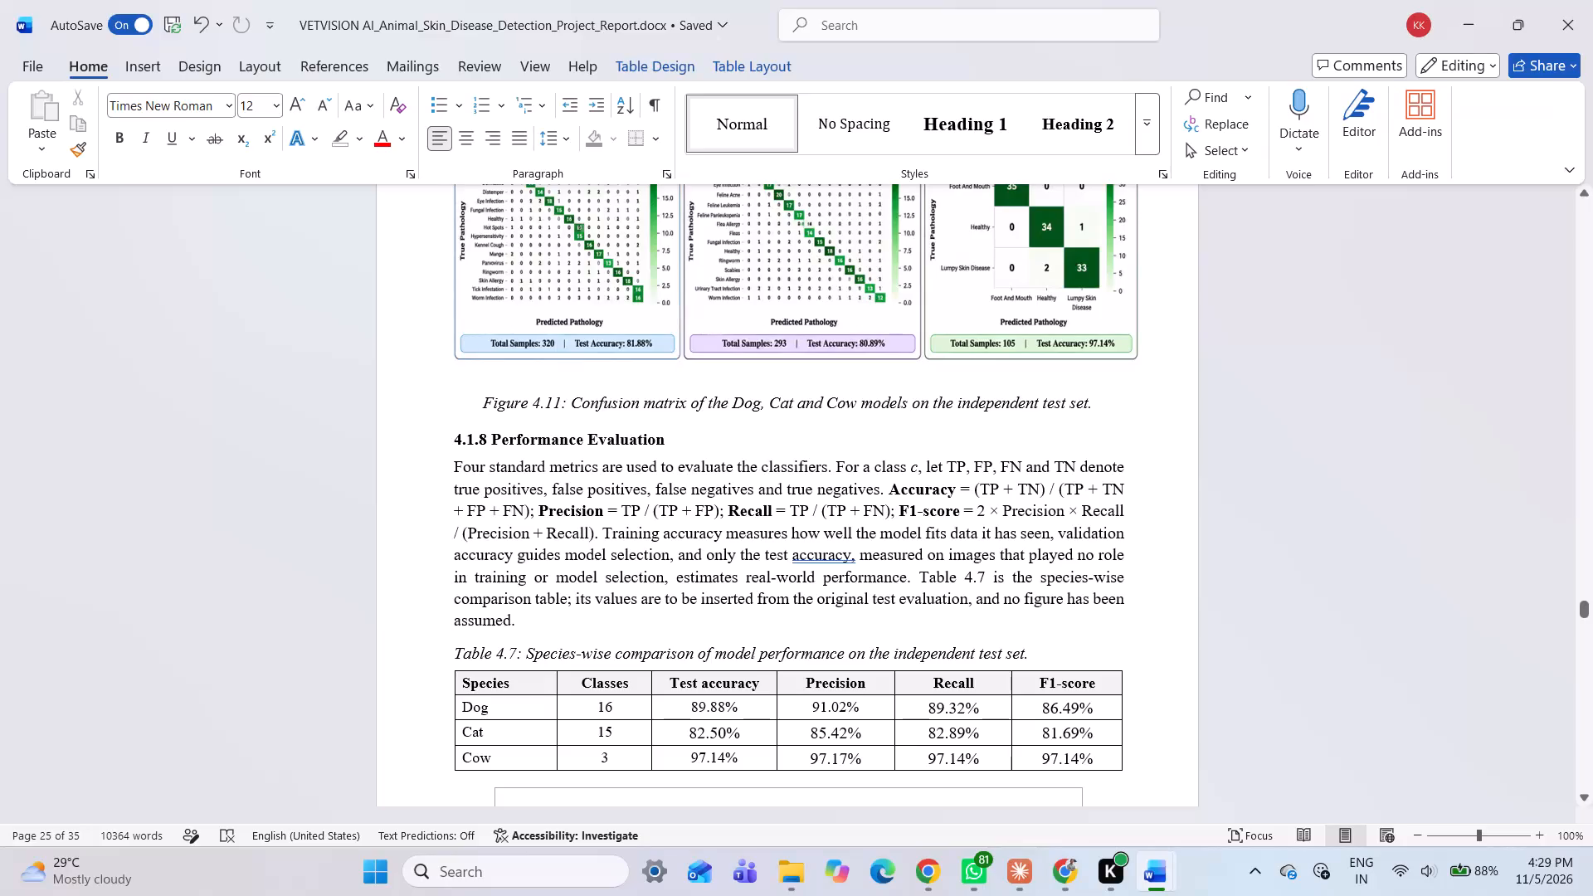
Review the performance evaluation section, including Table 4.7 and the placeholder for the species-wise performance comparison chart.
scroll(941, 669, down, 1)
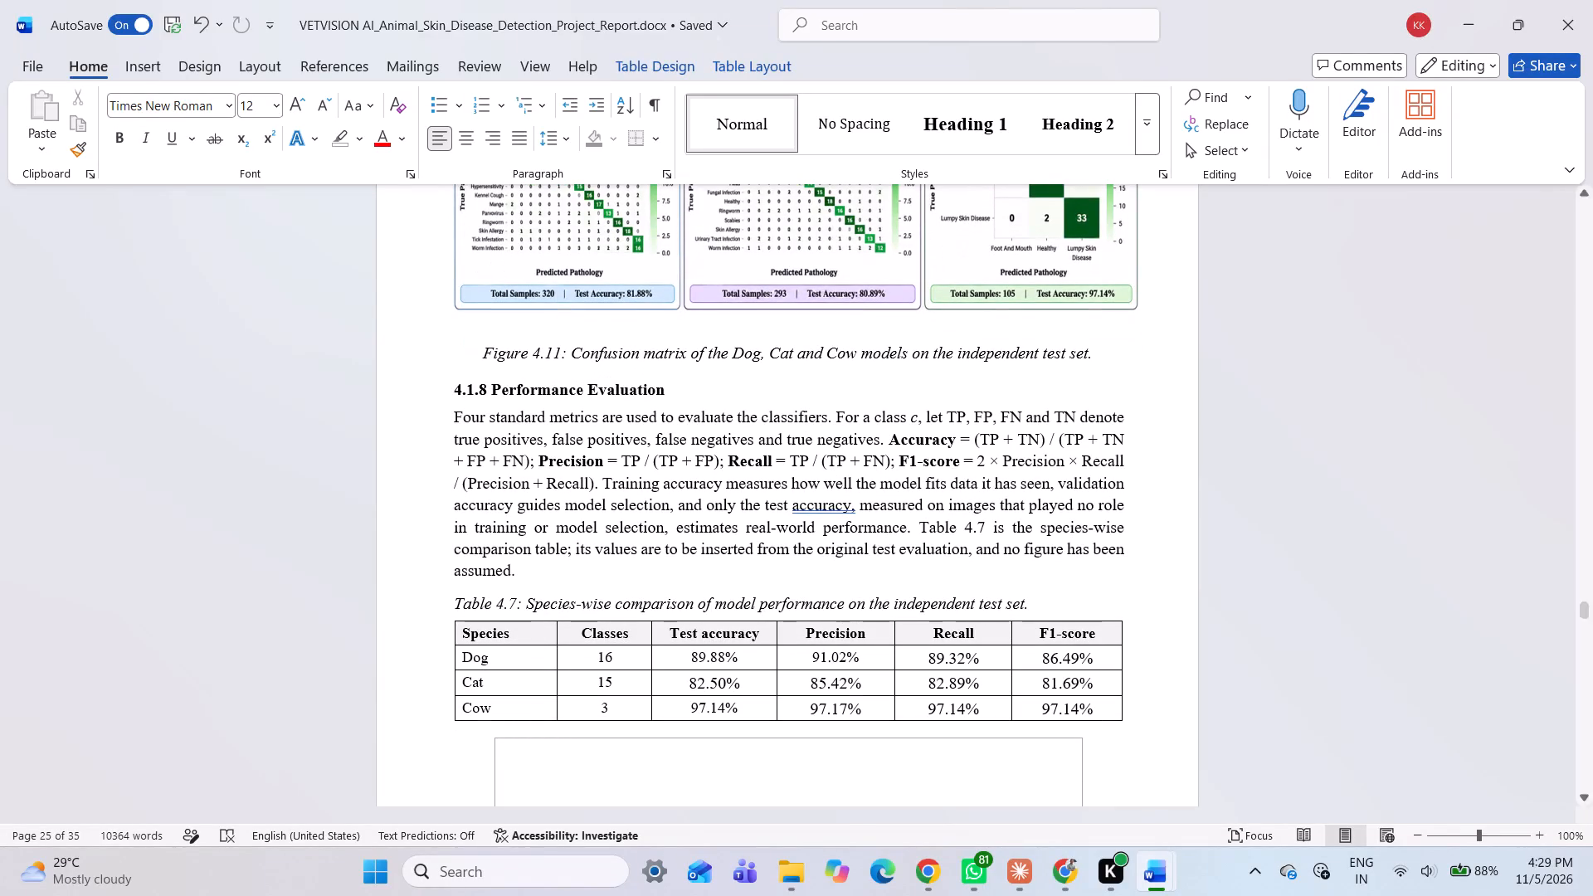
scroll(524, 523, down, 6)
scroll(694, 531, down, 1)
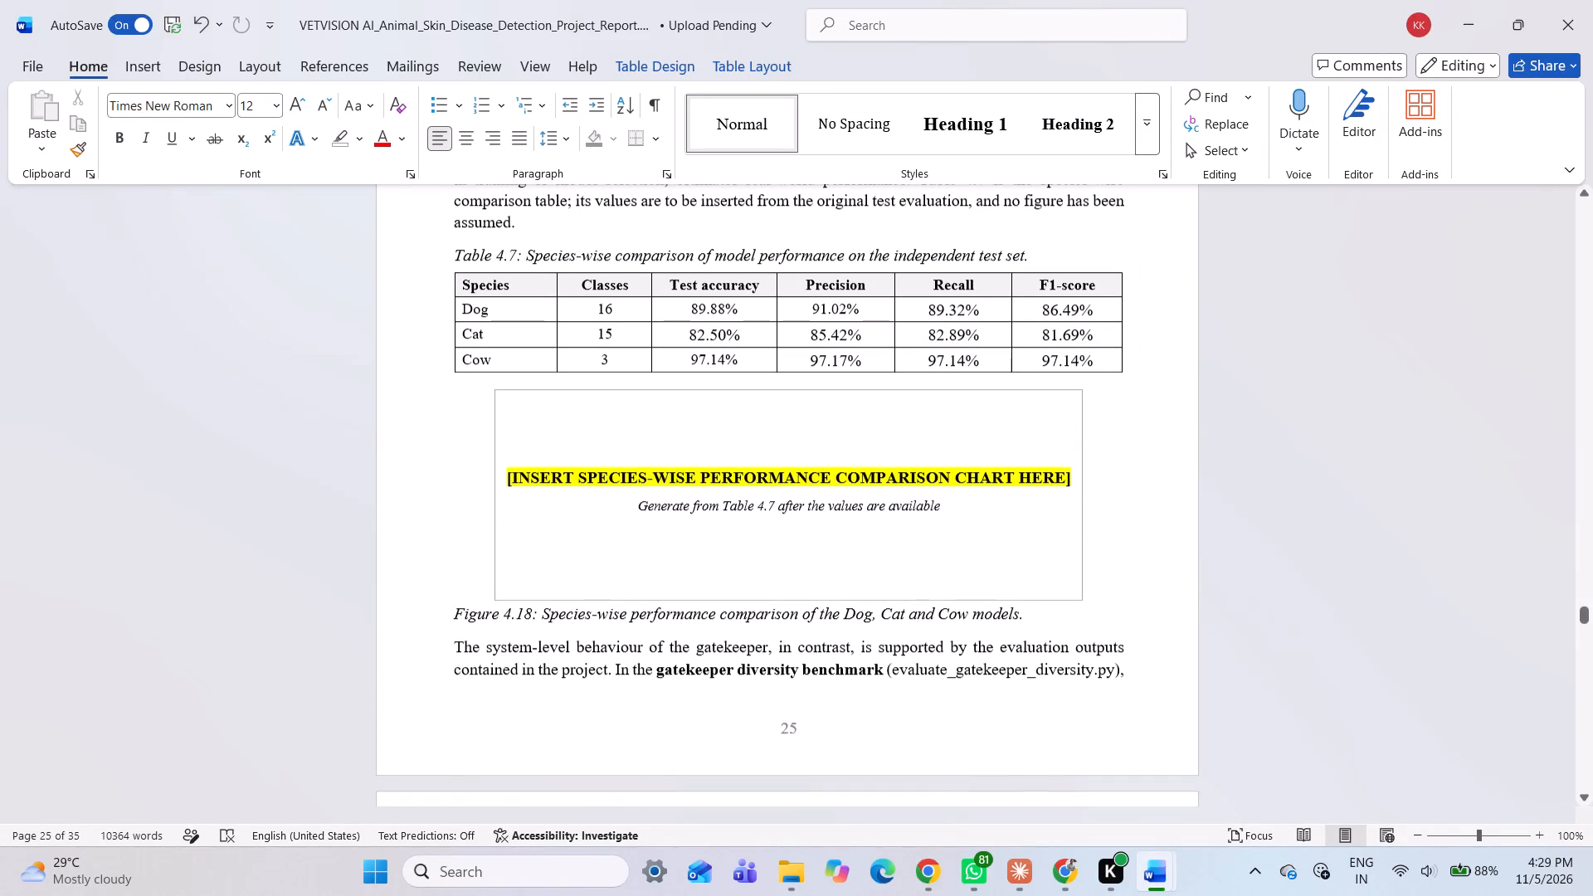
scroll(777, 641, up, 9)
scroll(826, 621, down, 4)
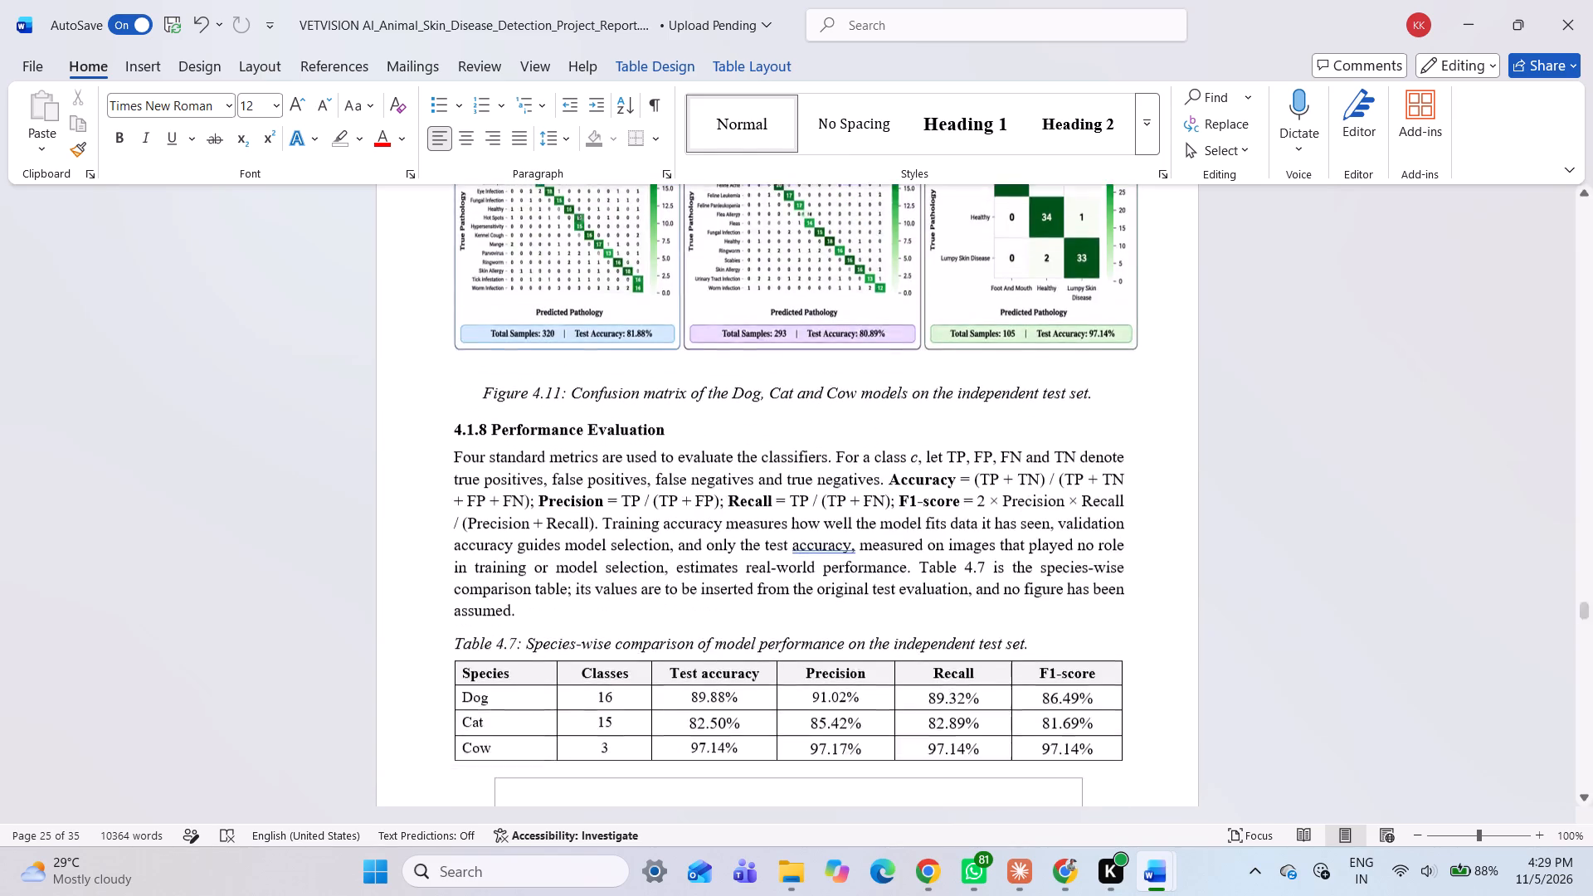
scroll(826, 621, down, 1)
Undo the last change to the text box containing section 4.1.5 Training Accuracy and Validation Accuracy.
key(ctrl+z)
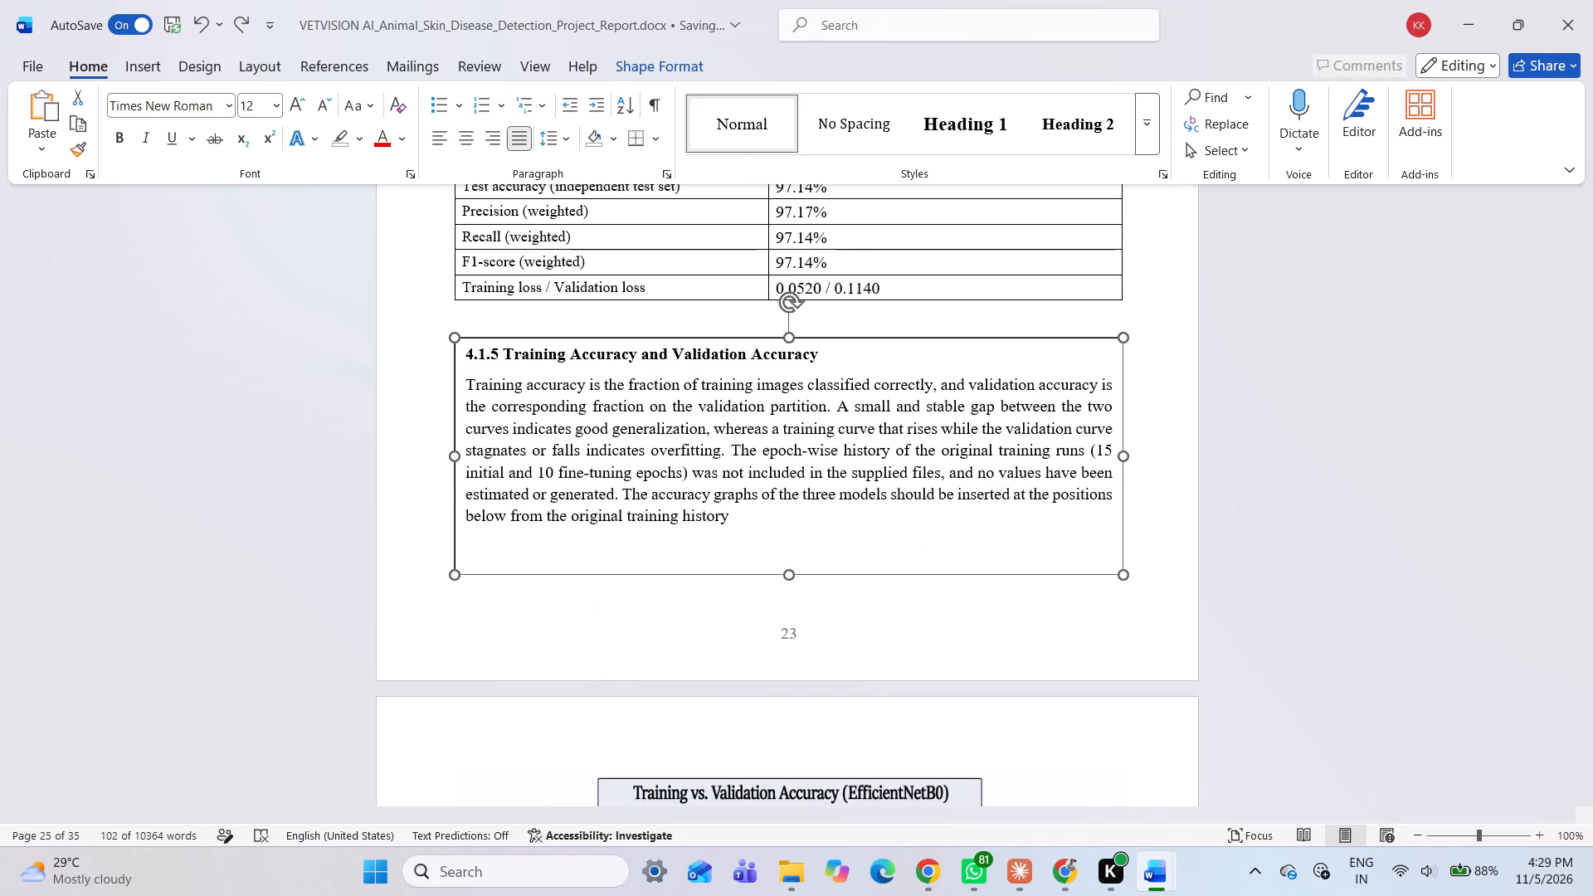
scroll(822, 564, down, 4)
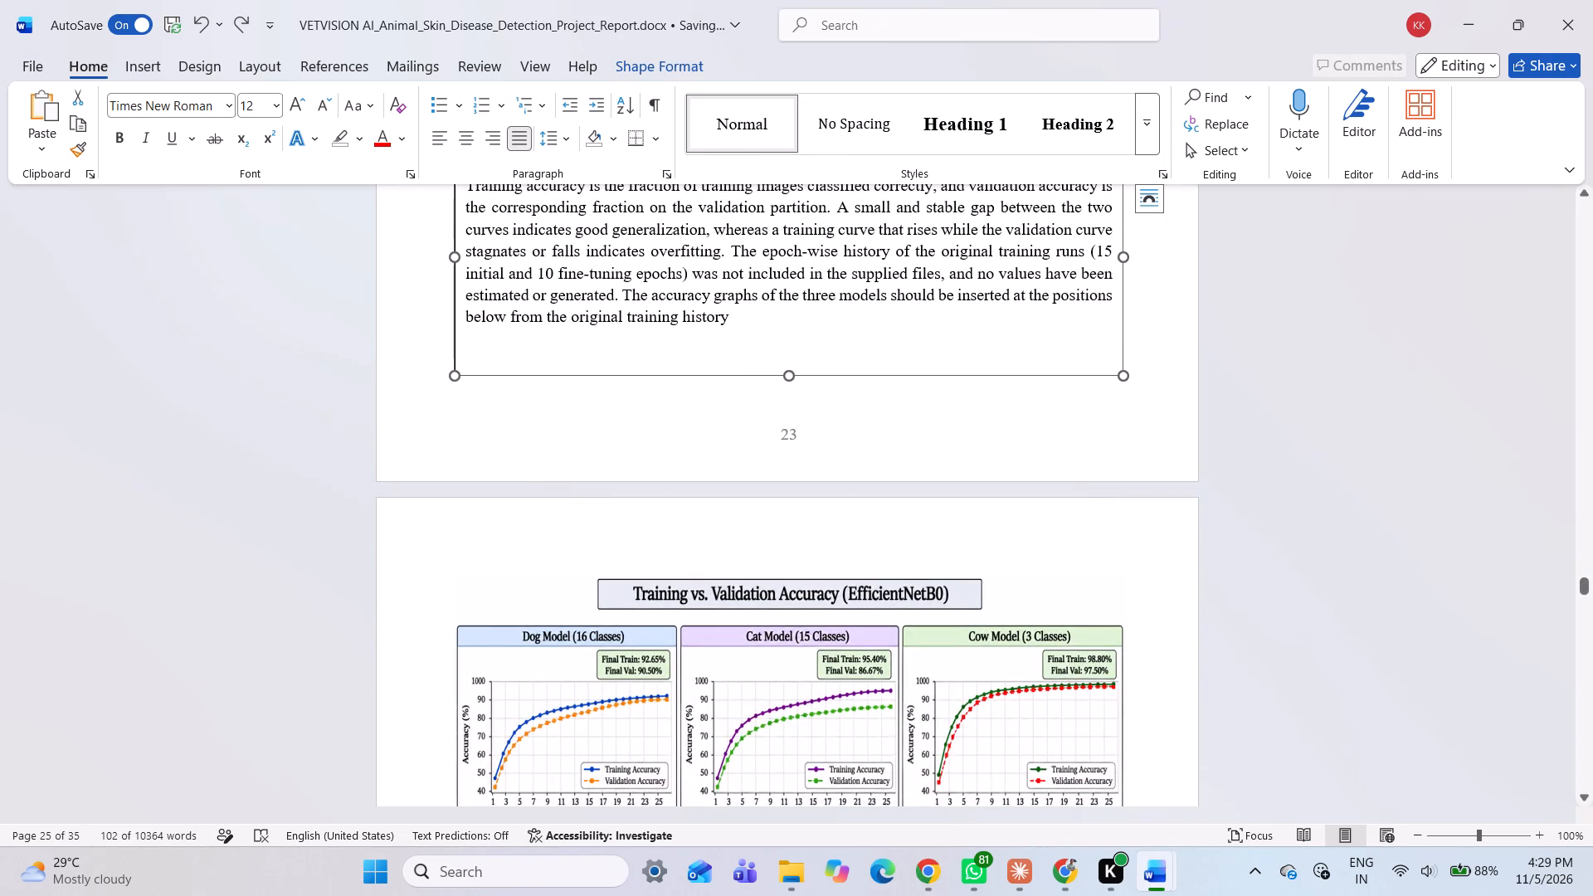
Redo the undone change to the text box containing section 4.1.5 Training Accuracy and Validation Accuracy.
key(ctrl+y)
click(1196, 602)
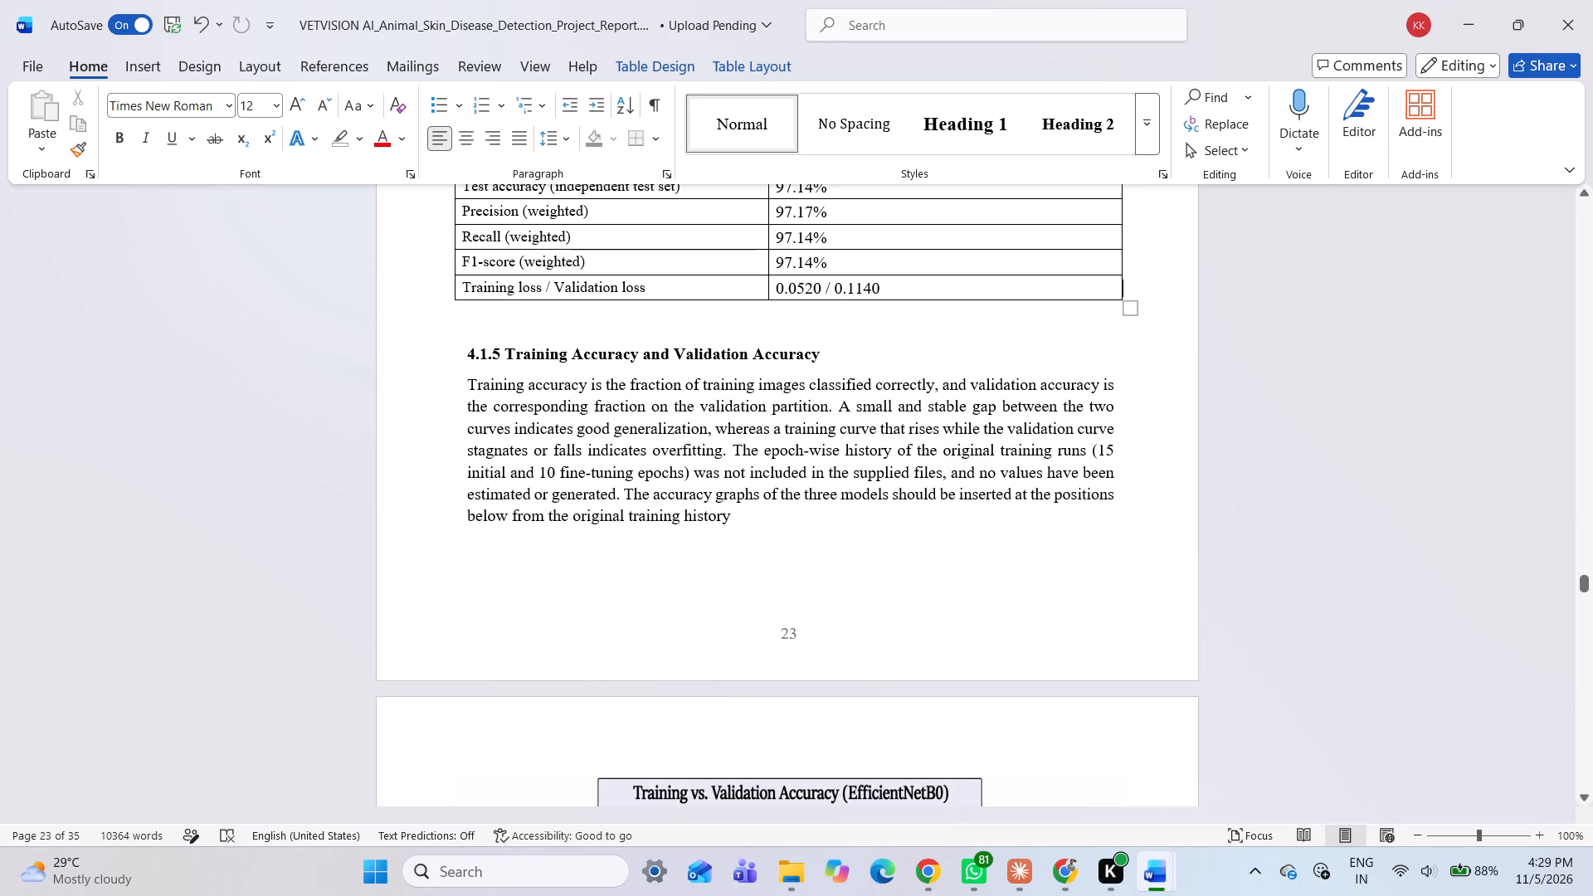
scroll(598, 596, down, 19)
scroll(583, 625, down, 7)
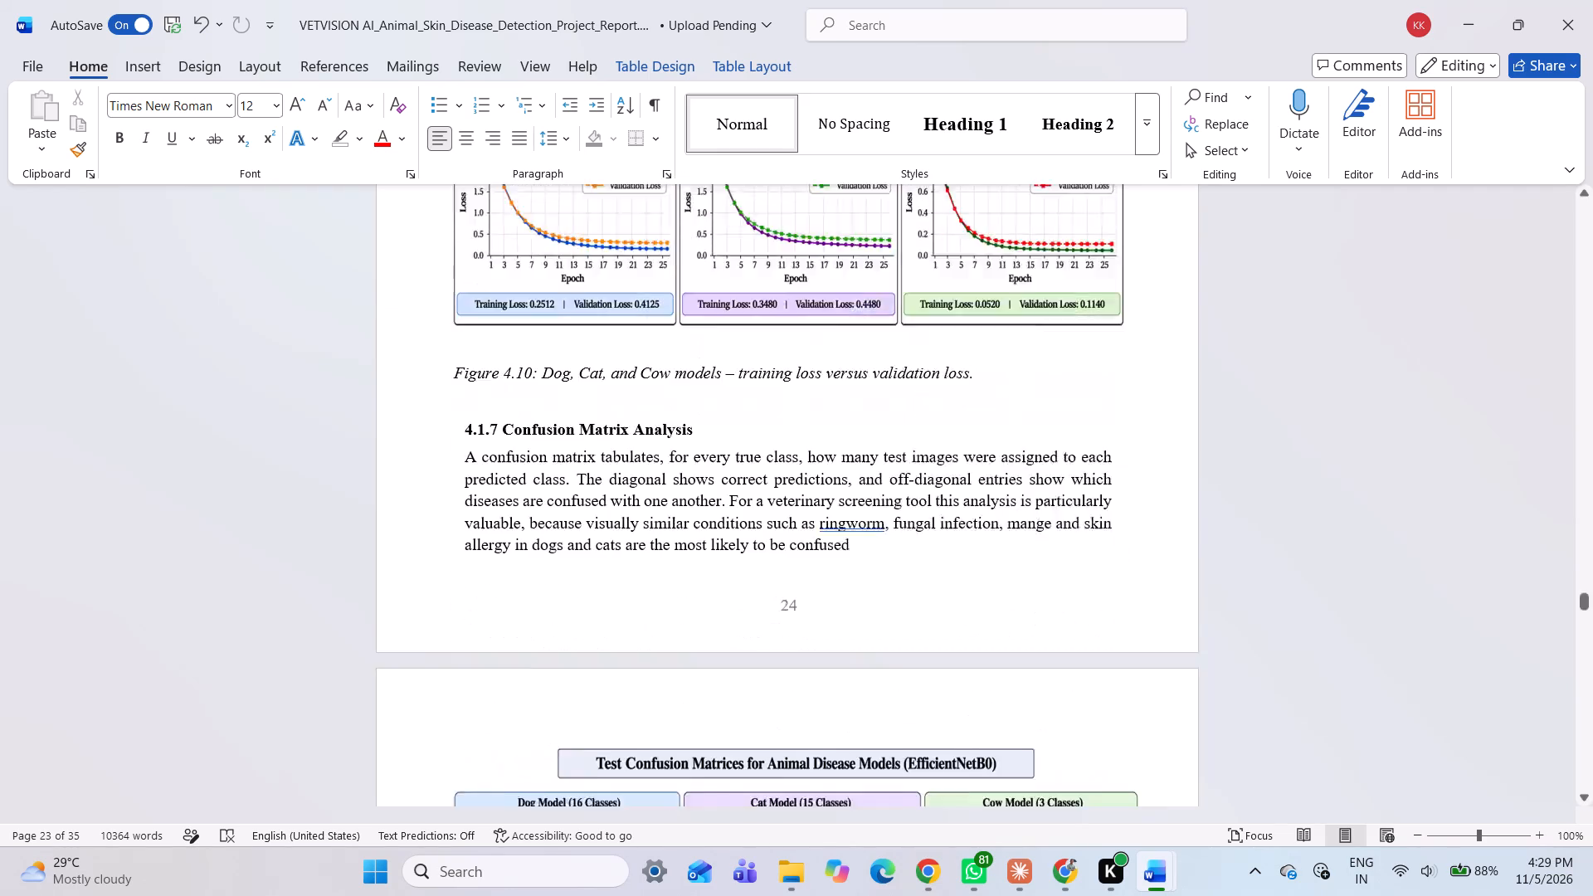
scroll(601, 611, down, 14)
scroll(610, 677, down, 7)
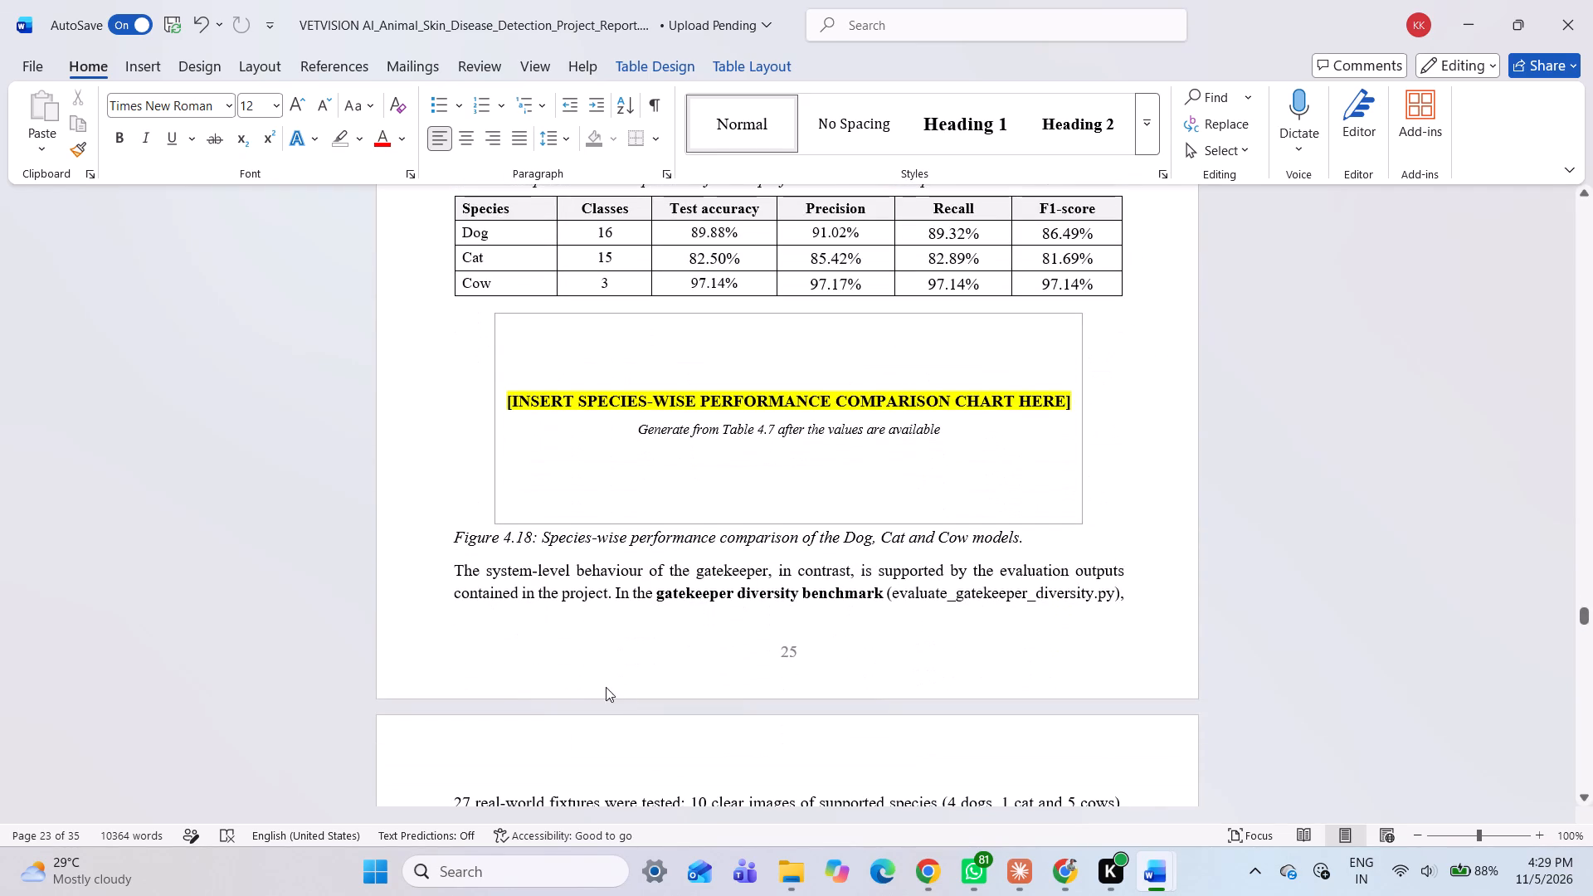
scroll(738, 541, down, 5)
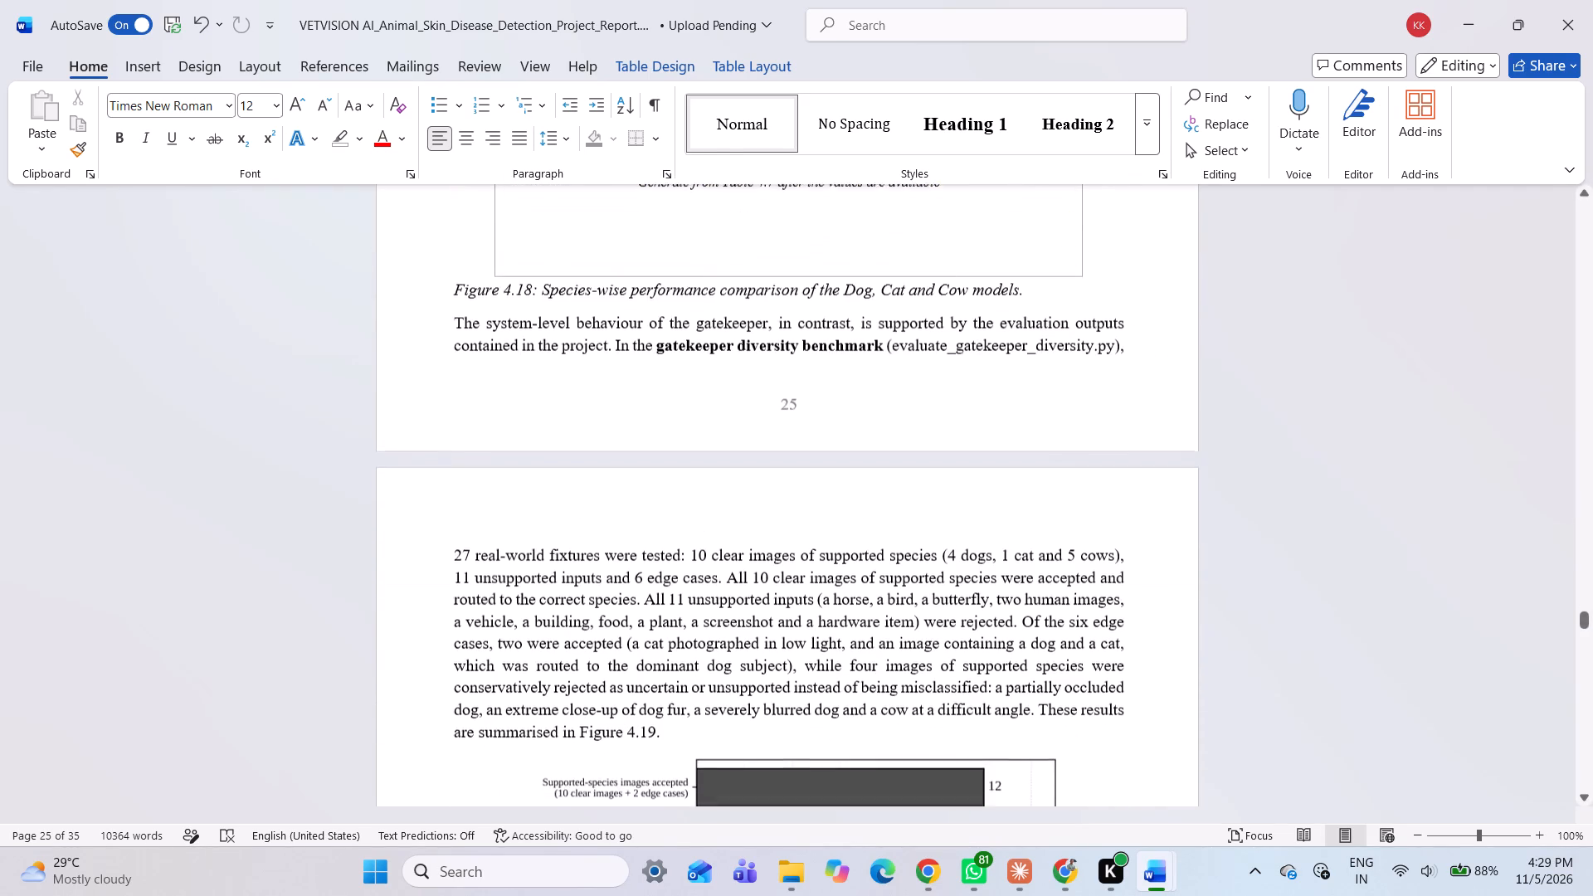
scroll(735, 544, up, 12)
scroll(733, 548, down, 5)
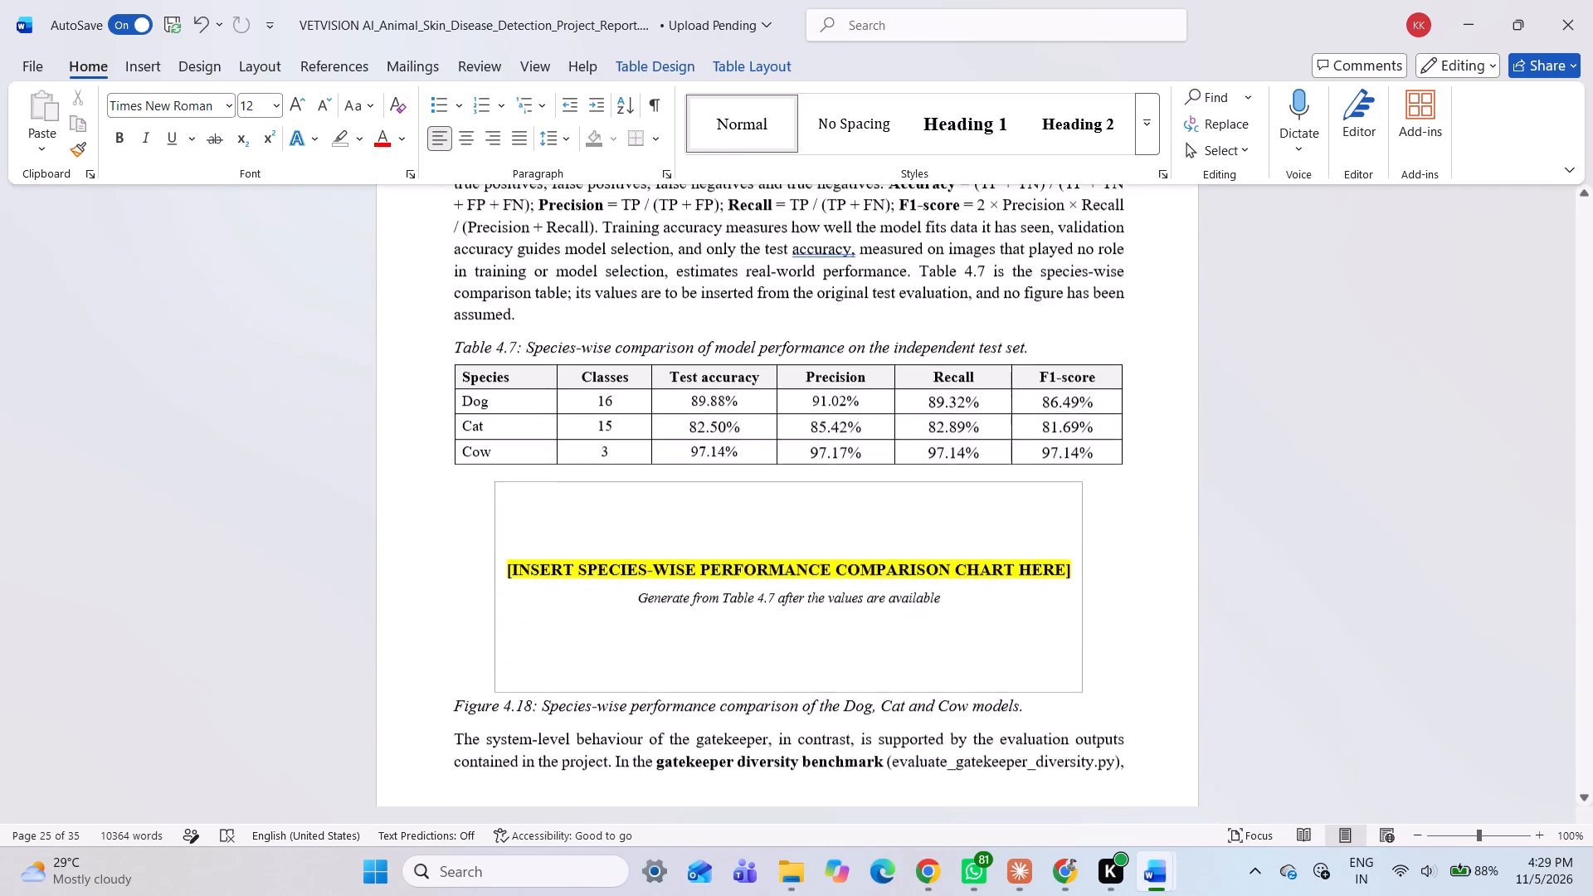
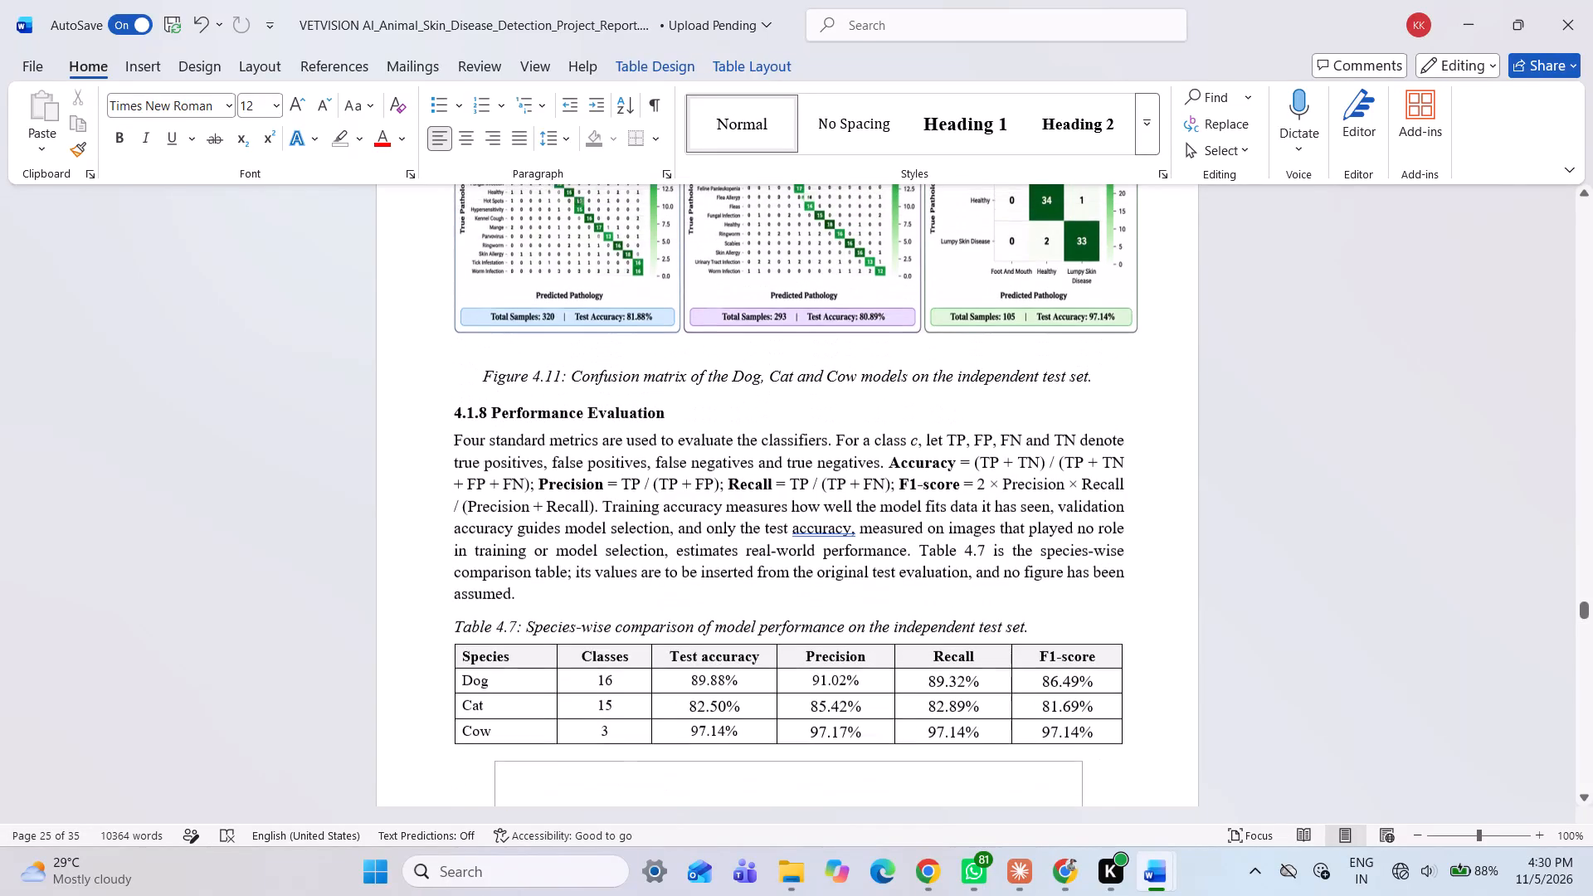
Remove the leading spaces before the Figure 4.11 confusion matrix caption so it starts at the page's text margin.
scroll(1121, 570, up, 4)
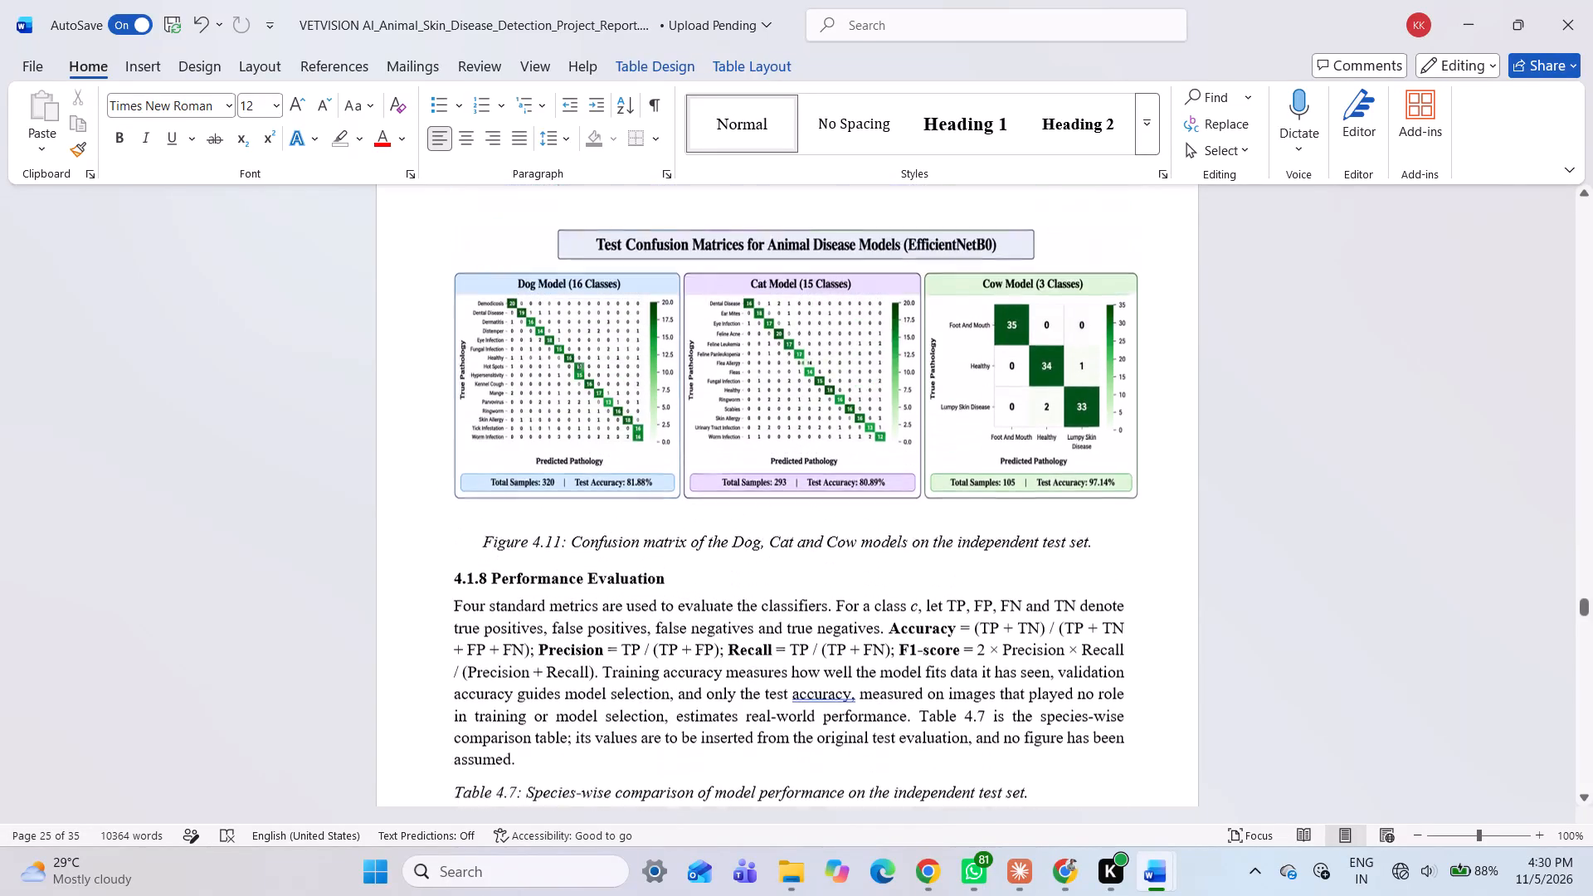
scroll(1120, 568, up, 13)
scroll(1118, 569, down, 14)
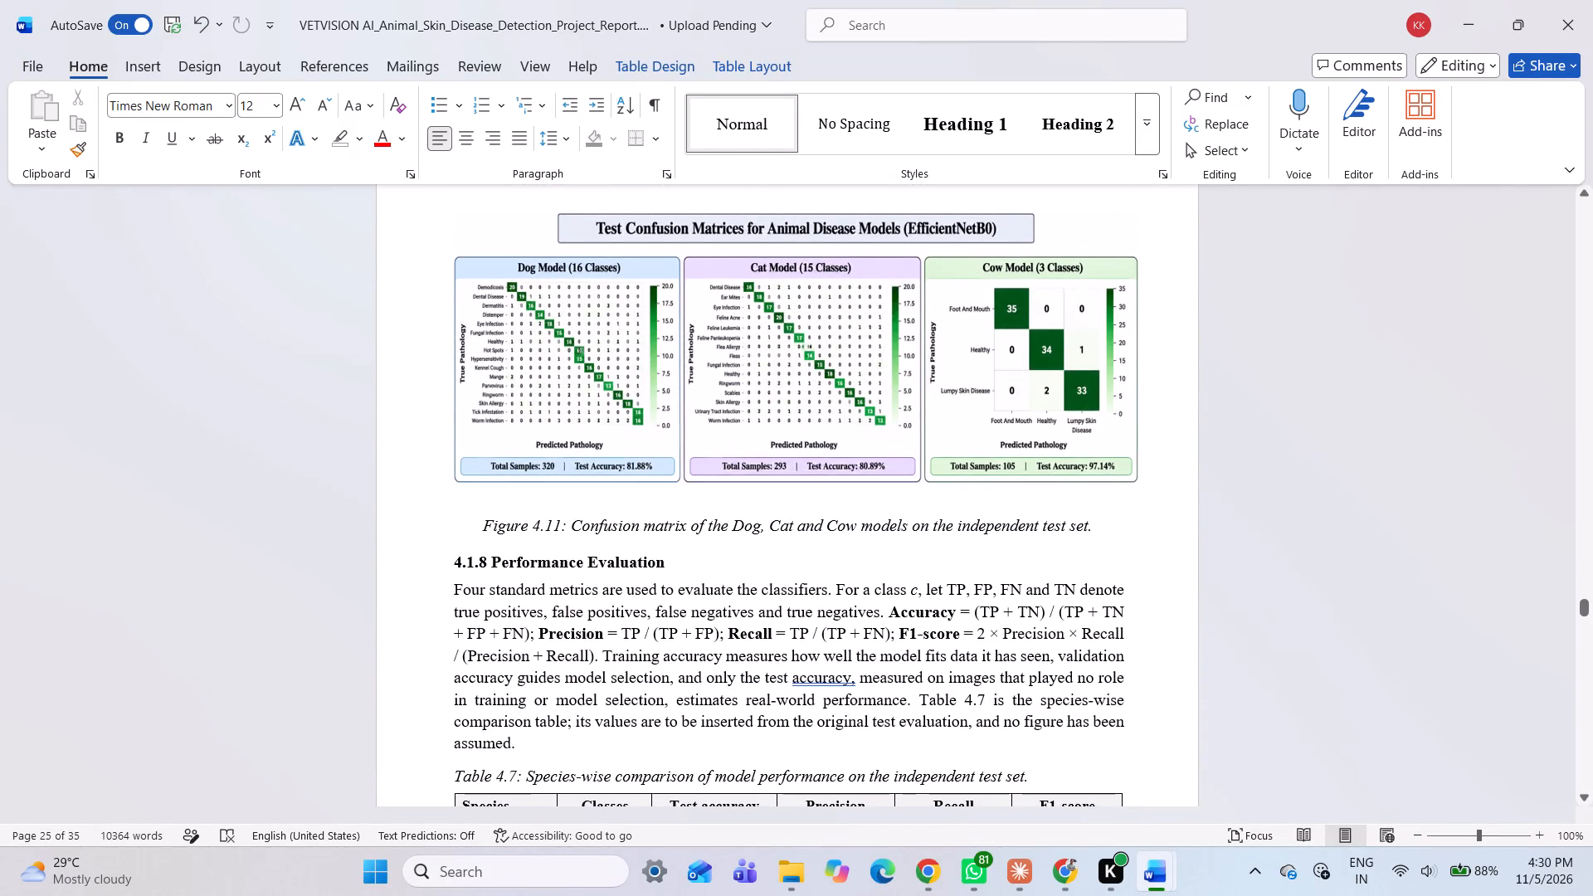
click(485, 526)
key(BackSpace)
key(BackSpace)
key(BackSpace)
key(BackSpace)
key(BackSpace)
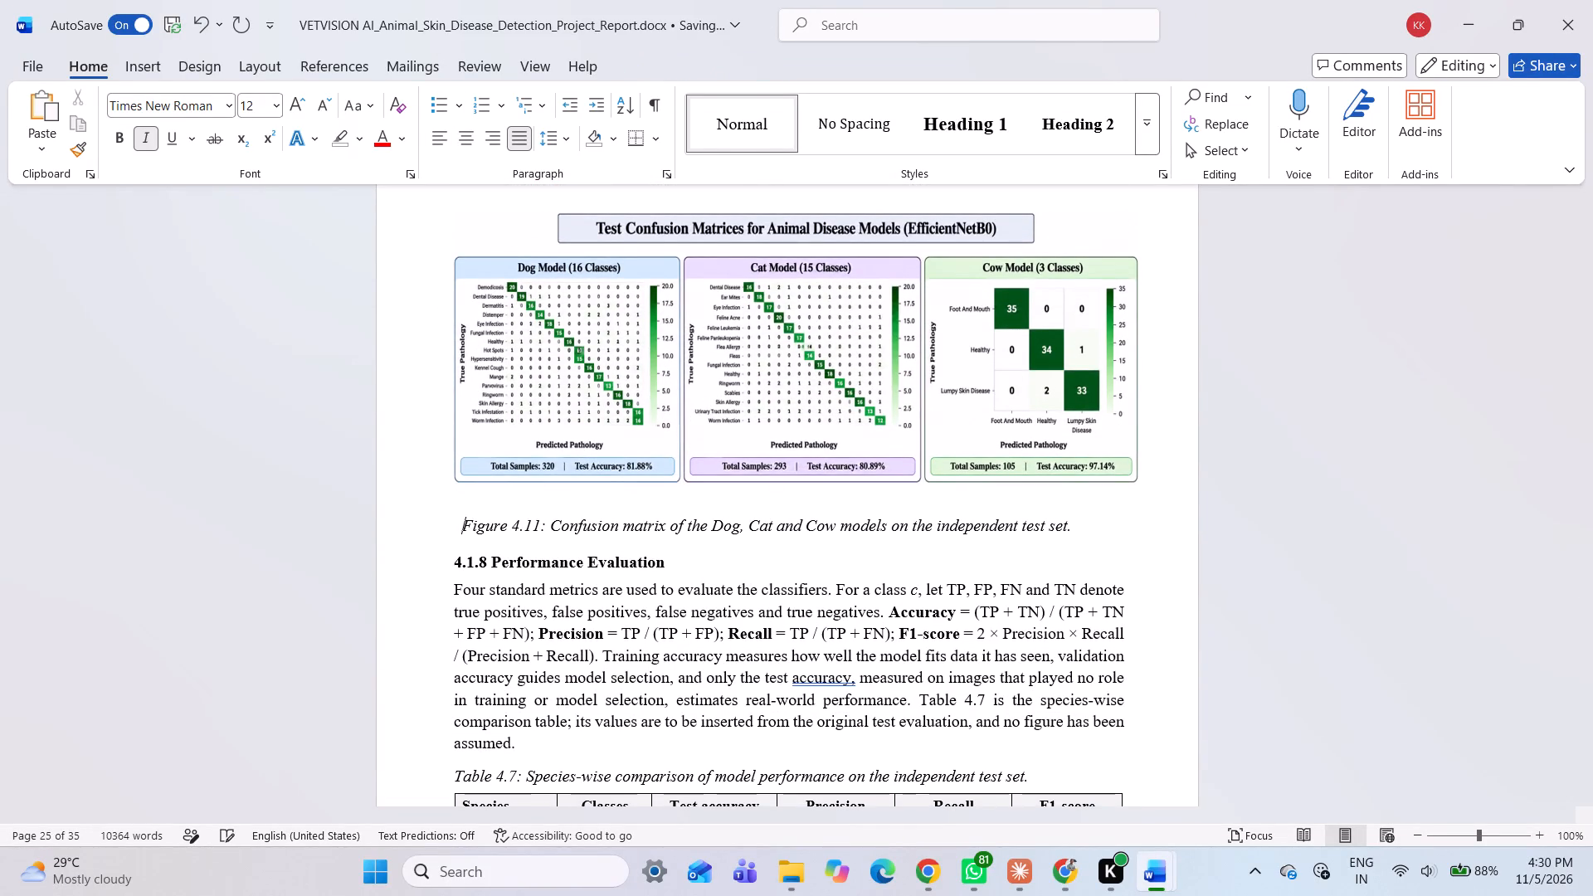
key(BackSpace)
key(BackSpace)
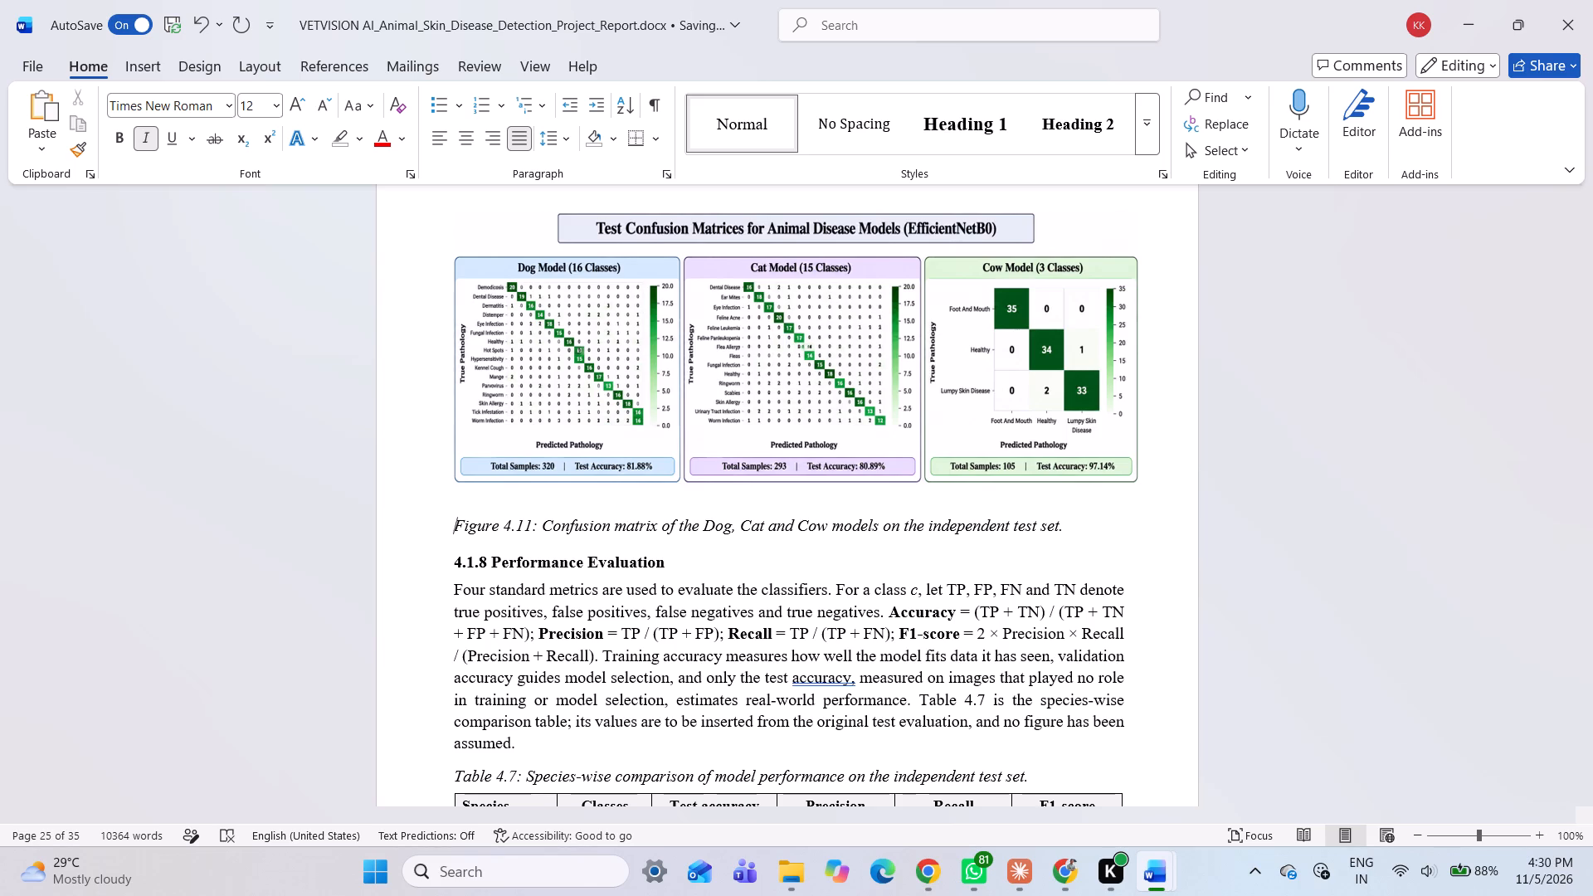
Review the Figure 4.10 caption, section 4.1.7 Confusion Matrix Analysis and the Figure 4.11 confusion matrices across pages 24 and 25.
scroll(960, 455, up, 14)
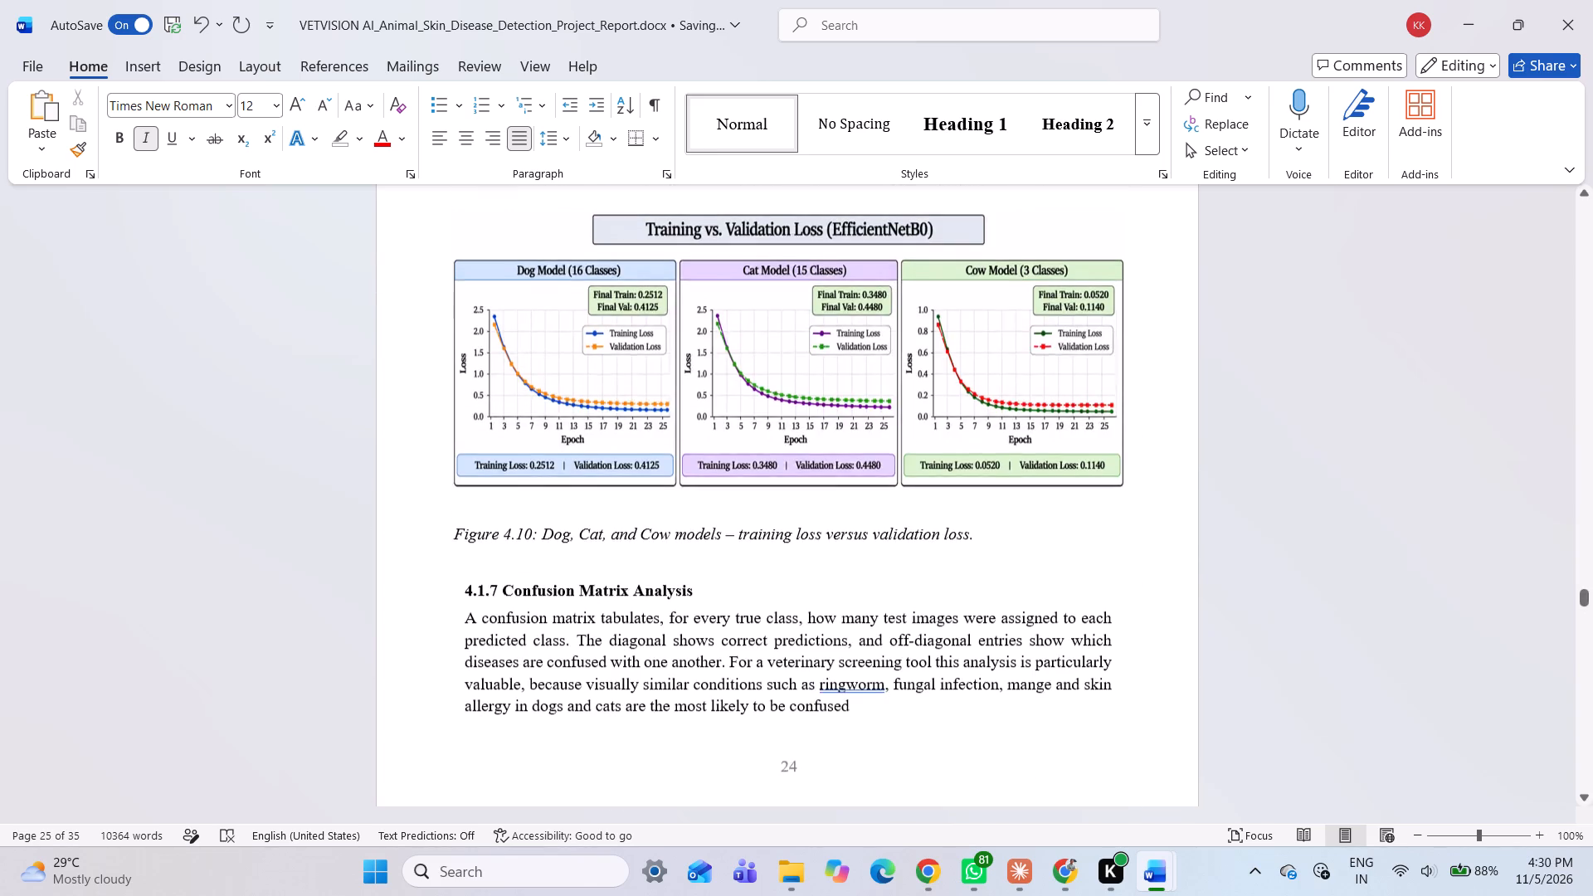
scroll(926, 472, up, 9)
scroll(931, 459, down, 12)
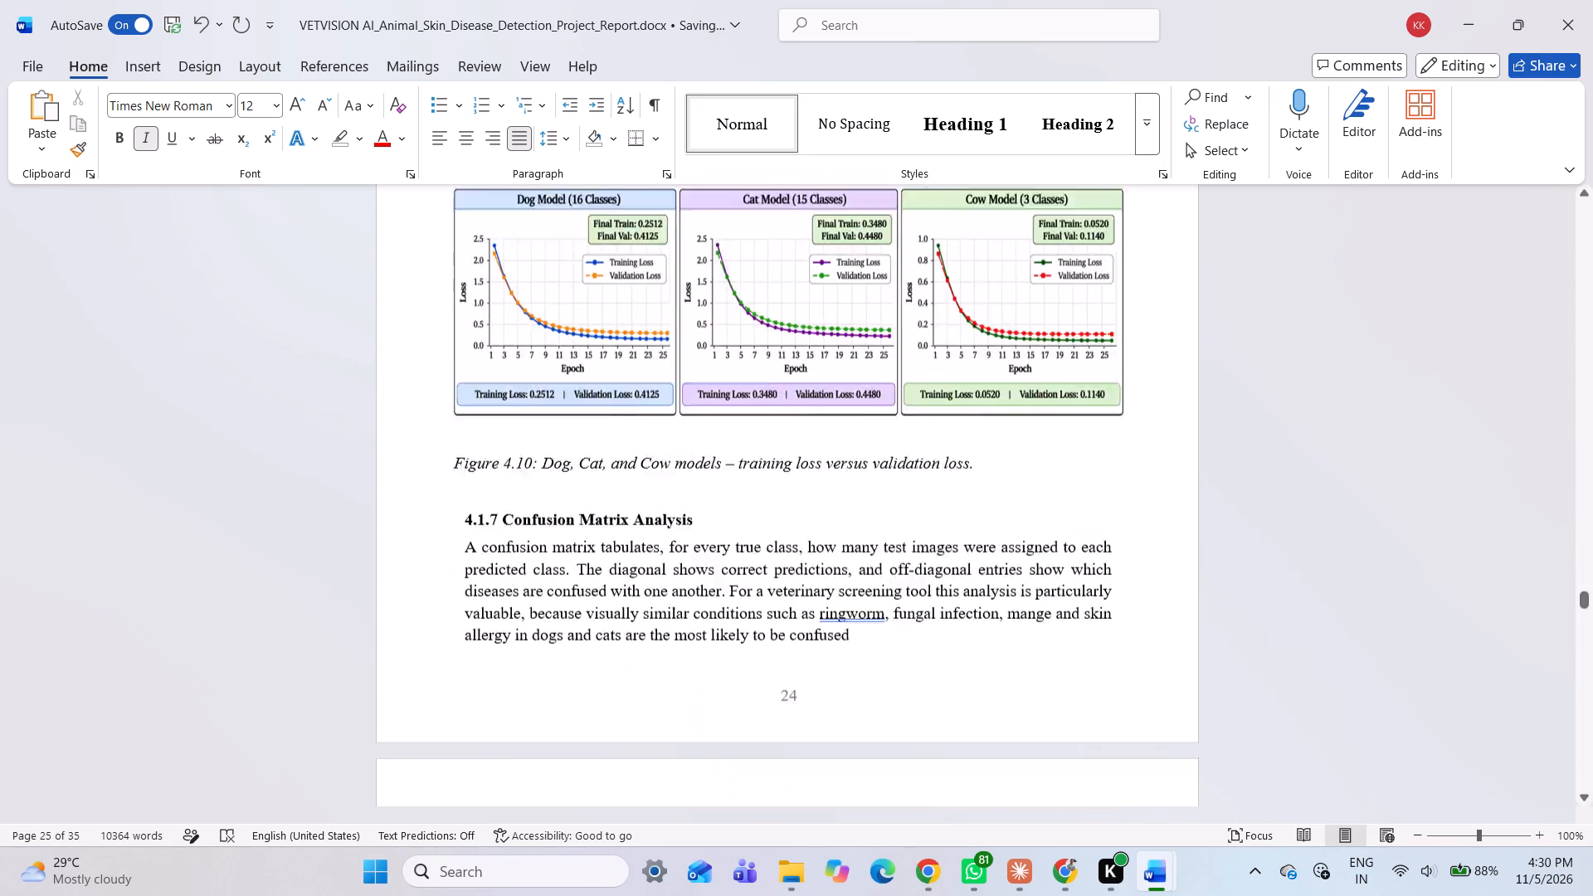
scroll(924, 509, down, 4)
scroll(879, 464, up, 2)
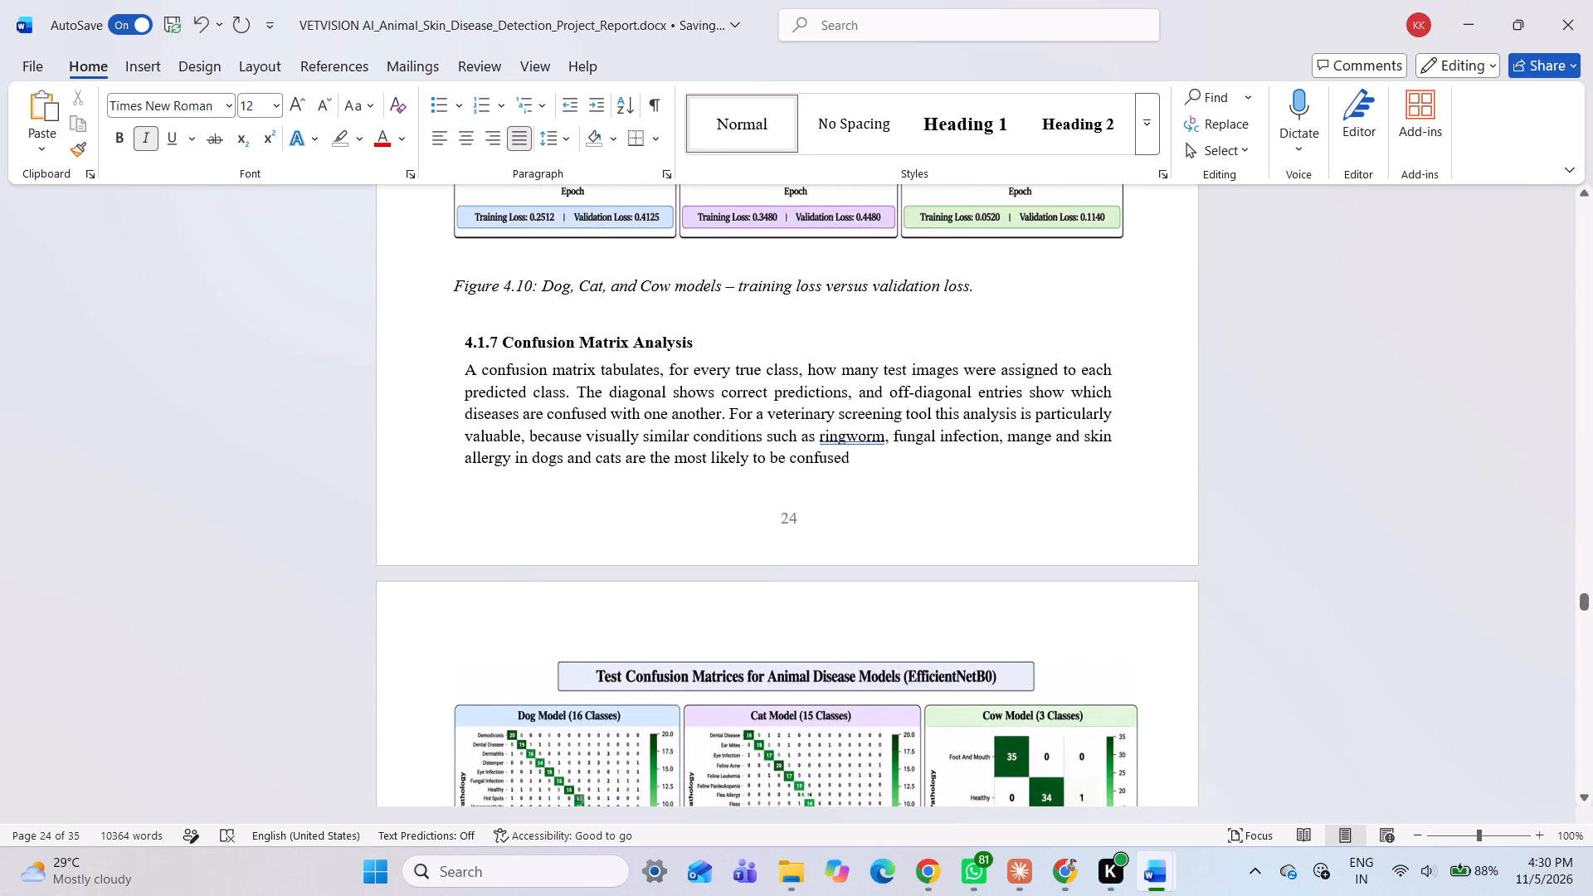
scroll(484, 288, down, 4)
scroll(504, 473, down, 5)
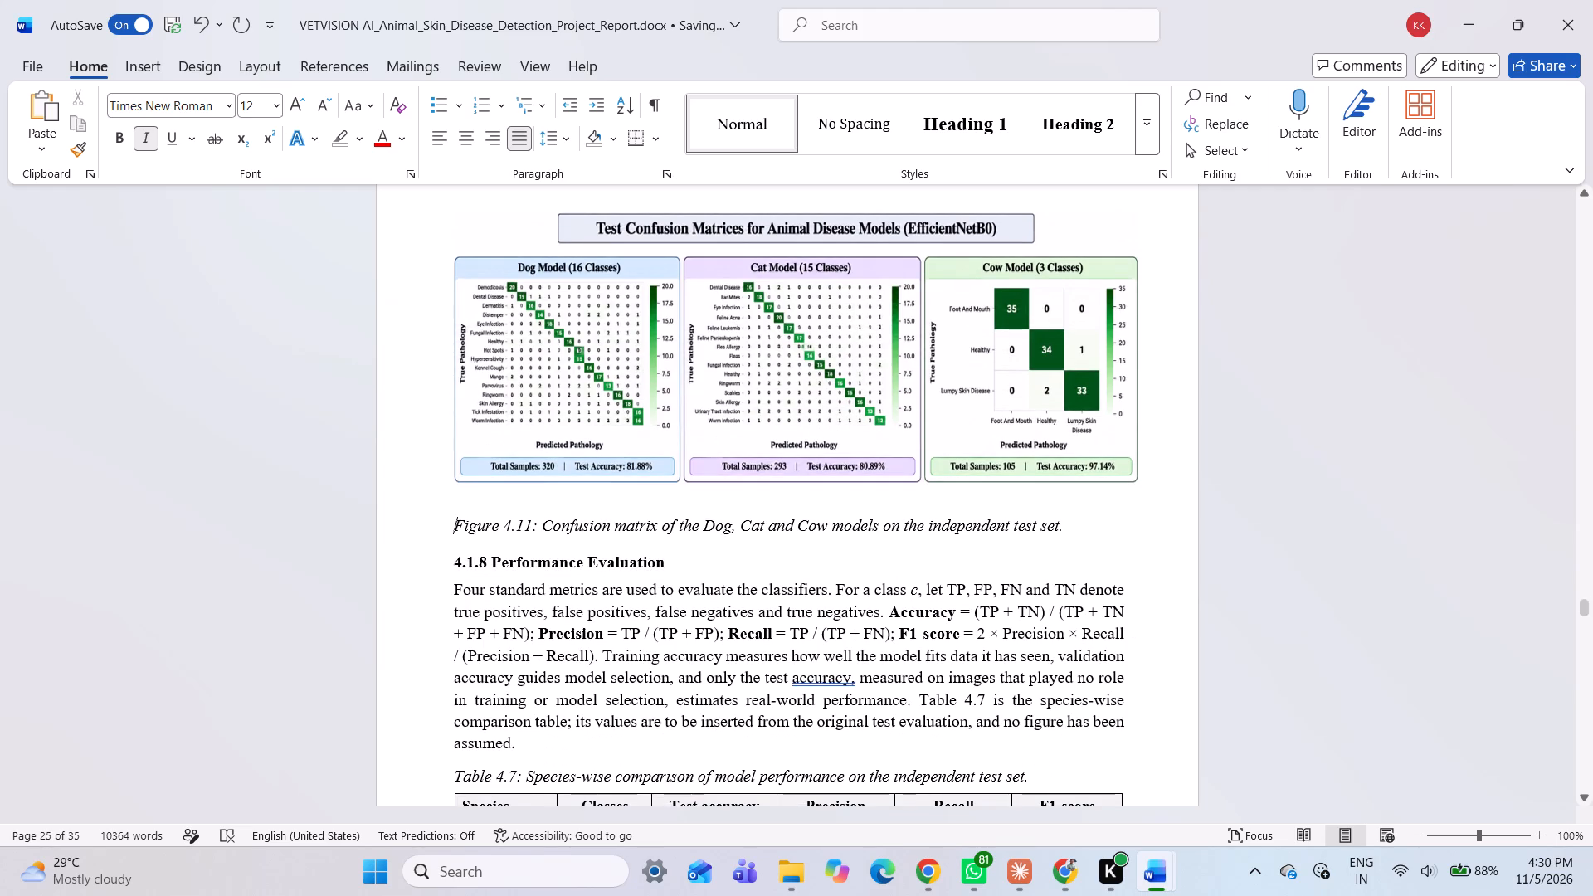
Switch to the VETVISION_Contents Pages document showing the list of figures.
click(1071, 771)
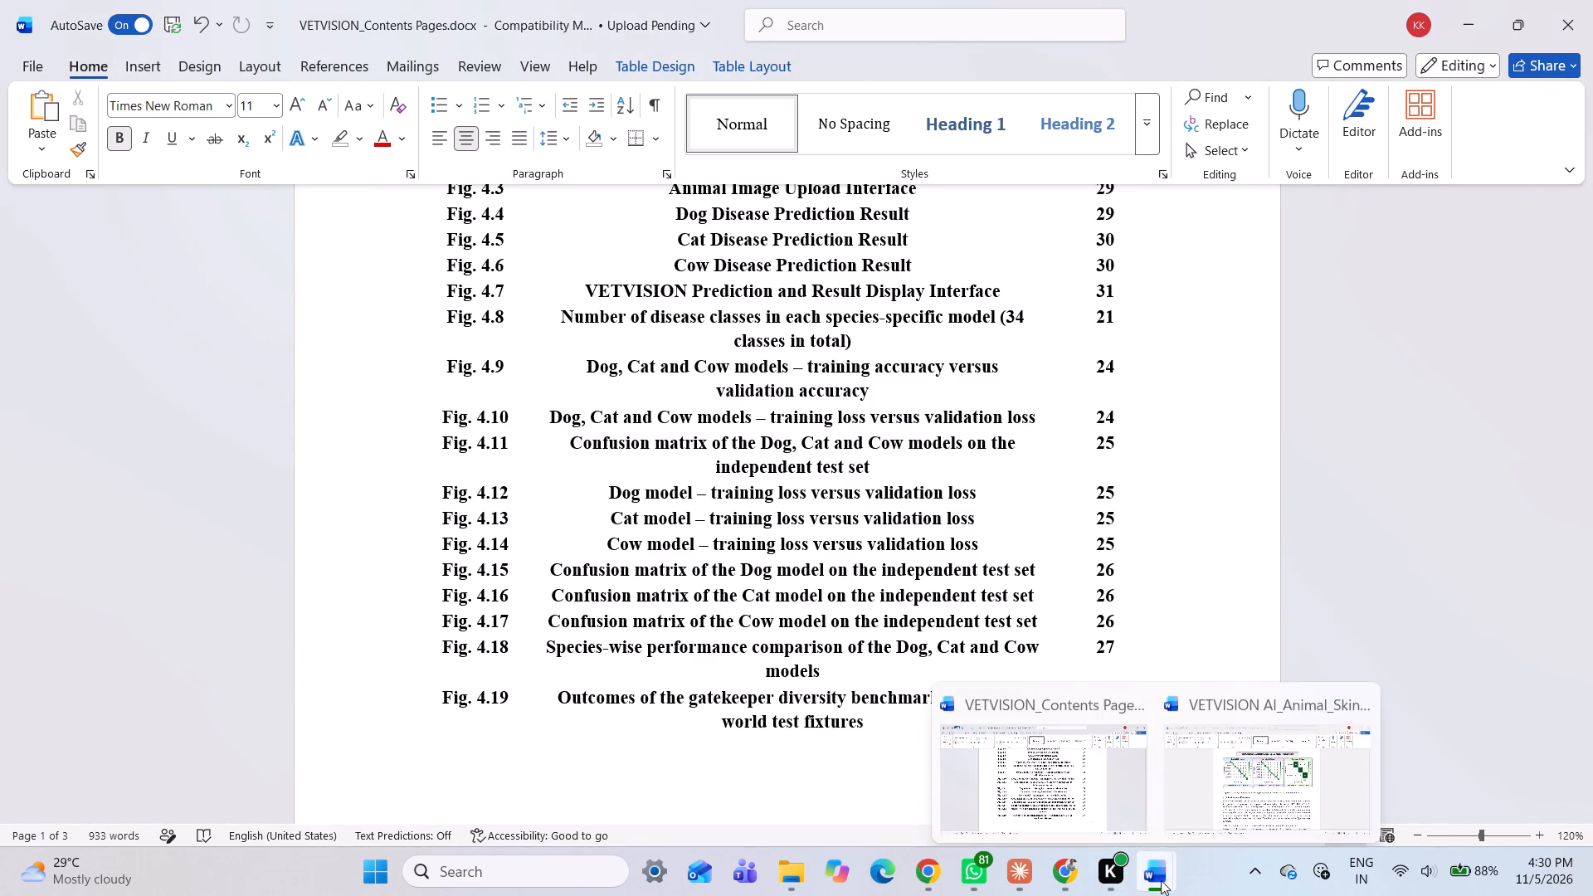
Switch to the project report and place the cursor in the figure number of the species-wise performance comparison caption, Figure 4.18.
click(1294, 786)
scroll(1248, 742, down, 5)
scroll(1154, 677, down, 1)
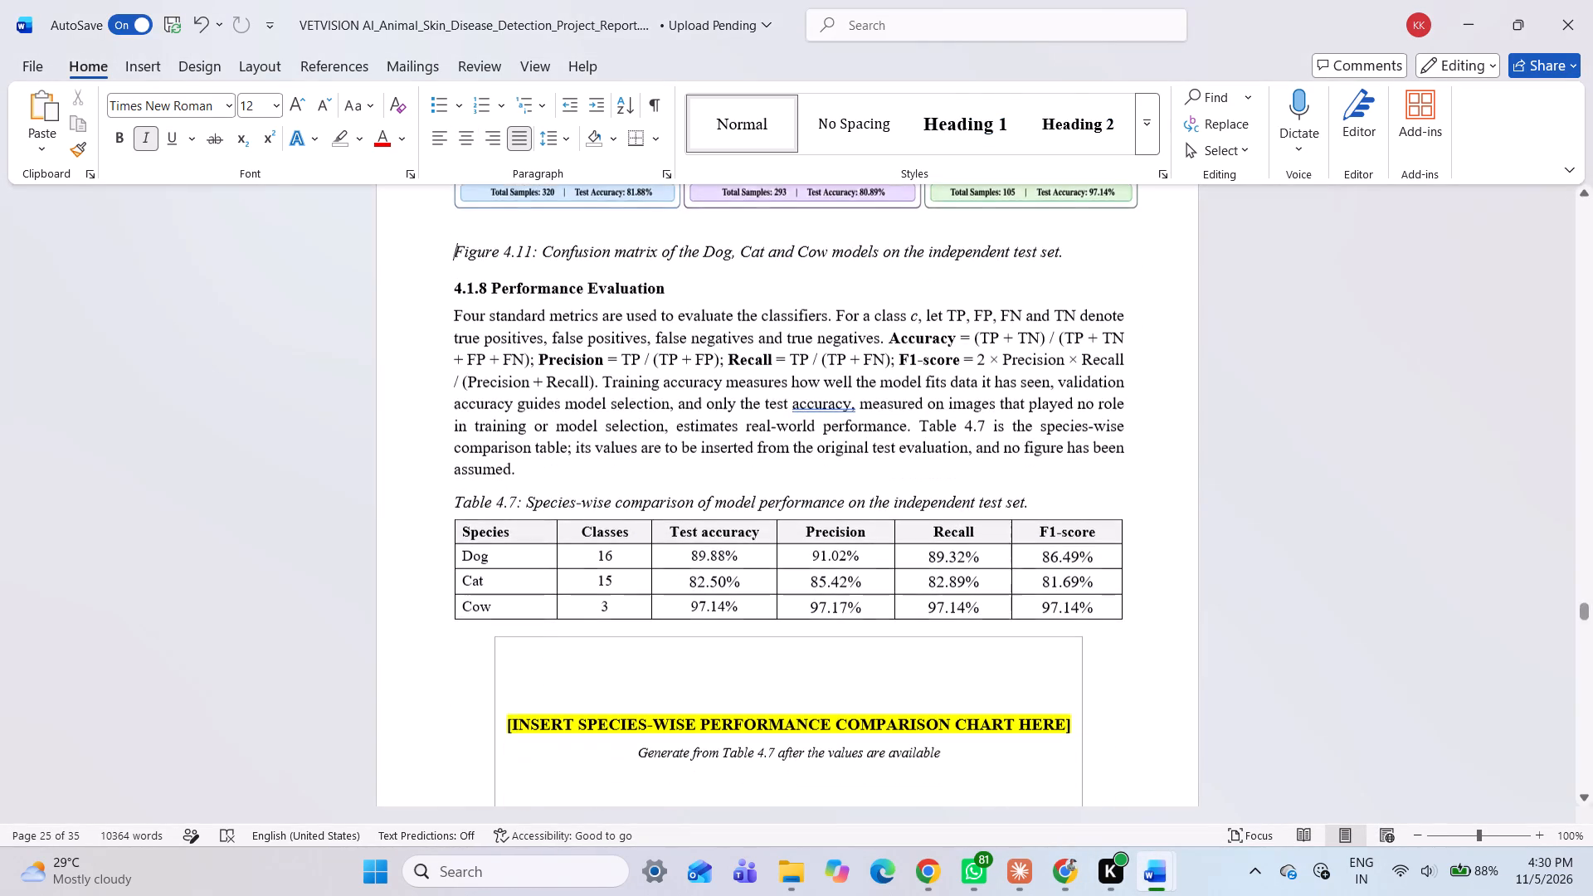
scroll(1154, 677, down, 3)
scroll(1143, 668, up, 3)
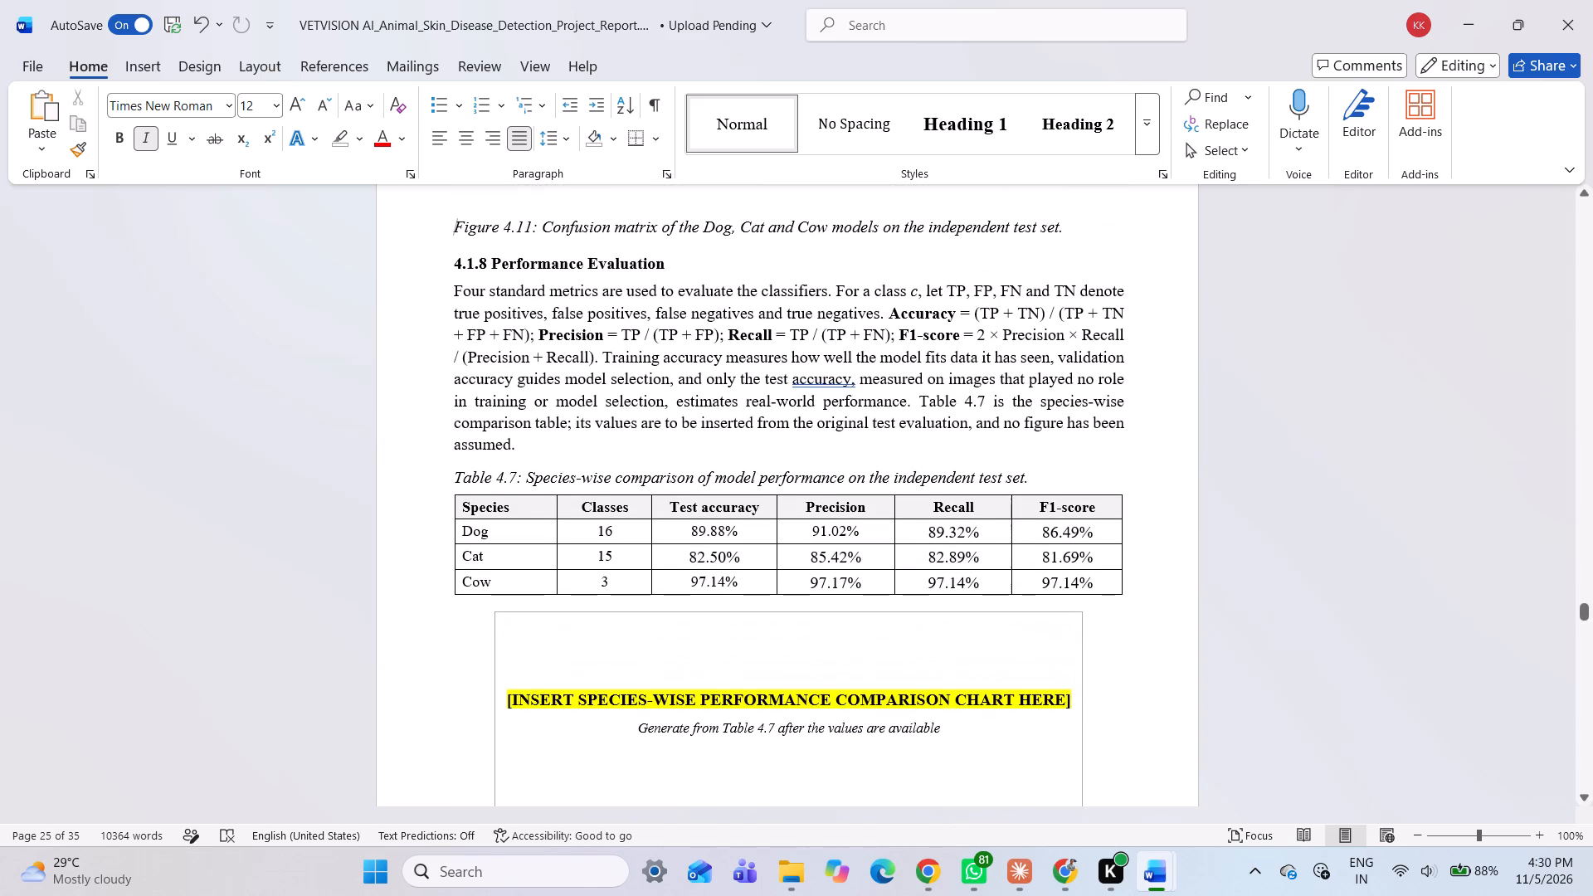
scroll(1133, 660, down, 4)
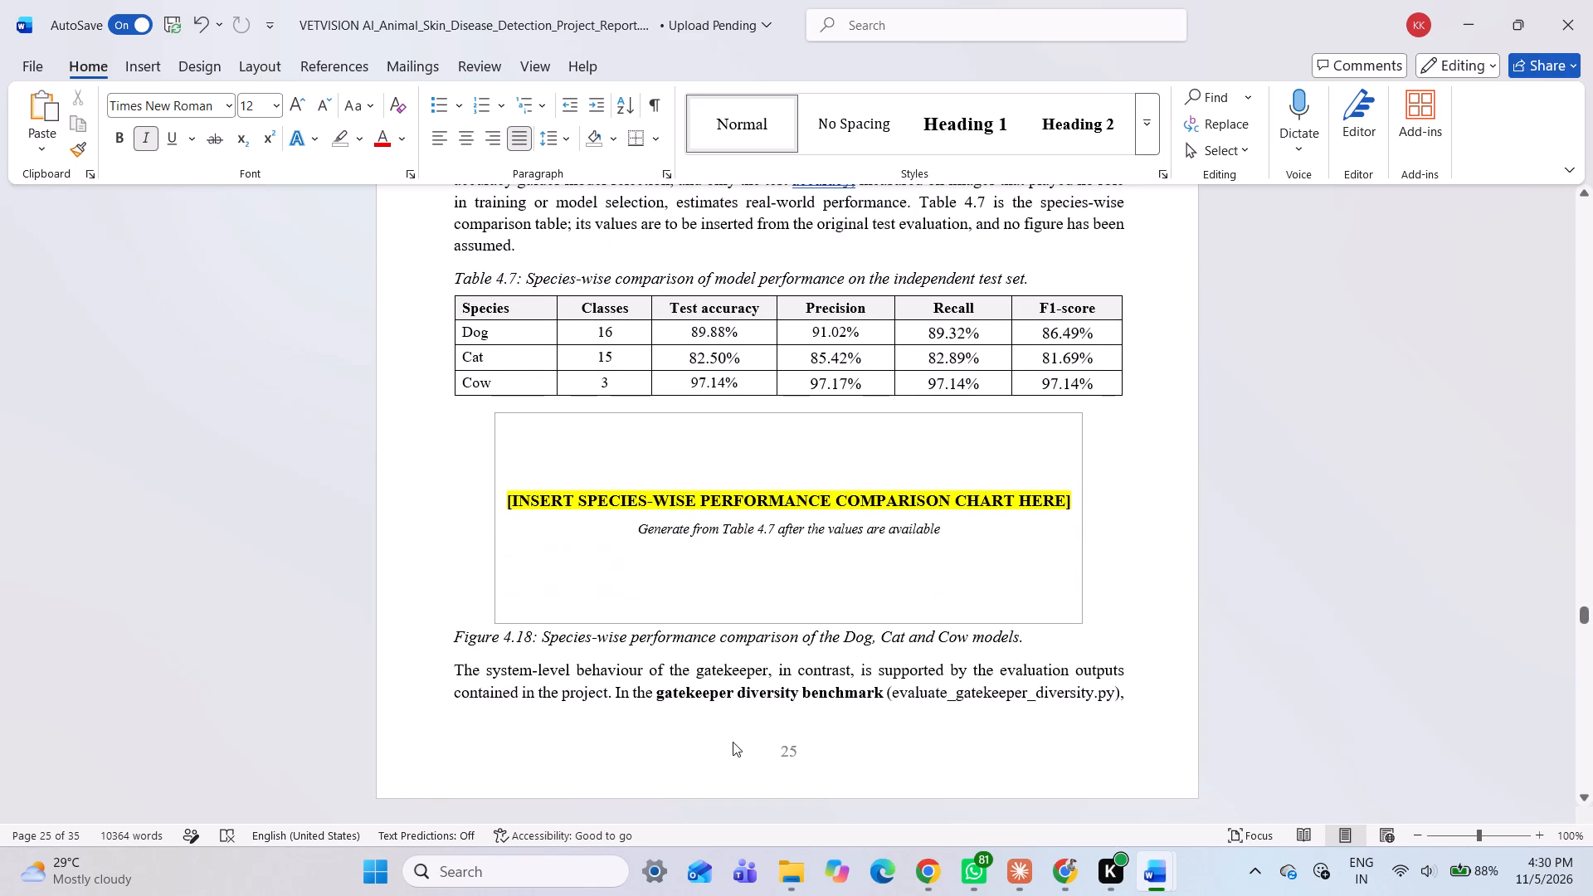
click(532, 635)
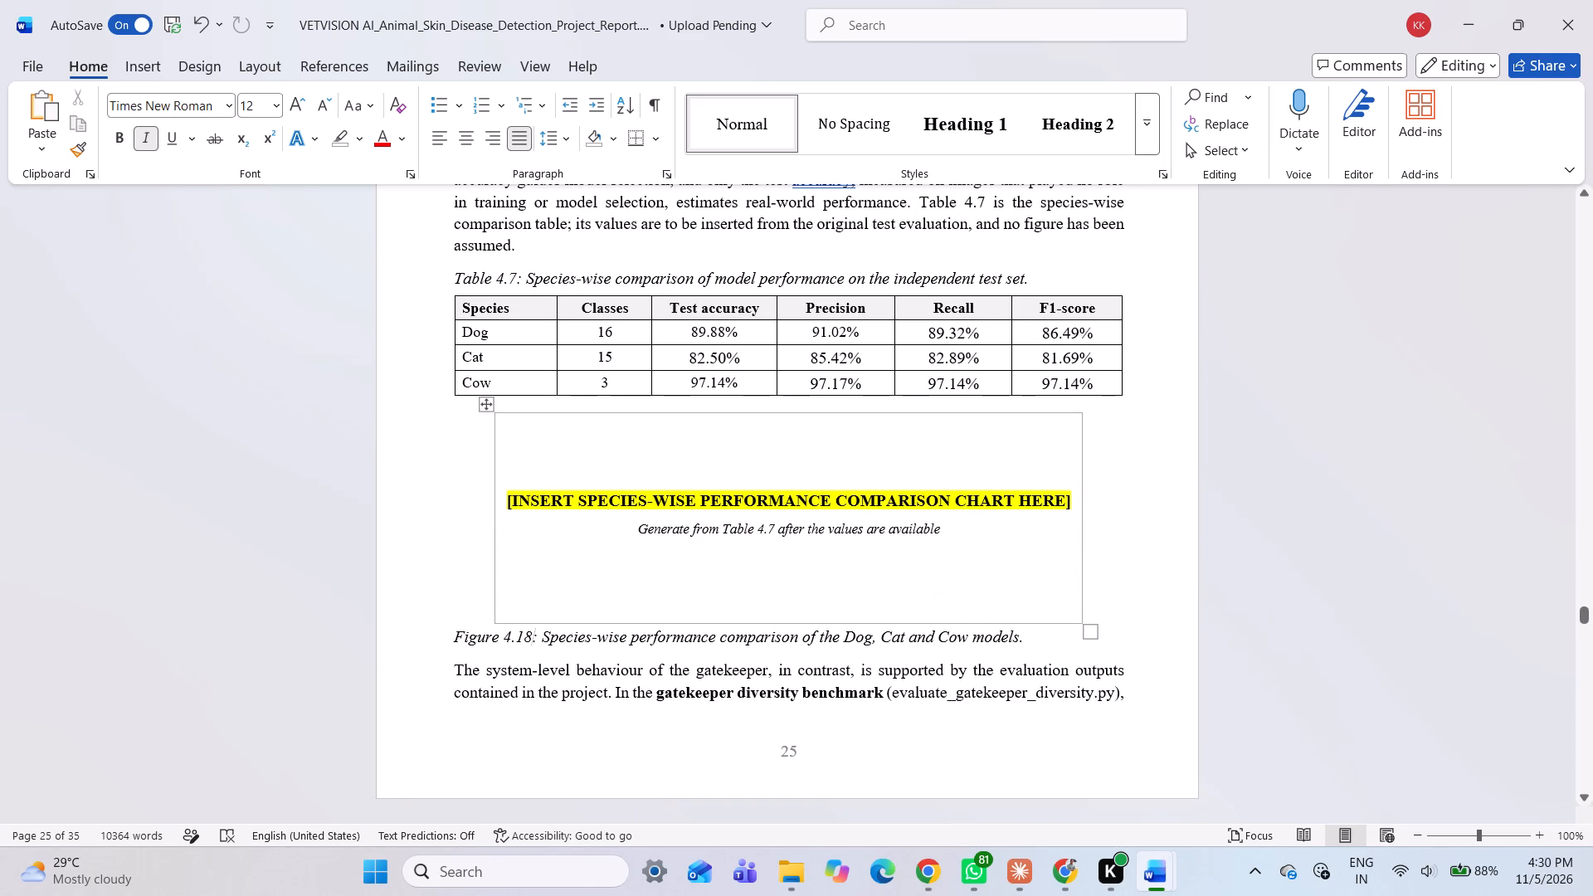
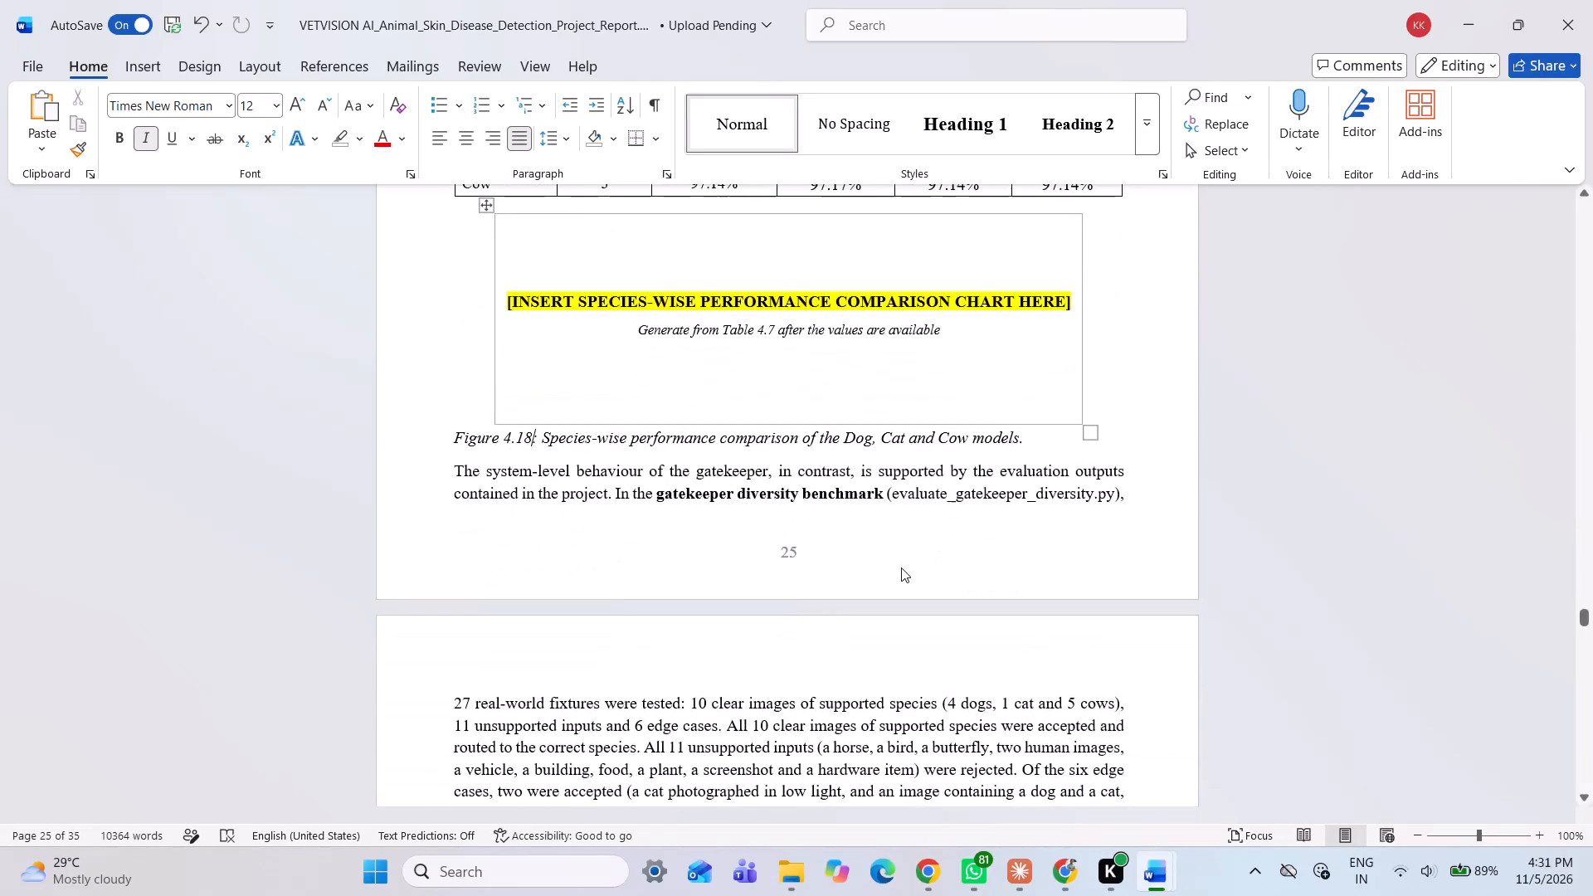
Renumber the species-wise performance comparison caption below Table 4.7 as Figure 4.12.
scroll(901, 567, up, 4)
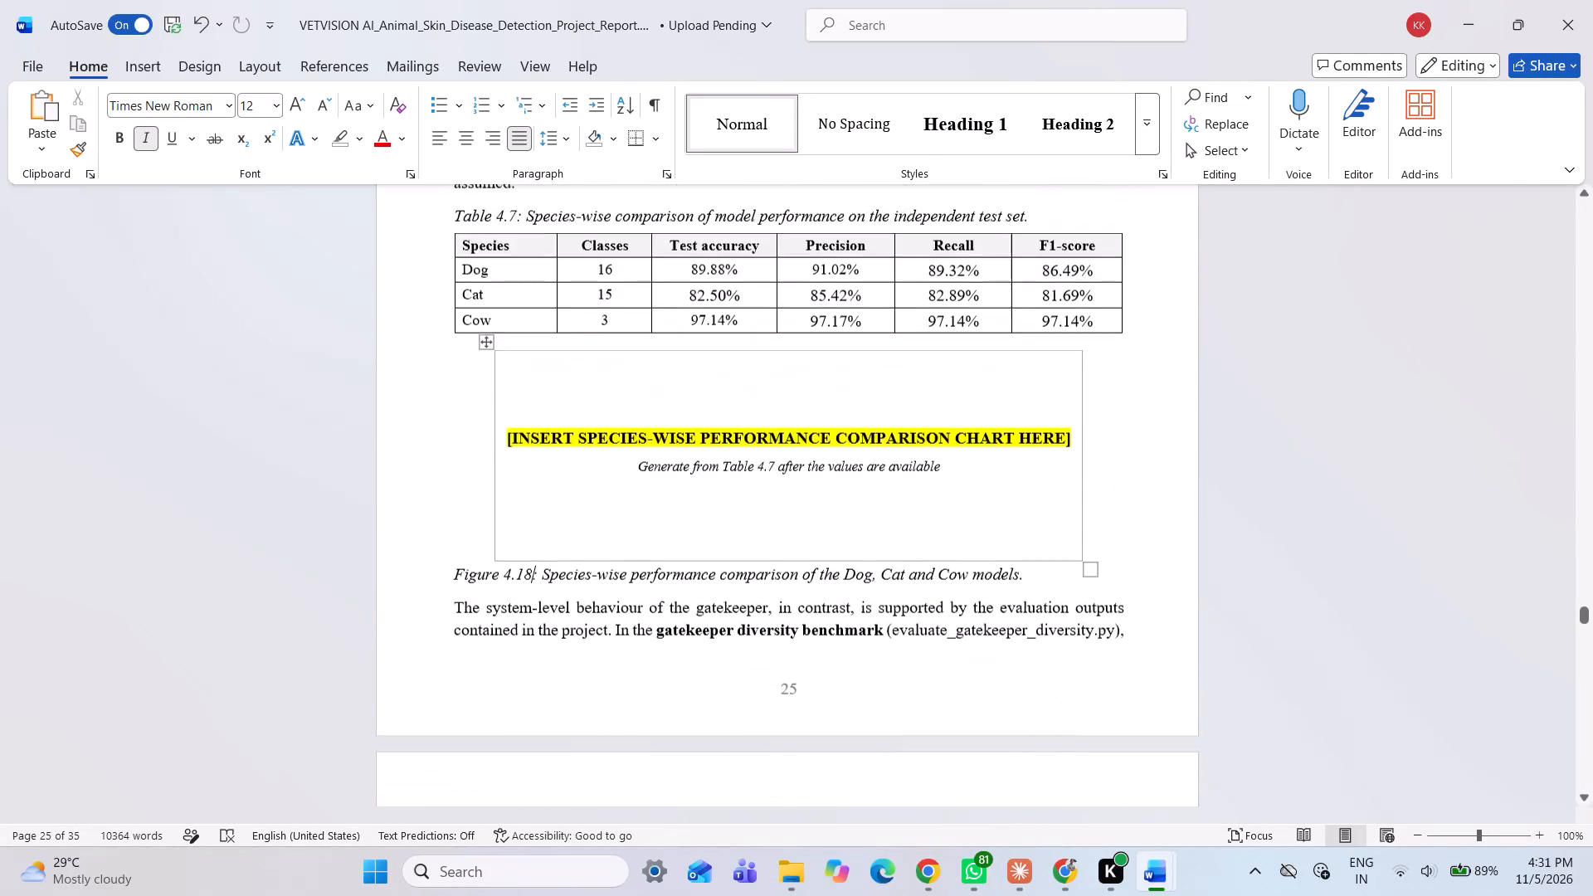
scroll(646, 626, up, 6)
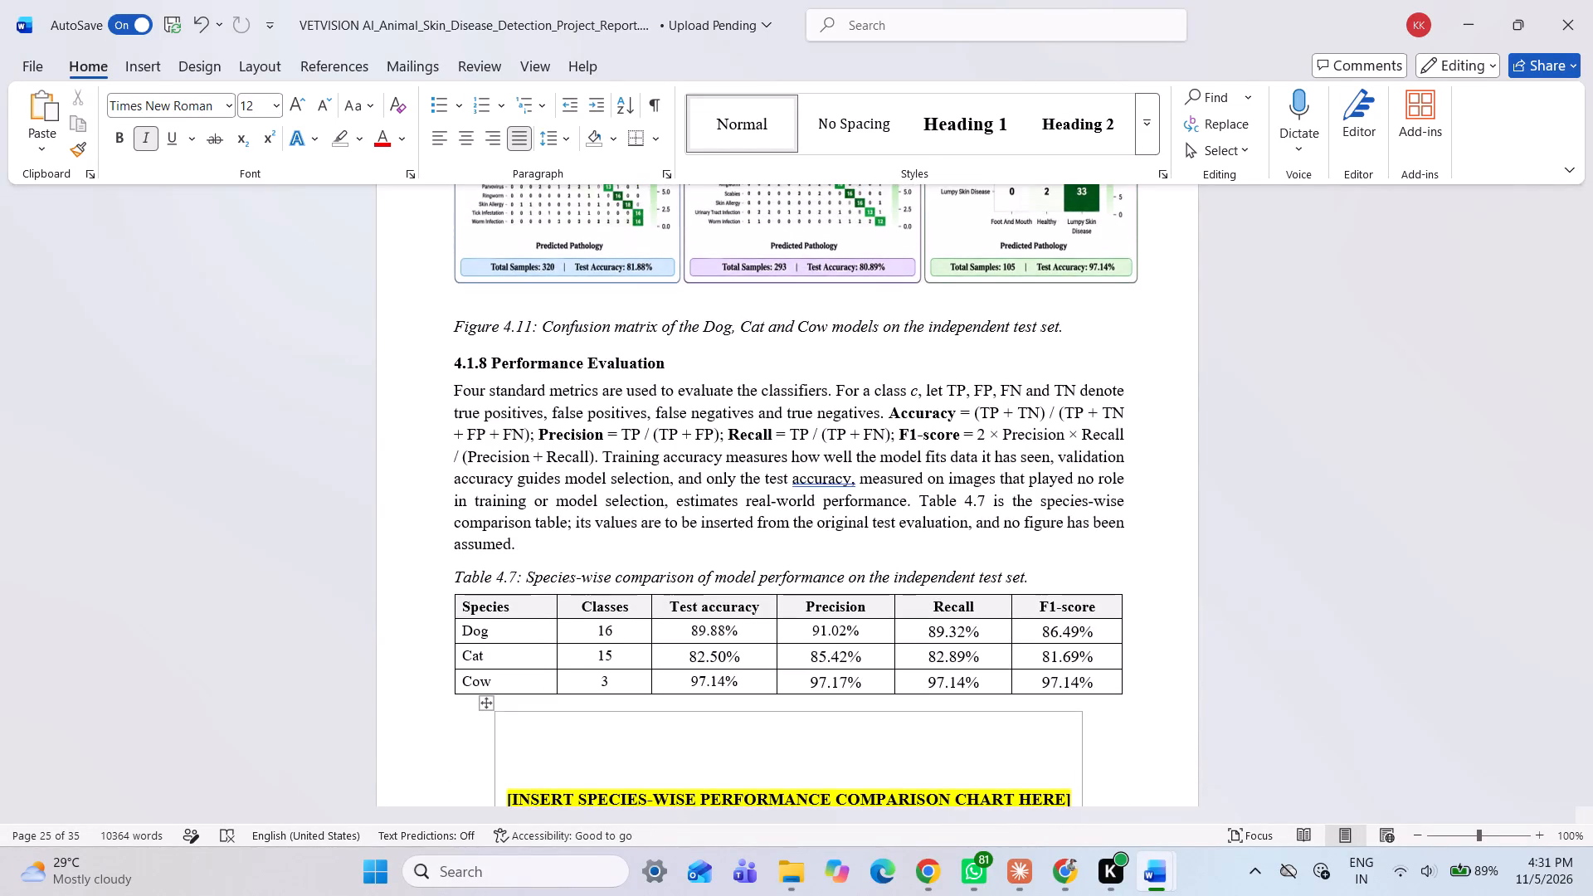
scroll(642, 609, down, 7)
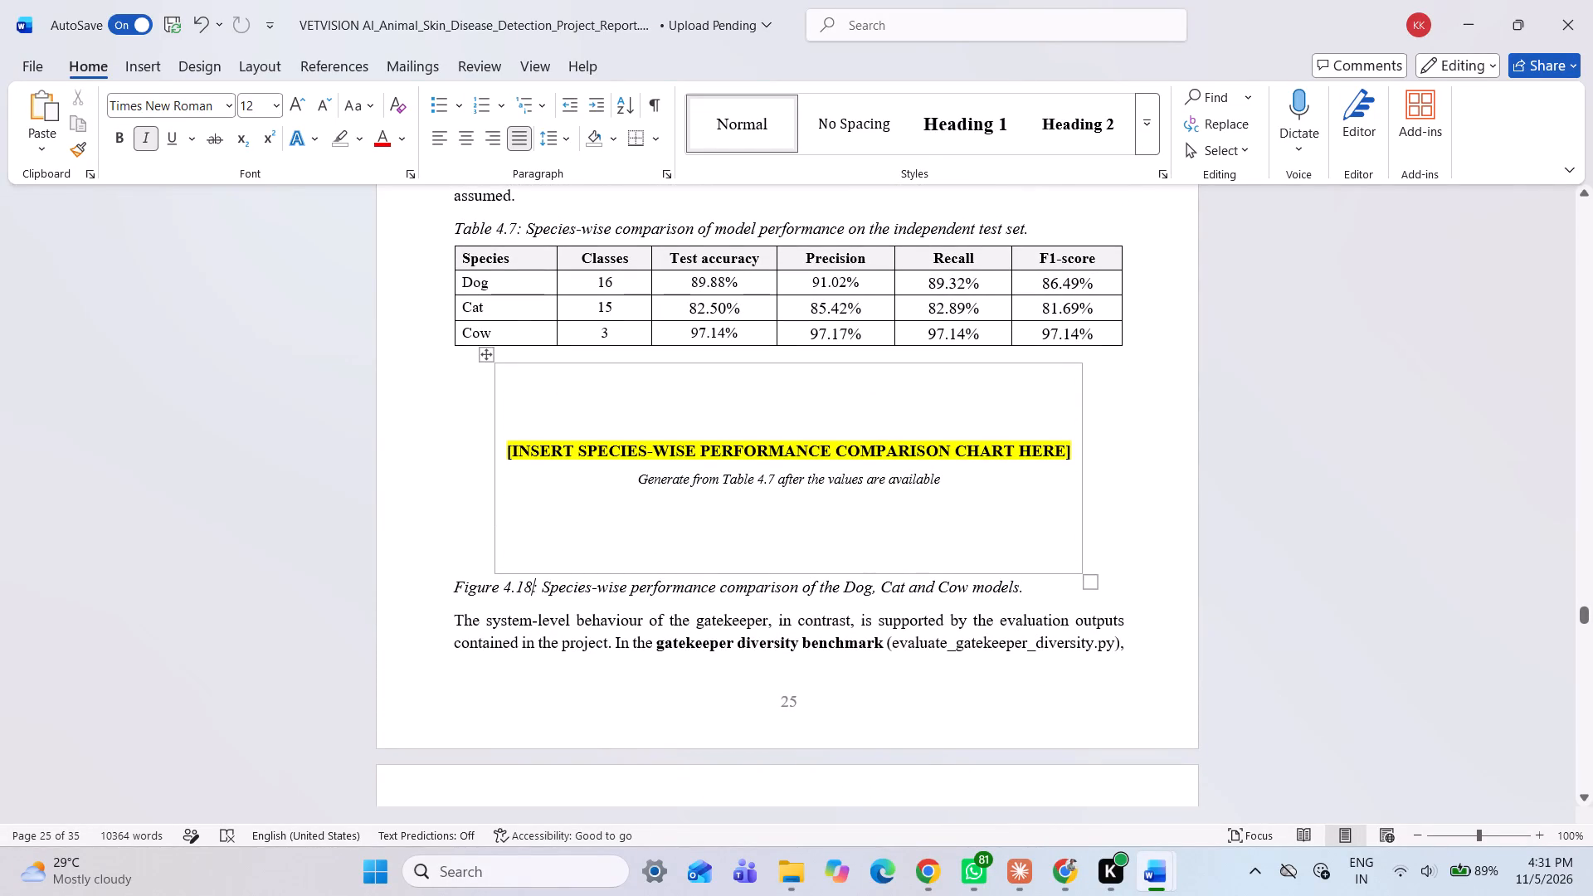
key(BackSpace)
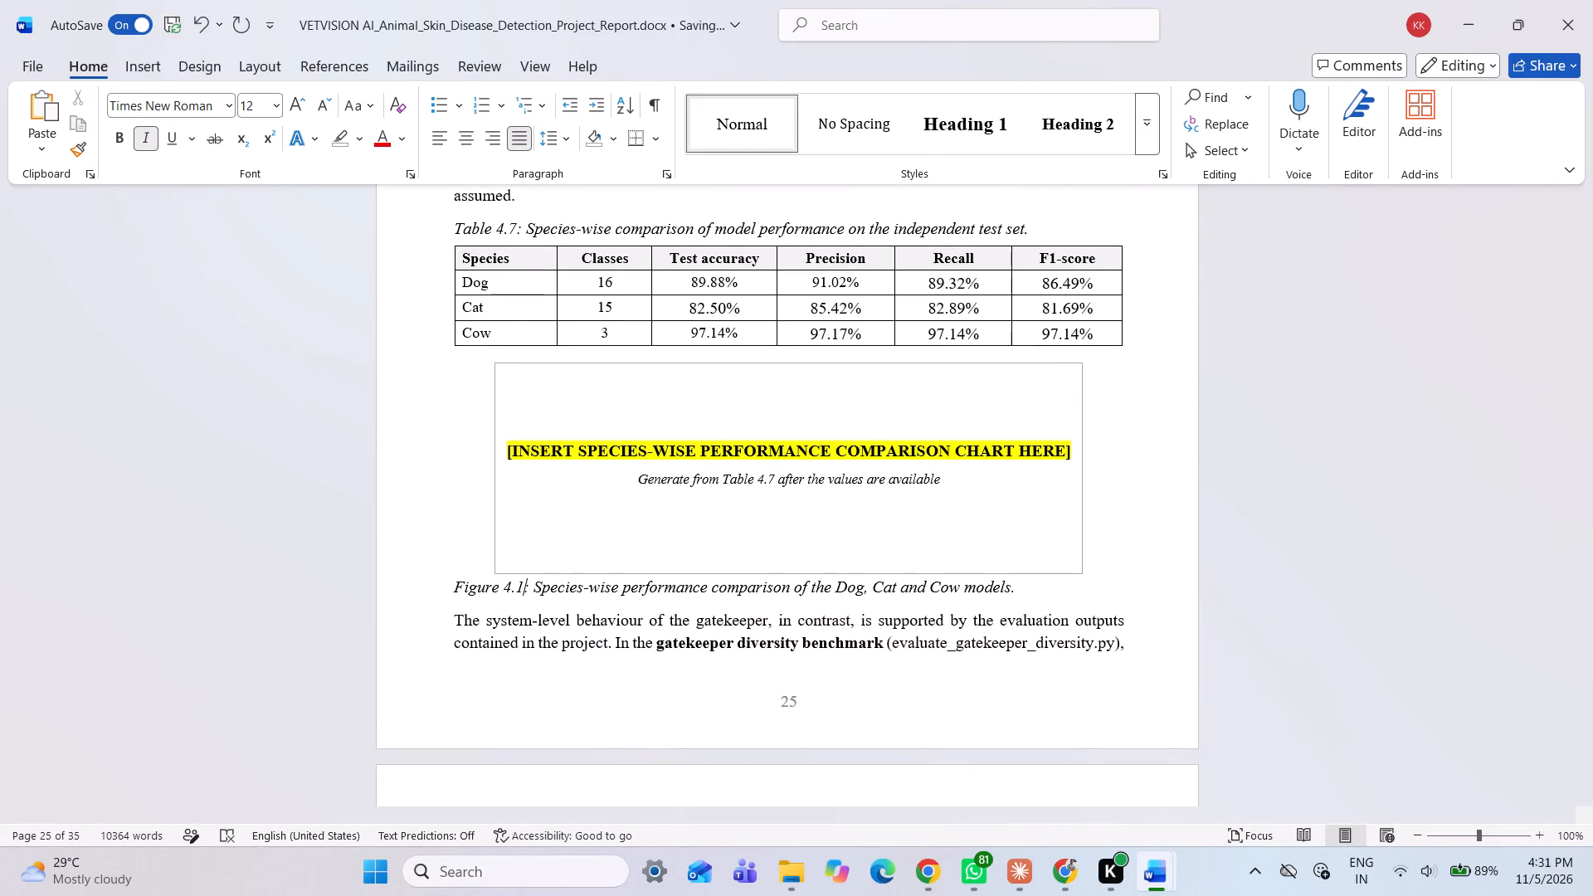
key(2)
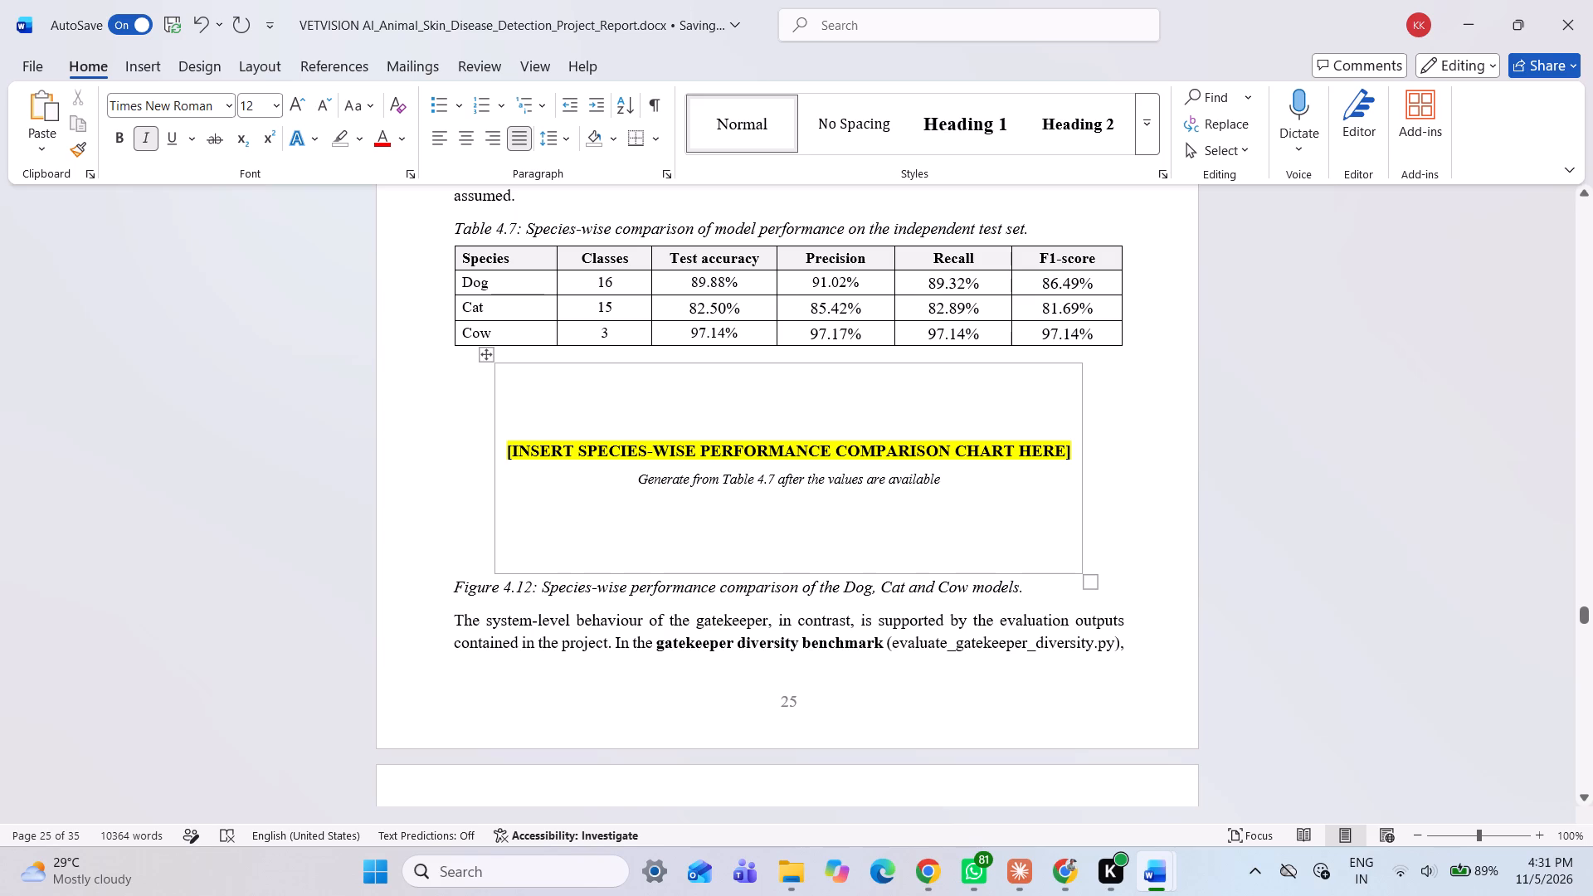
Check the report's figure pages and, in the contents pages document, set the page number of Fig. 4.11 to 24.
scroll(986, 616, down, 1)
scroll(979, 636, up, 12)
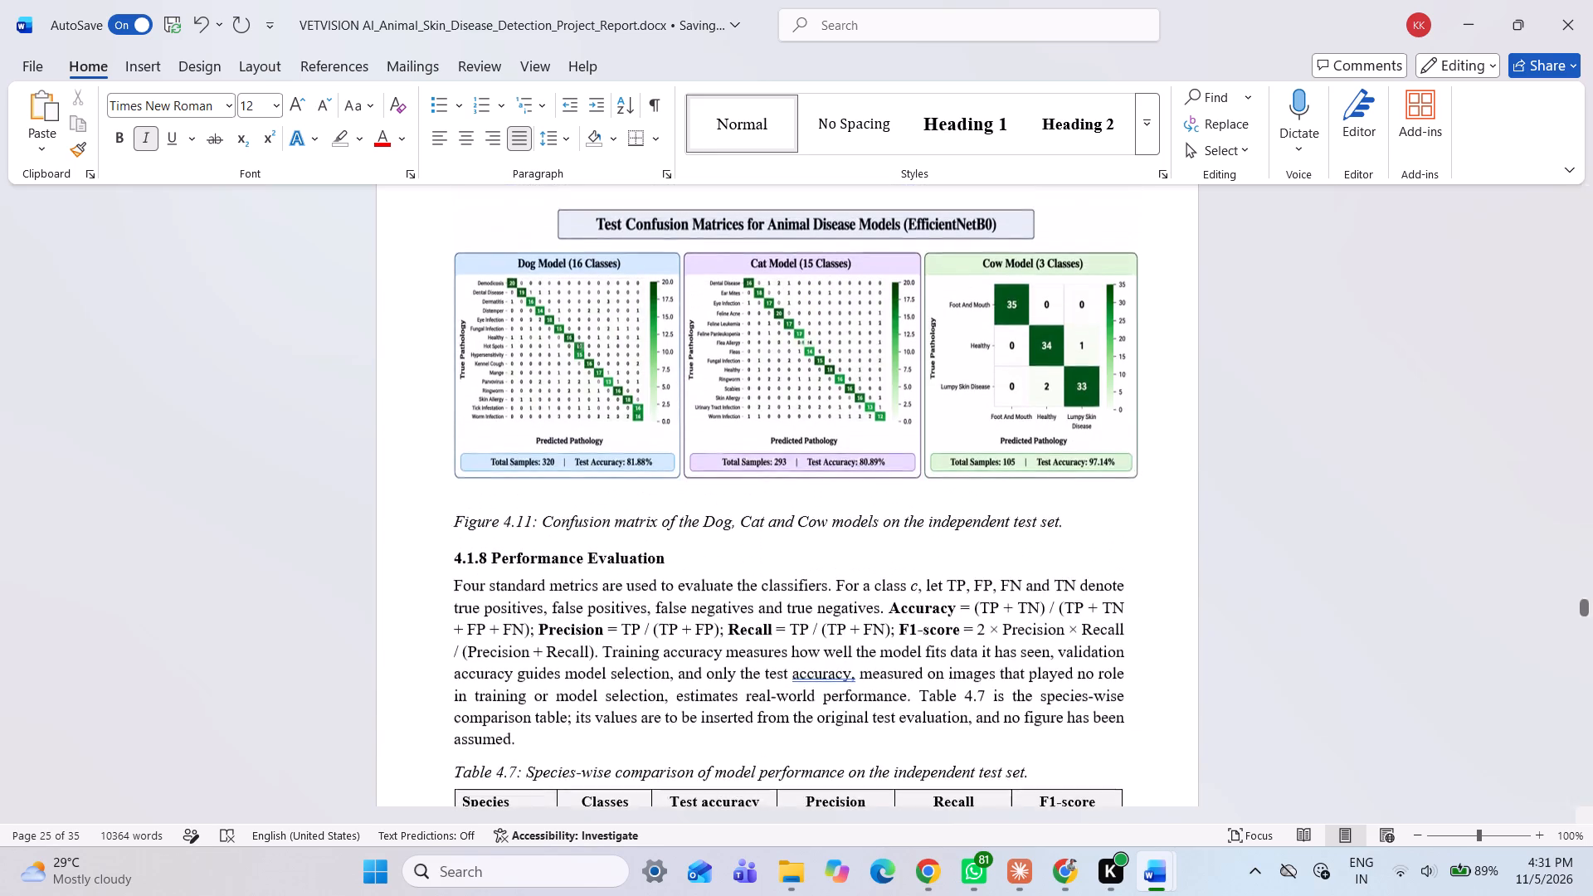
scroll(963, 635, up, 19)
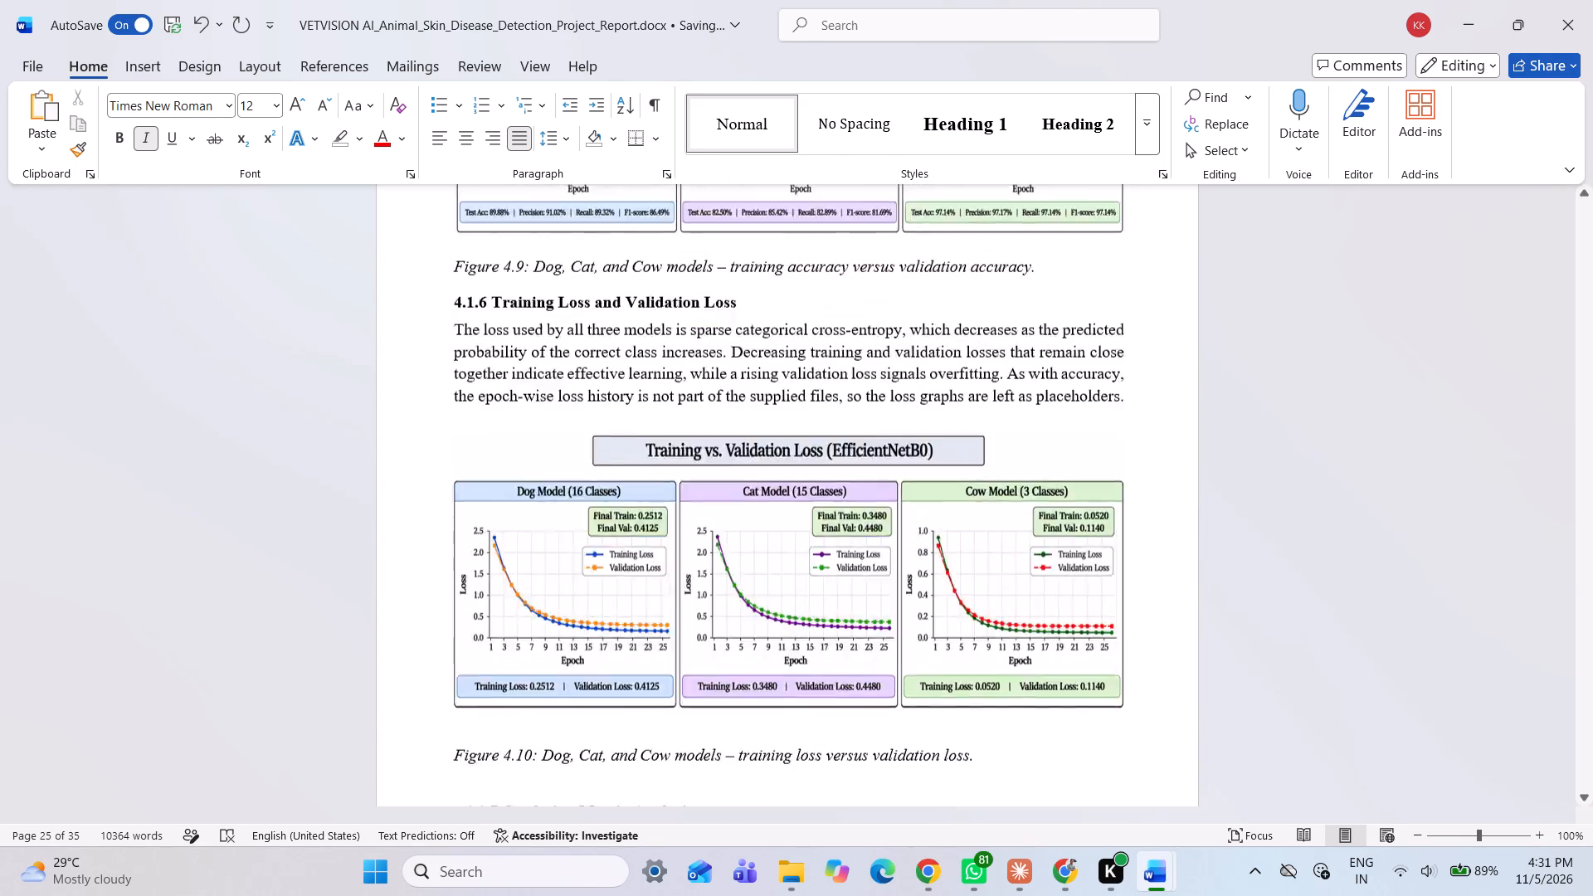
scroll(938, 623, up, 8)
scroll(937, 621, down, 12)
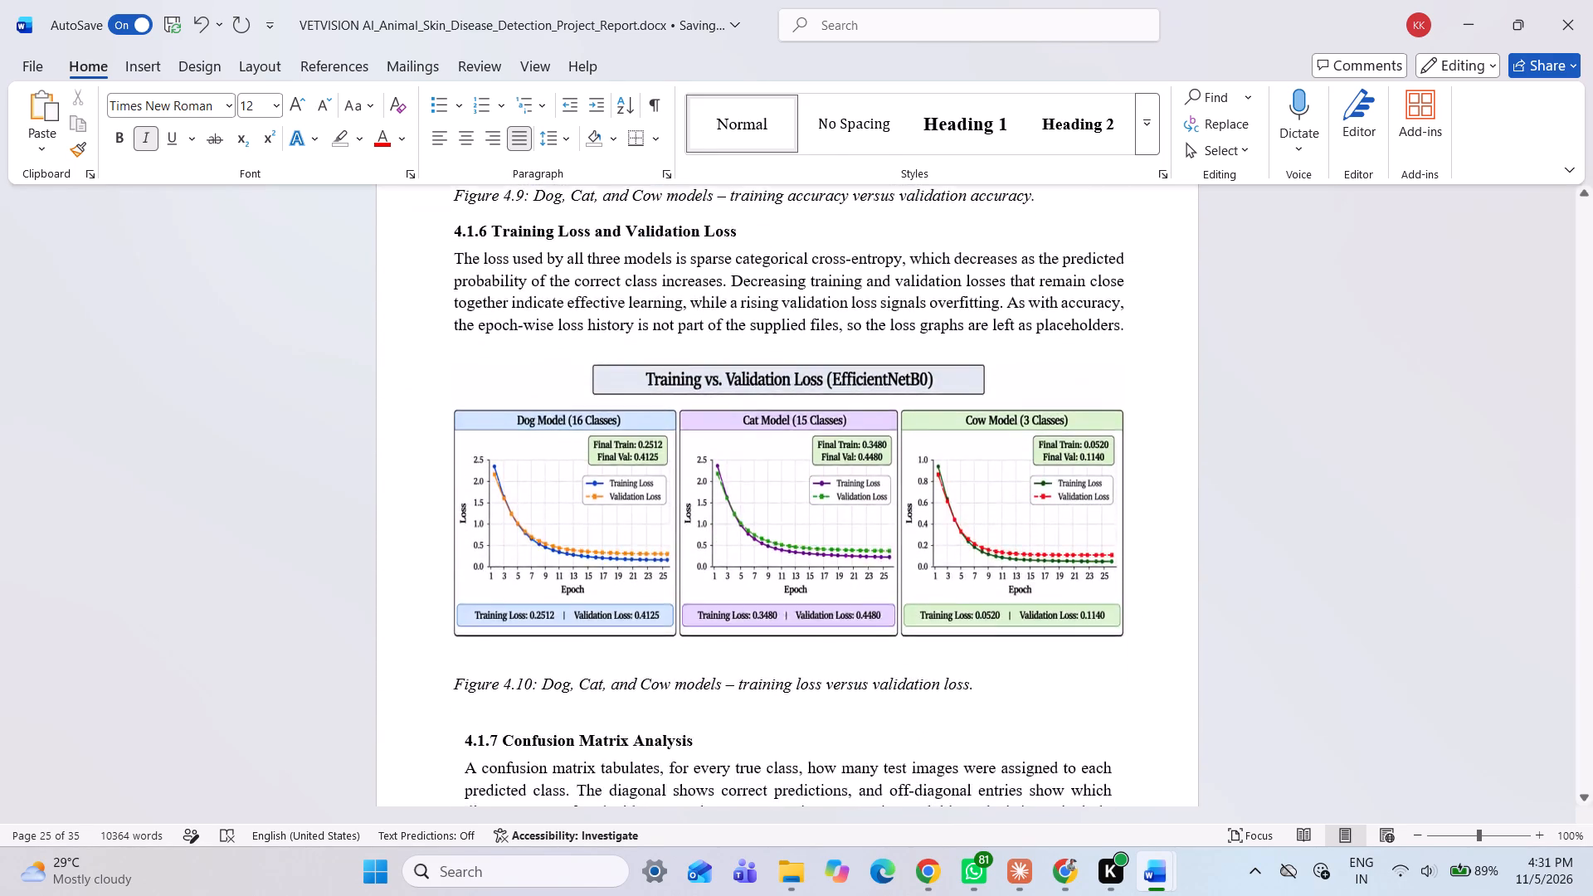
scroll(944, 635, down, 12)
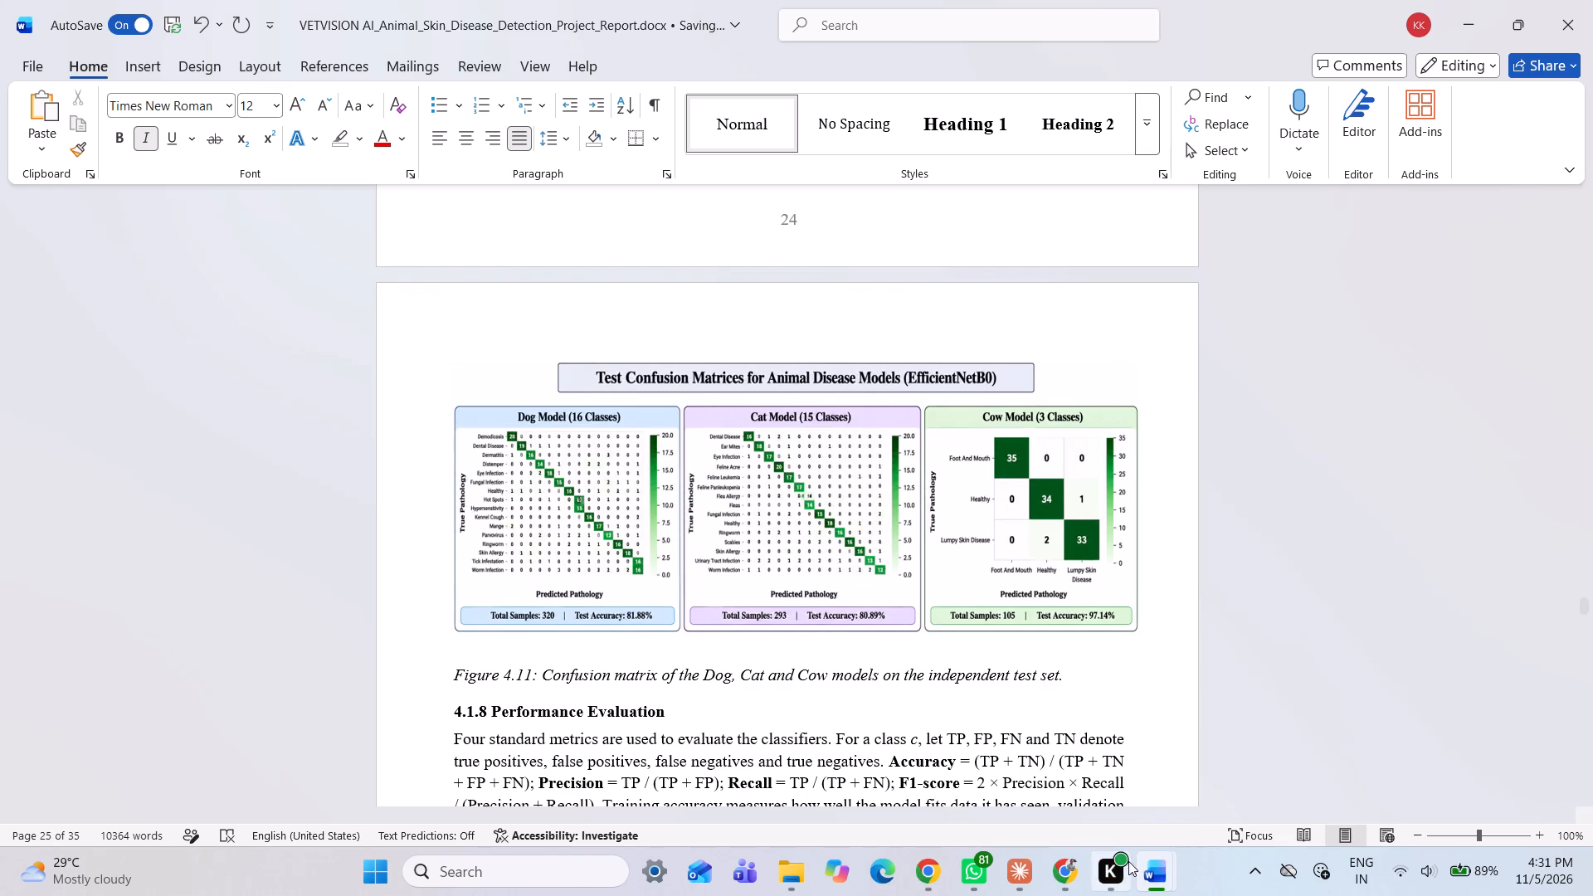
click(1060, 790)
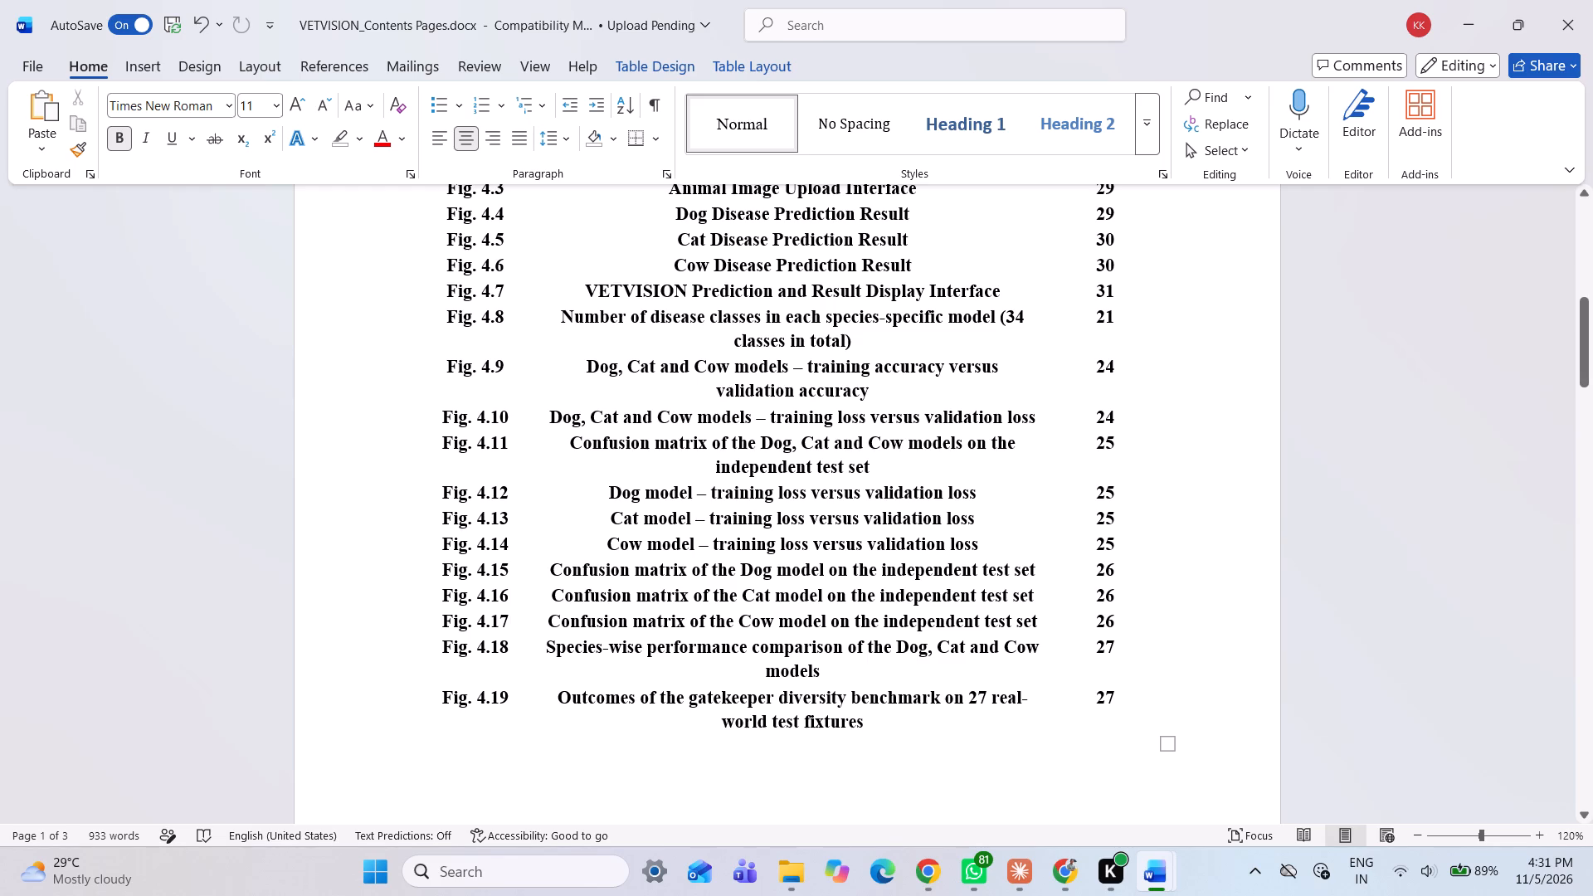
key(BackSpace)
key(4)
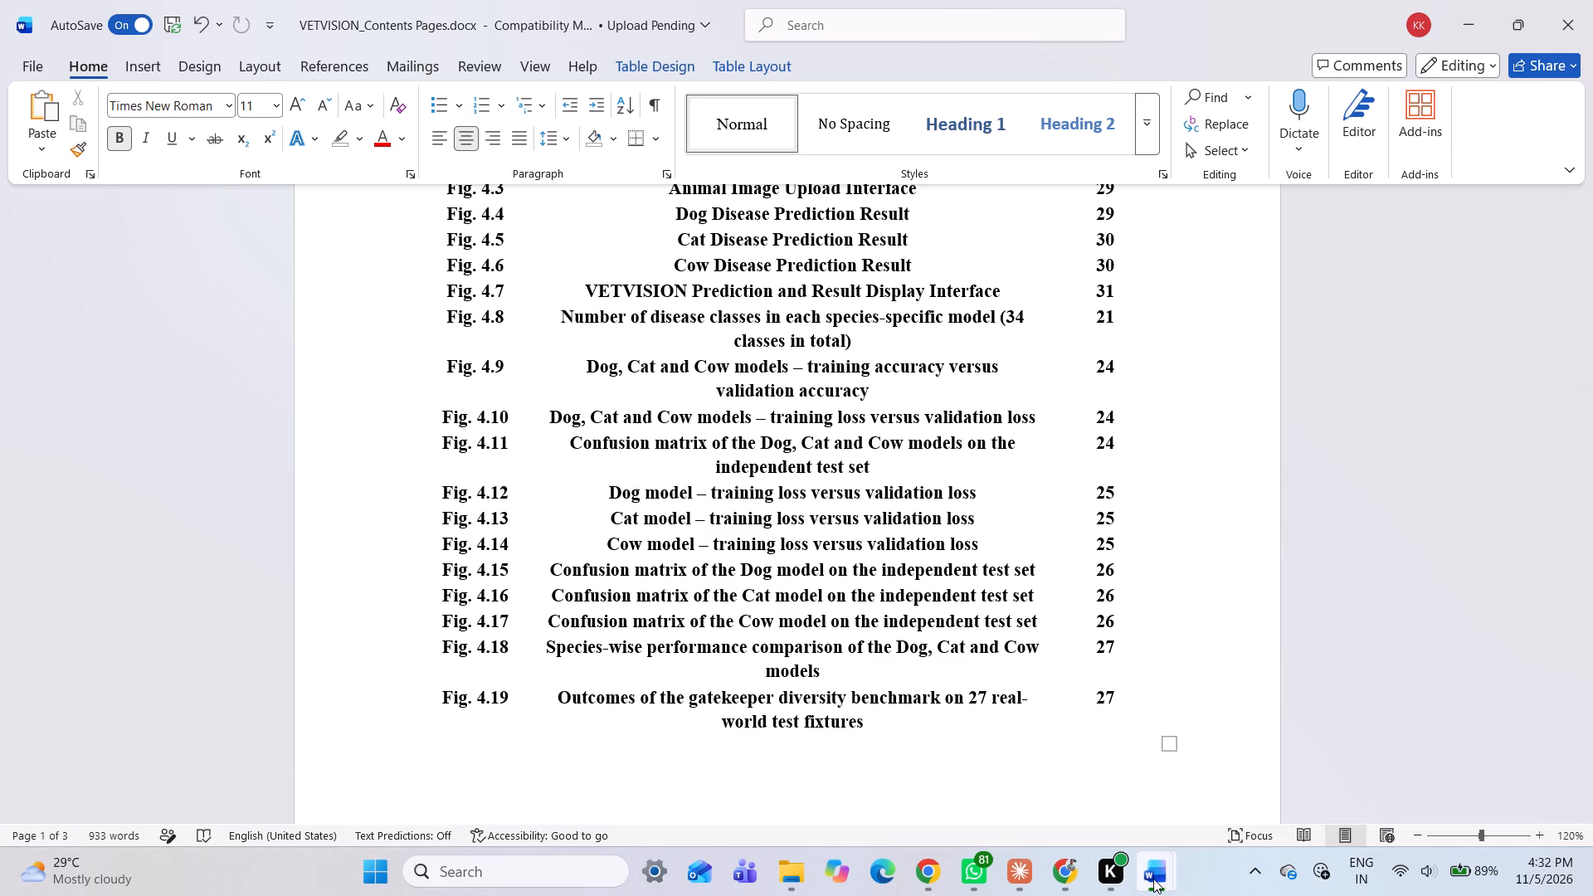
Switch back to the project report and examine the accuracy, loss and confusion matrix figures and the pages they fall on.
click(1224, 772)
scroll(1141, 694, up, 14)
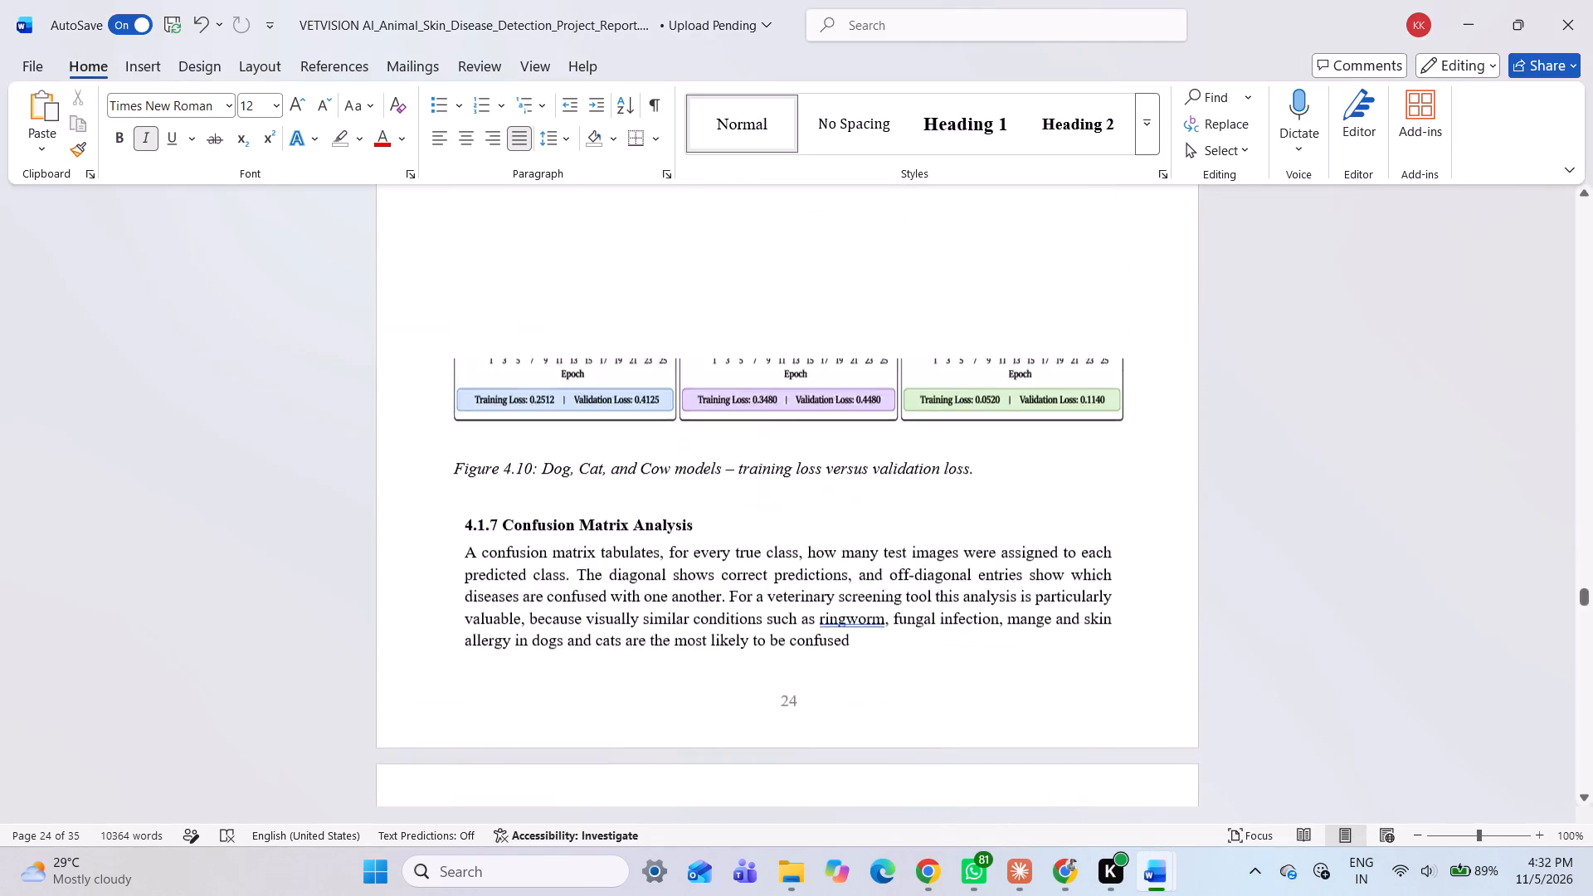
scroll(1119, 552, up, 20)
scroll(1119, 552, up, 20)
scroll(1119, 552, up, 6)
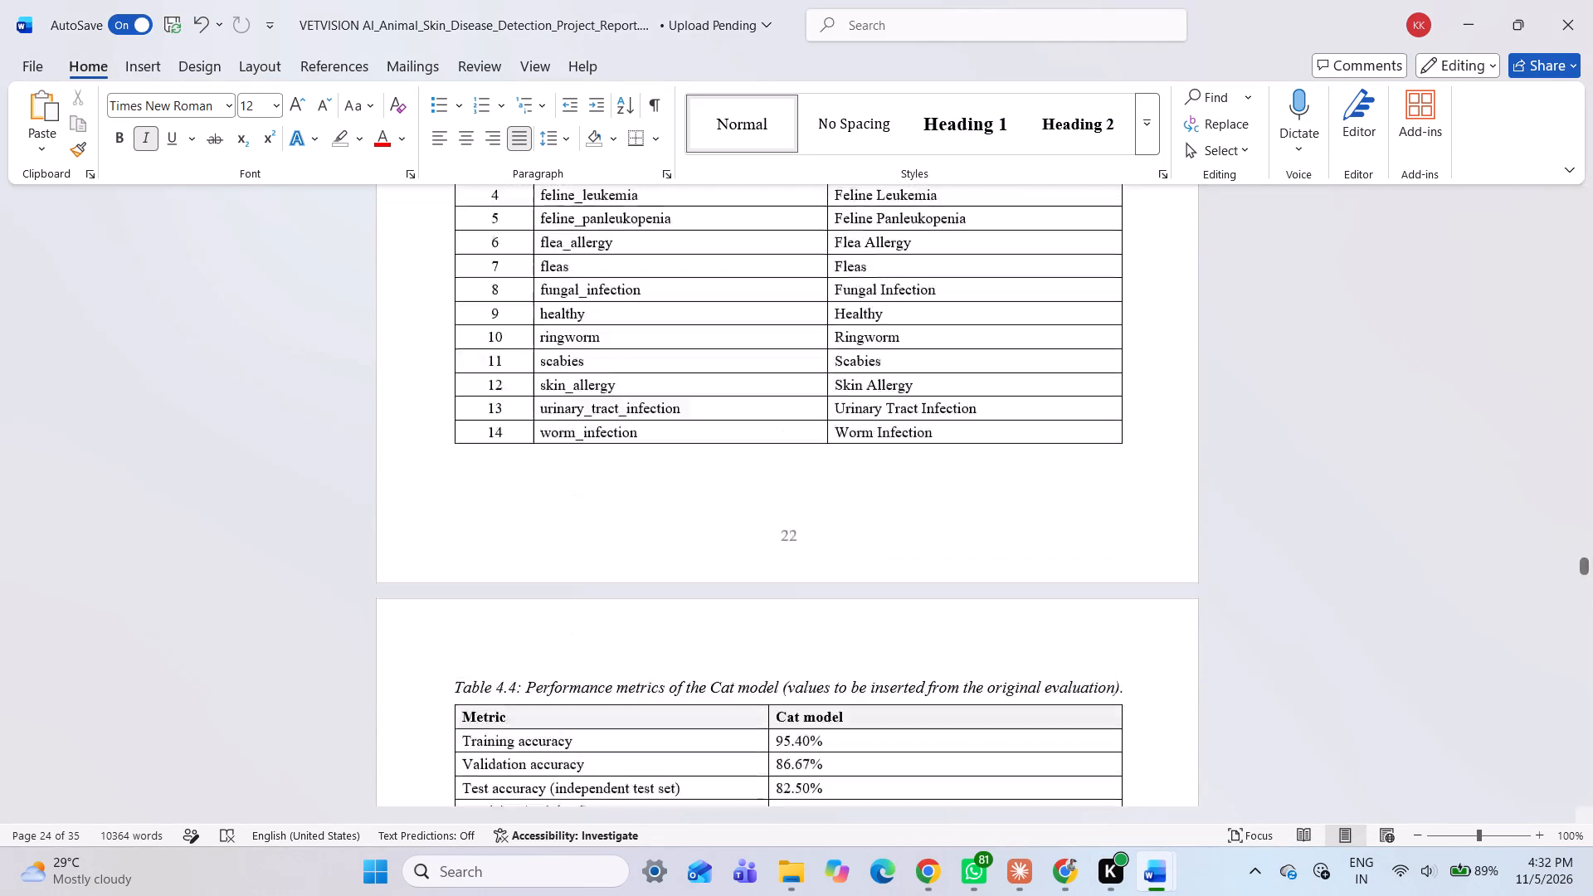
scroll(1064, 372, up, 1)
scroll(1060, 368, down, 7)
scroll(1064, 386, down, 16)
scroll(1063, 469, down, 15)
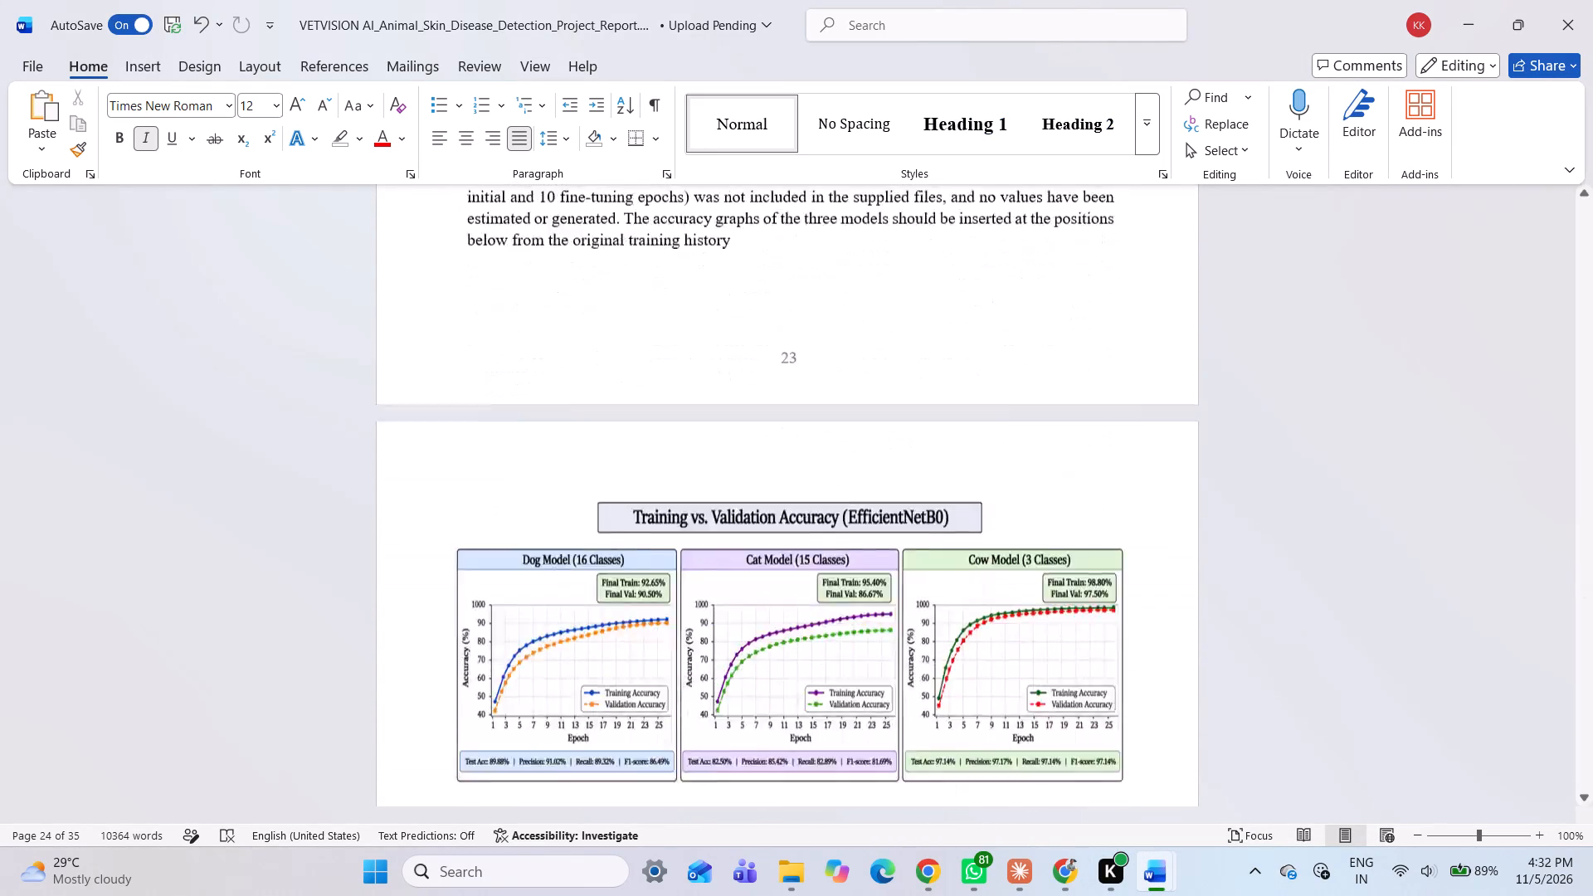
scroll(1061, 492, down, 11)
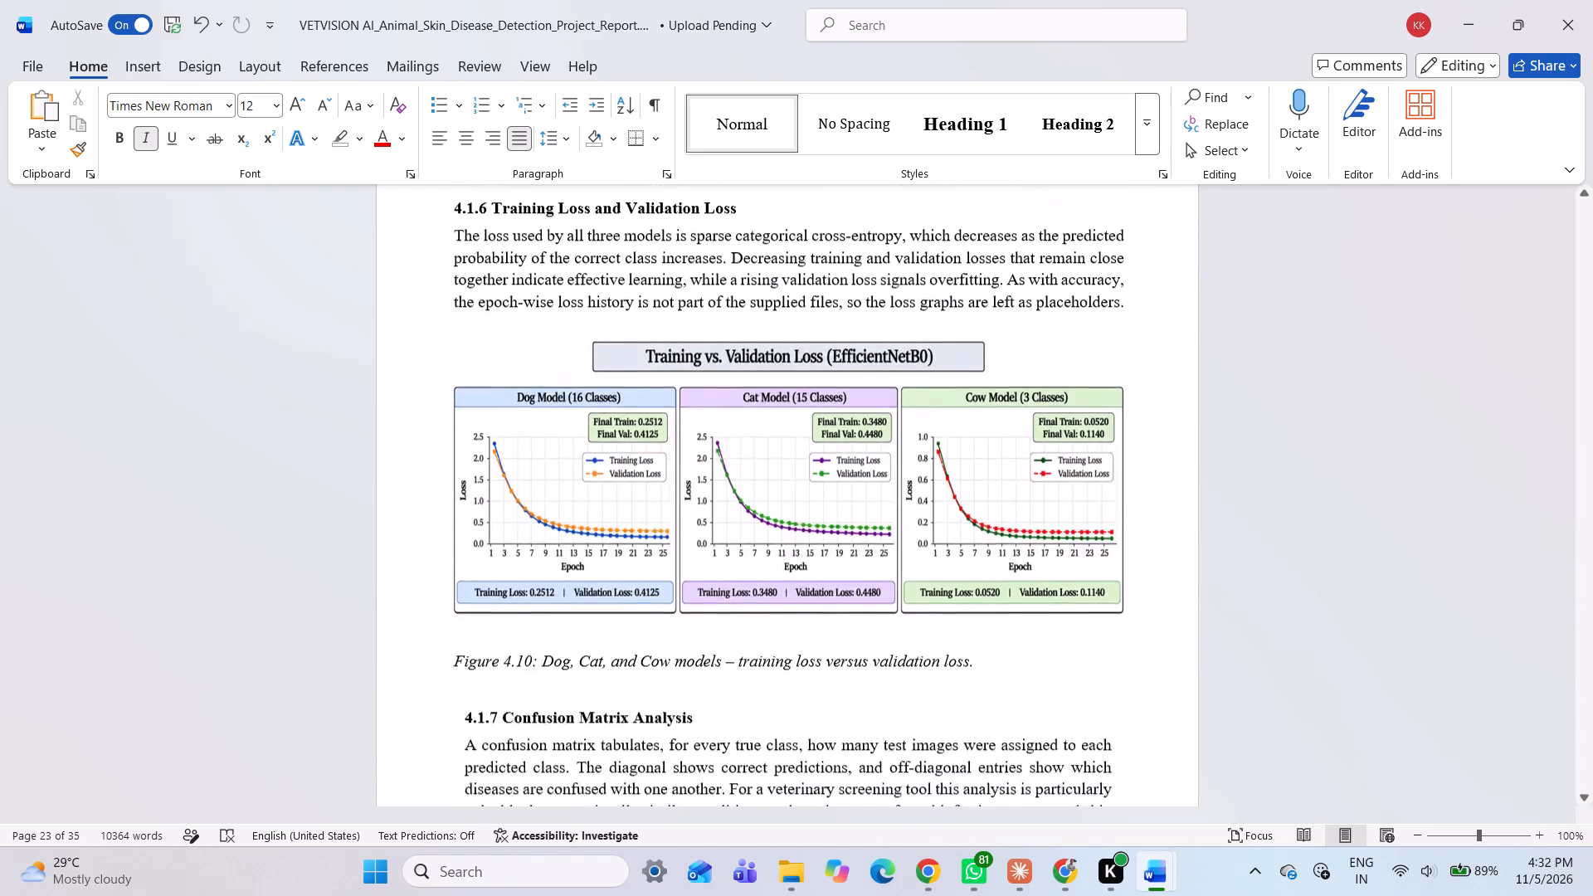
scroll(1059, 495, down, 10)
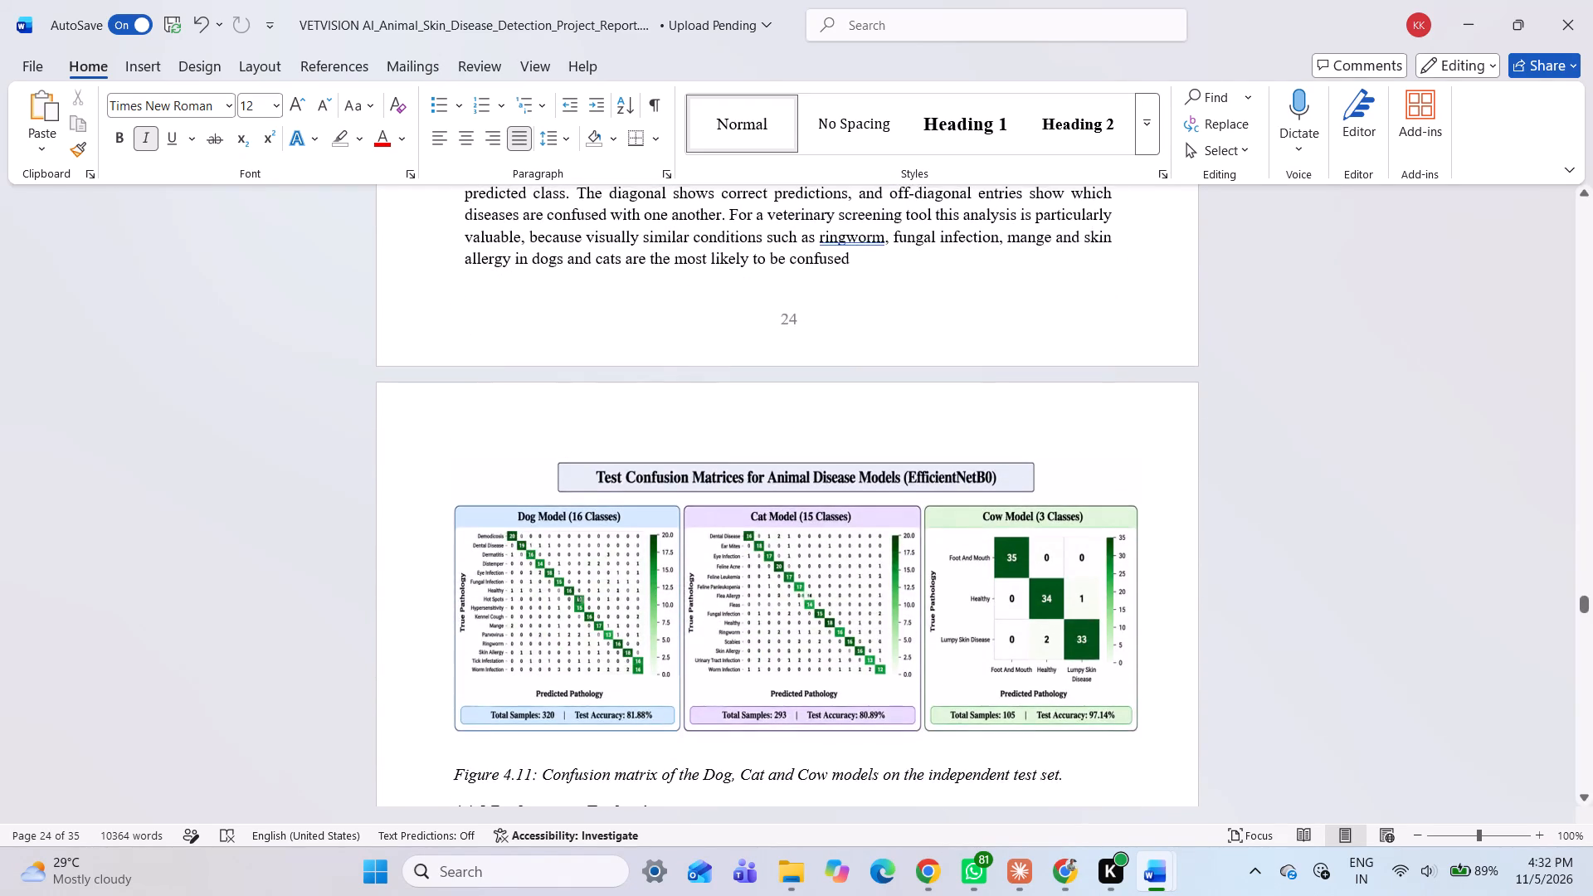
scroll(1046, 517, down, 7)
scroll(1046, 517, up, 19)
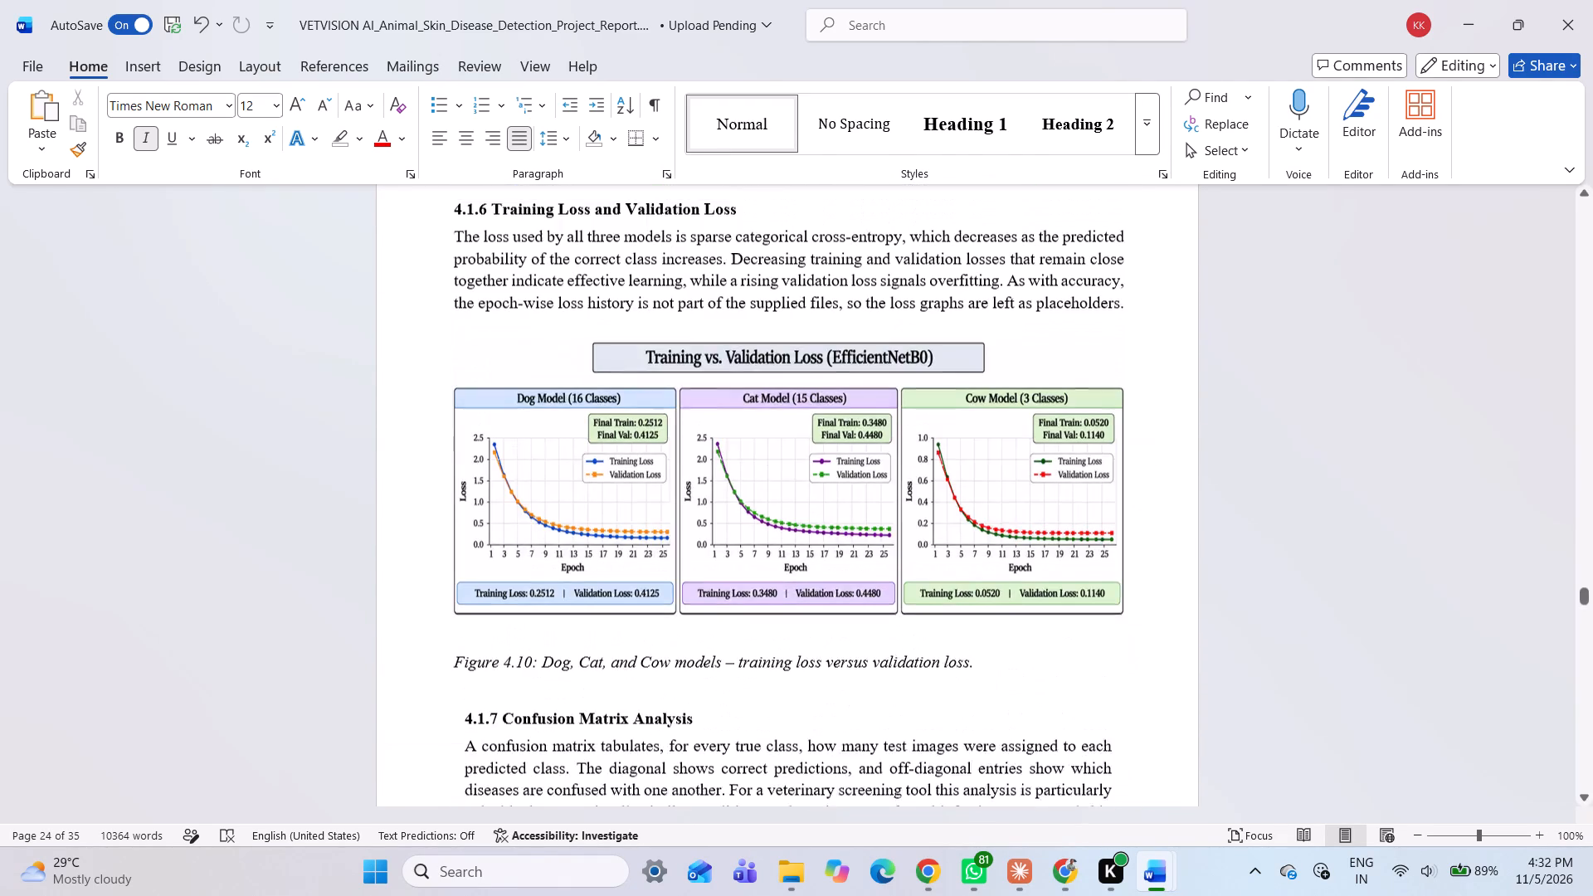
scroll(1023, 572, down, 3)
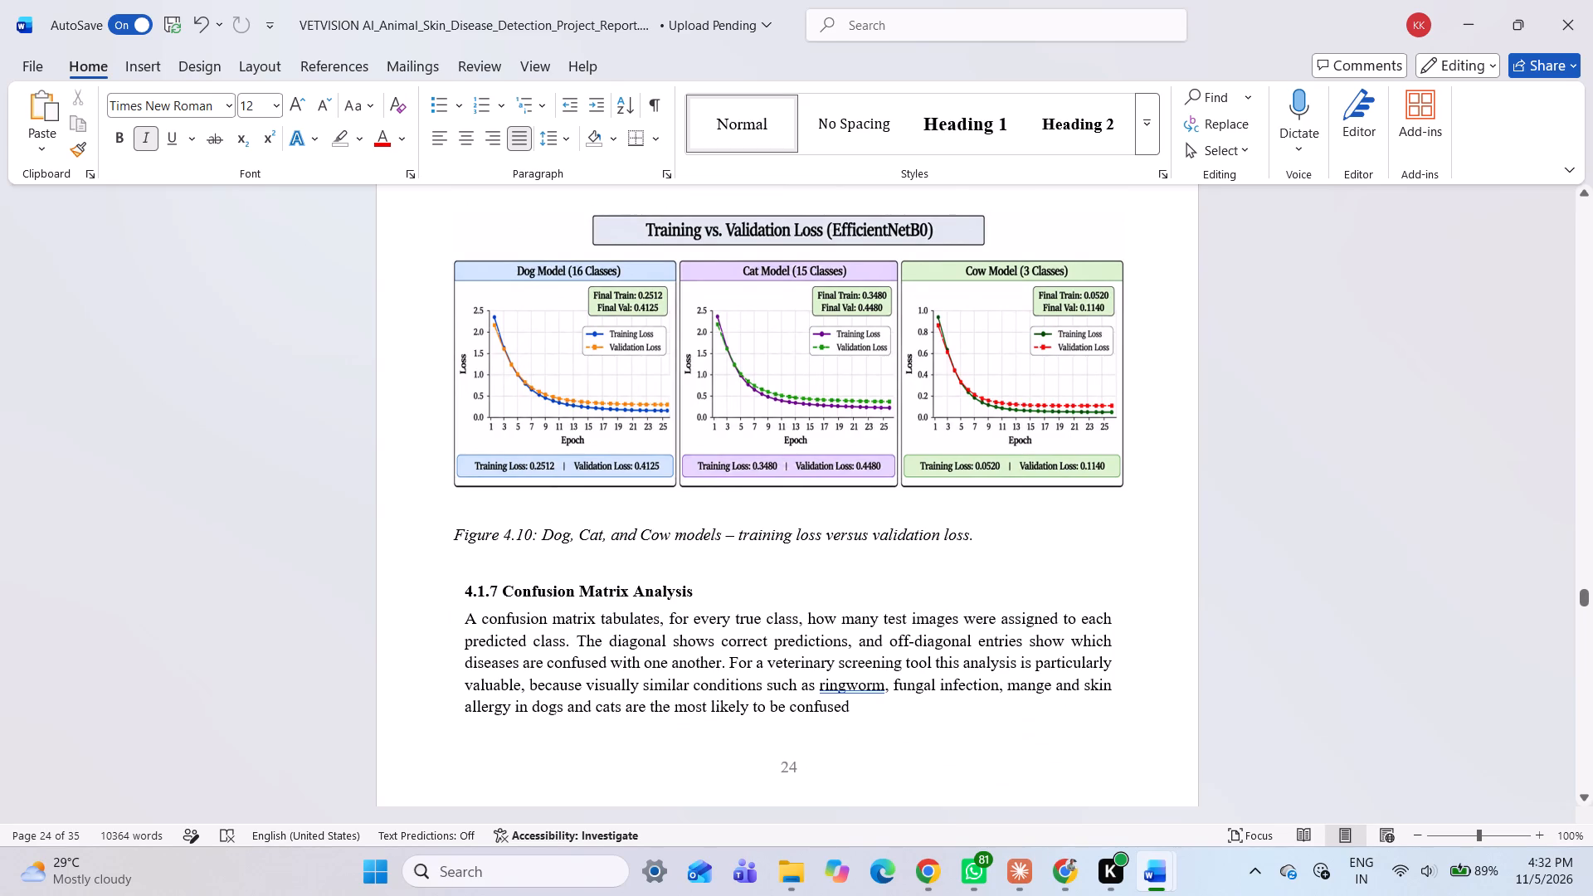
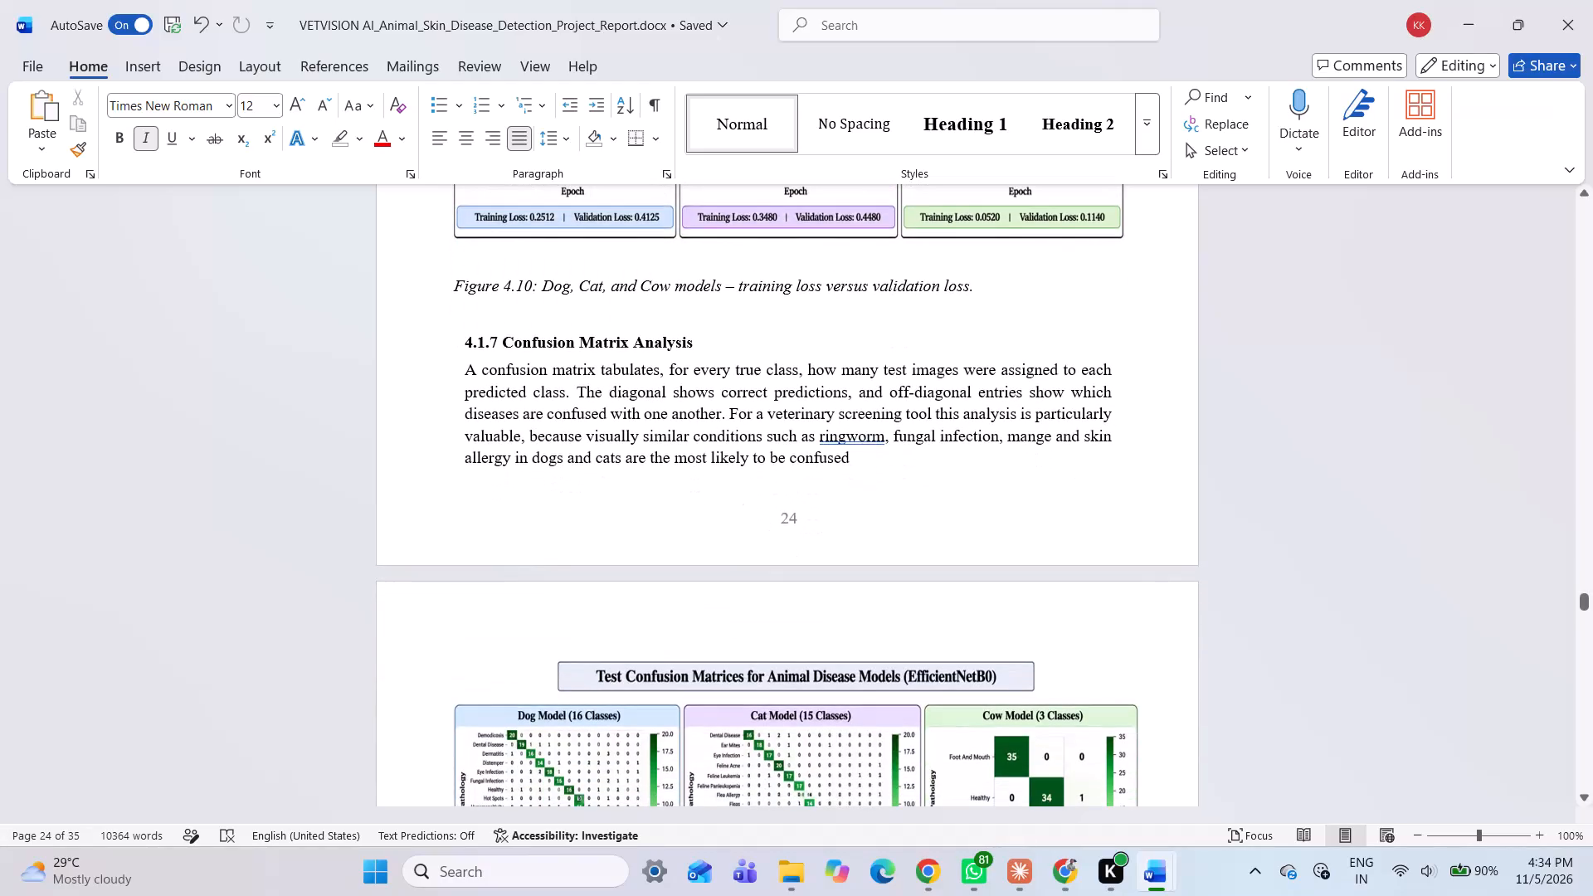
Examine the confusion matrix and species-wise performance comparison figures in the report and the pages they fall on.
scroll(806, 644, down, 1)
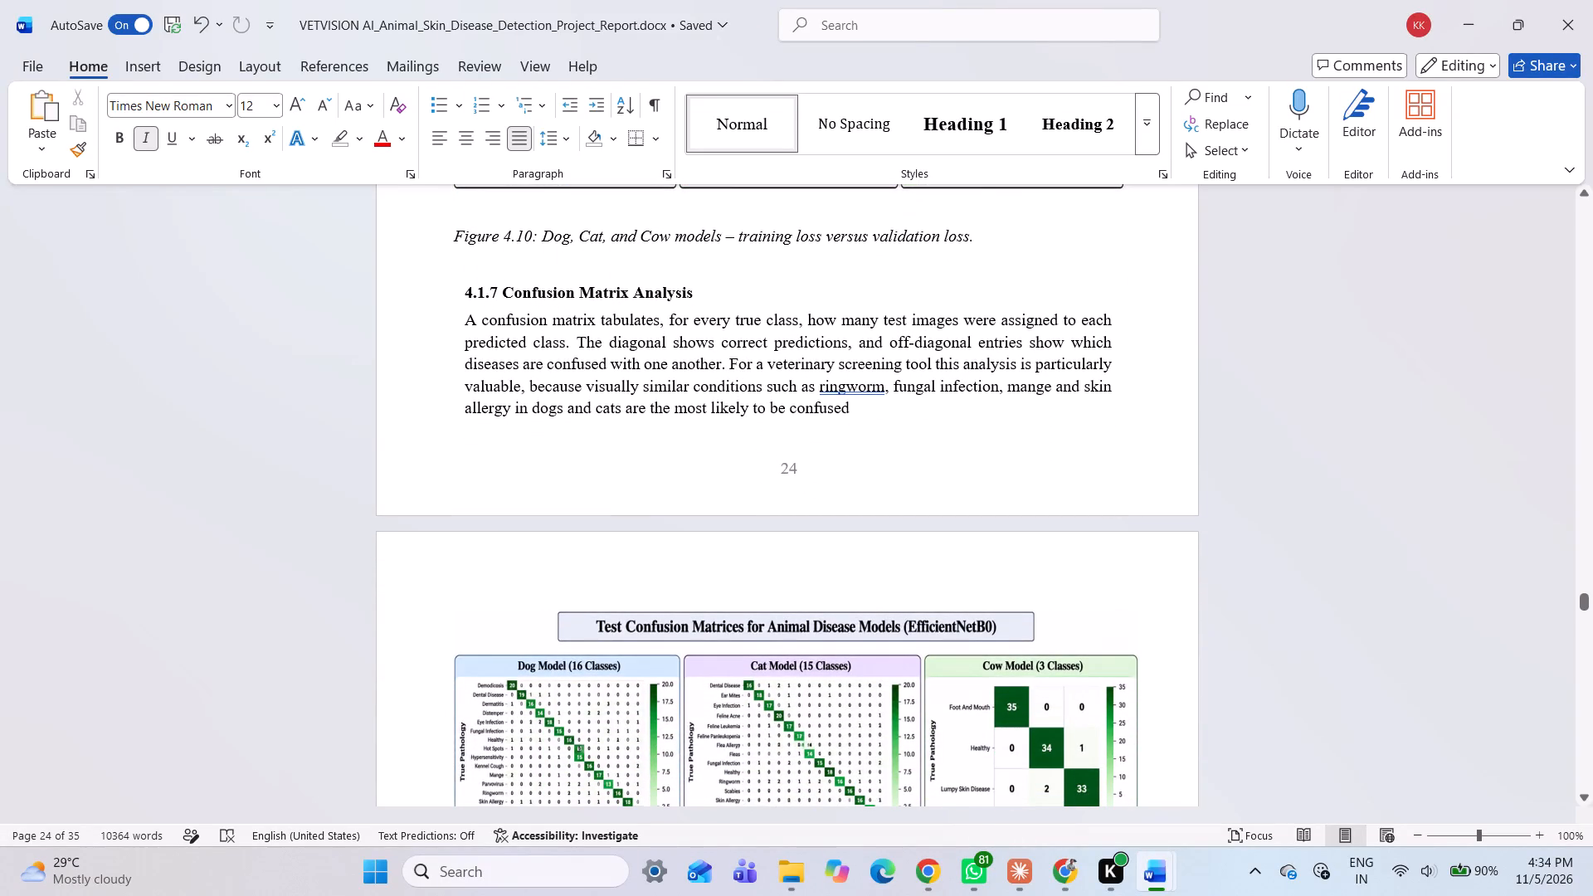
scroll(865, 273, down, 5)
scroll(860, 362, up, 7)
scroll(840, 408, down, 16)
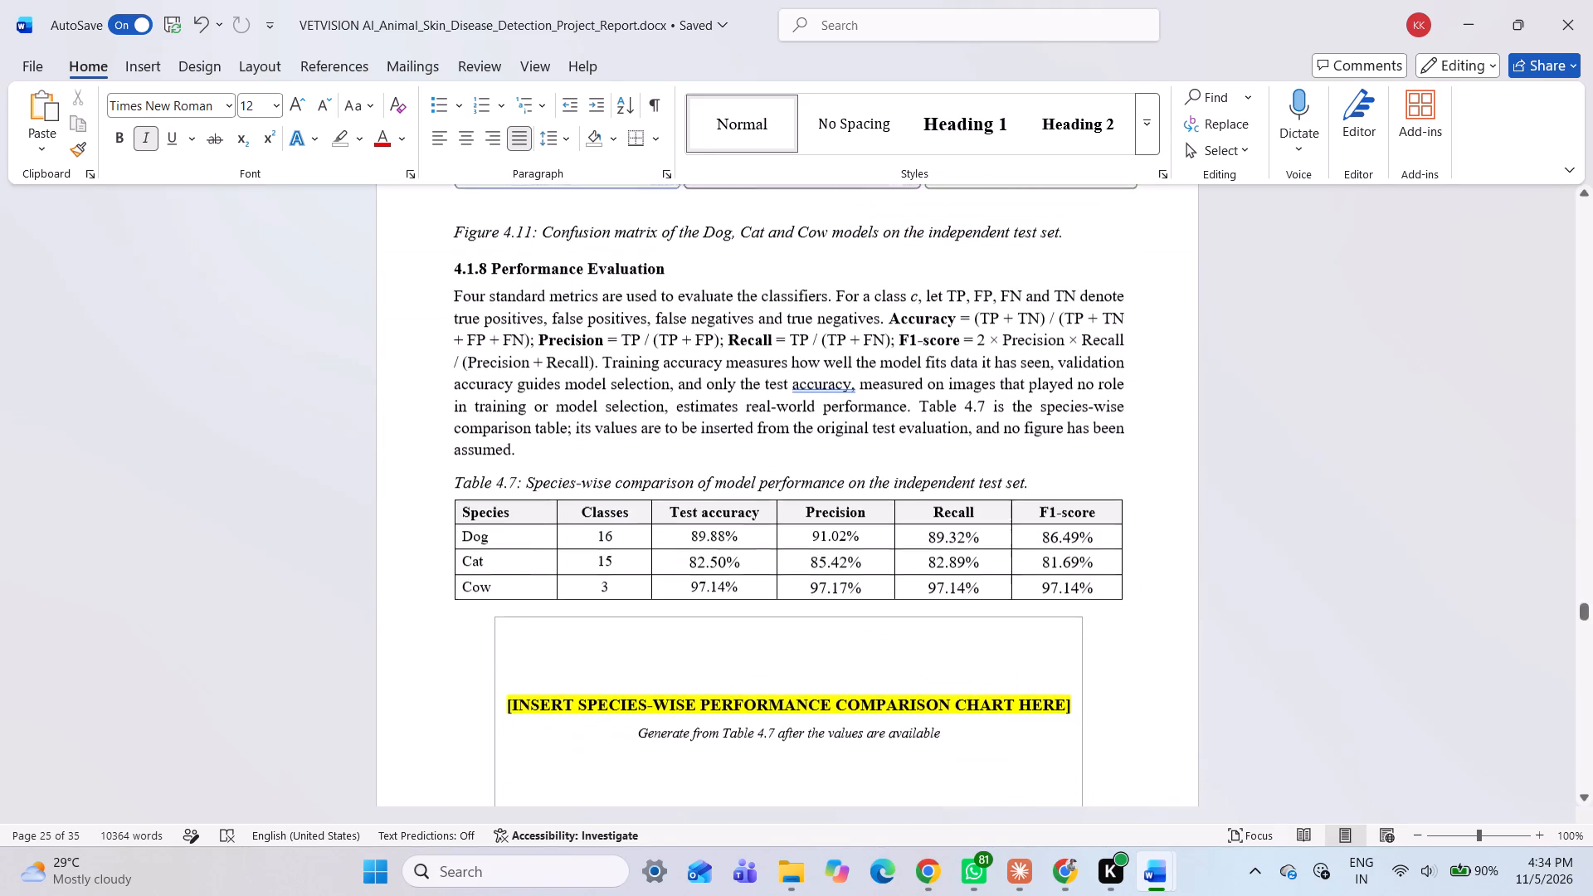
scroll(836, 430, down, 6)
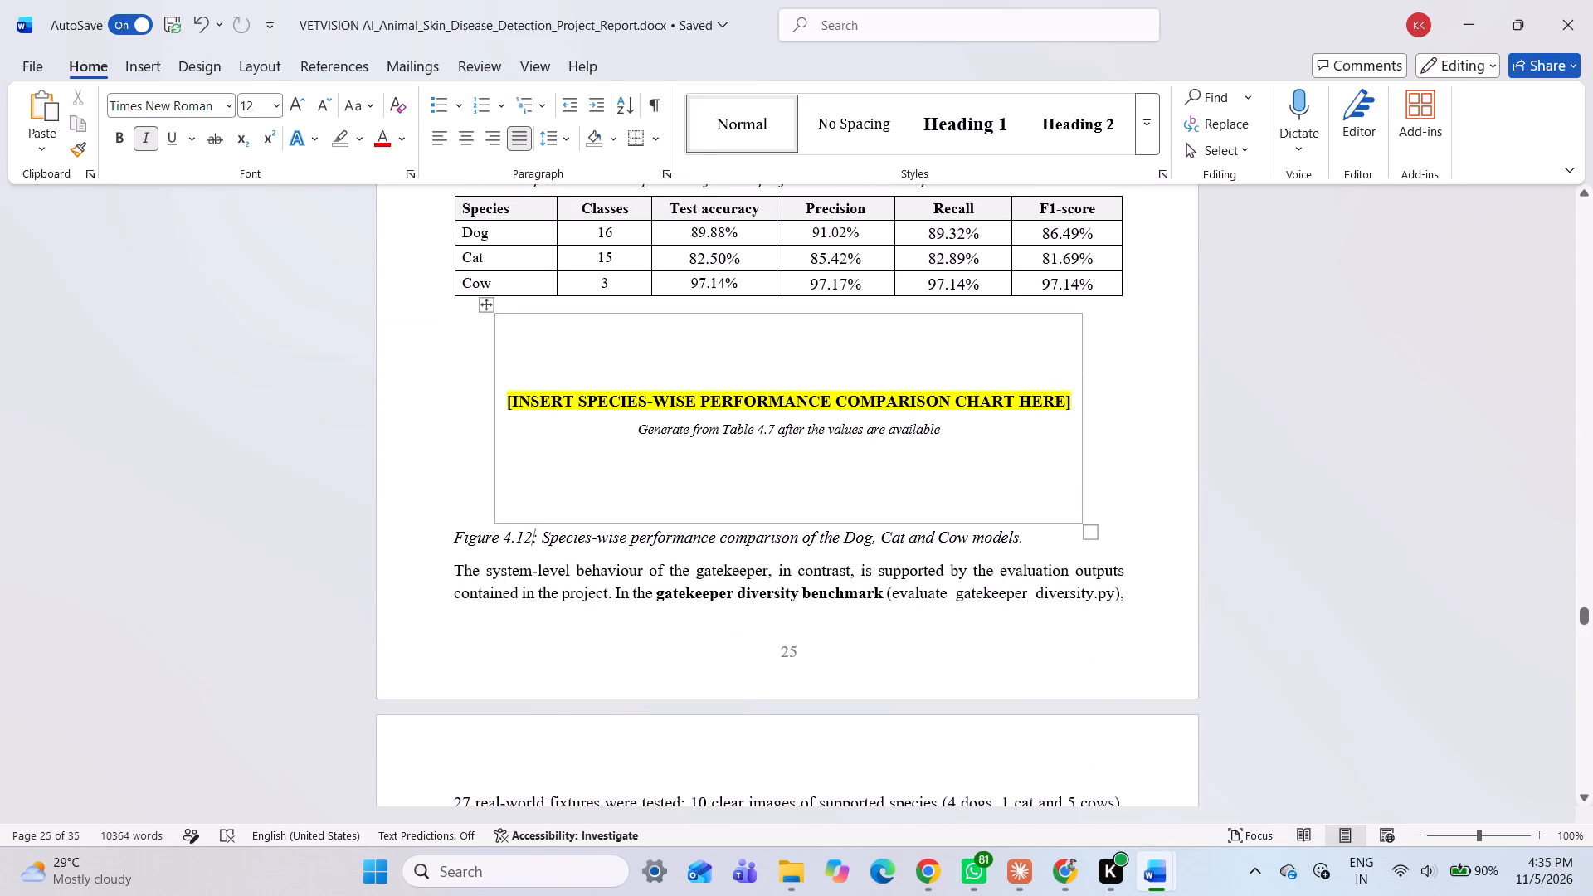
In the contents pages document, replace the Fig. 4.12 title with the "Species-wise performance comparison of the Dog, Cat and Cow models" title copied from Fig. 4.18.
click(1021, 770)
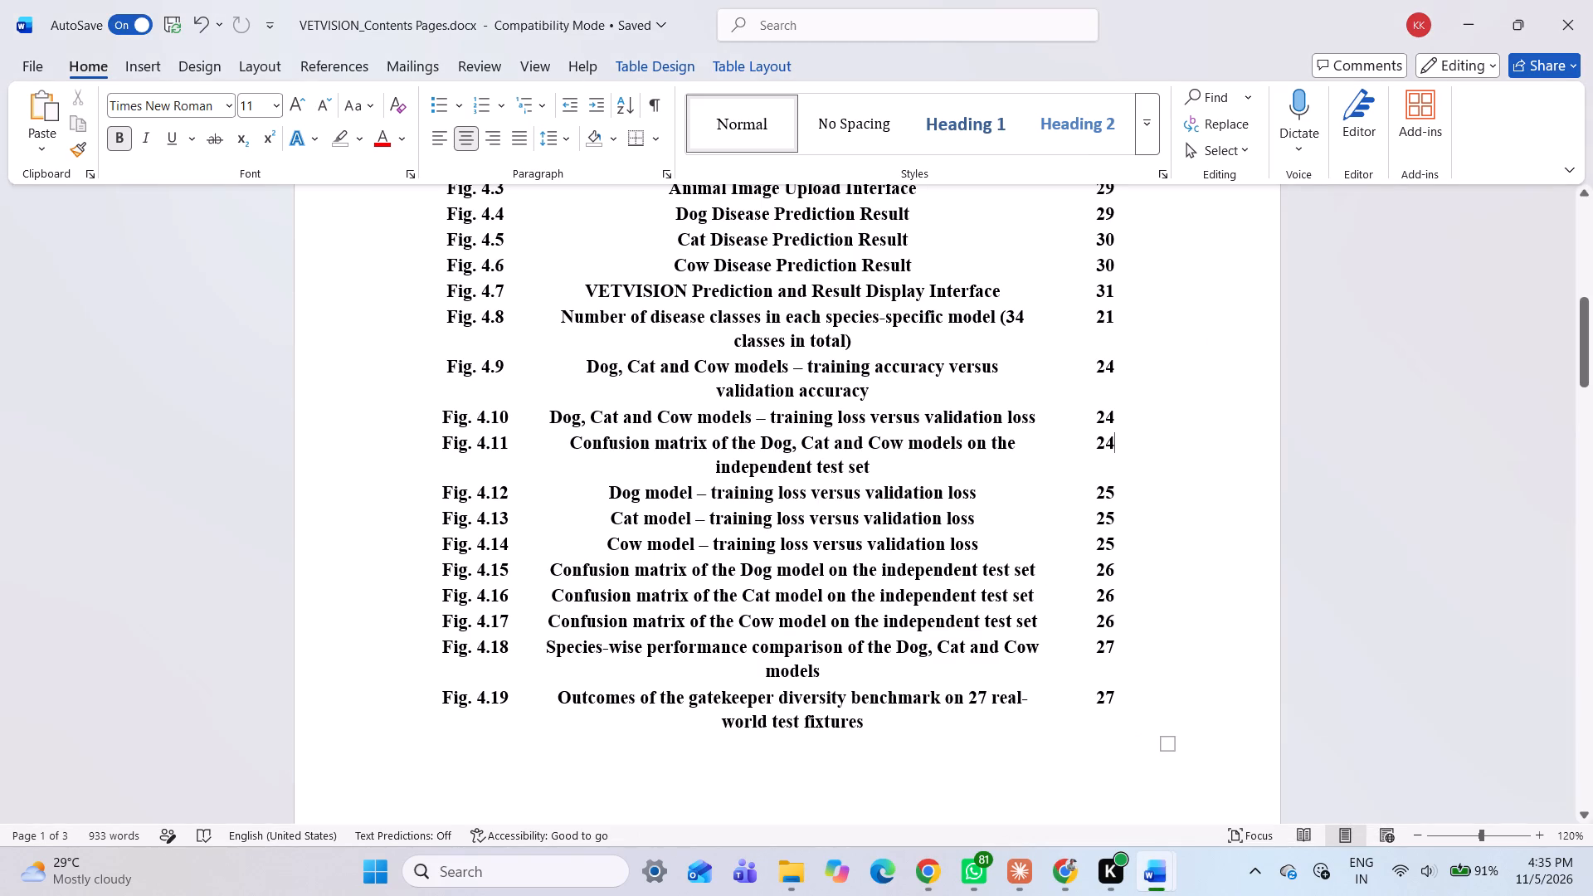
drag(542, 646, 863, 645)
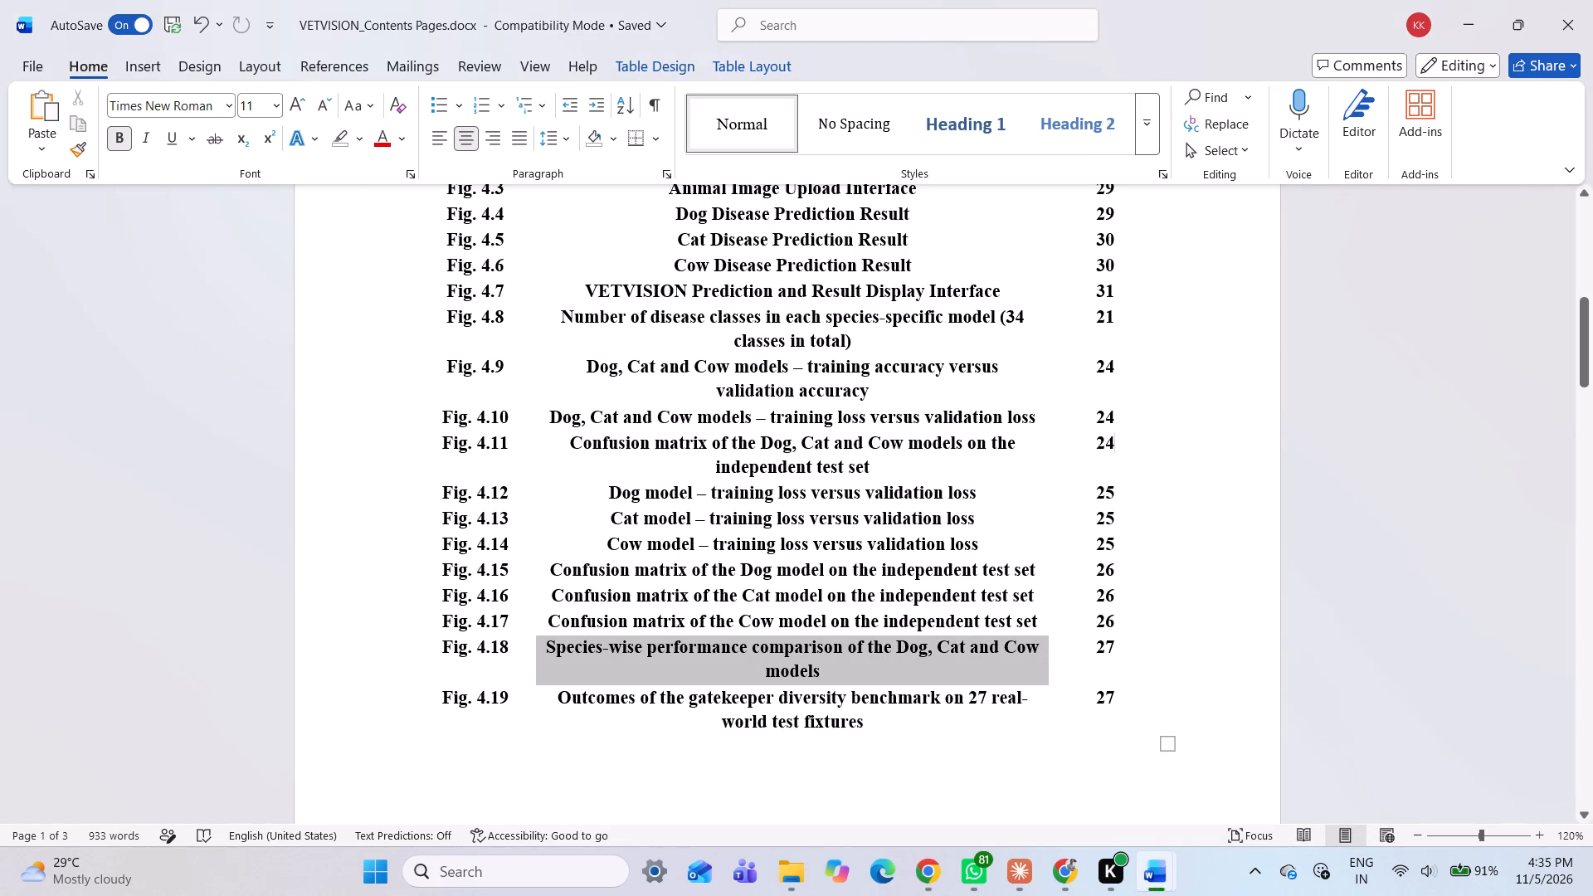
drag(863, 645, 863, 648)
key(ctrl+c)
drag(610, 494, 977, 482)
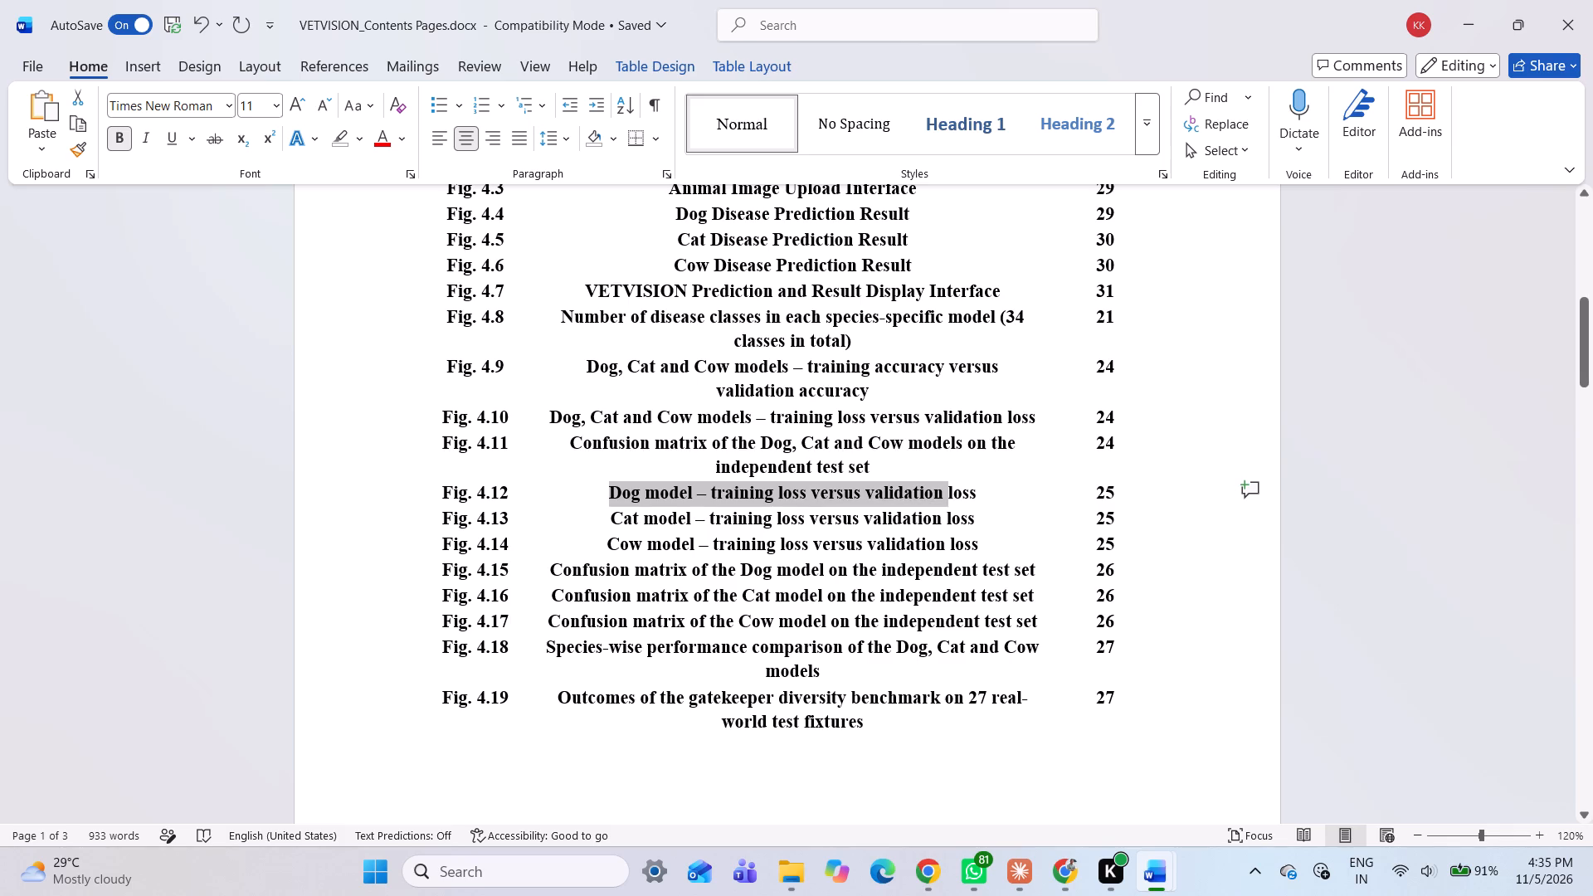
drag(977, 482, 990, 480)
click(974, 568)
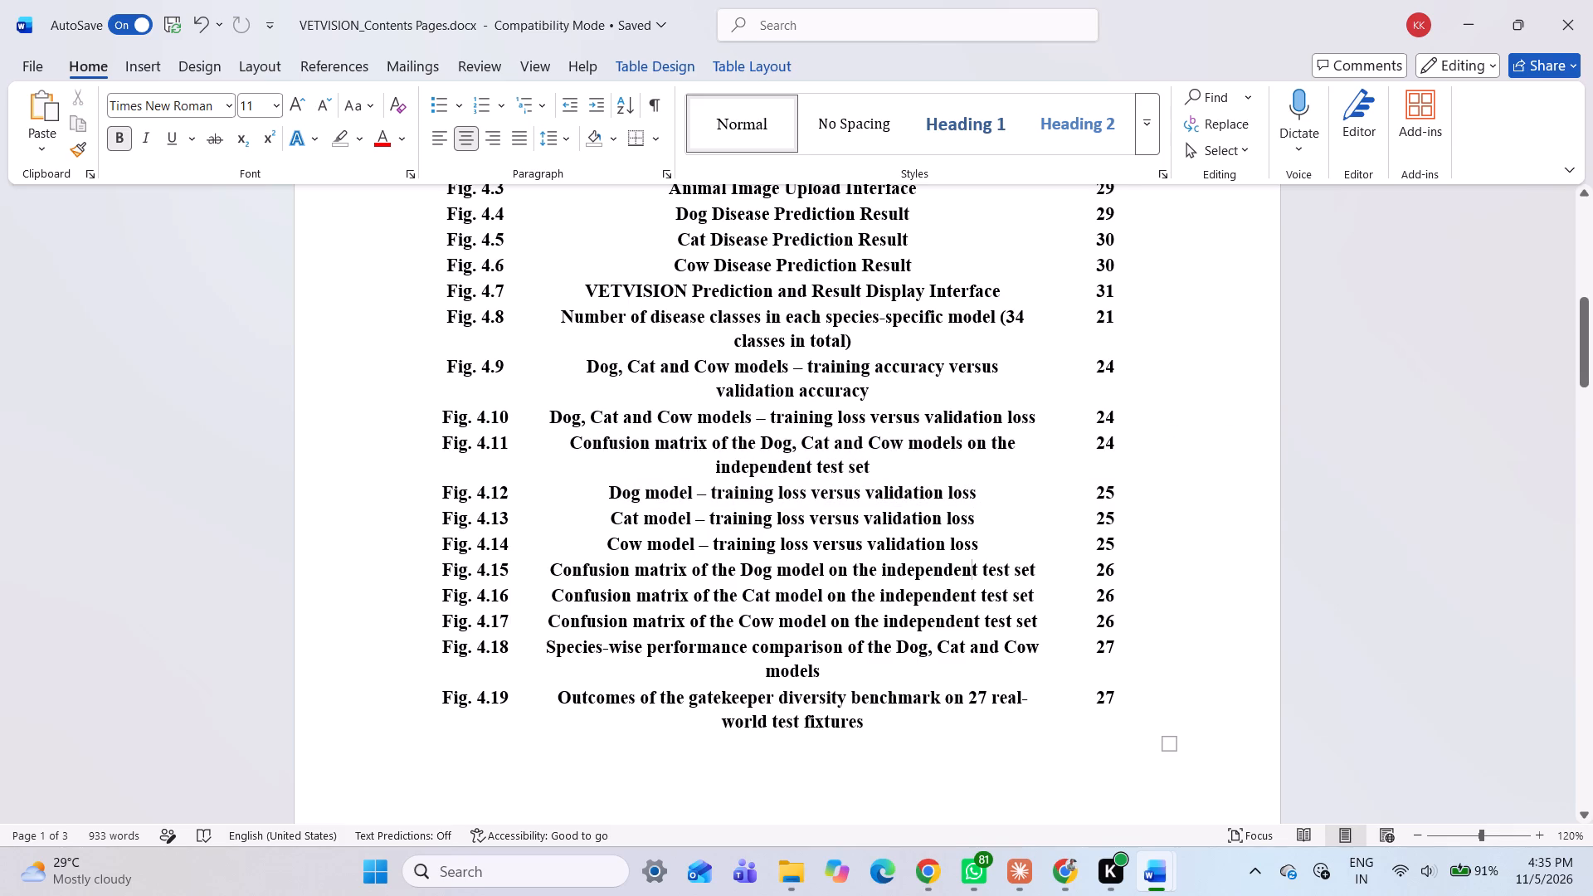
drag(615, 490, 959, 494)
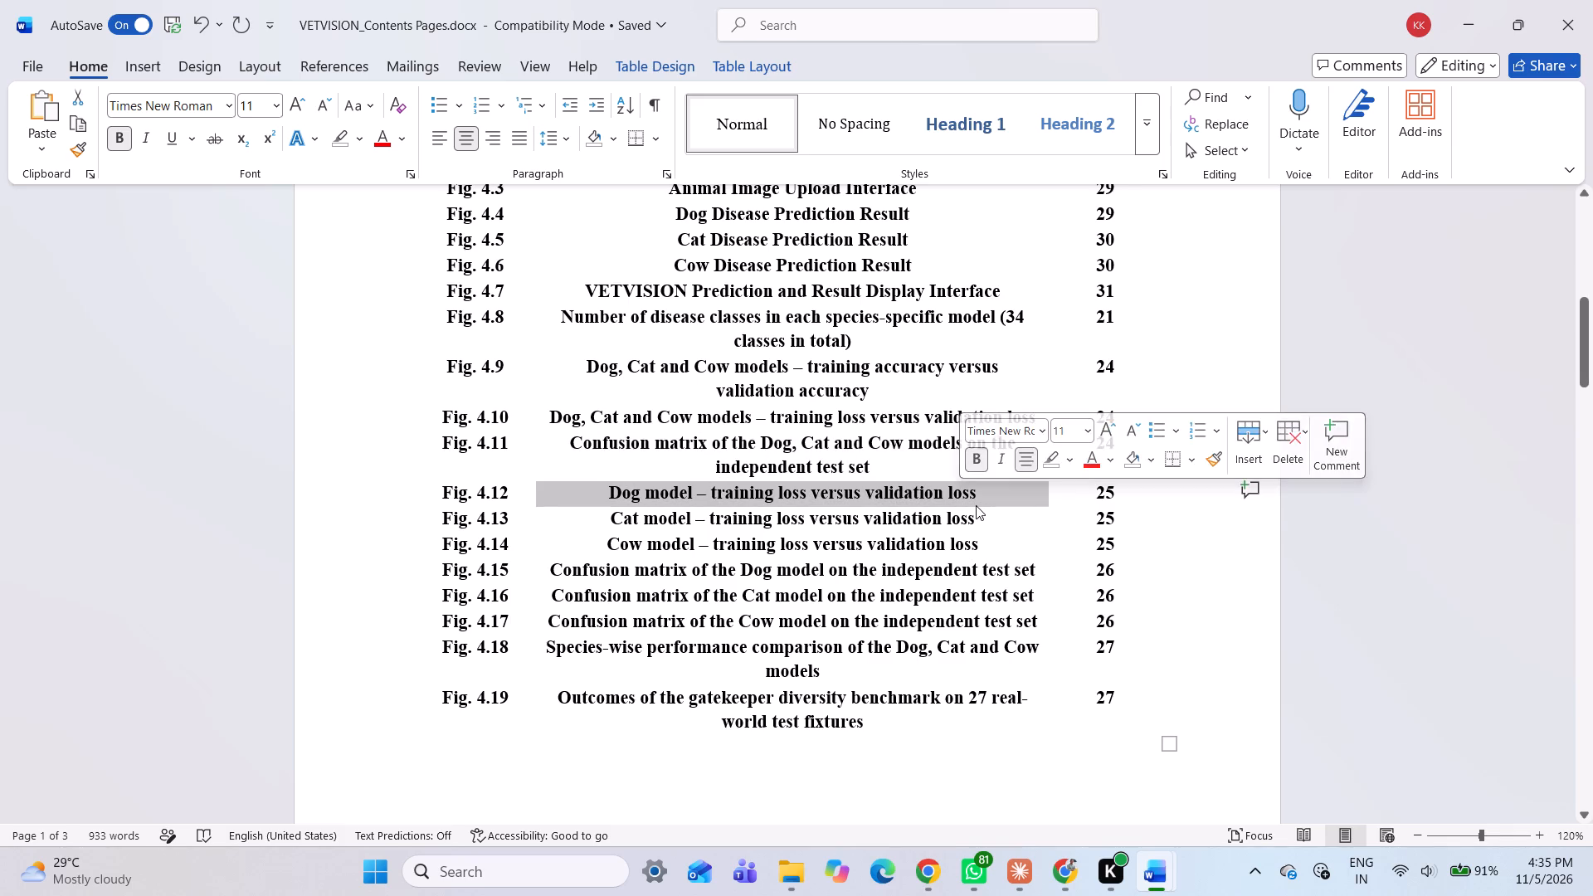
key(ctrl+v)
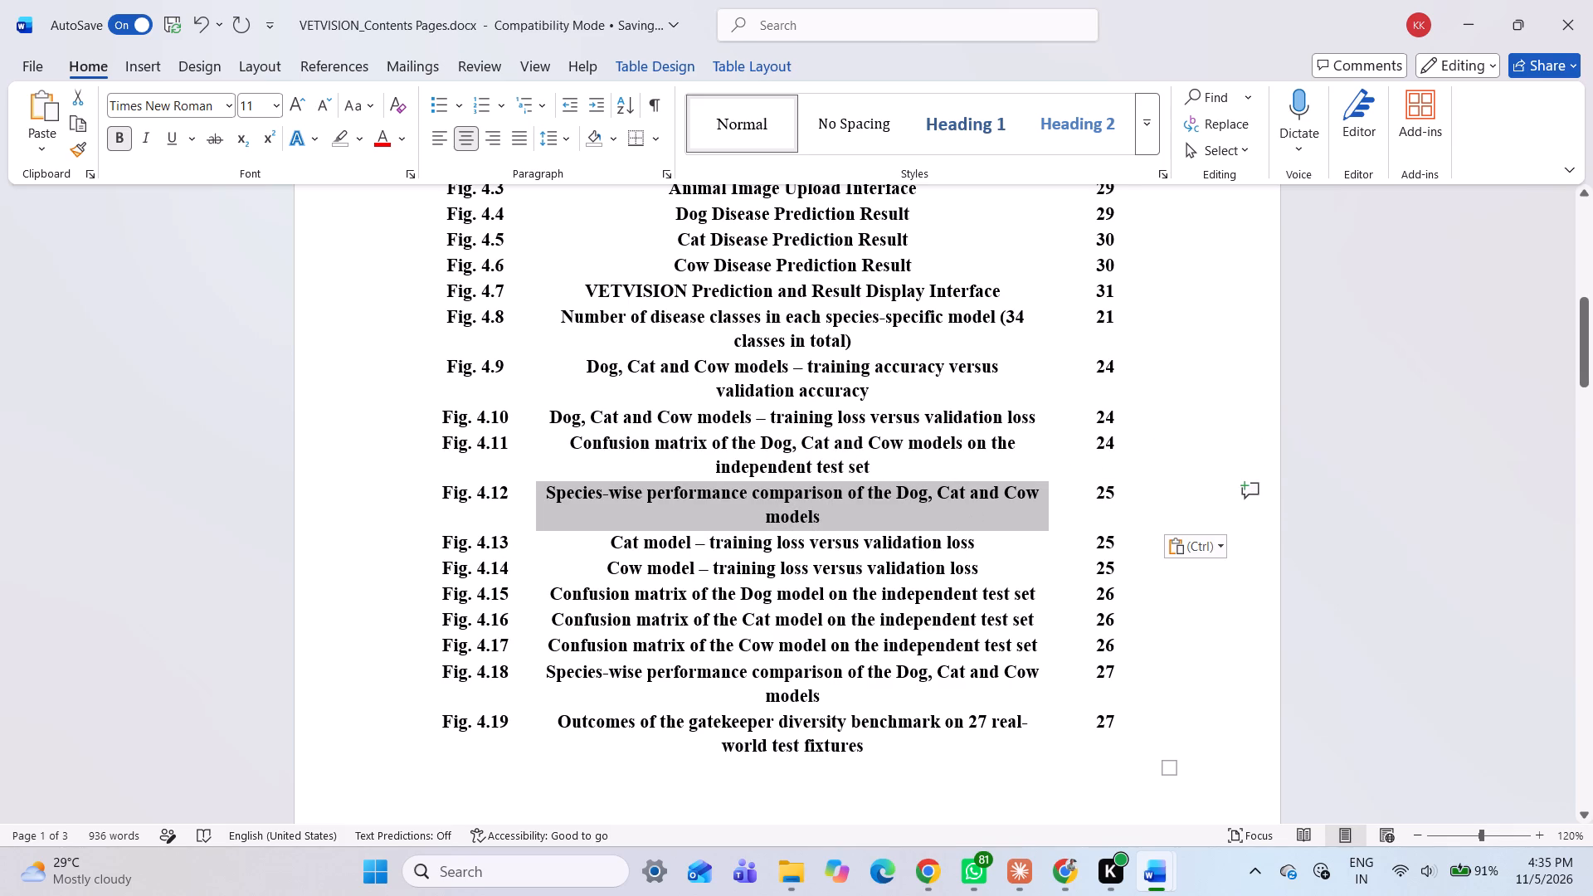
click(687, 595)
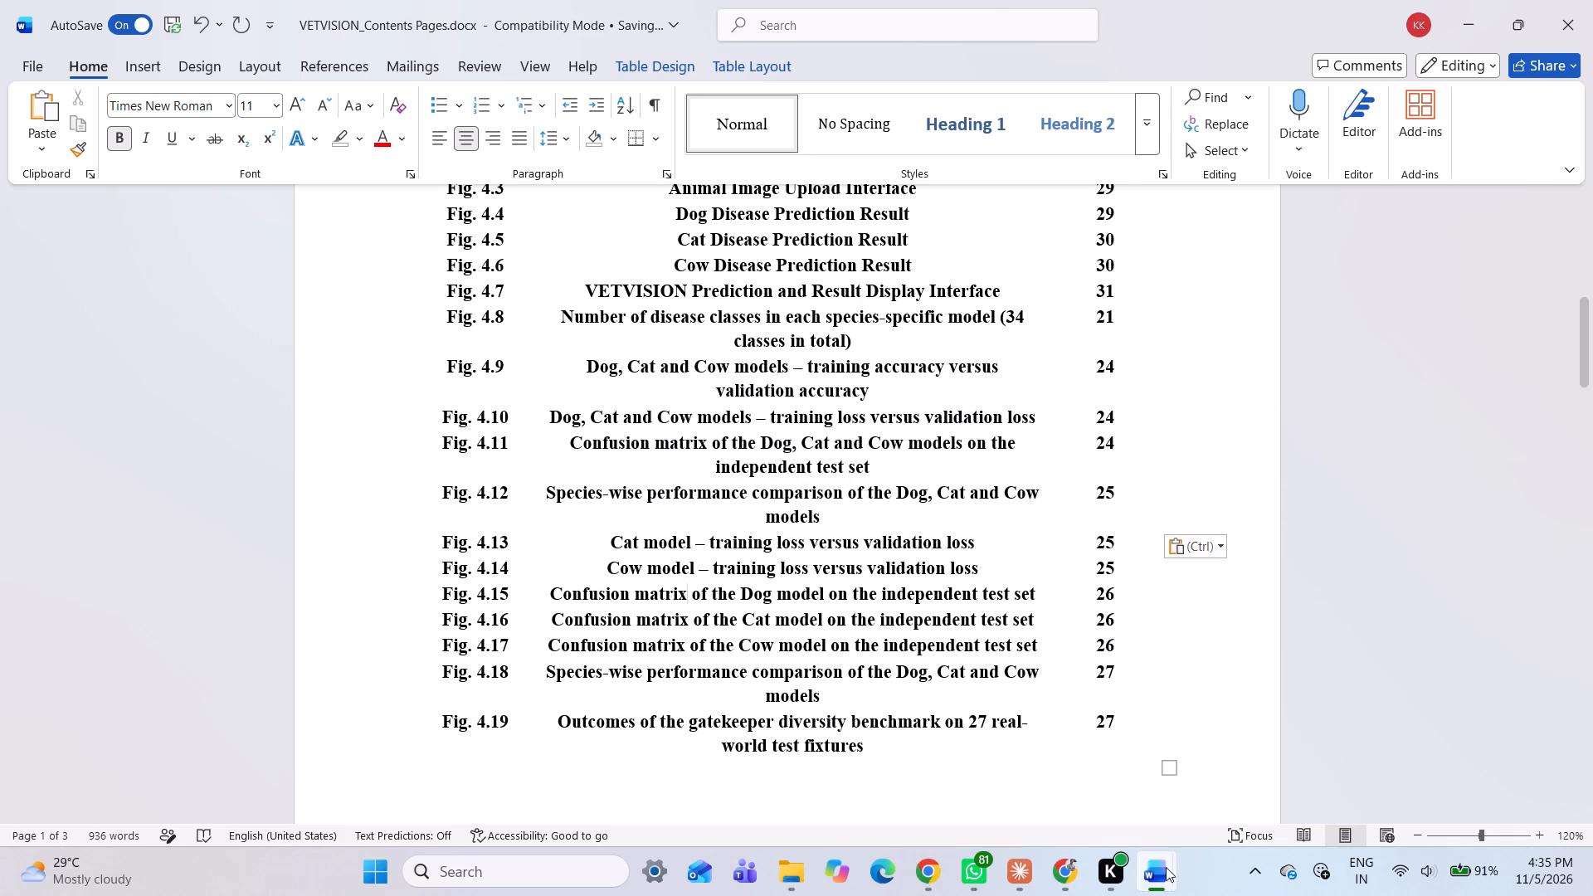
Check the pages of Figures 4.11 and 4.12 in the report and set Fig. 4.11's page number to 25 in the contents pages document.
click(1226, 781)
scroll(888, 483, up, 2)
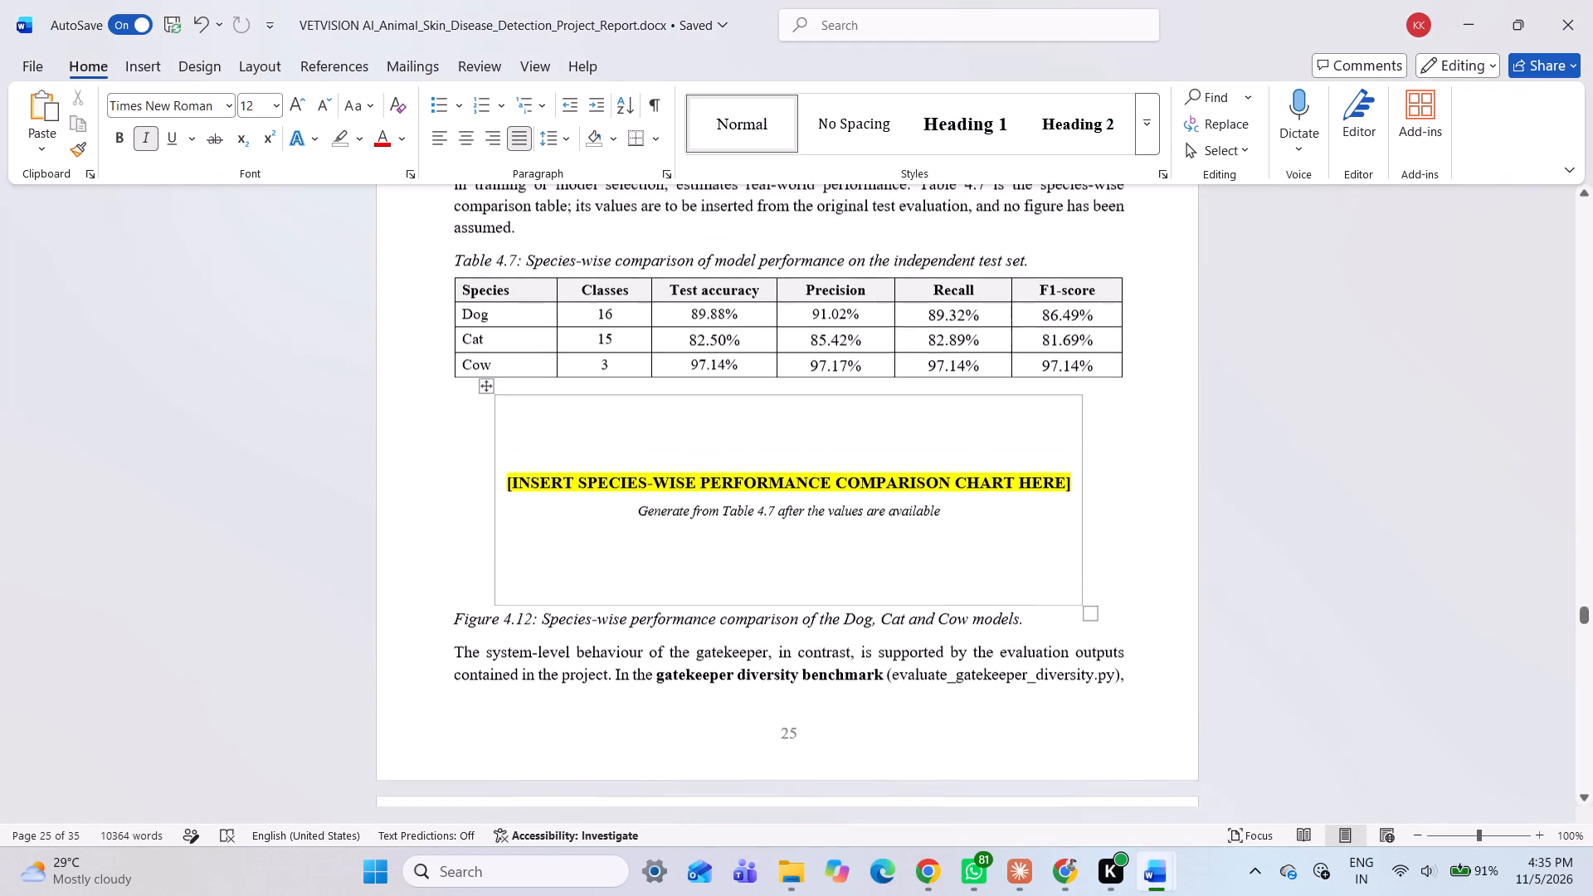
scroll(888, 503, down, 2)
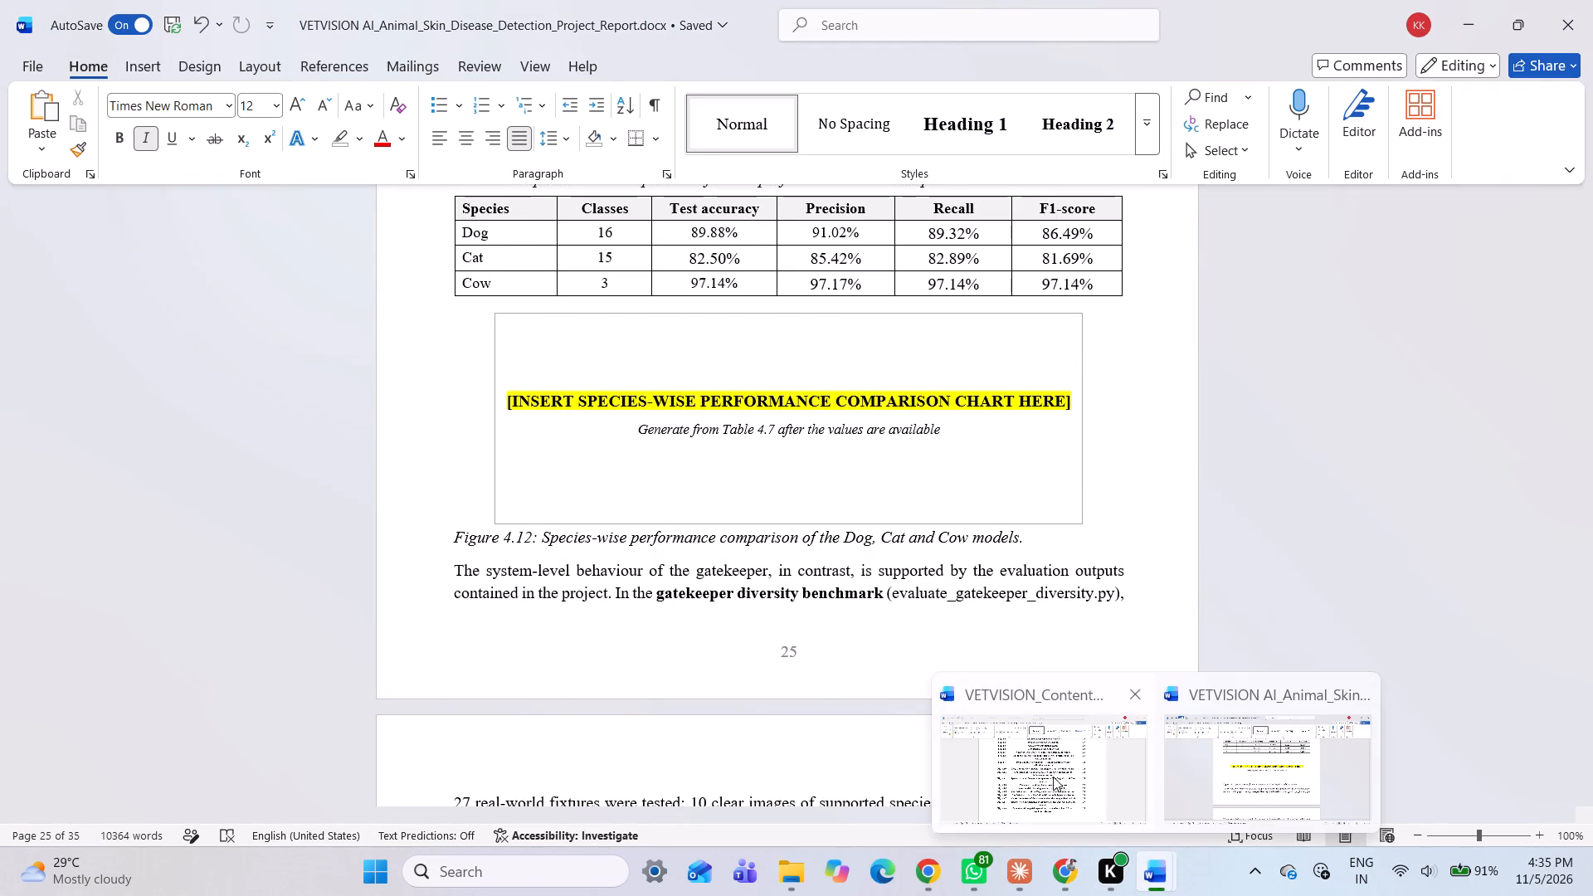
click(1053, 777)
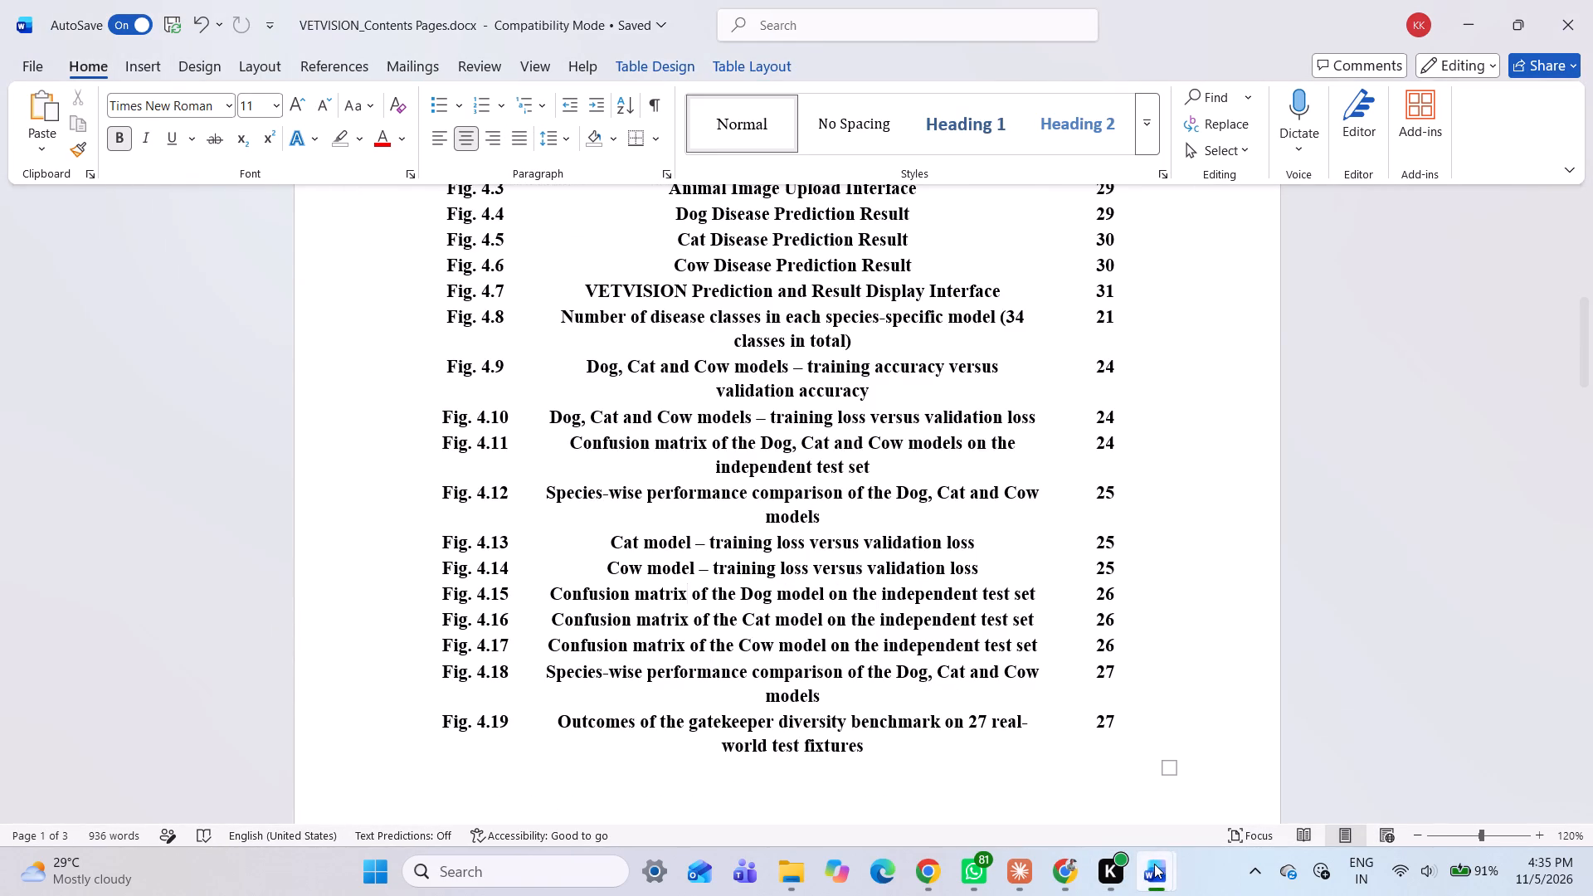
click(1240, 767)
scroll(1113, 643, up, 13)
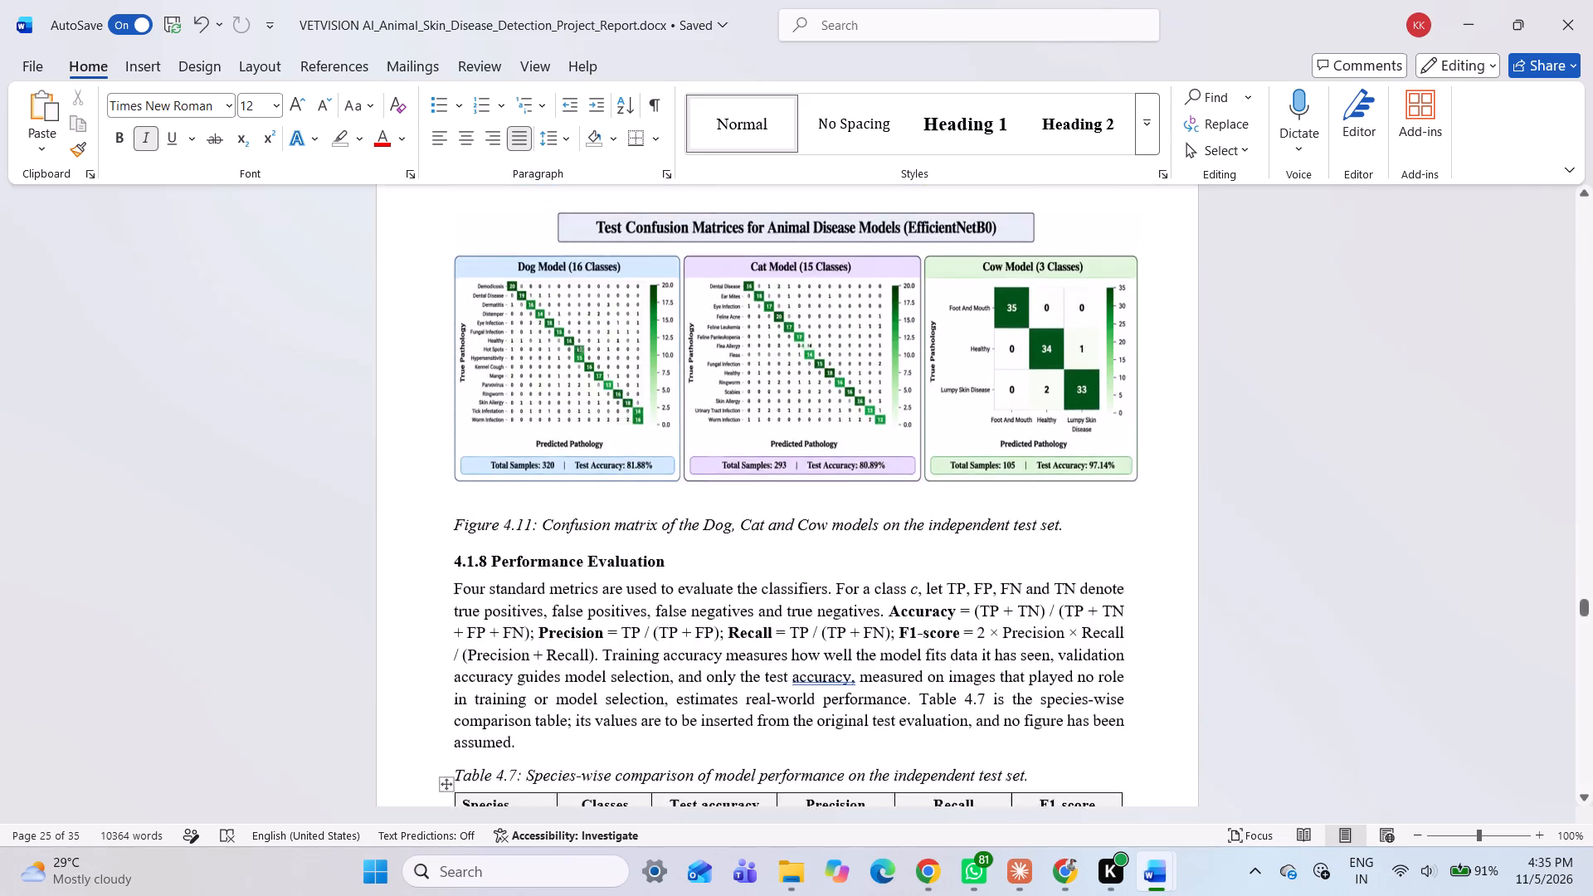
scroll(1103, 634, up, 2)
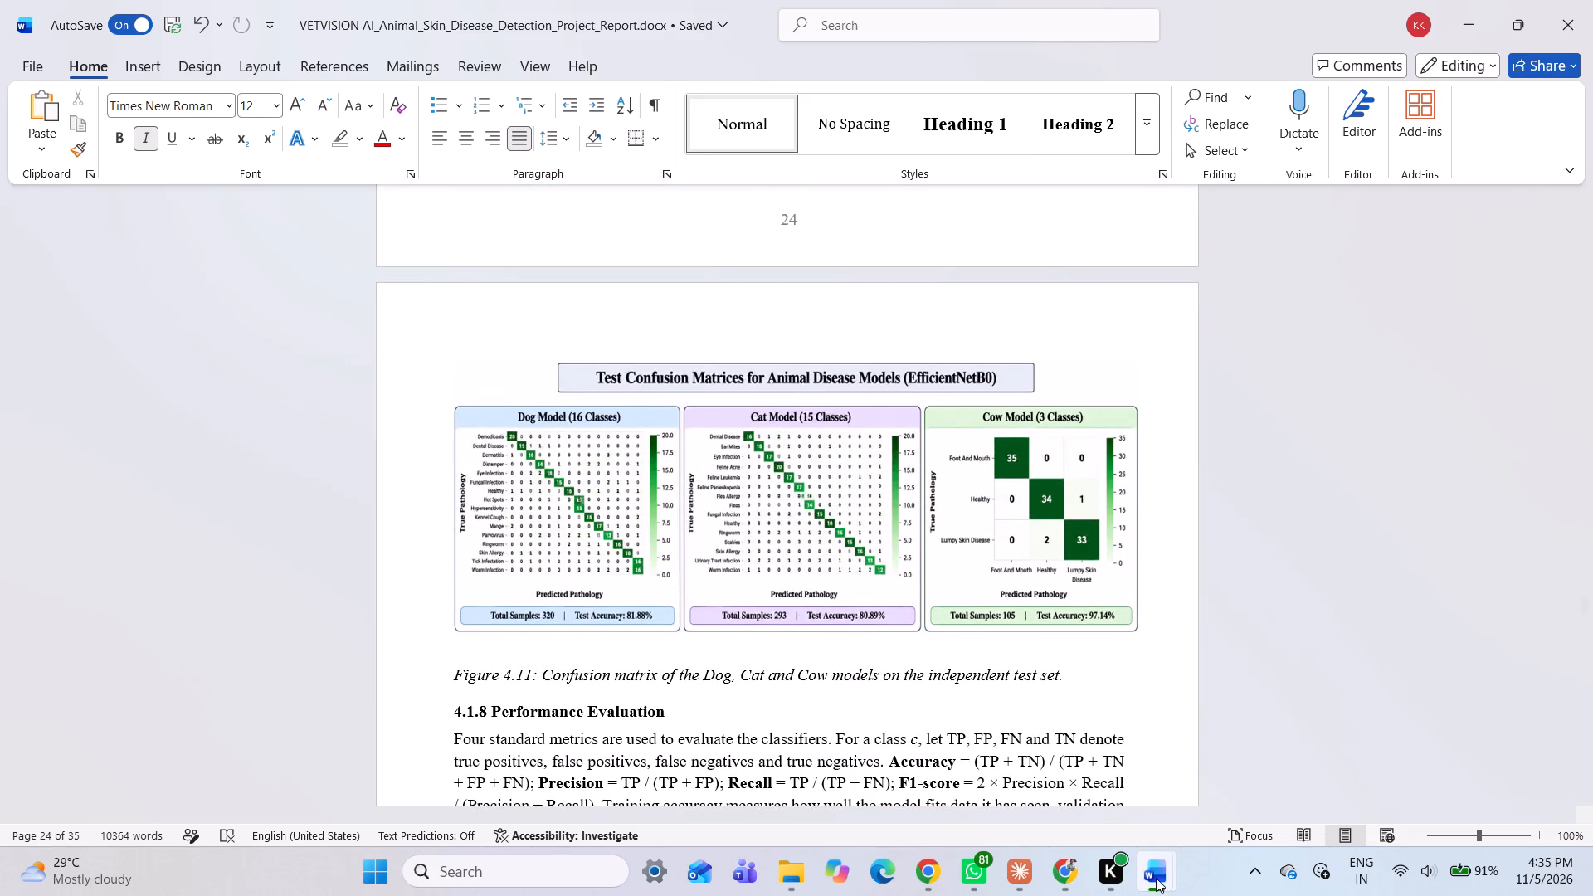
click(1103, 784)
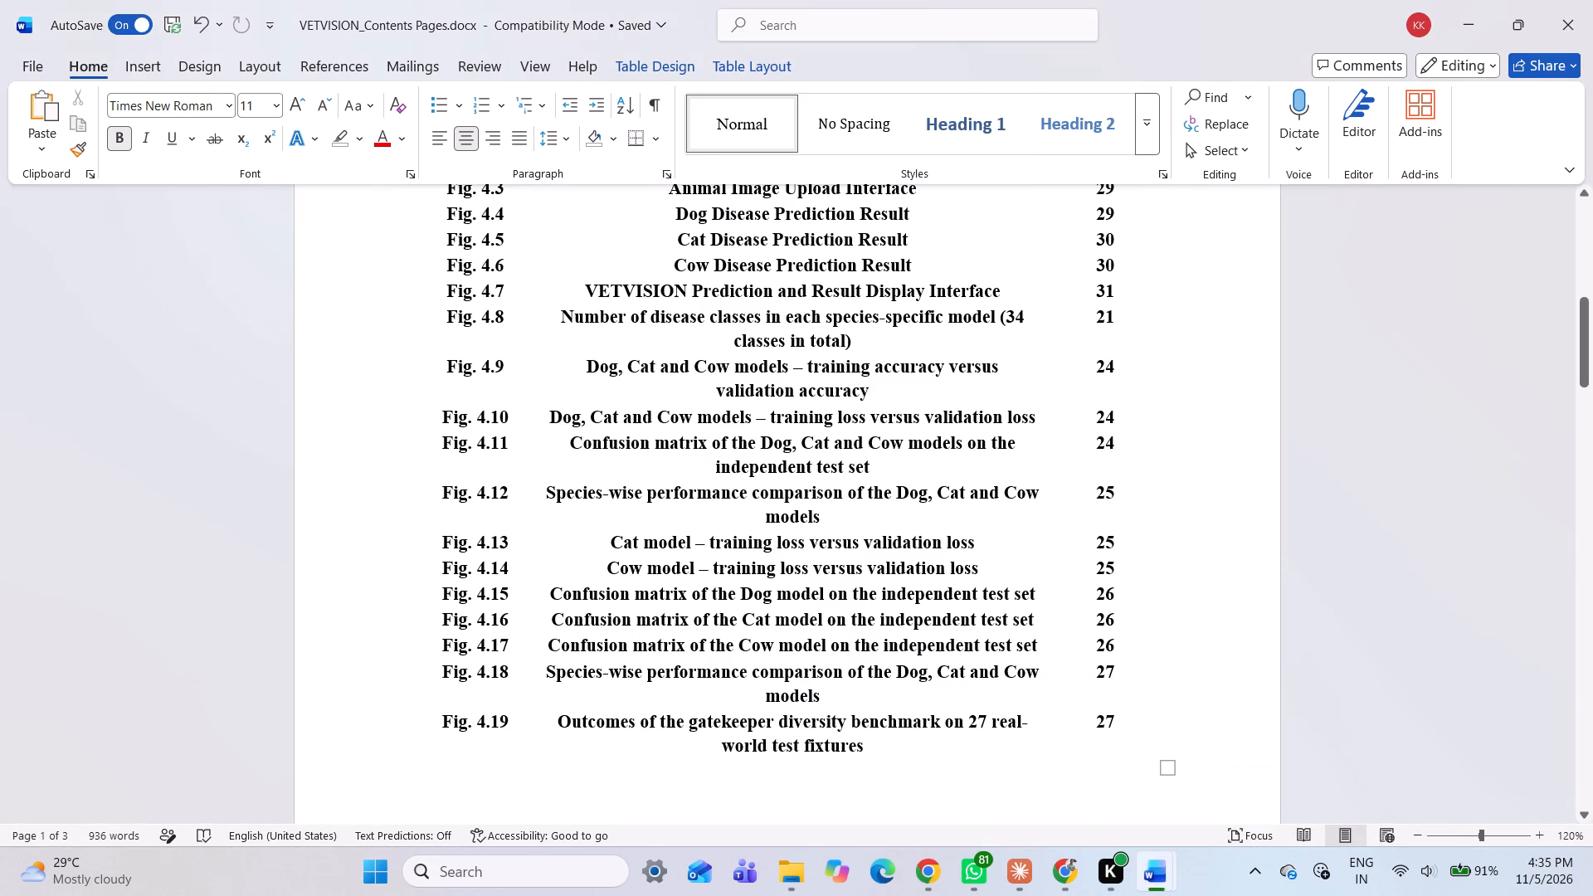
click(1119, 446)
key(BackSpace)
key(5)
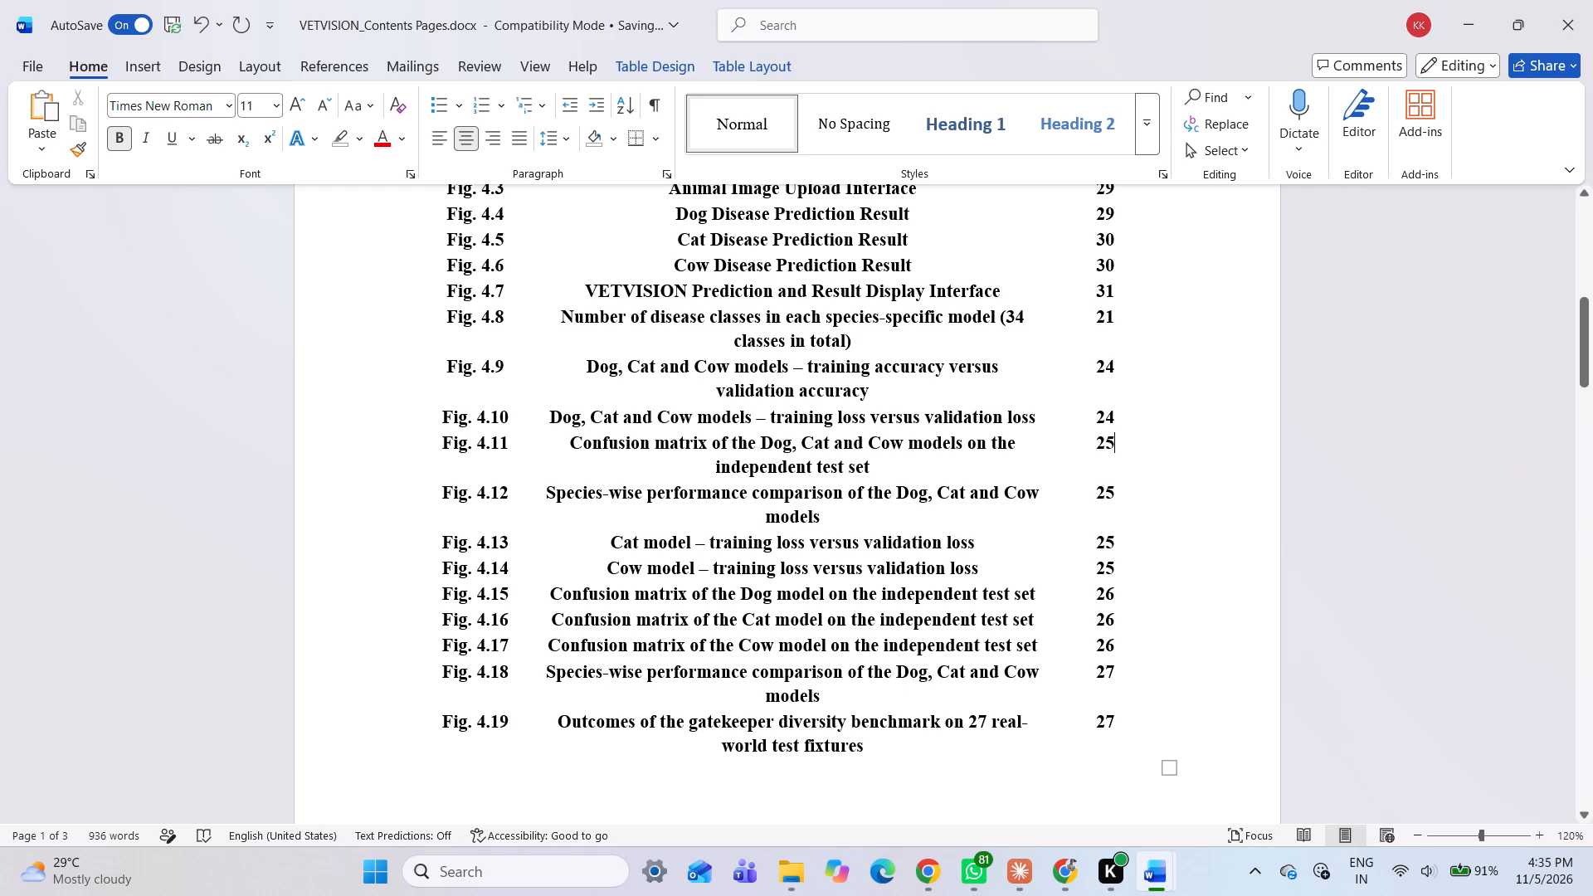
Switch back to the project report and examine the figures from the training loss plots through the gatekeeper diversity benchmark chart.
click(1241, 782)
scroll(1194, 647, up, 11)
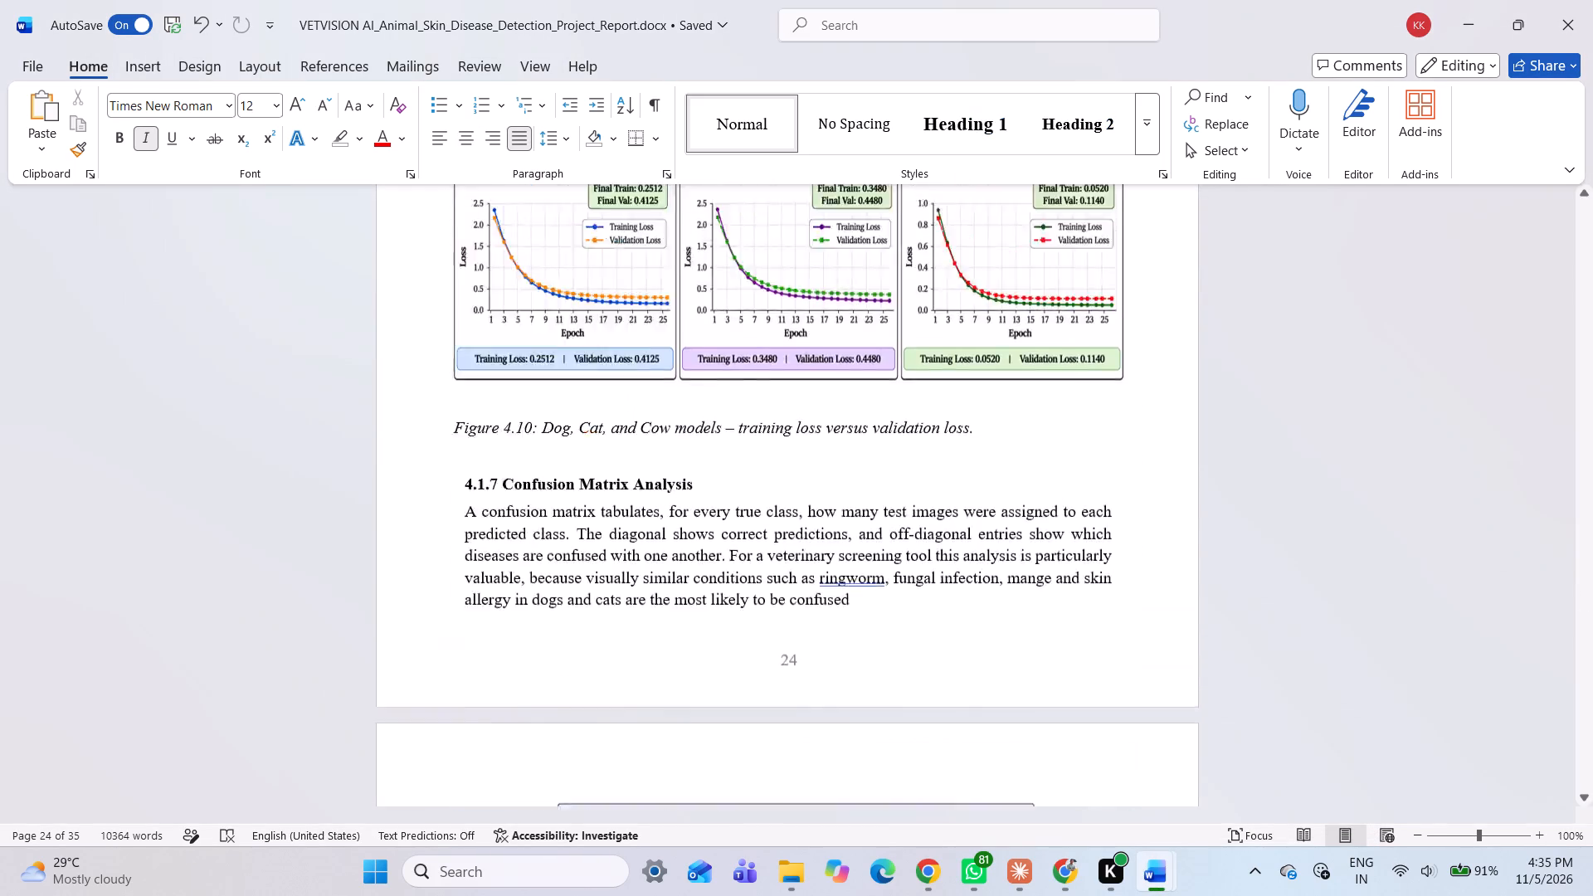
scroll(1182, 626, up, 14)
scroll(1186, 631, down, 14)
scroll(1176, 631, down, 8)
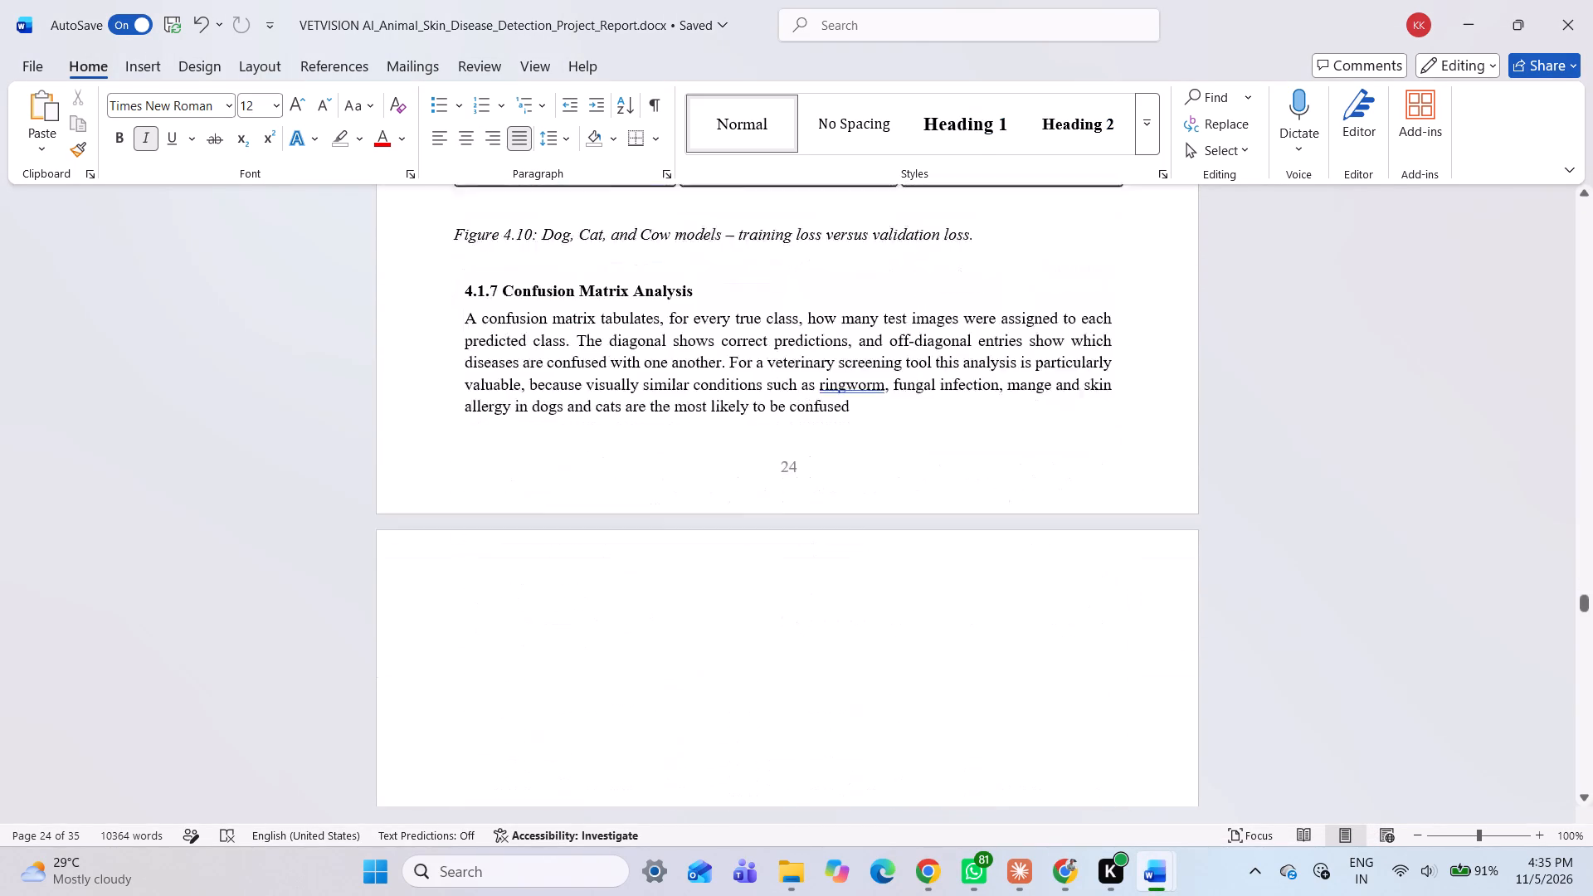
scroll(1176, 630, down, 19)
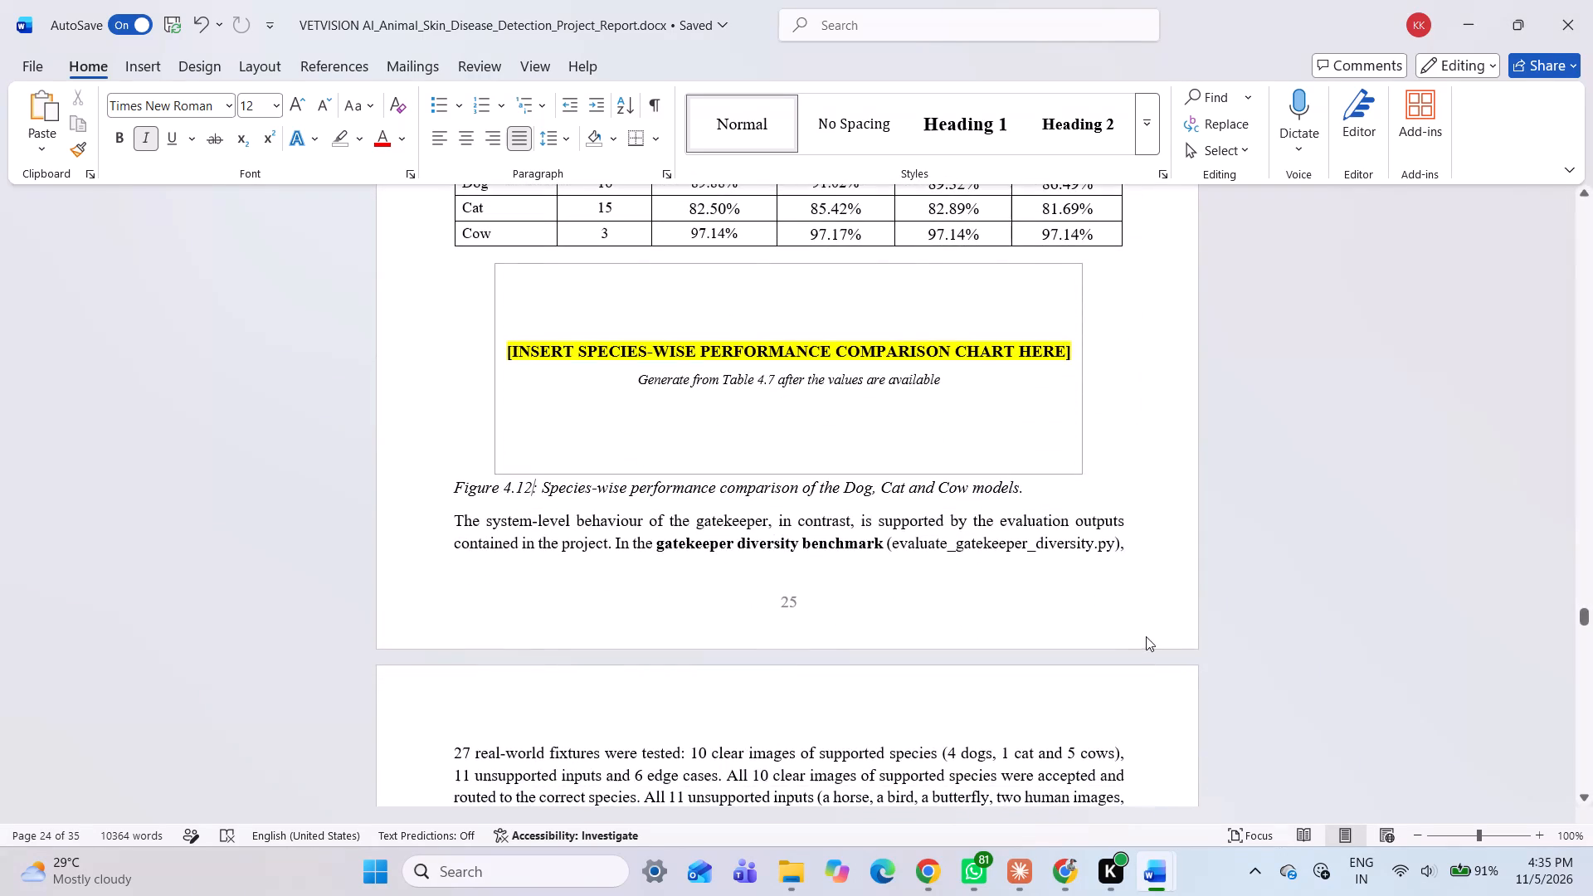
scroll(1128, 639, up, 1)
scroll(1128, 639, down, 2)
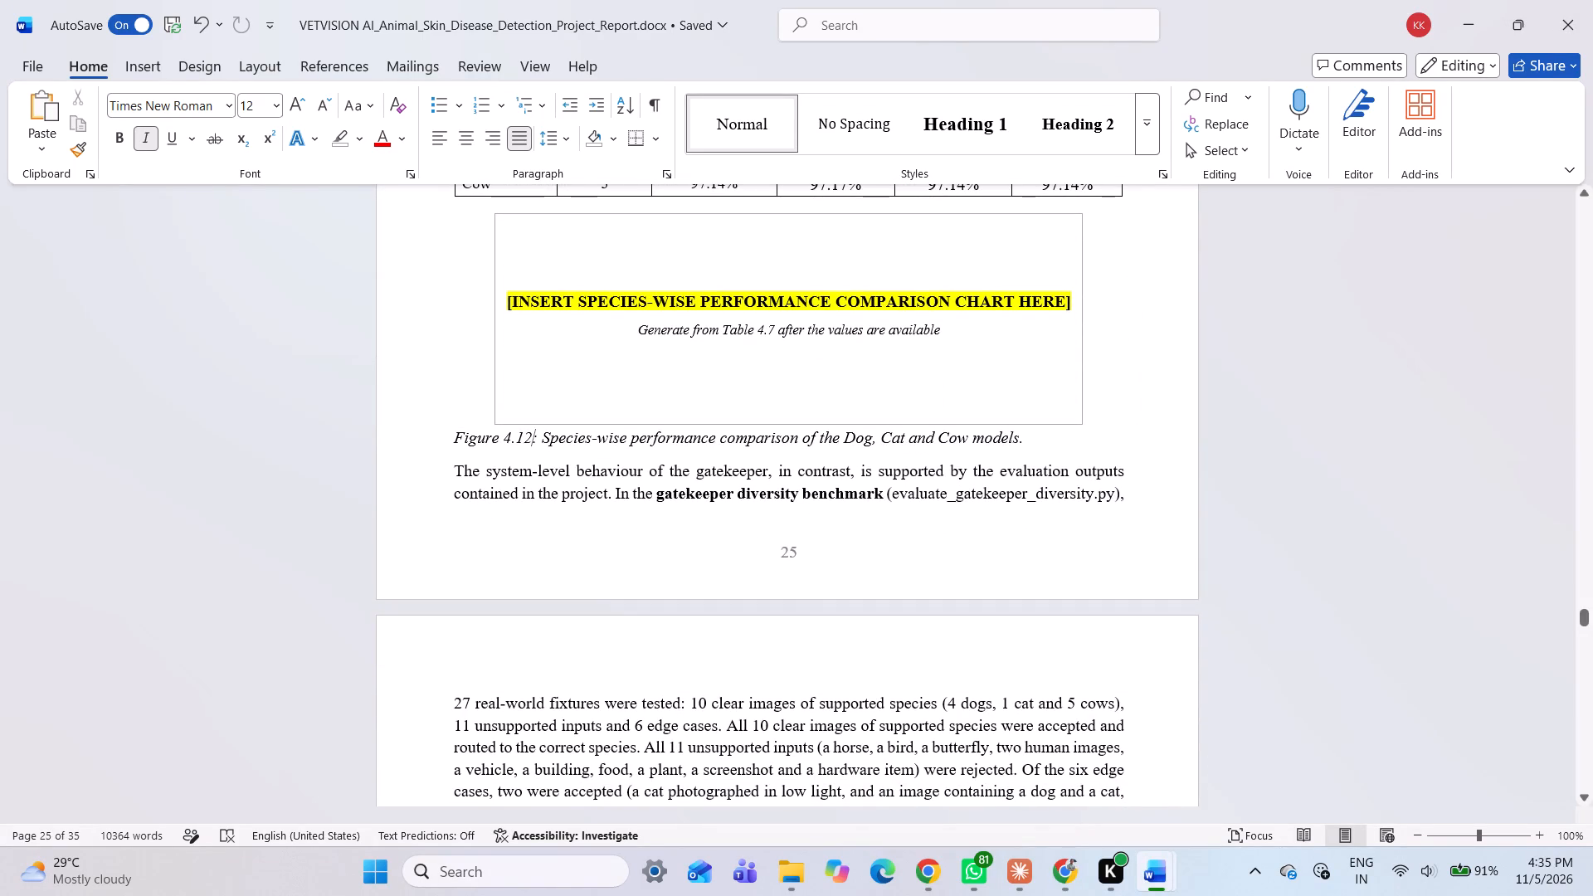
scroll(1104, 639, down, 6)
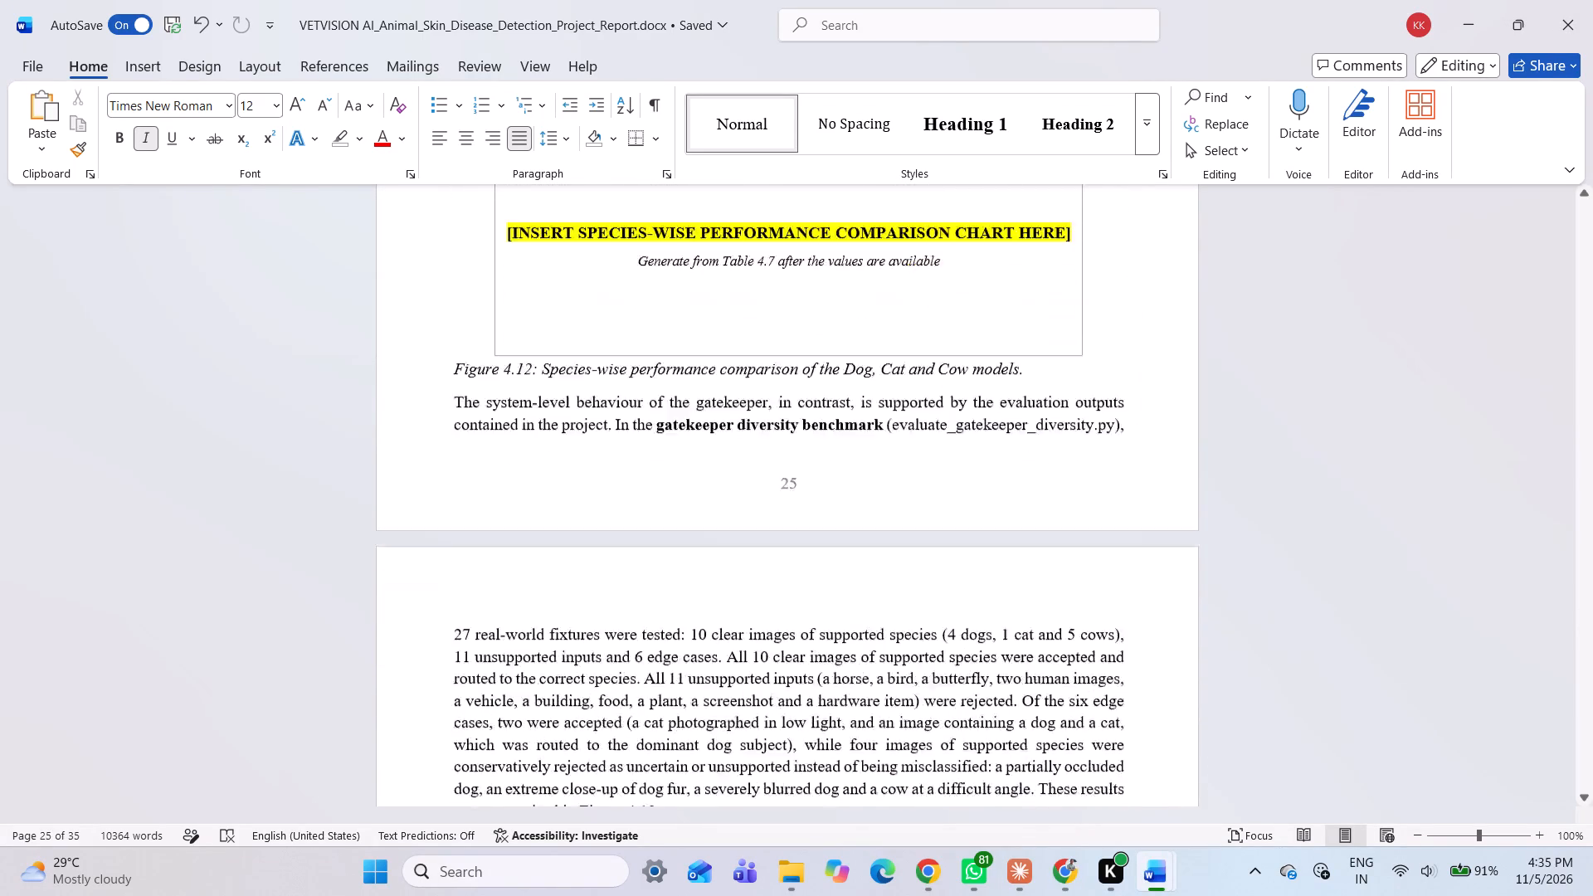
scroll(1104, 635, up, 3)
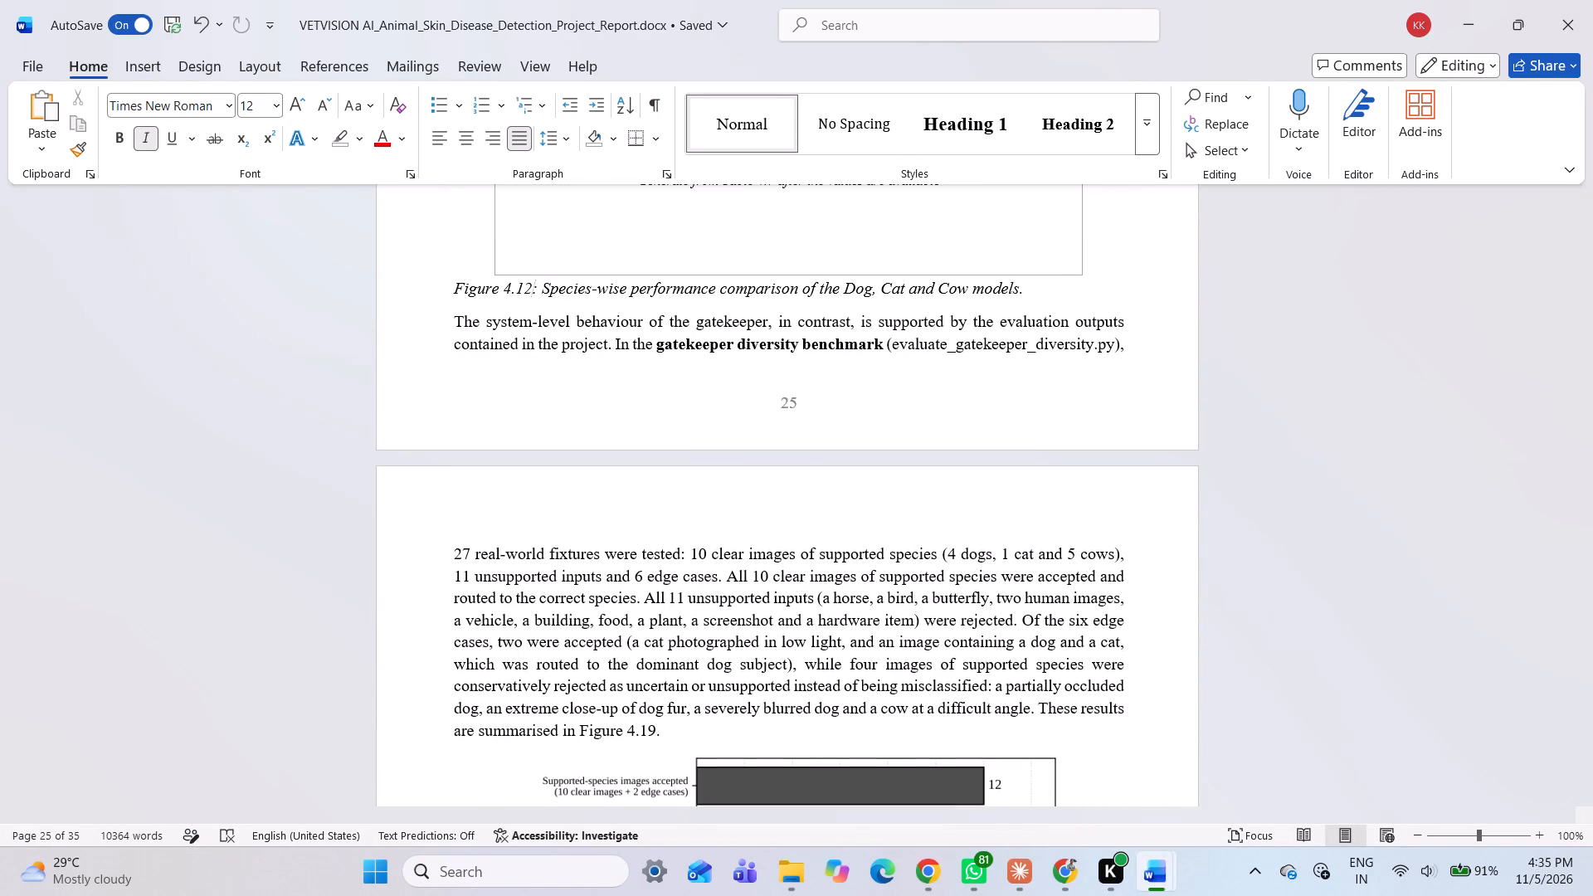
scroll(1104, 635, down, 11)
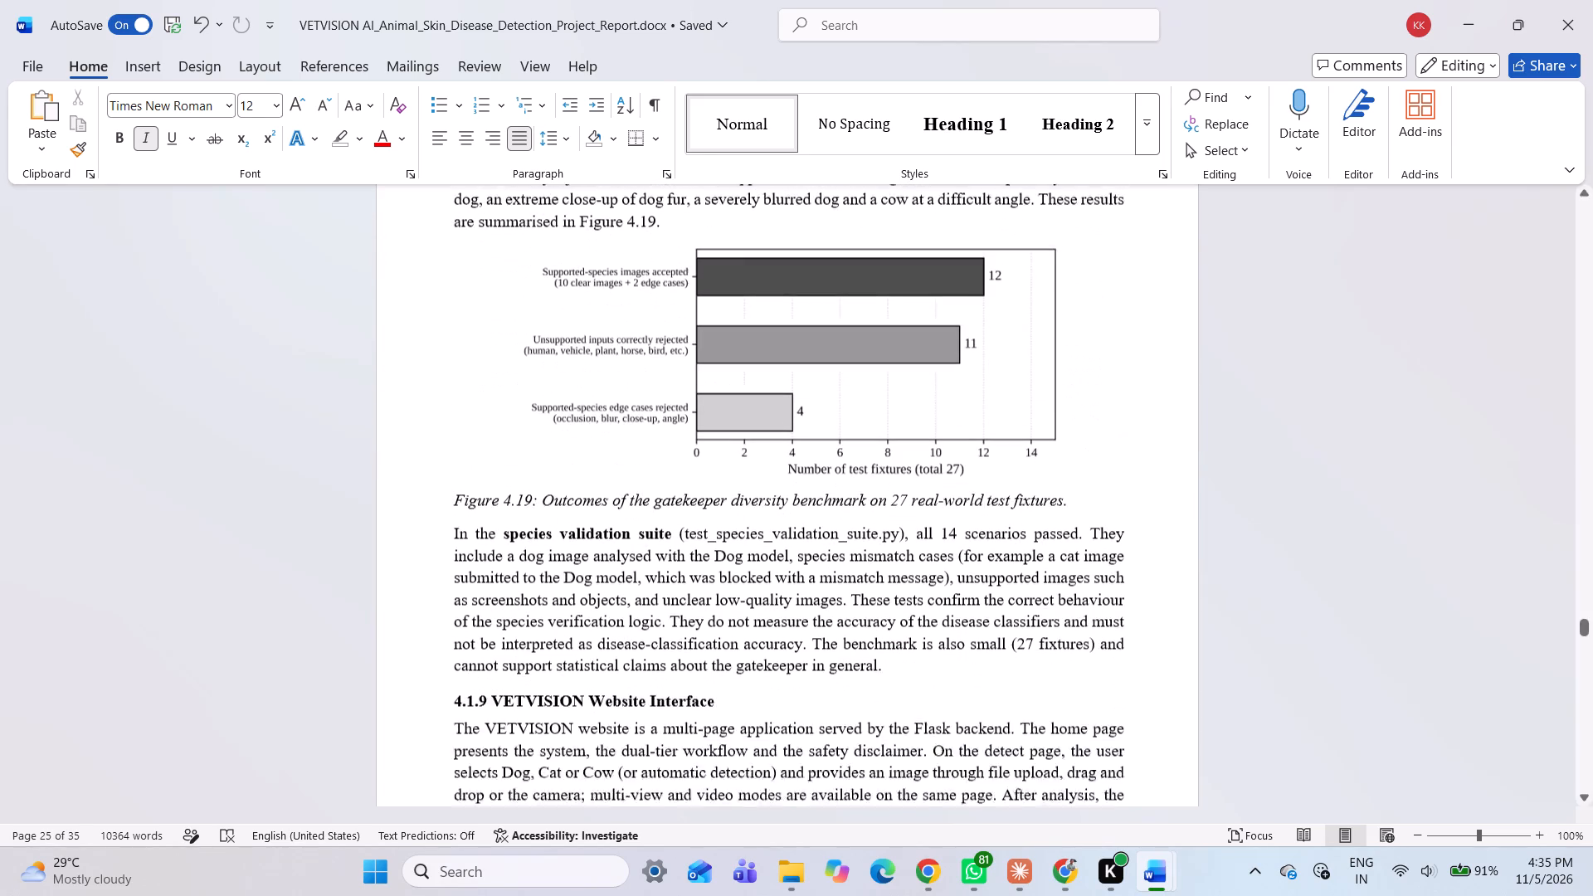
scroll(971, 610, up, 10)
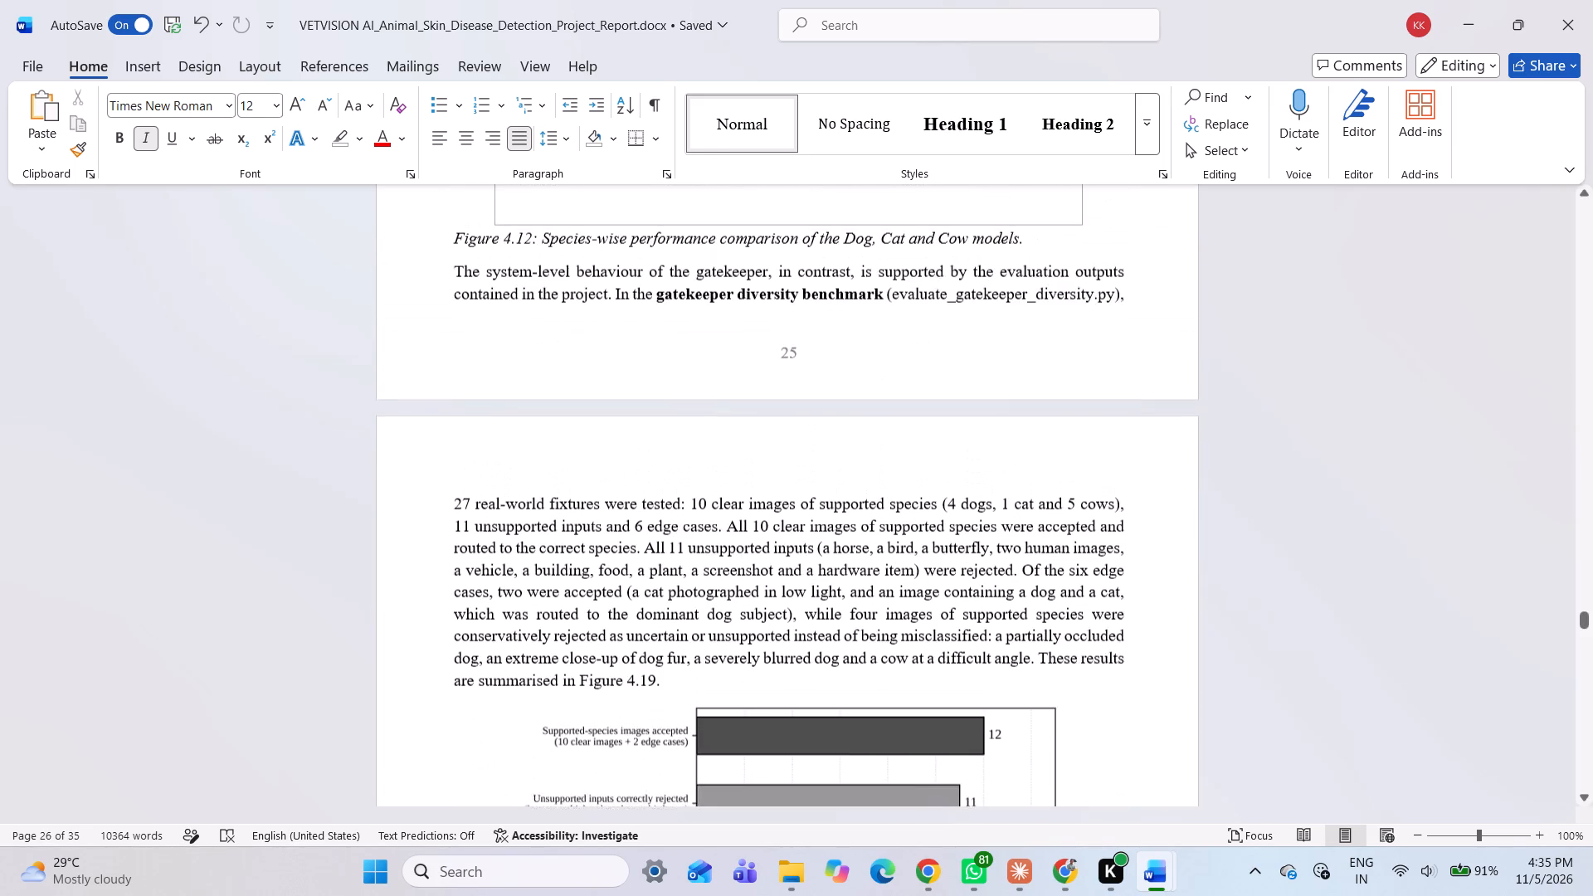
scroll(918, 600, down, 7)
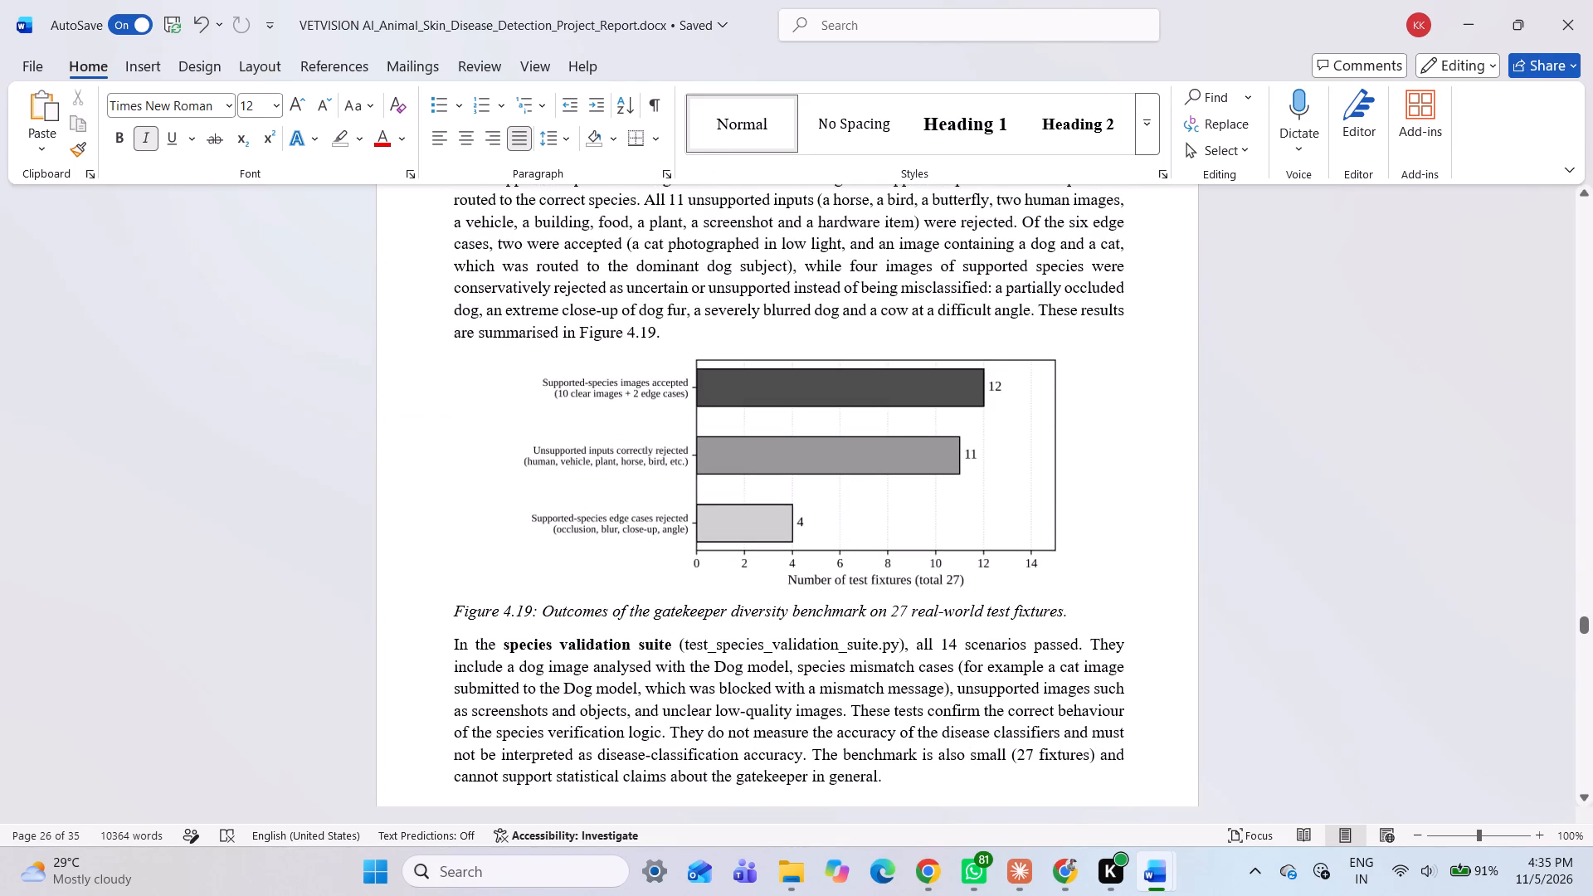
Renumber the caption of the gatekeeper diversity benchmark chart as Figure 4.13.
click(533, 617)
key(BackSpace)
text(34)
key(BackSpace)
Examine the report from the gatekeeper benchmark chart through the website interface section and its first two screenshot placeholders.
scroll(1046, 610, down, 12)
scroll(890, 632, down, 7)
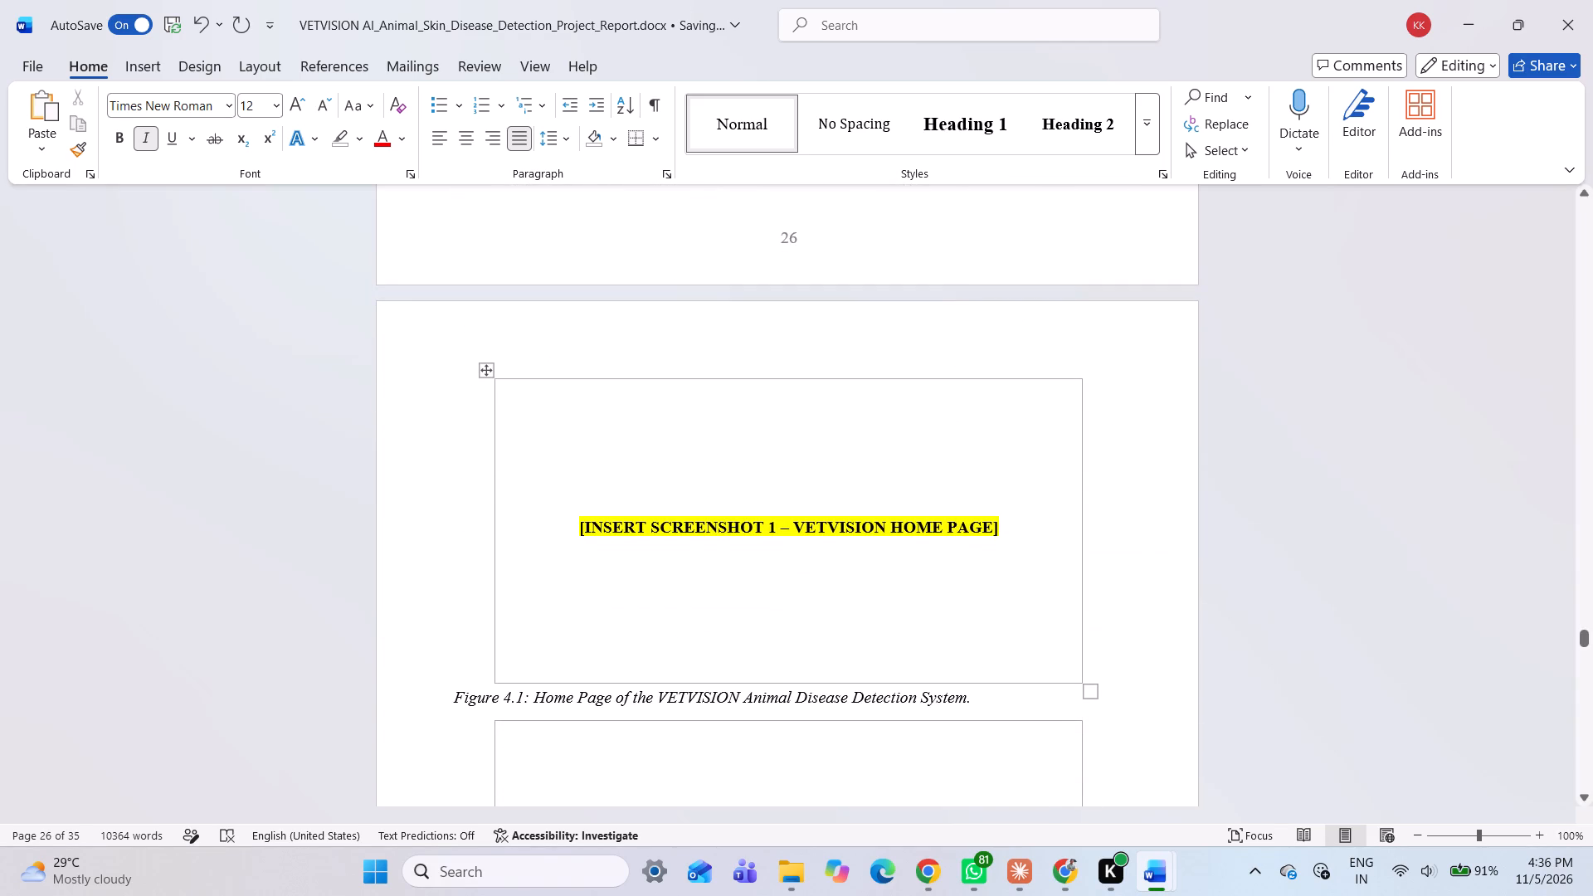
scroll(801, 626, up, 5)
scroll(793, 622, down, 2)
scroll(766, 613, up, 3)
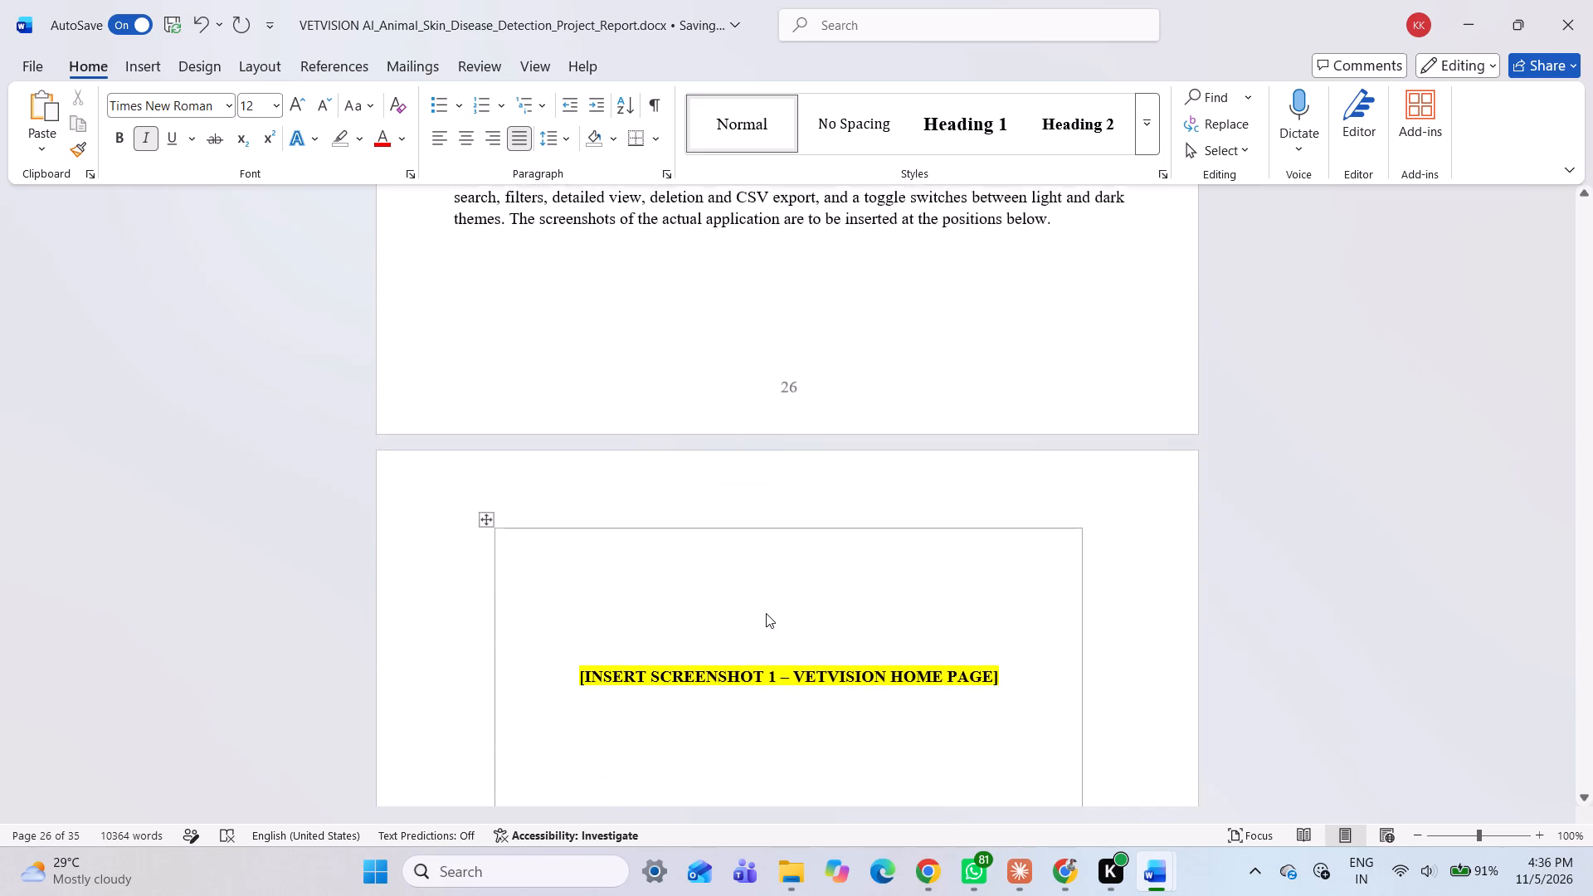
scroll(766, 613, up, 8)
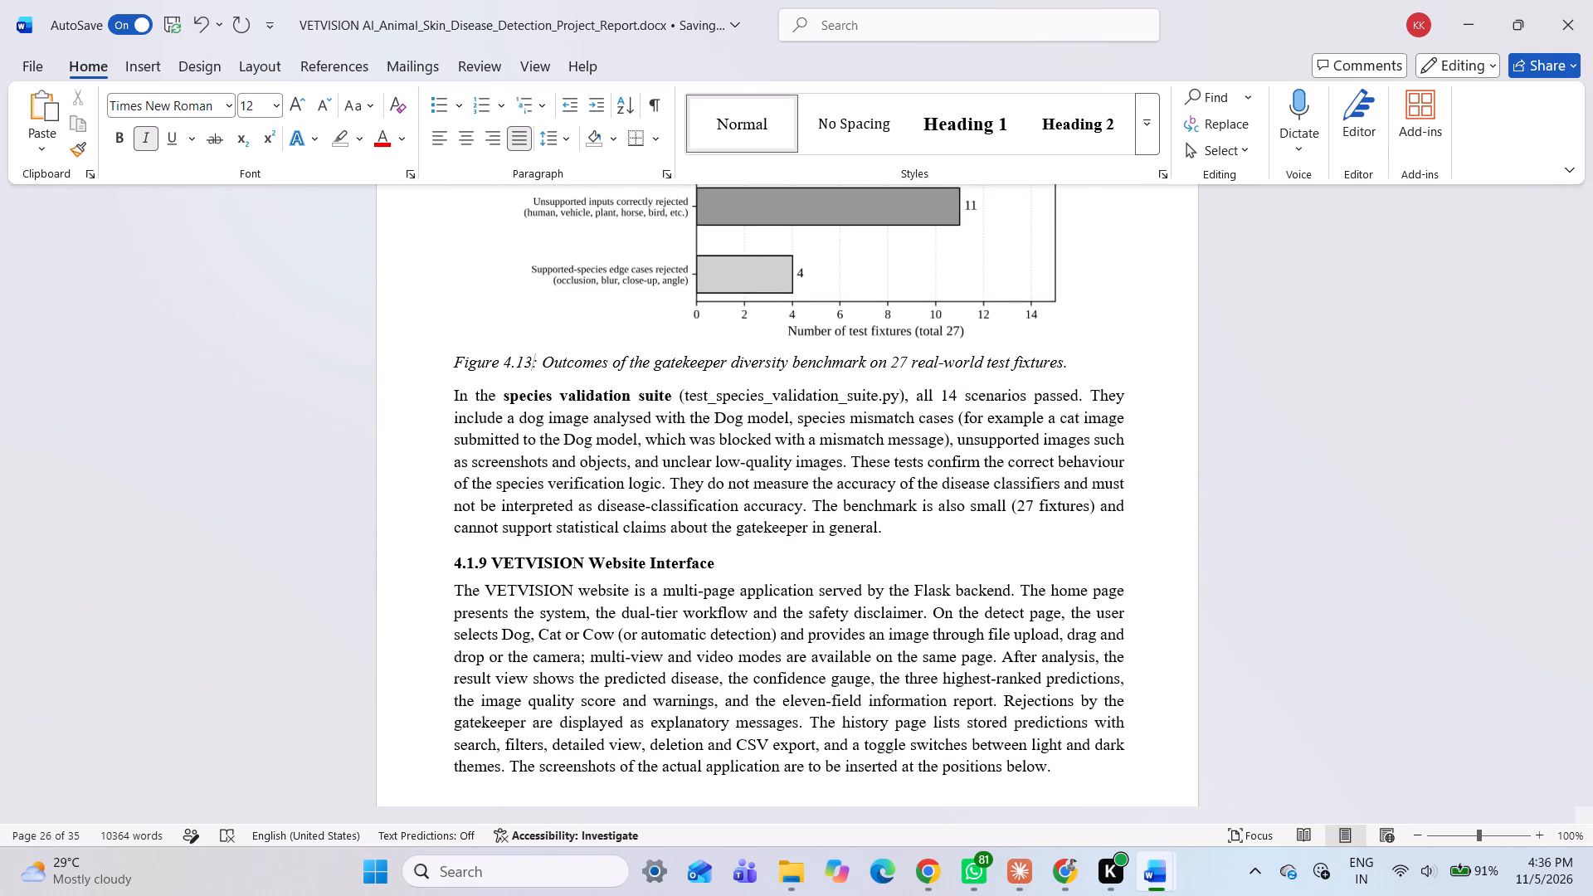
scroll(766, 624, down, 17)
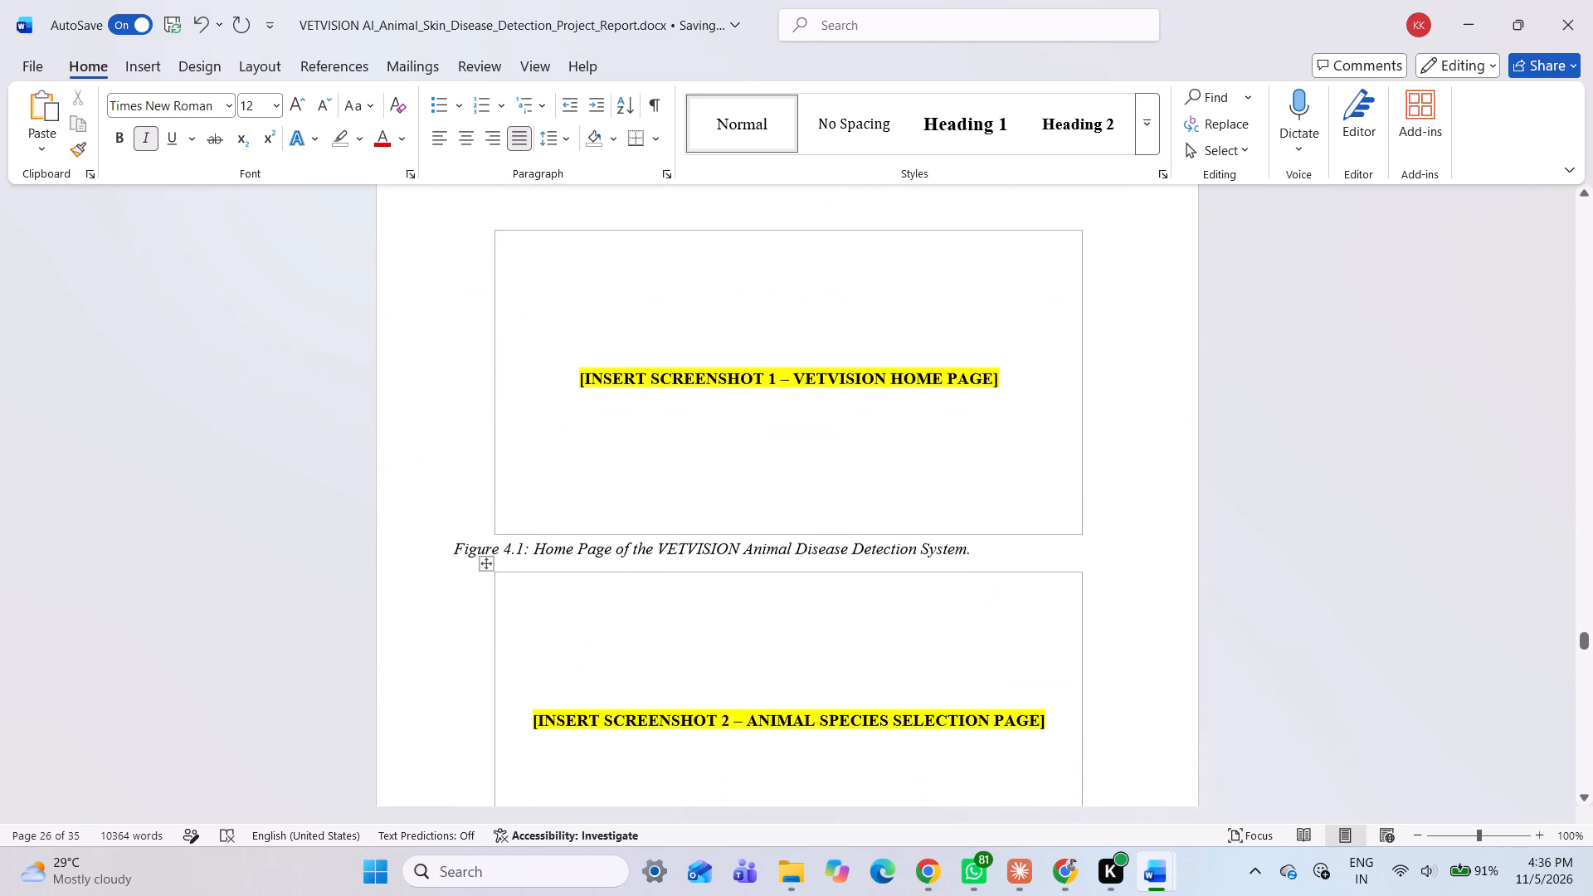
scroll(616, 576, down, 6)
scroll(748, 567, down, 4)
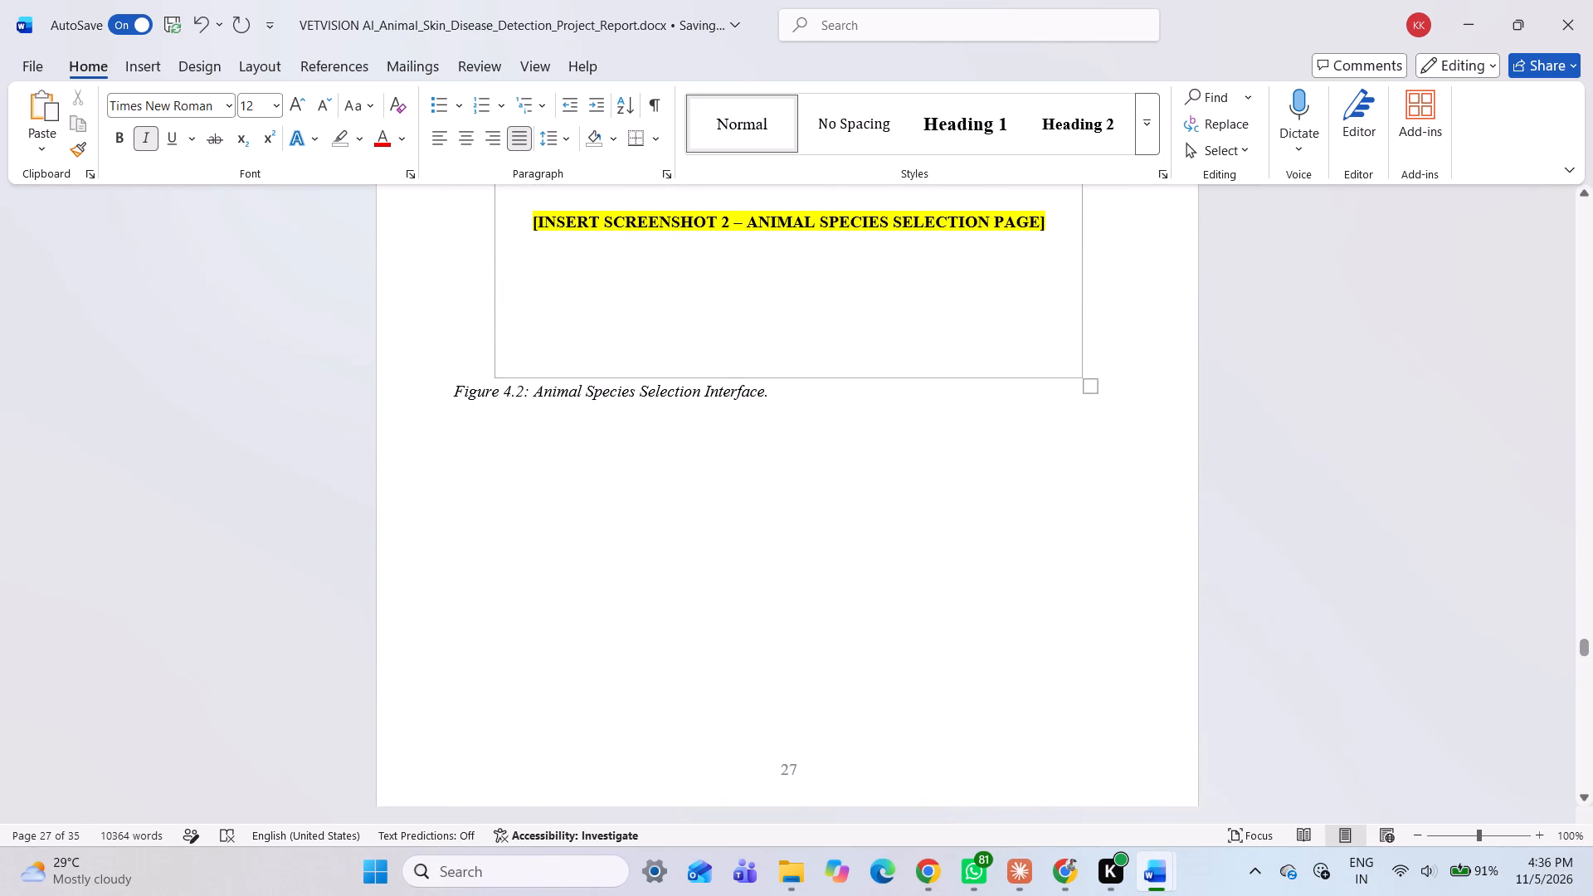
Switch to the contents pages document and review the list of figures and the table of contents.
click(1079, 774)
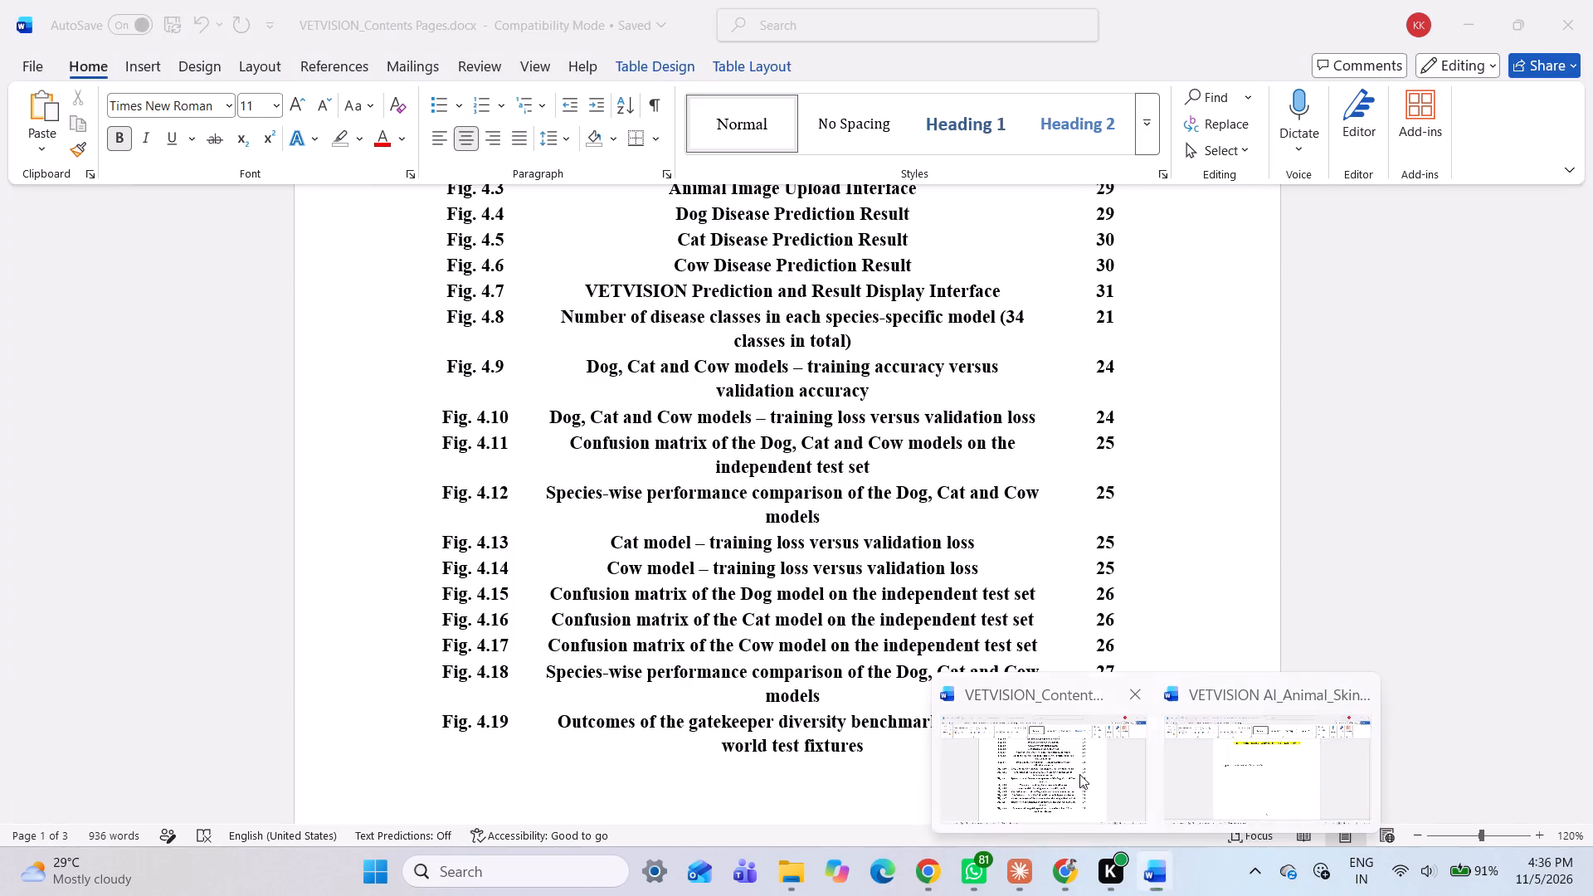
scroll(824, 566, down, 6)
scroll(803, 562, up, 9)
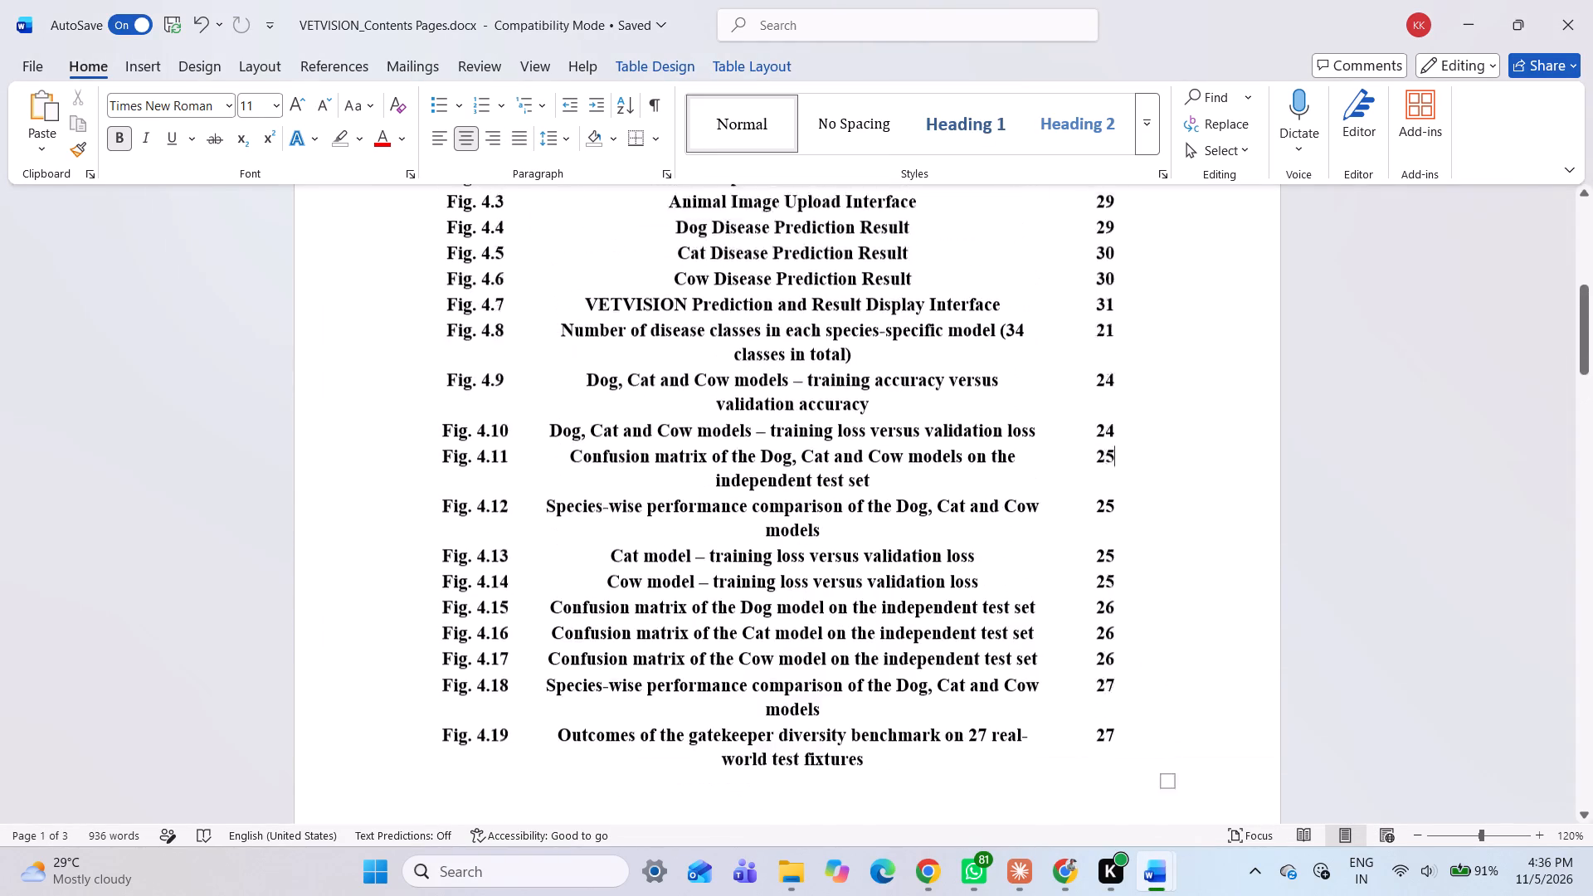
scroll(797, 557, up, 12)
scroll(821, 565, down, 15)
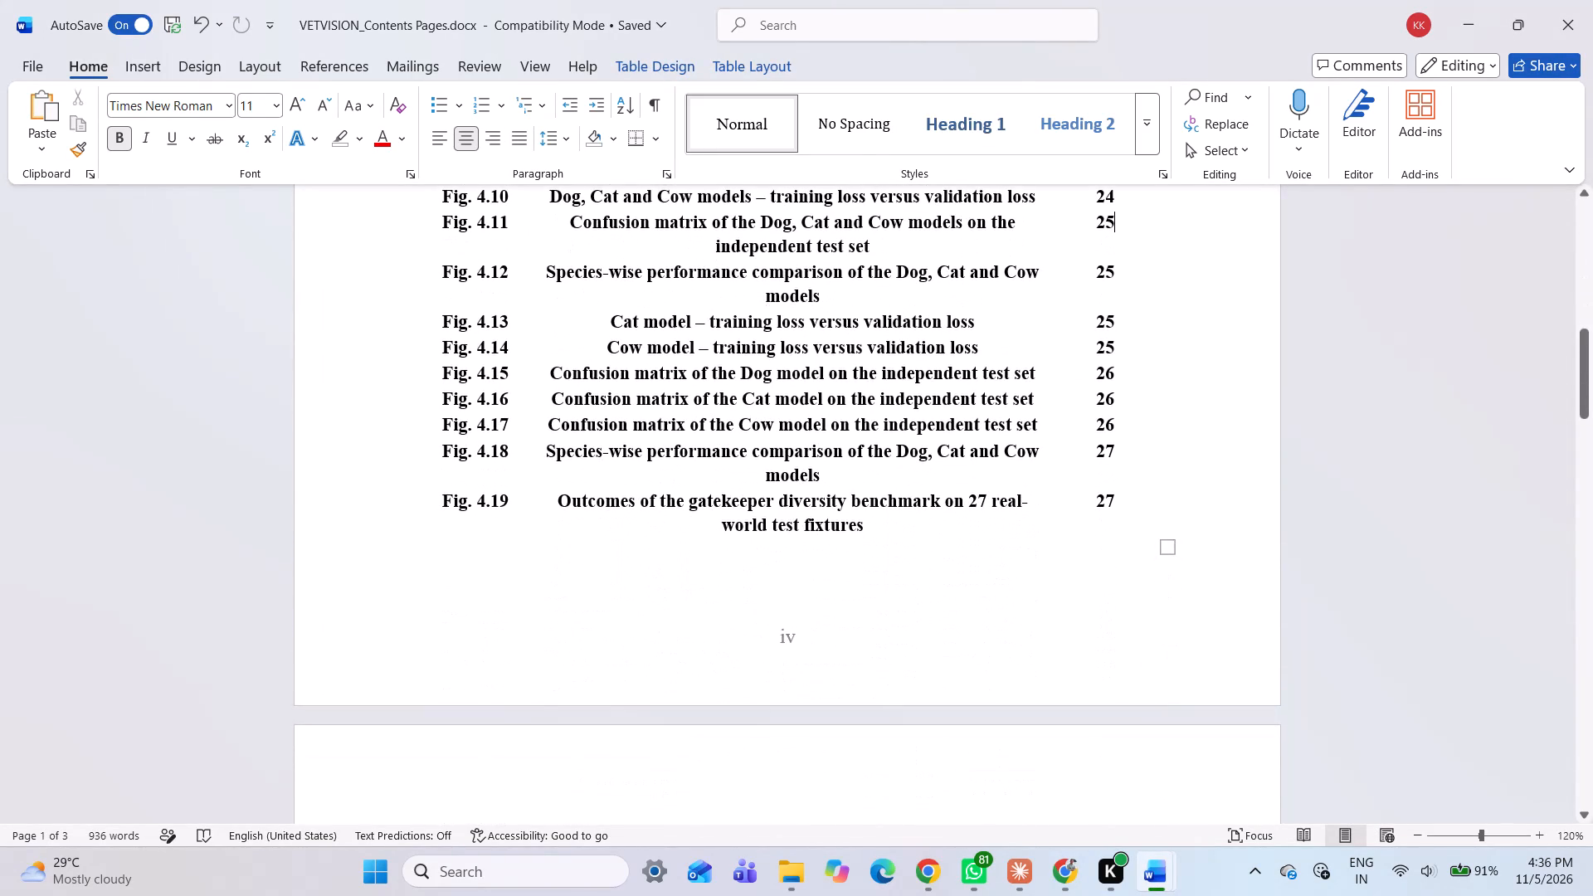
scroll(902, 530, down, 8)
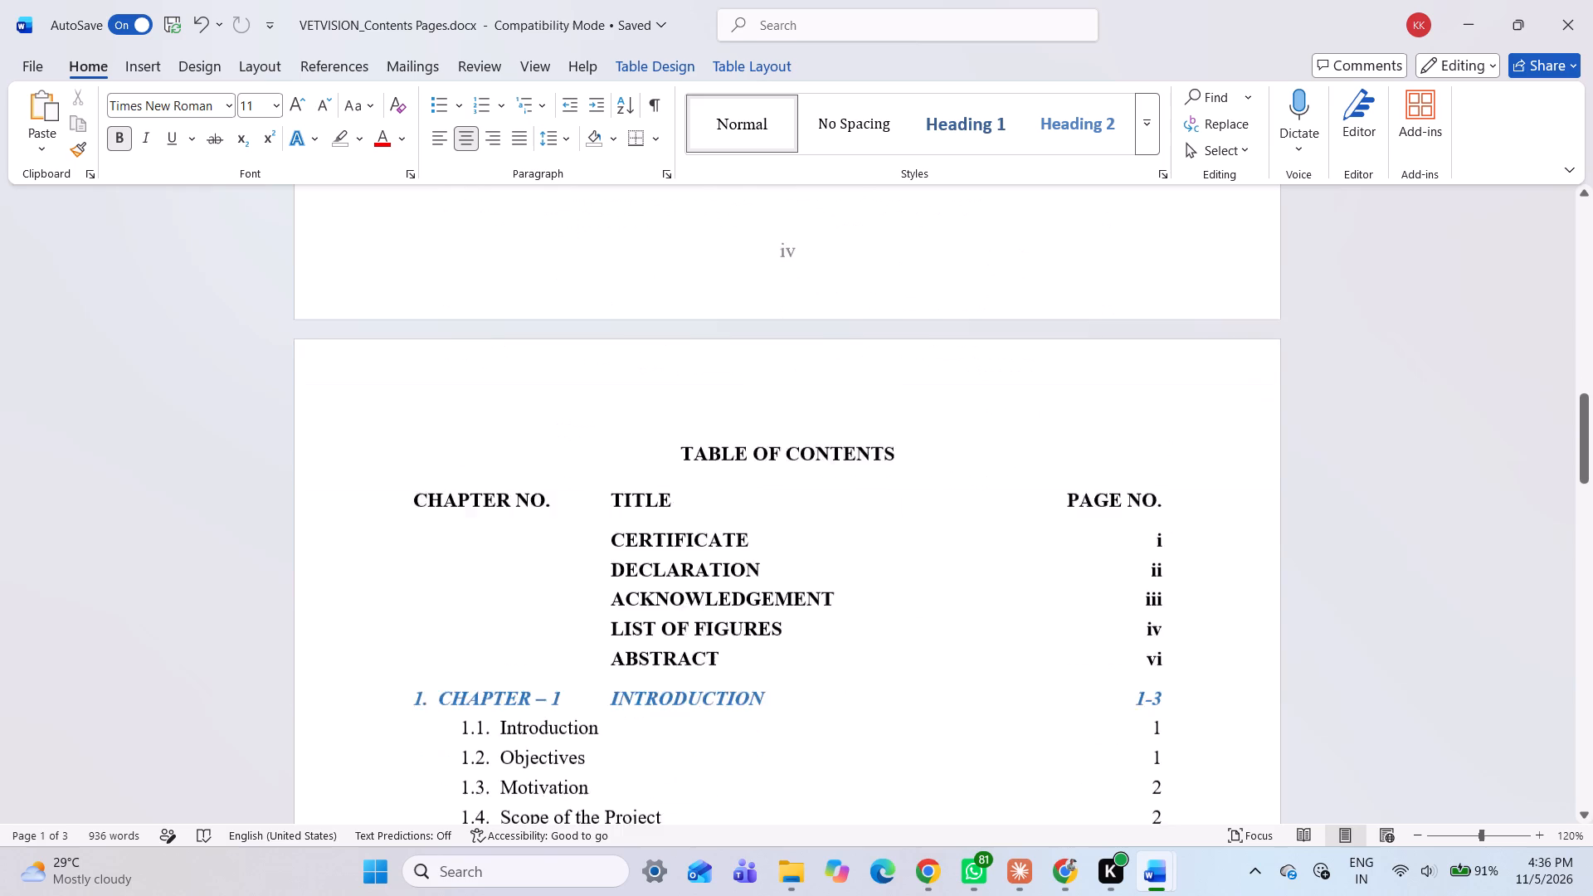
scroll(903, 529, down, 17)
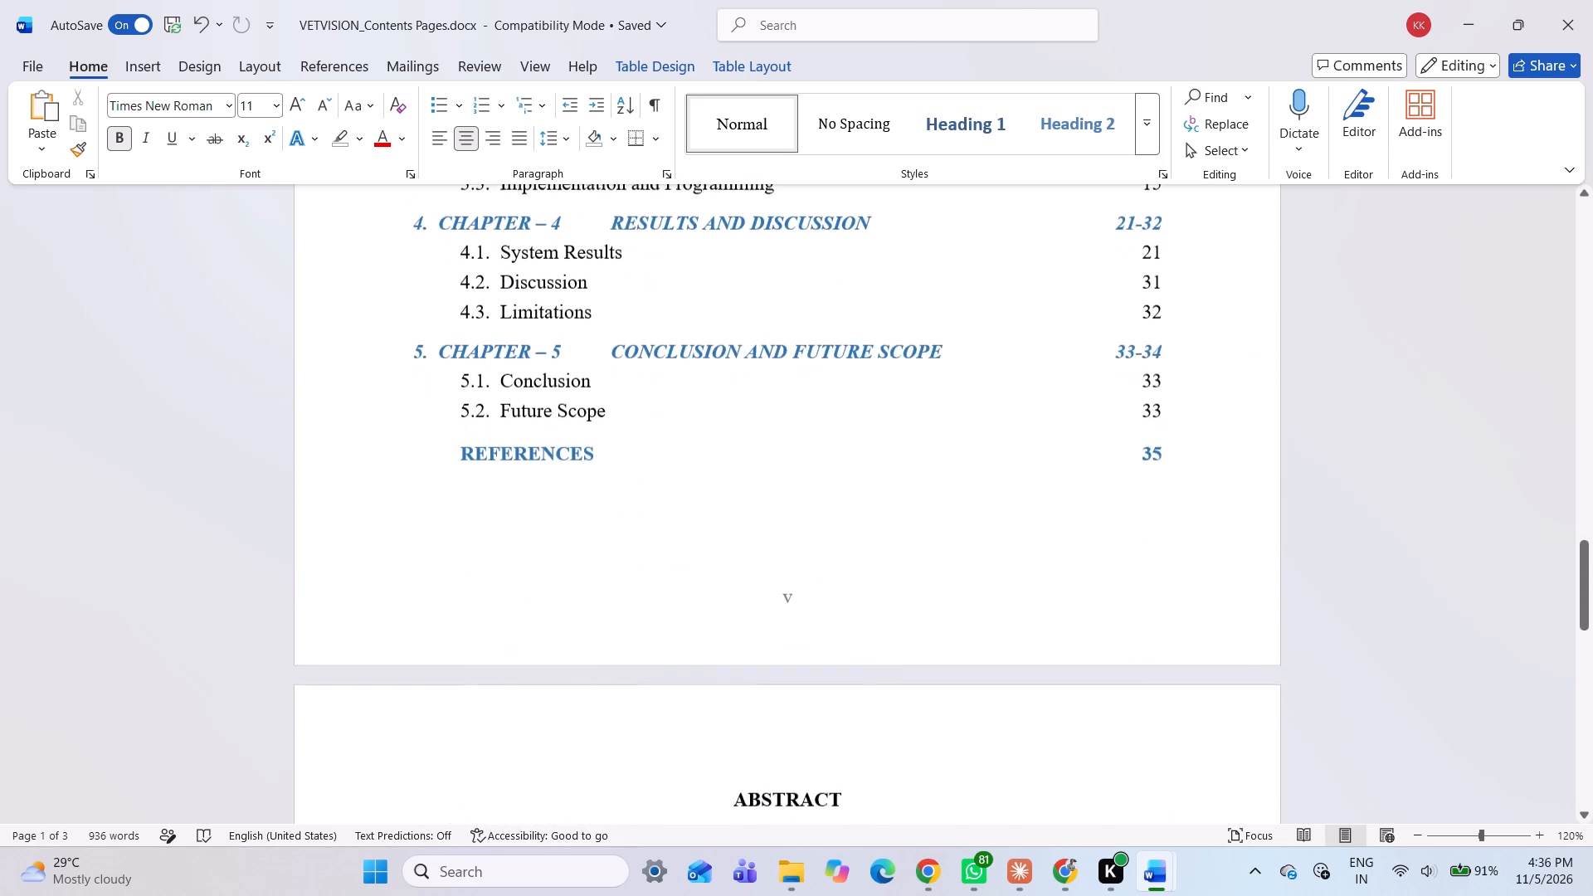
scroll(903, 523, down, 5)
scroll(903, 524, up, 20)
scroll(903, 524, up, 6)
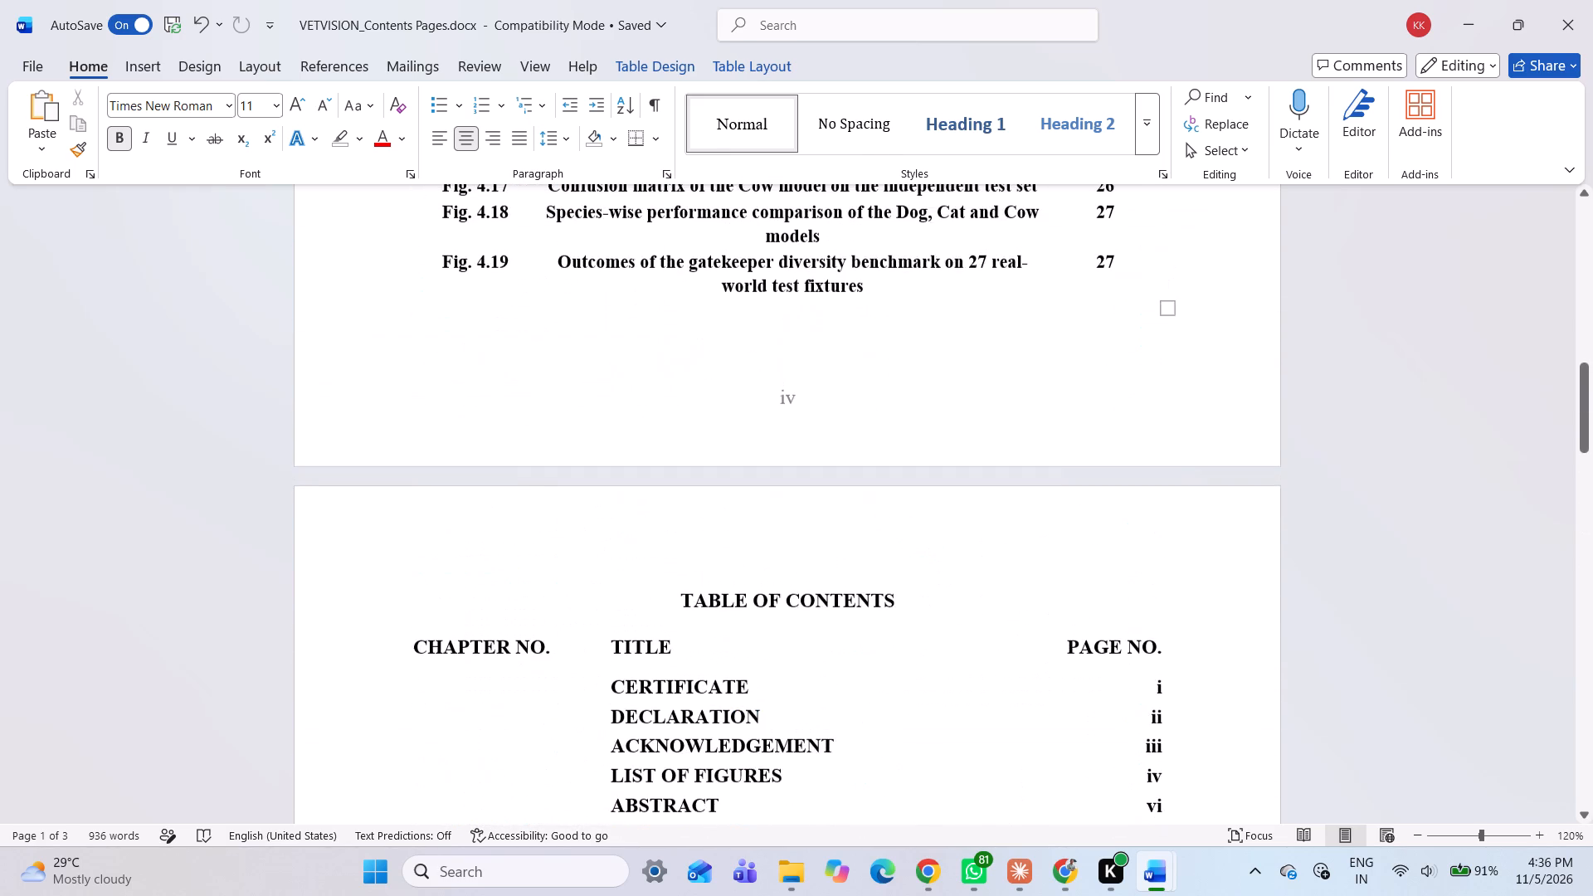
scroll(903, 524, up, 1)
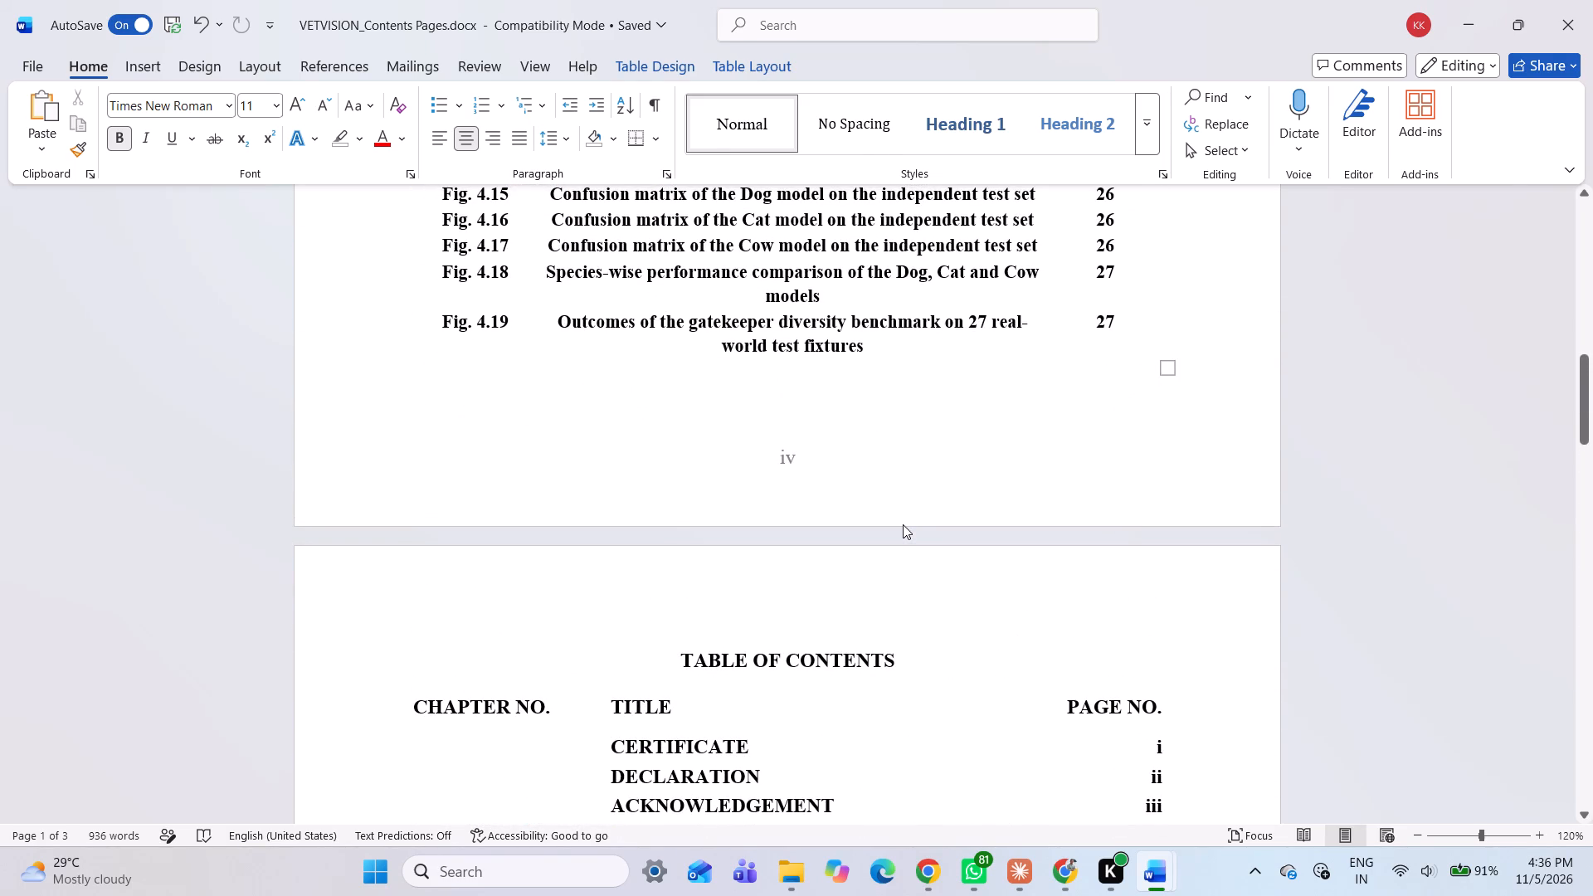
scroll(903, 524, up, 5)
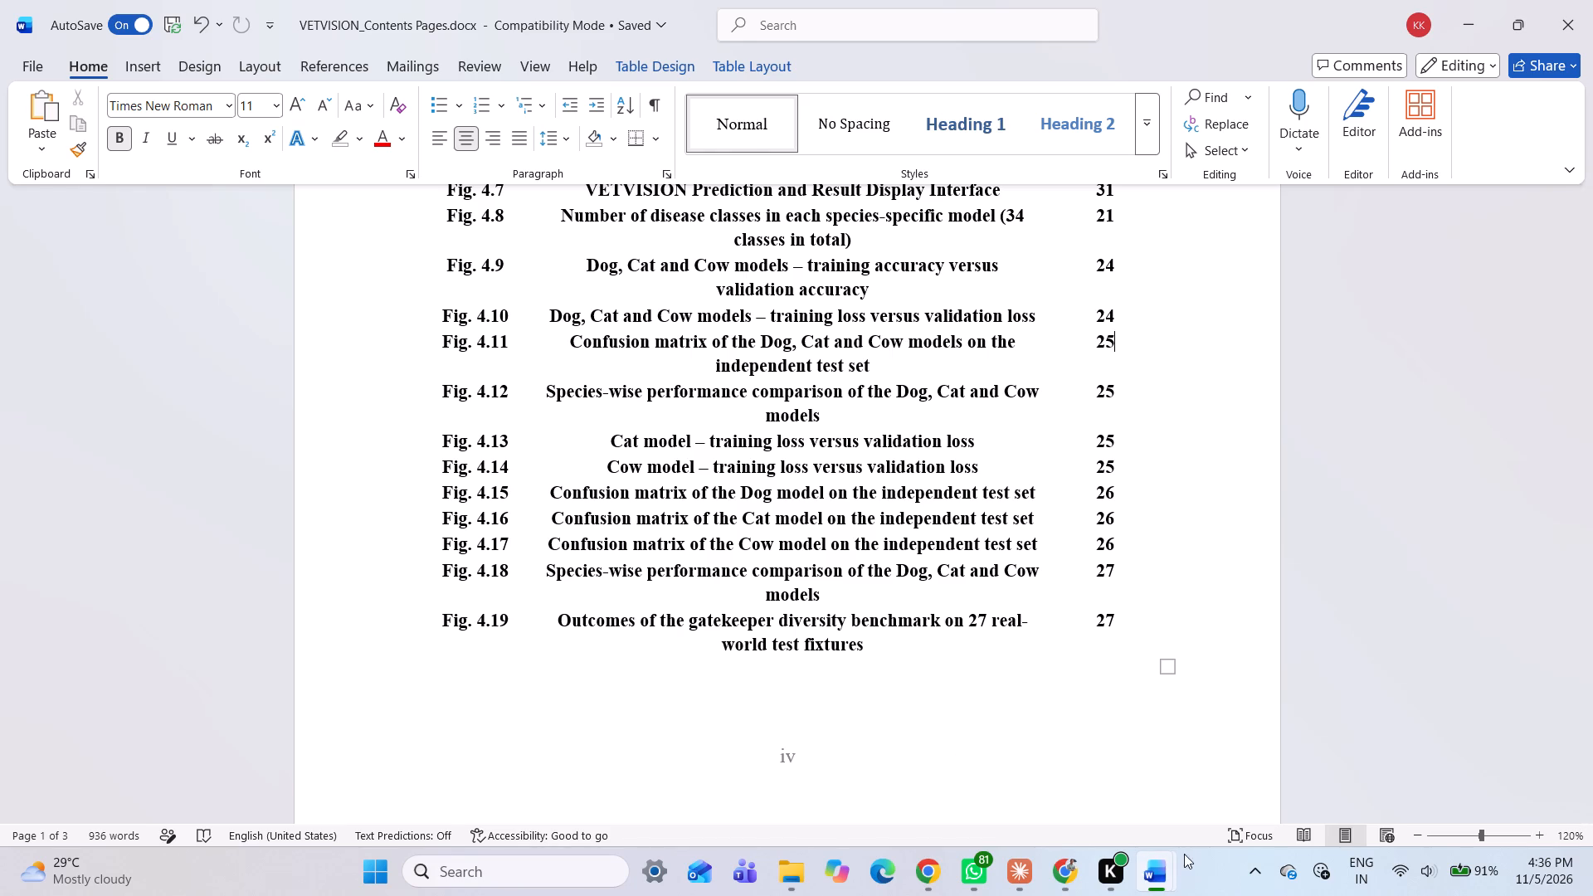
Switch back to the project report and check which page holds Figure 4.13, the gatekeeper diversity benchmark chart.
click(1280, 762)
scroll(1050, 561, up, 1)
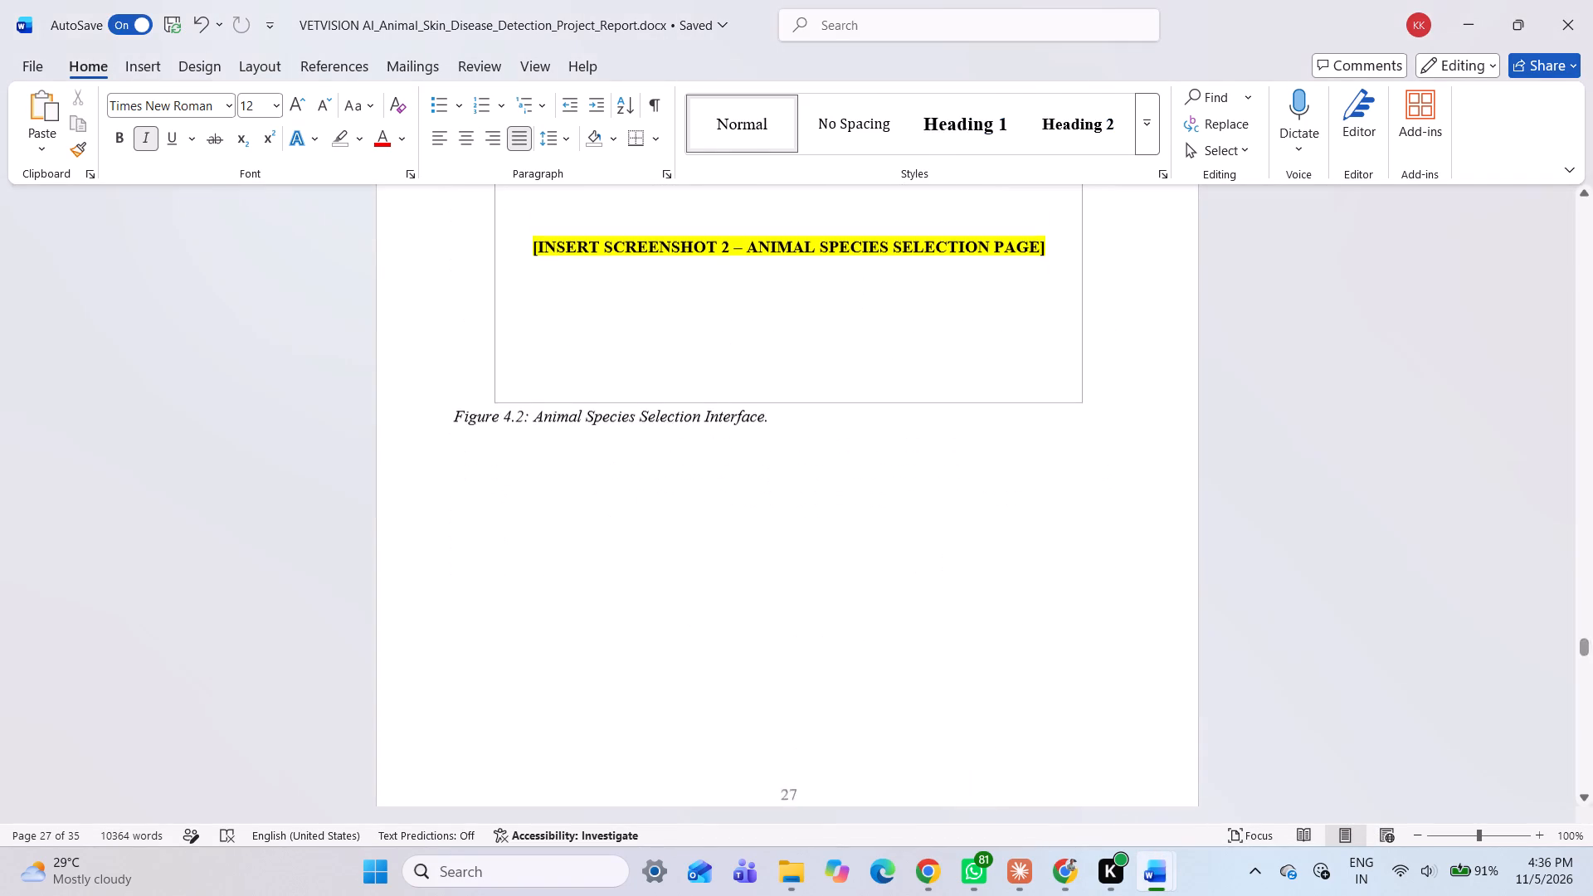
scroll(1040, 558, down, 3)
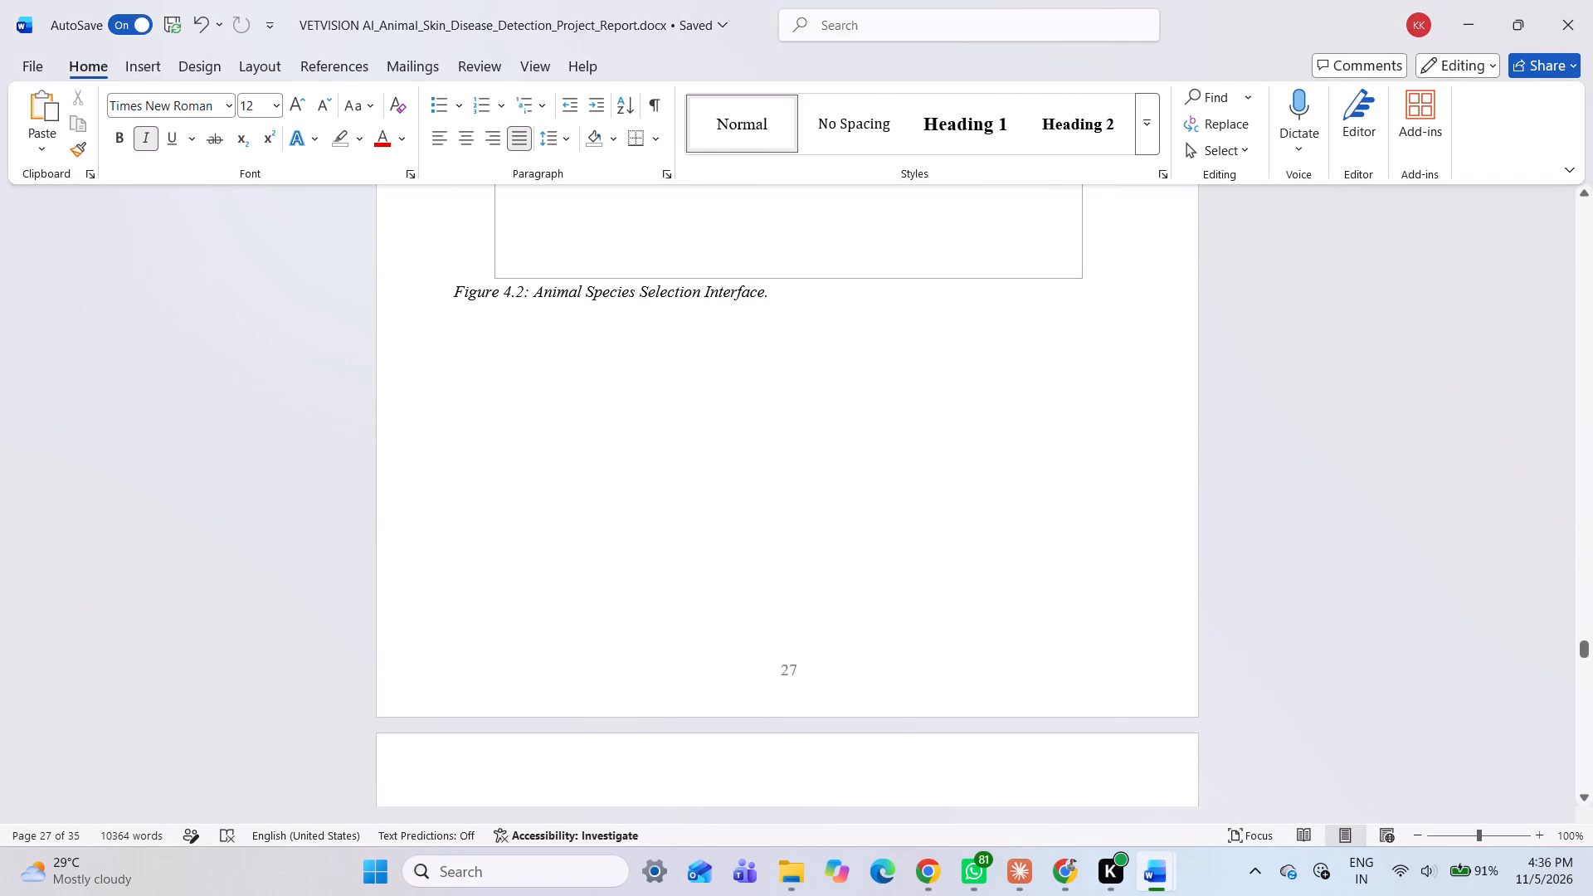
scroll(1021, 572, up, 2)
scroll(1019, 572, down, 1)
scroll(1019, 572, up, 9)
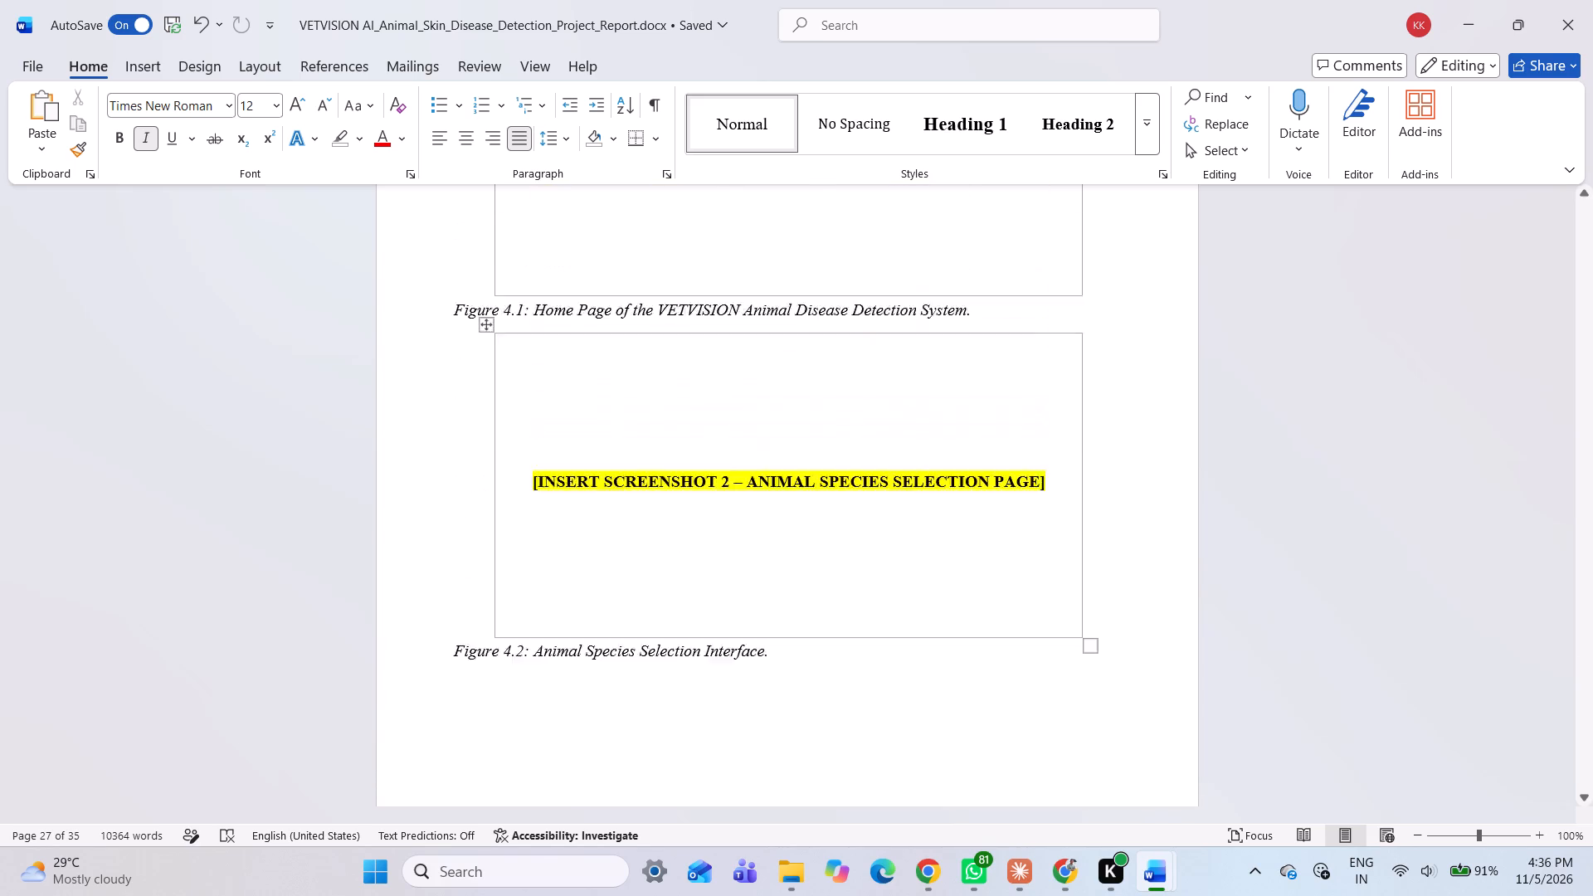
scroll(1010, 558, up, 15)
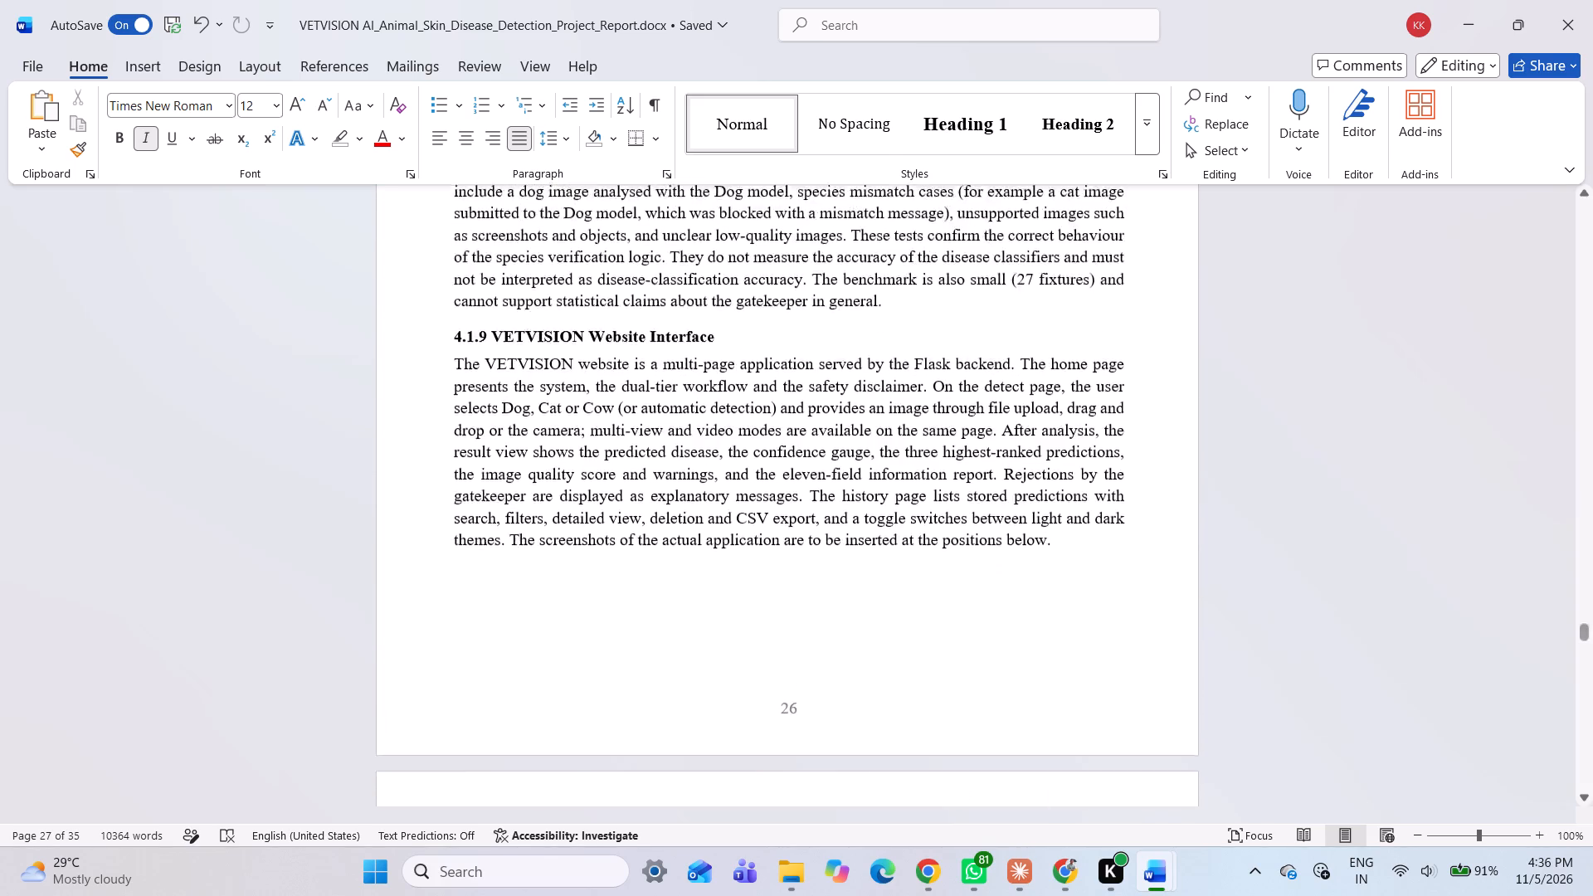
scroll(1008, 557, up, 8)
scroll(1008, 556, down, 2)
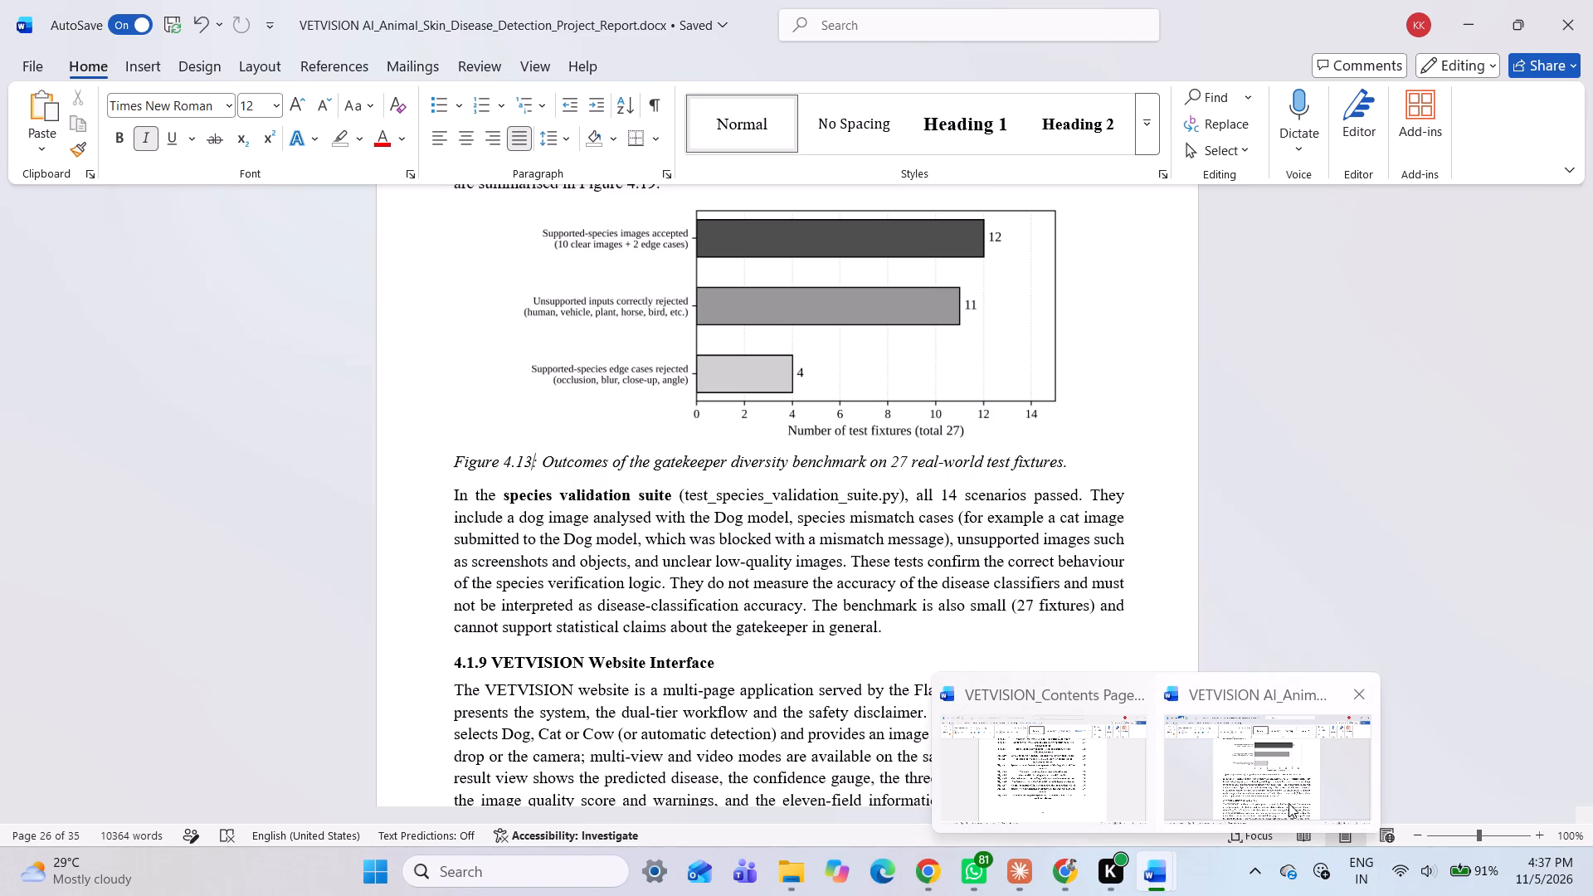
click(1291, 801)
scroll(840, 626, up, 7)
scroll(840, 626, down, 8)
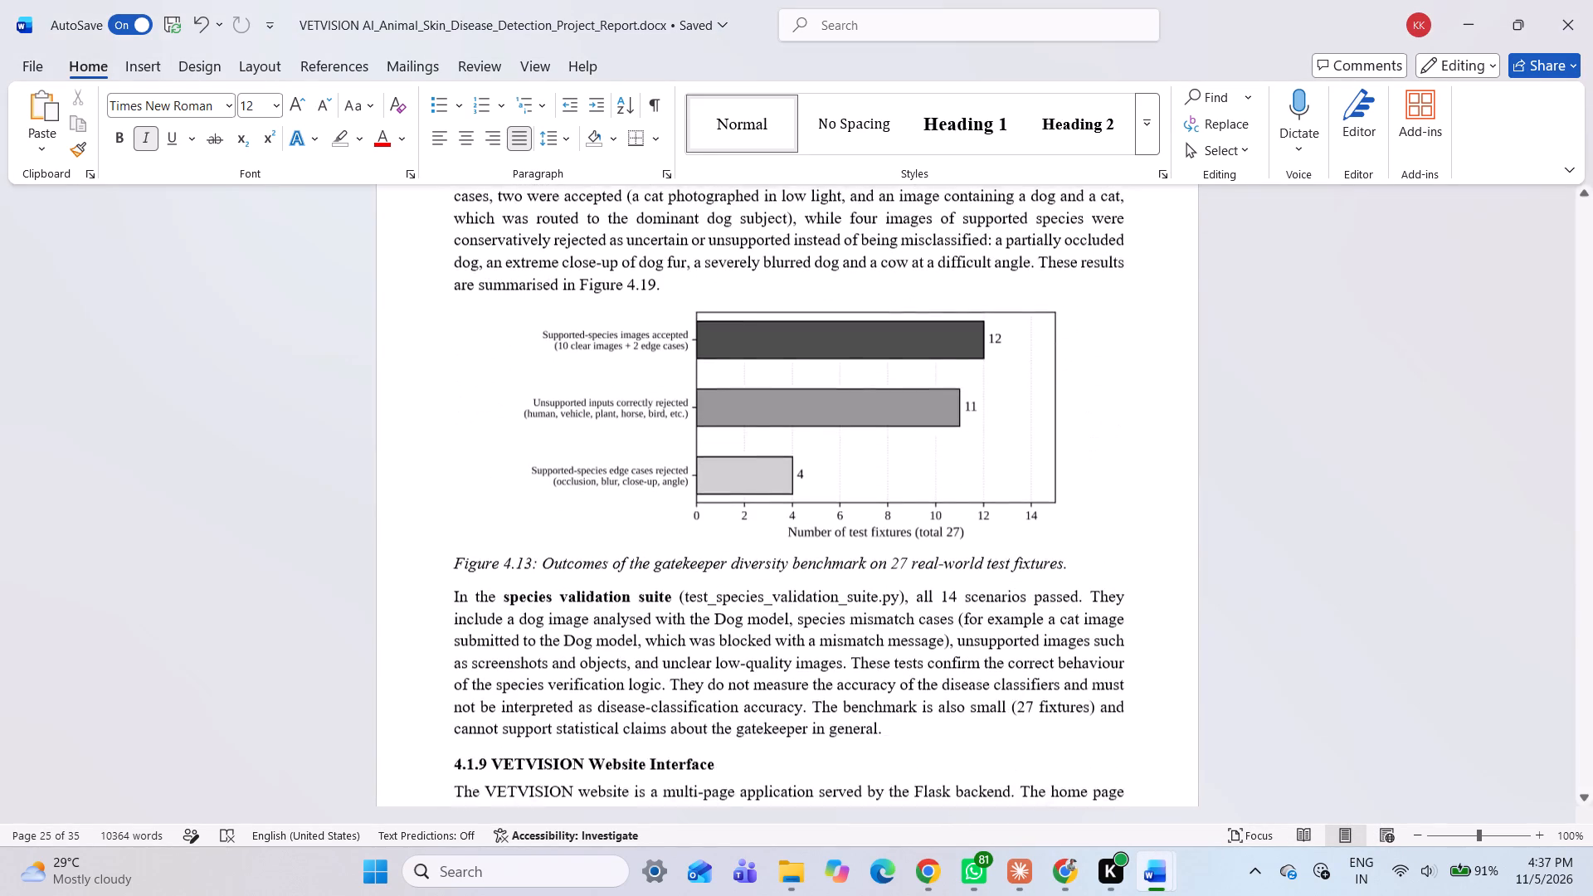
scroll(840, 626, down, 9)
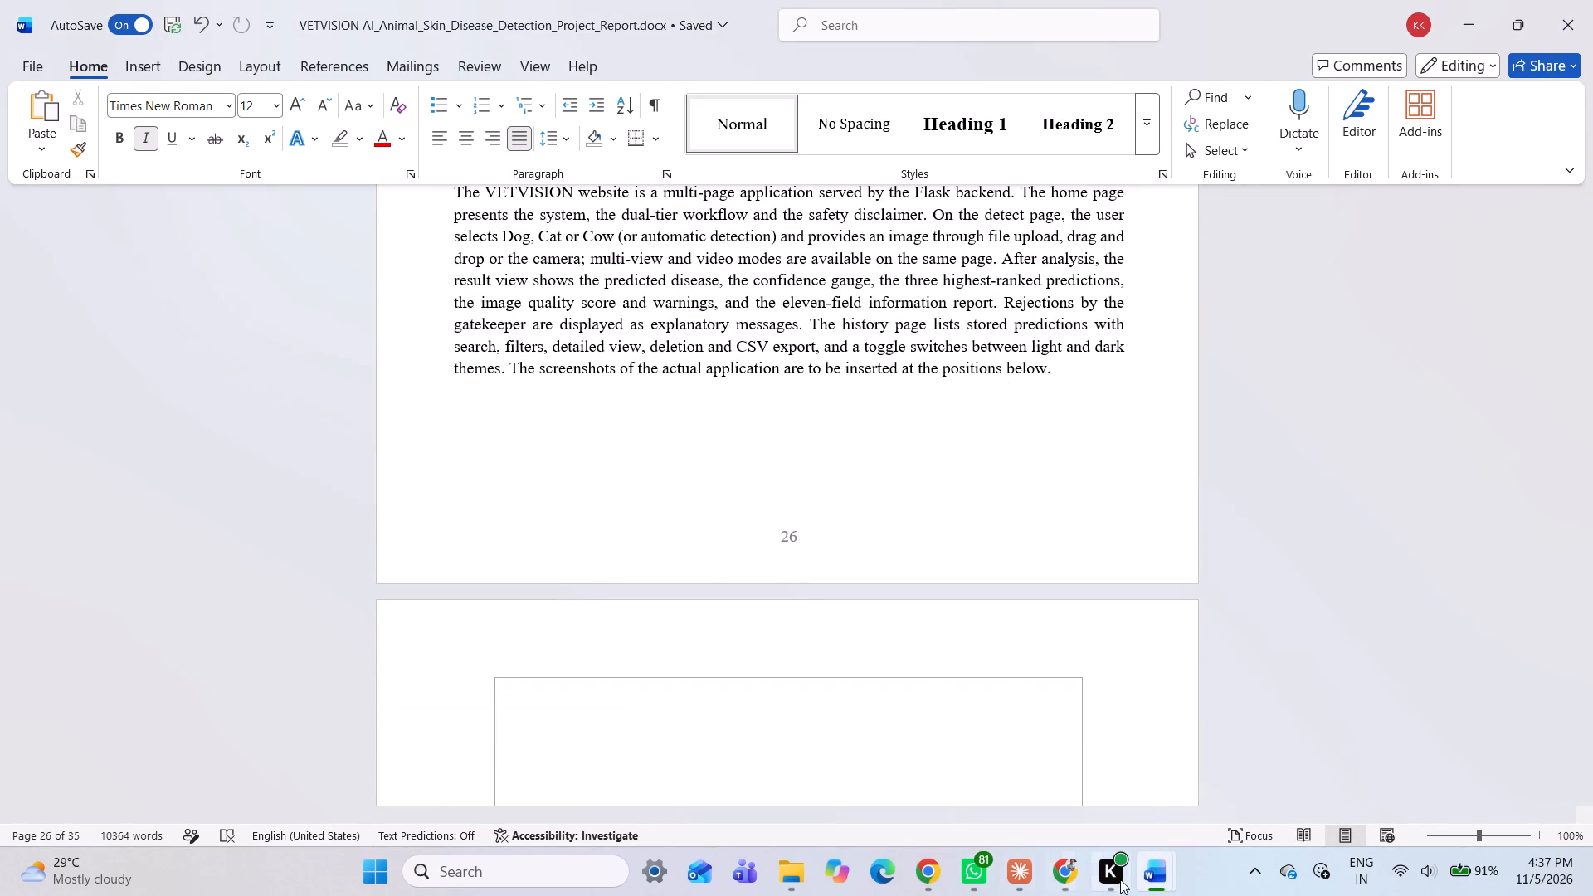
In the contents pages document, set Fig. 4.13's page number to 26.
click(1056, 759)
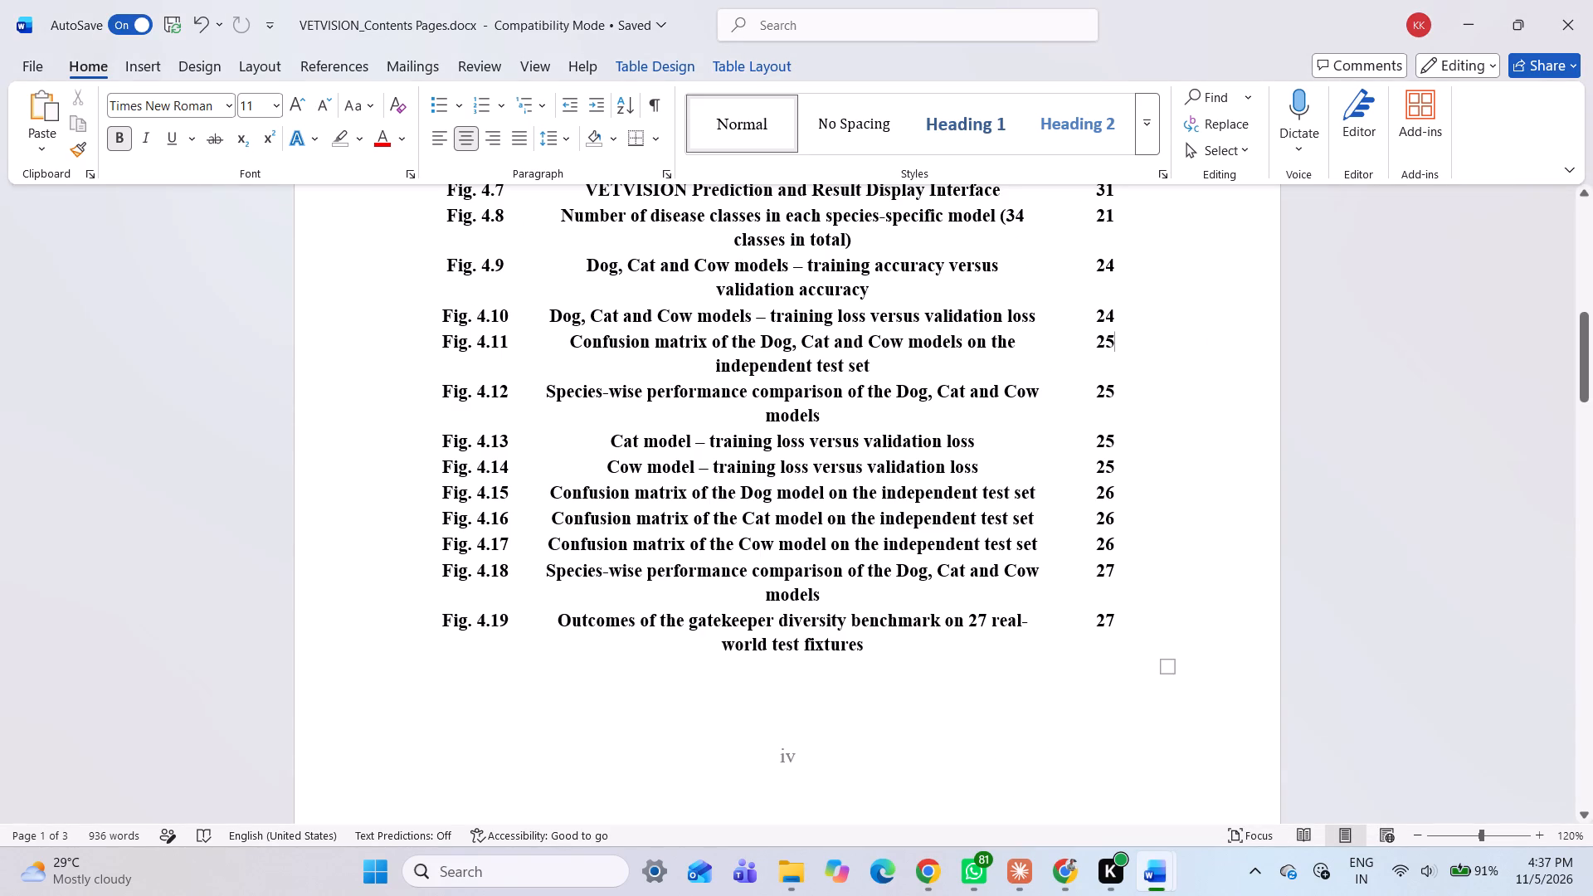
click(1111, 446)
key(backslash)
key(BackSpace)
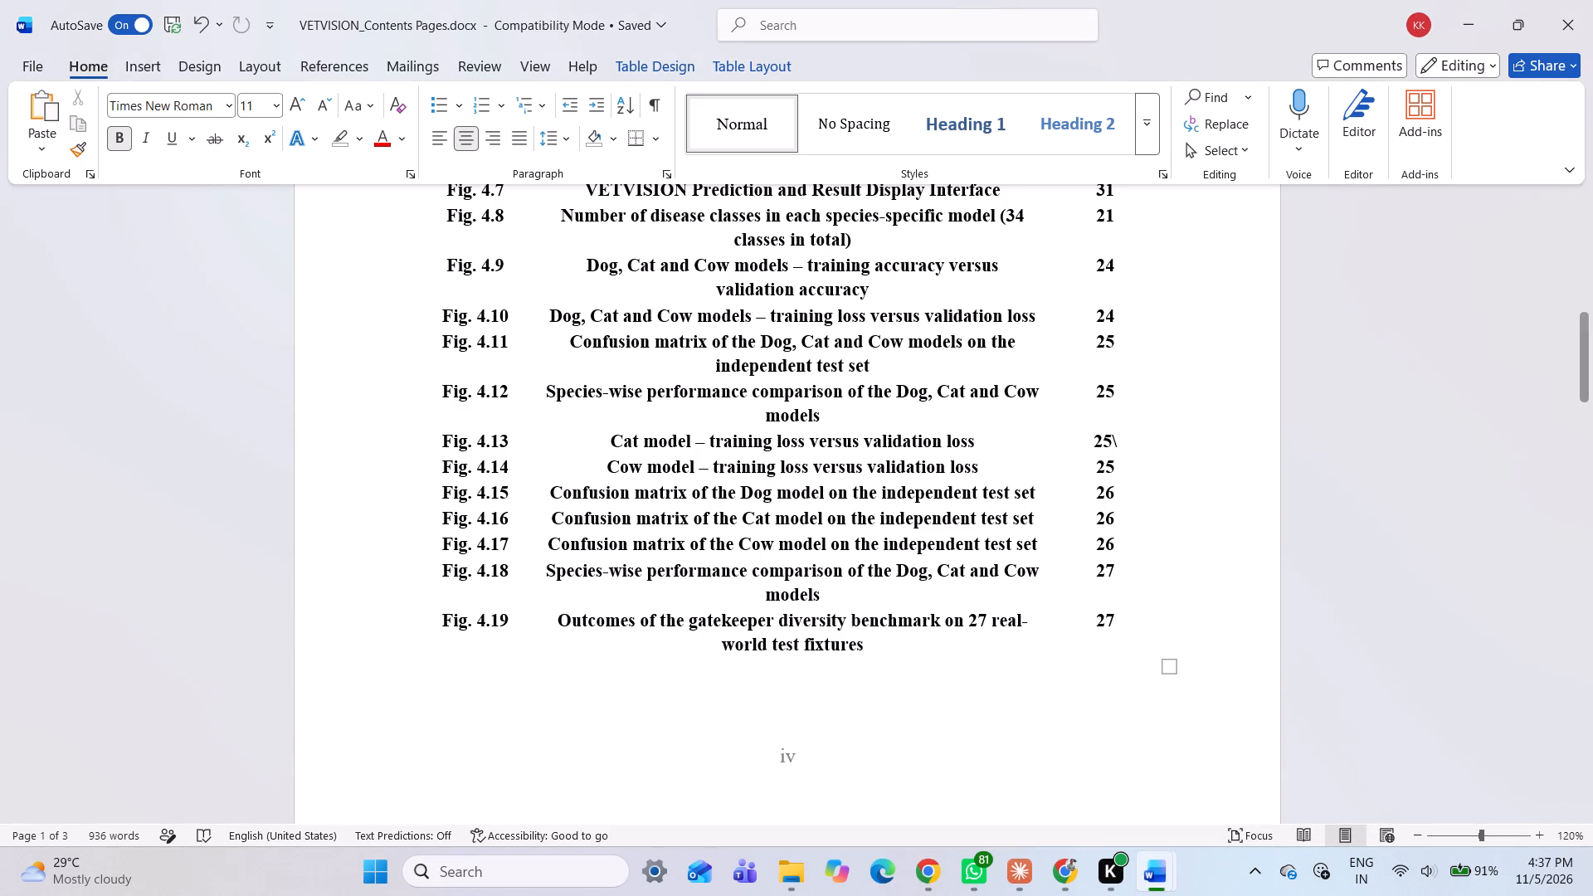
key(6)
key(BackSpace)
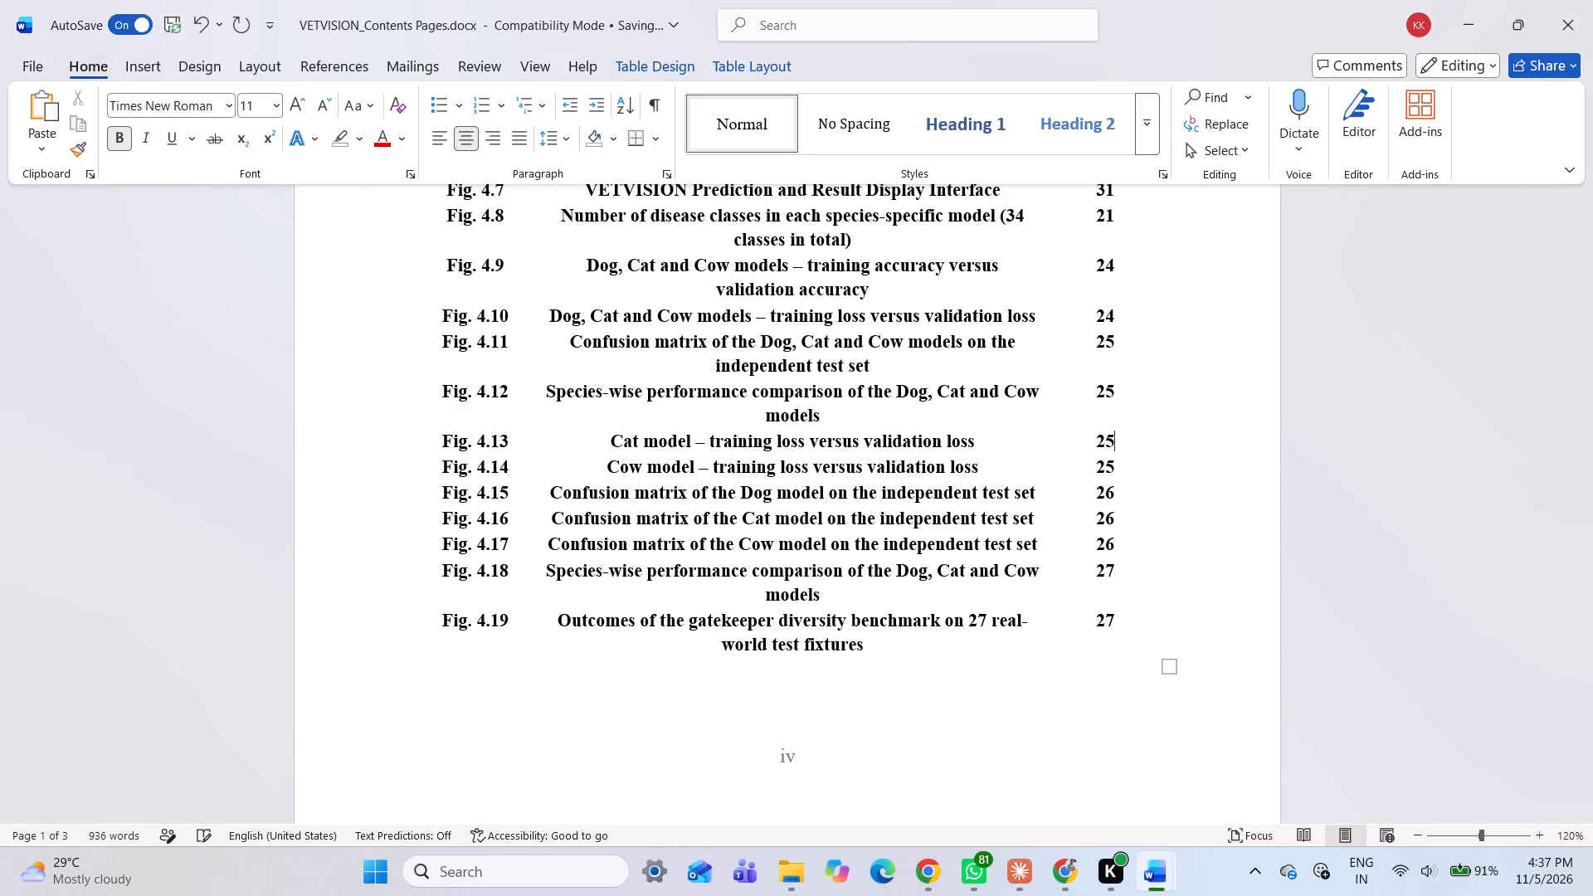
key(BackSpace)
key(6)
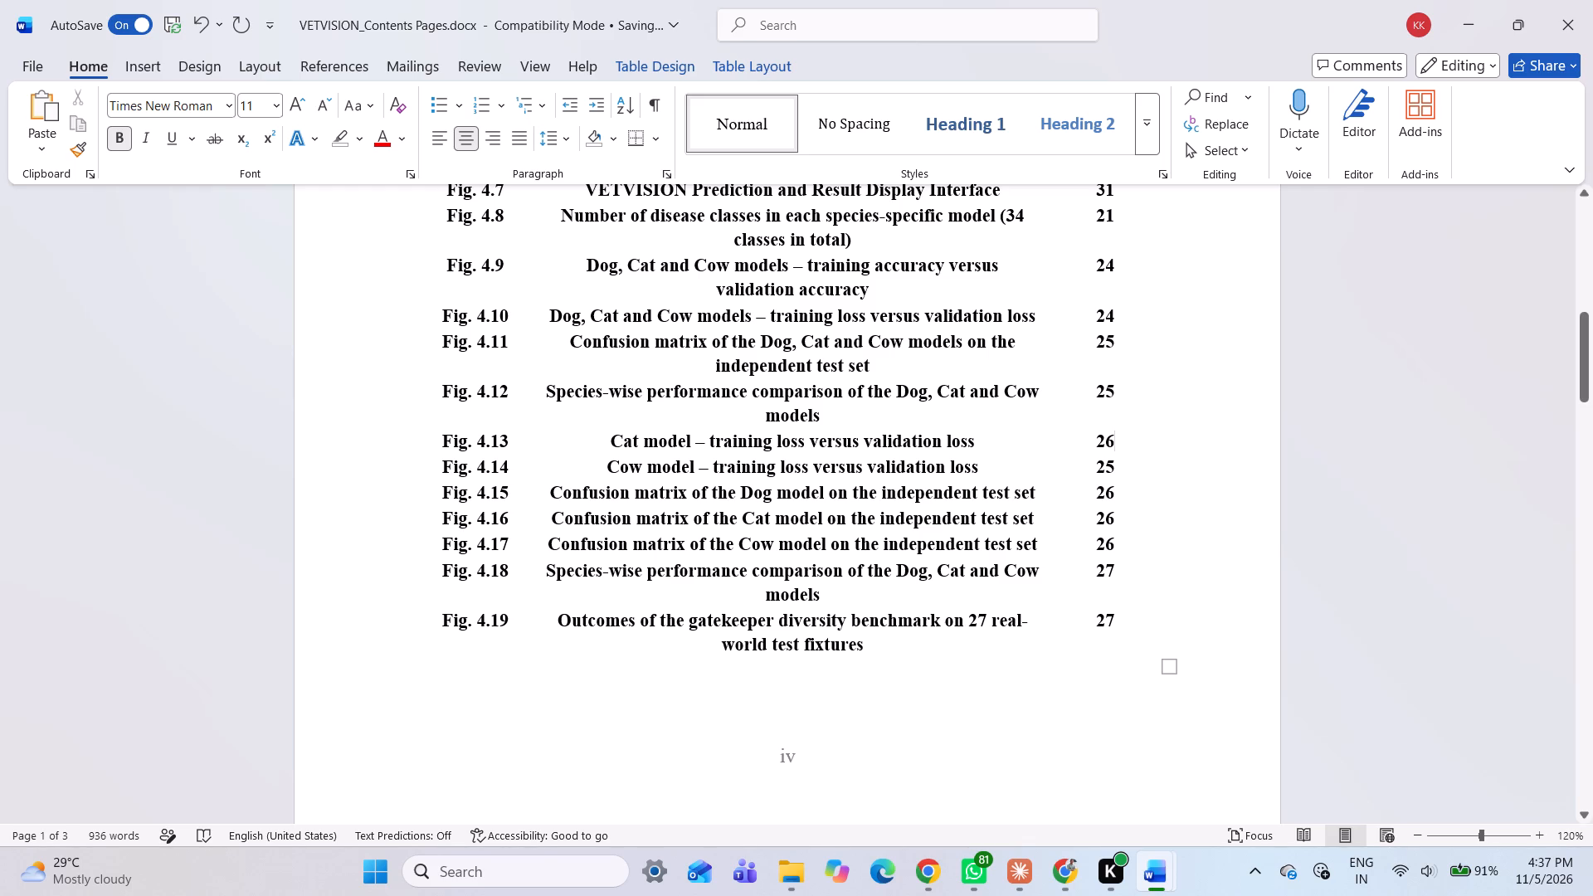
Replace the Fig. 4.13 title with the "Outcomes of the gatekeeper diversity benchmark on 27 real-world test fixtures" title copied from Fig. 4.19.
drag(560, 621, 873, 657)
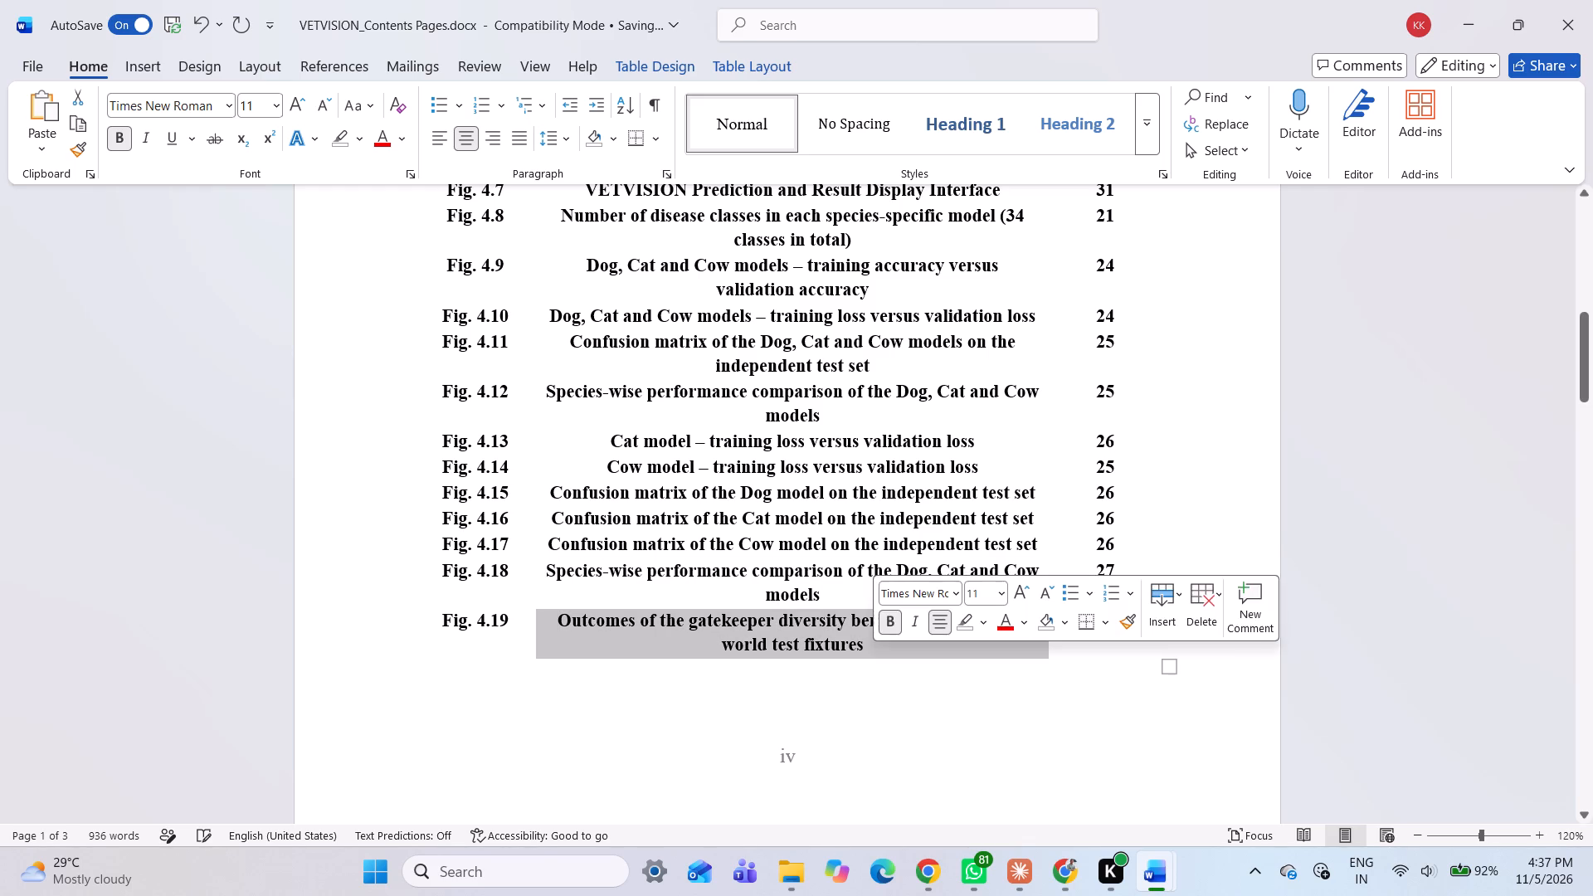
key(ctrl+c)
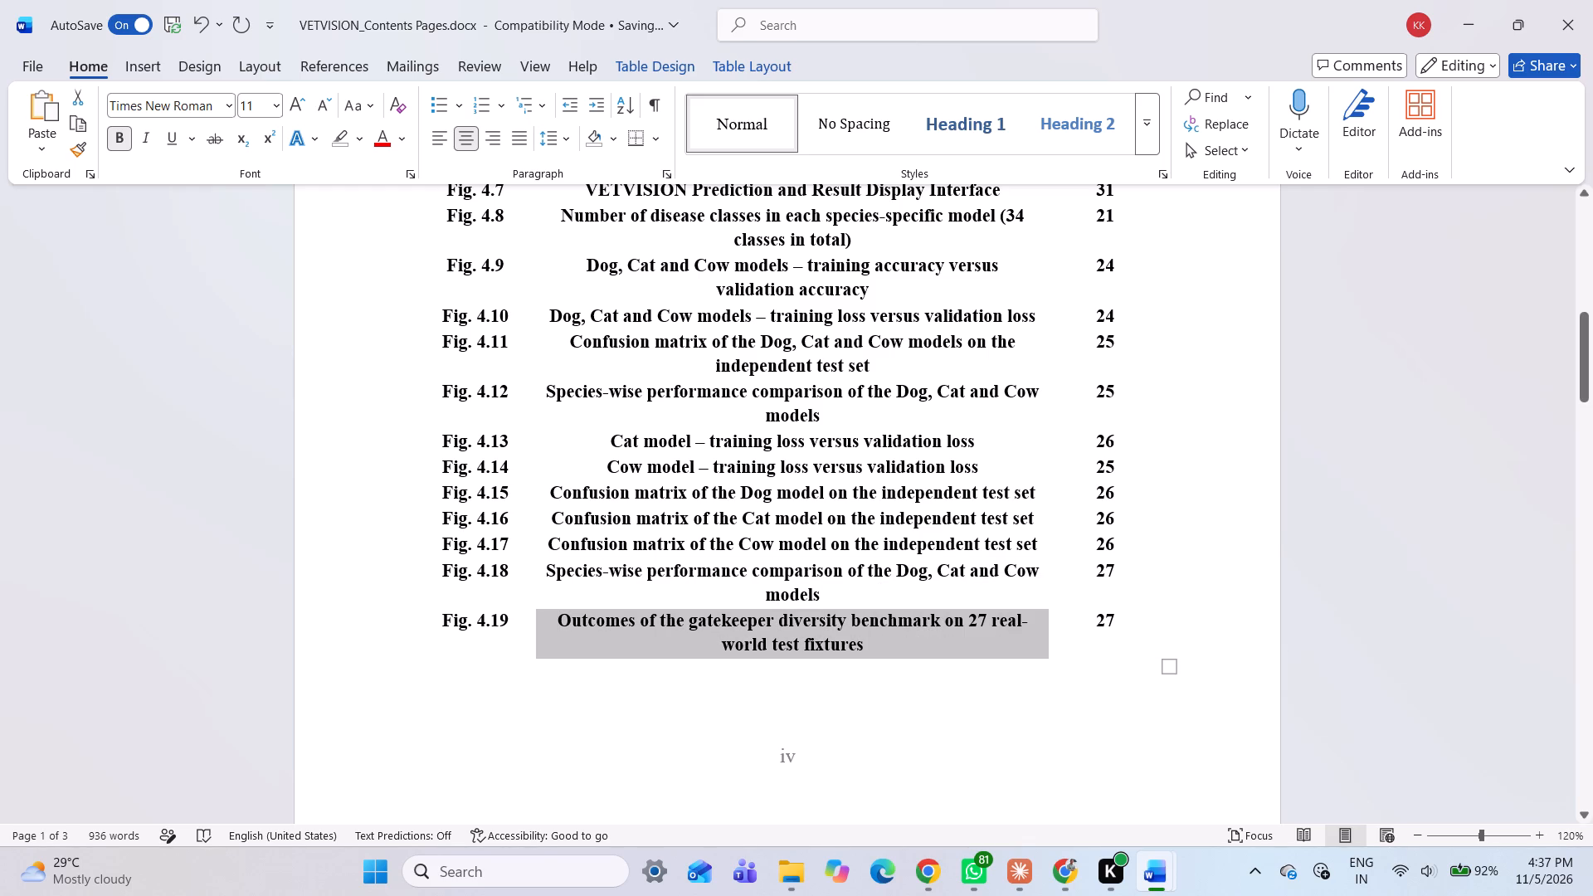
drag(607, 434, 975, 438)
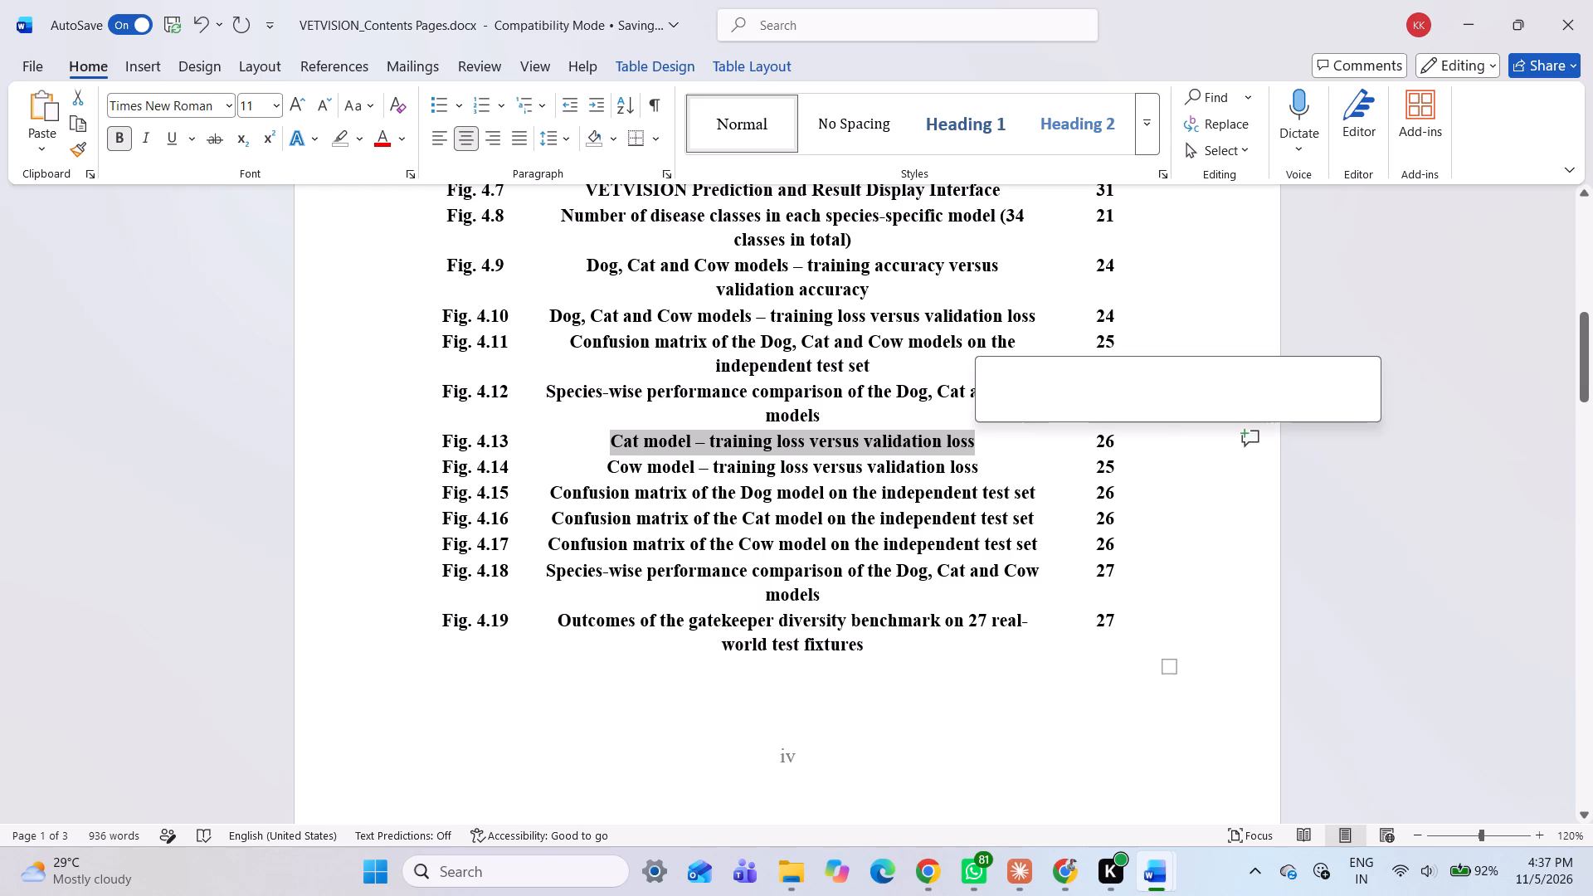
key(ctrl+v)
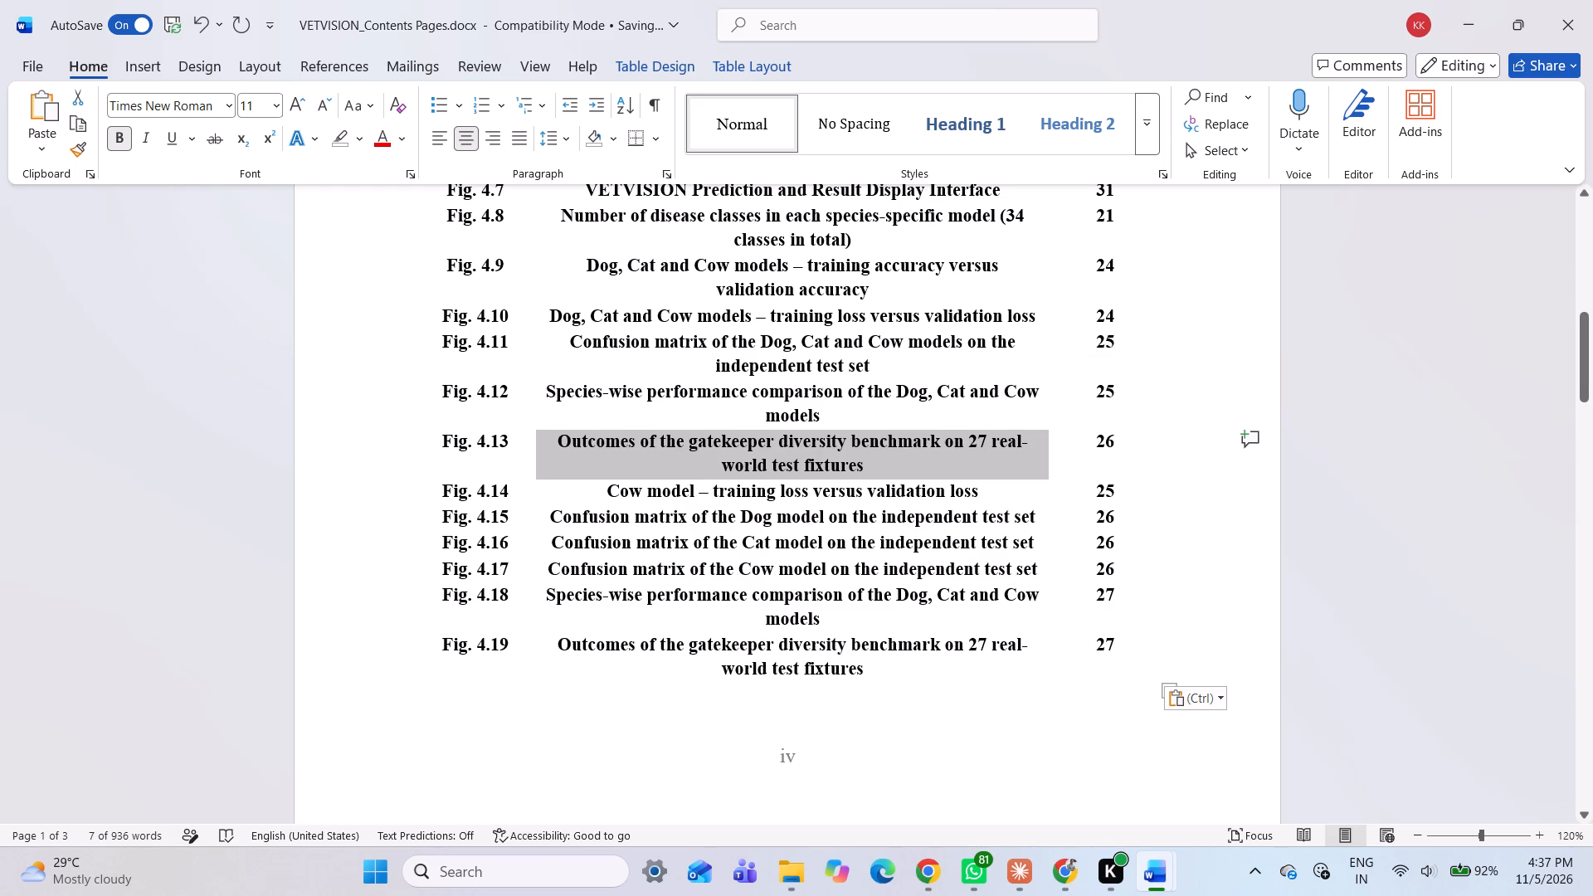
click(1044, 634)
click(434, 441)
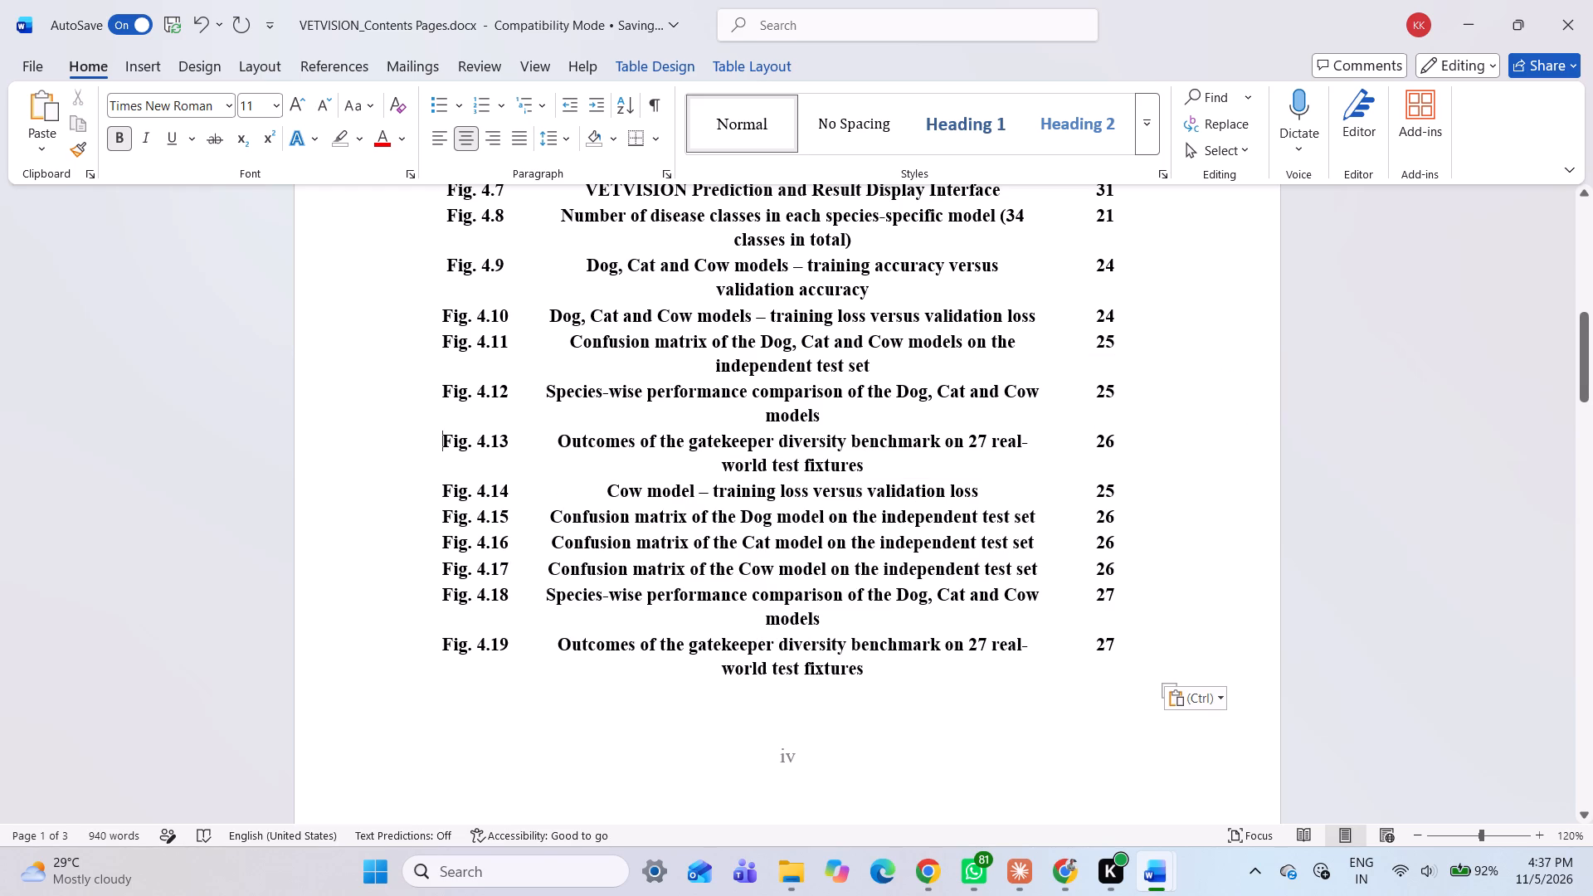
Switch back to the project report and check the captions and pages of Figures 4.13 and 4.12.
click(1254, 782)
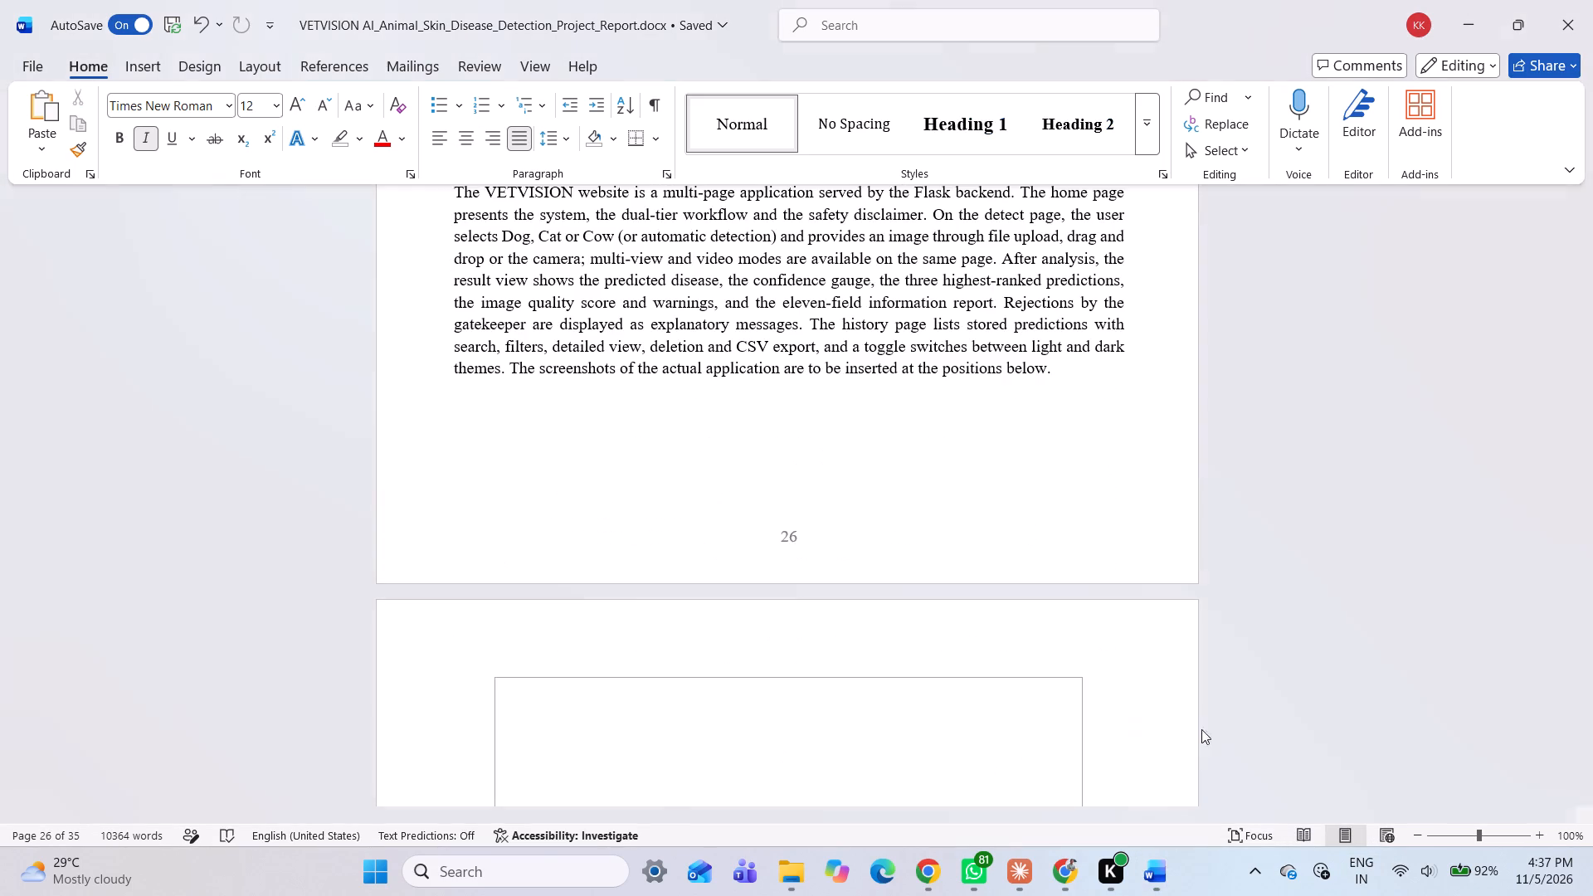
scroll(1102, 650, down, 5)
scroll(1010, 640, up, 20)
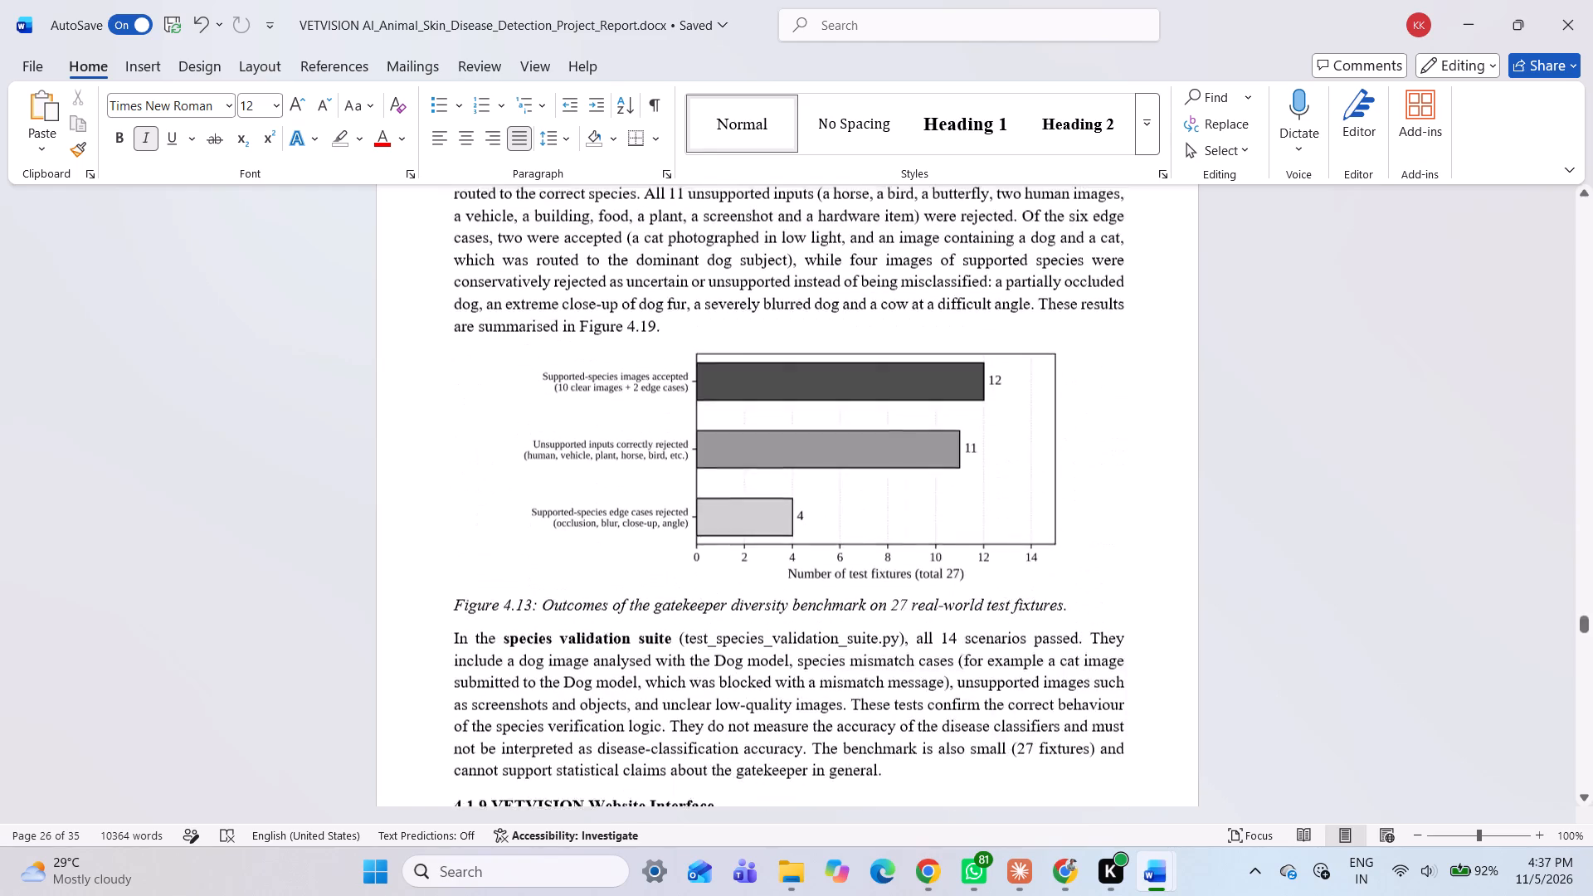
scroll(1006, 637, up, 13)
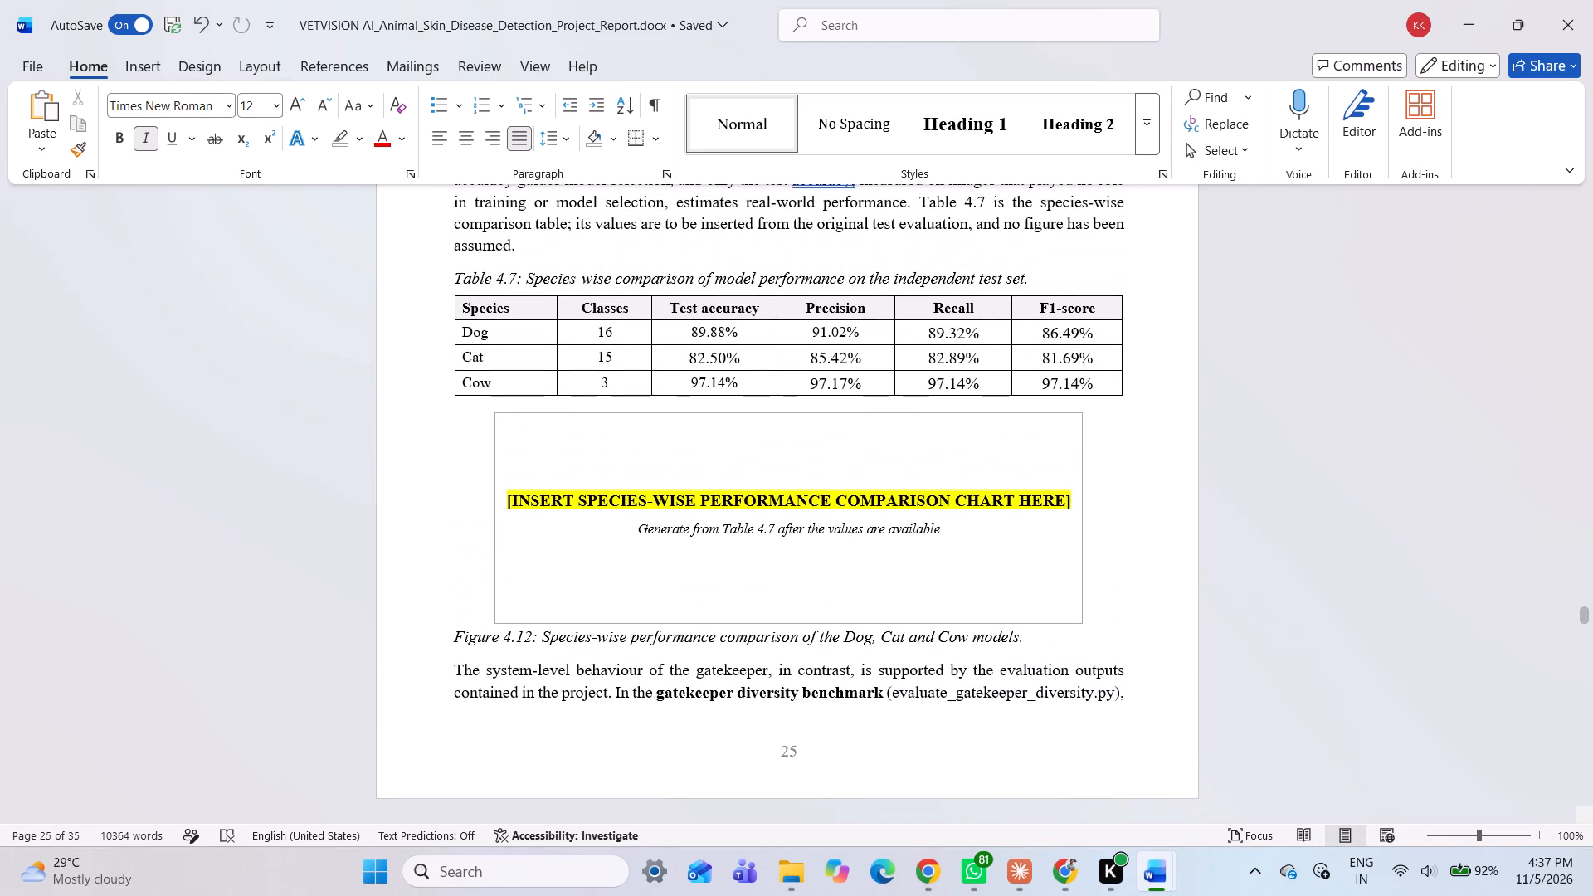
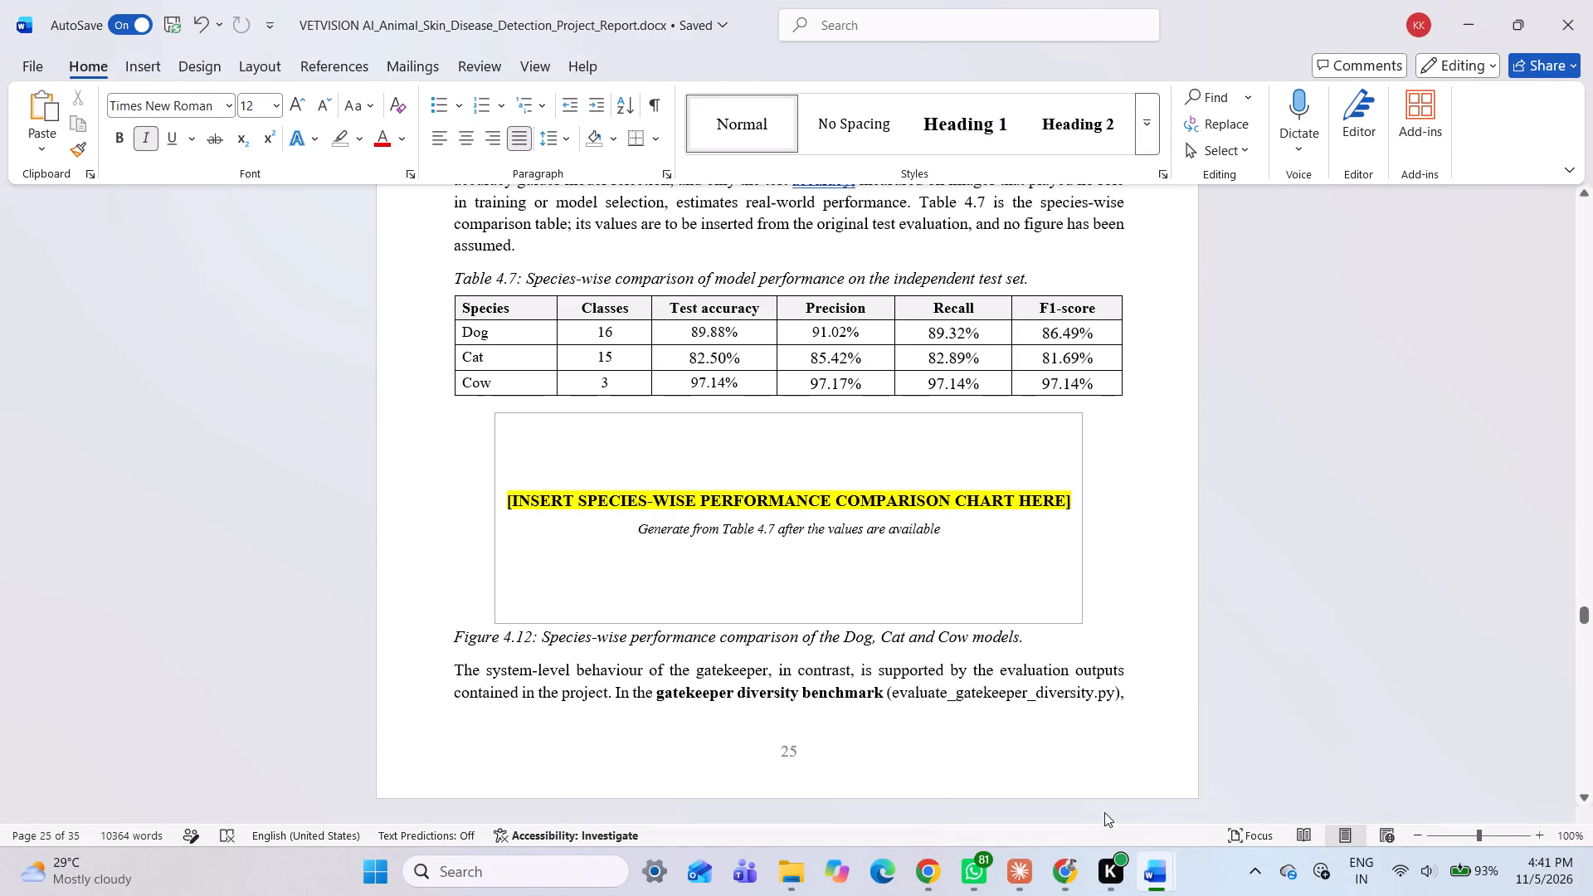
Switch back to the contents pages document to check the list-of-figures entries from Fig. 4.12 onward.
click(1041, 803)
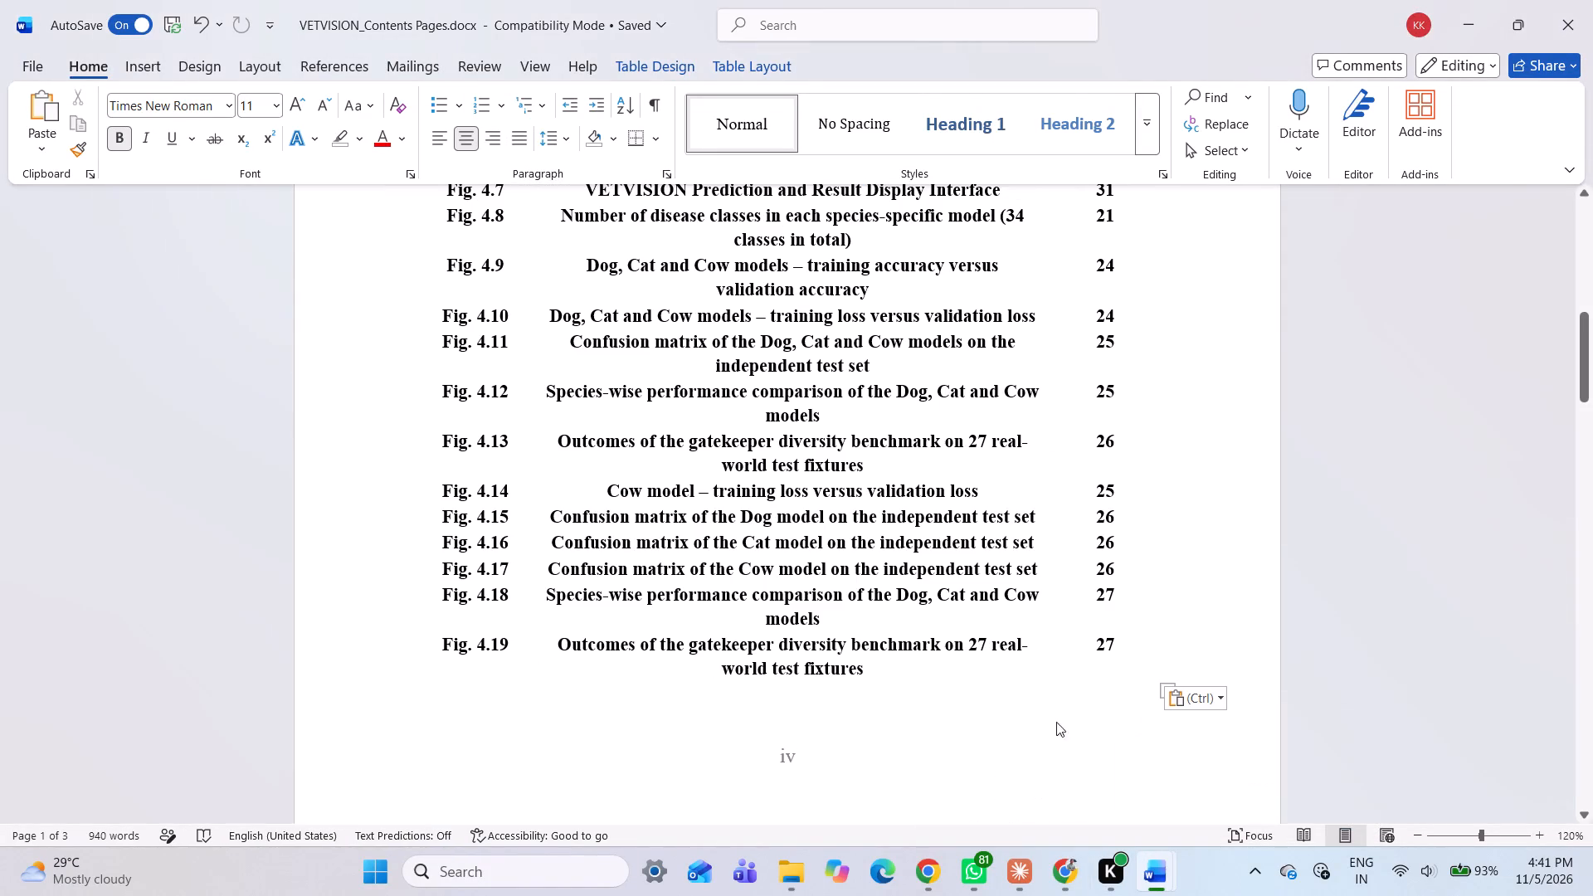
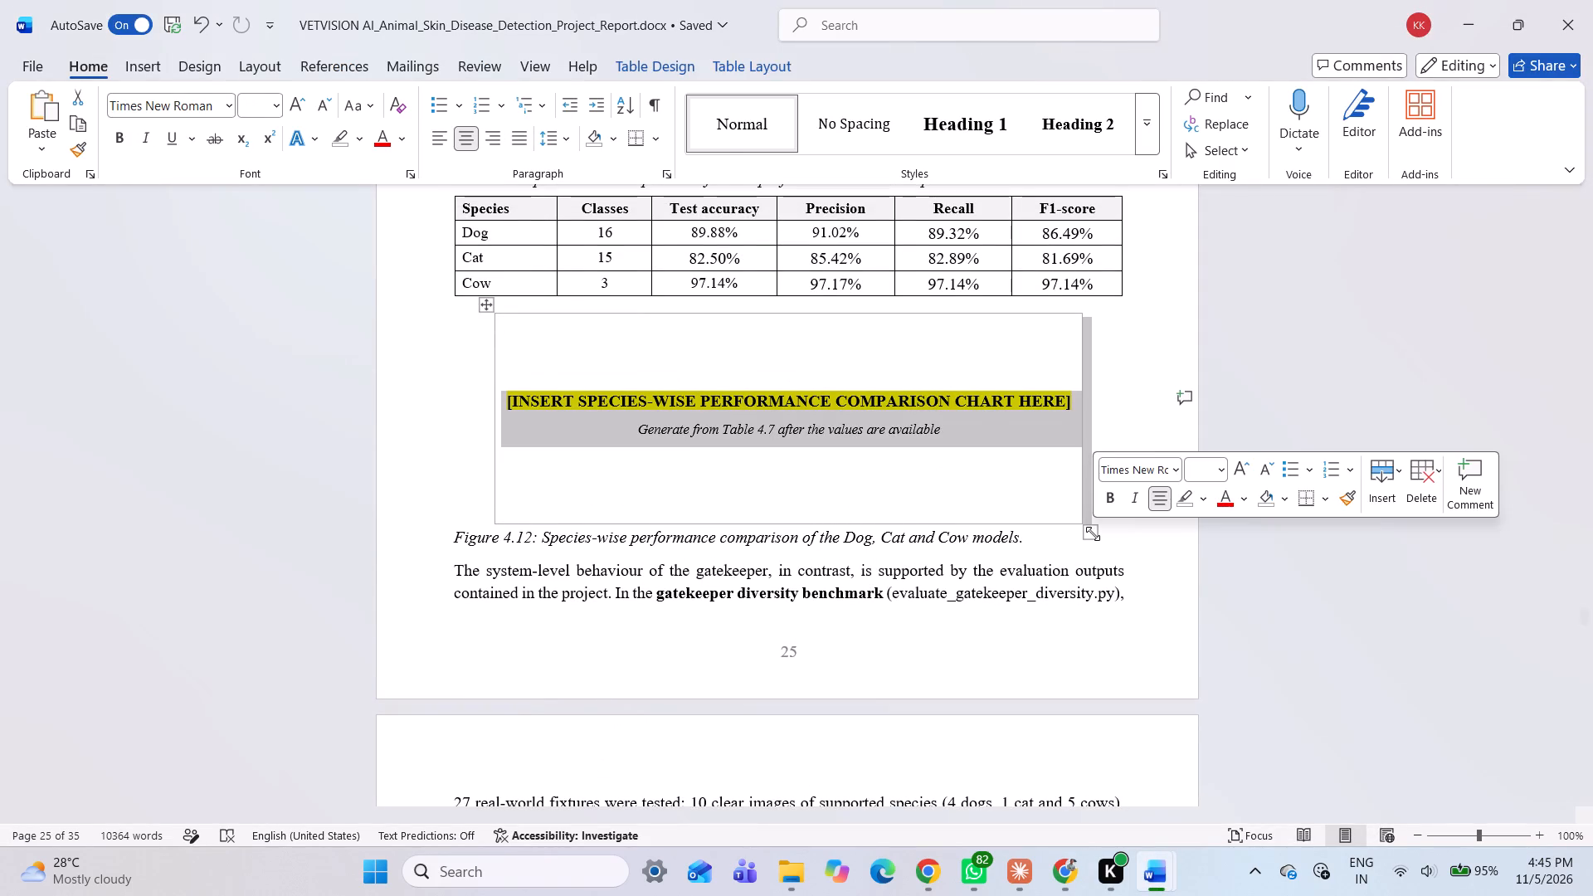
key(BackSpace)
key(ctrl+v)
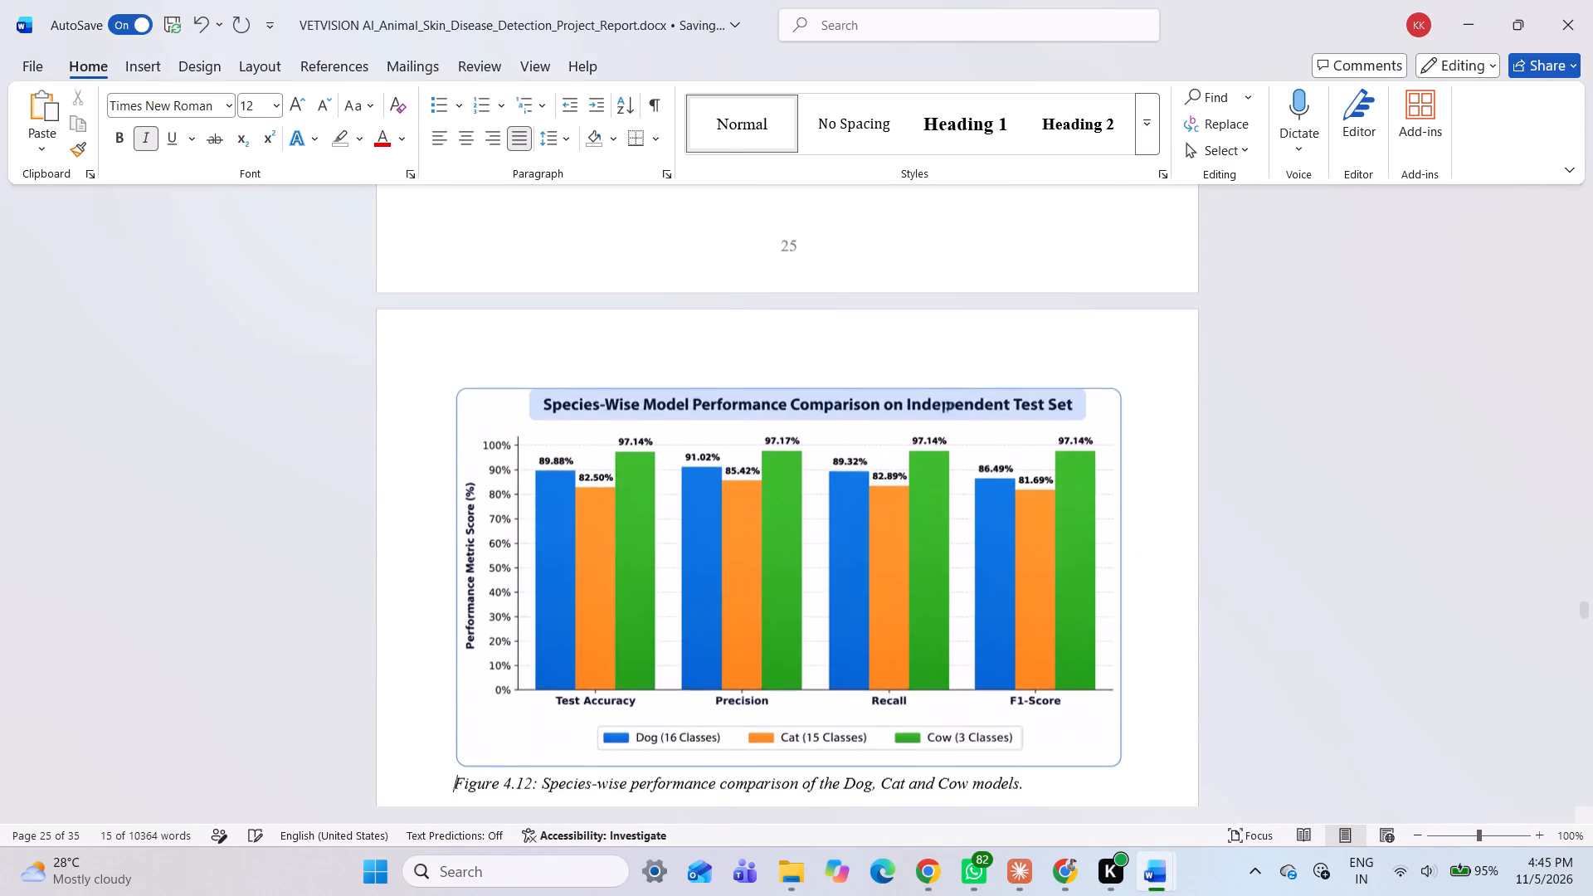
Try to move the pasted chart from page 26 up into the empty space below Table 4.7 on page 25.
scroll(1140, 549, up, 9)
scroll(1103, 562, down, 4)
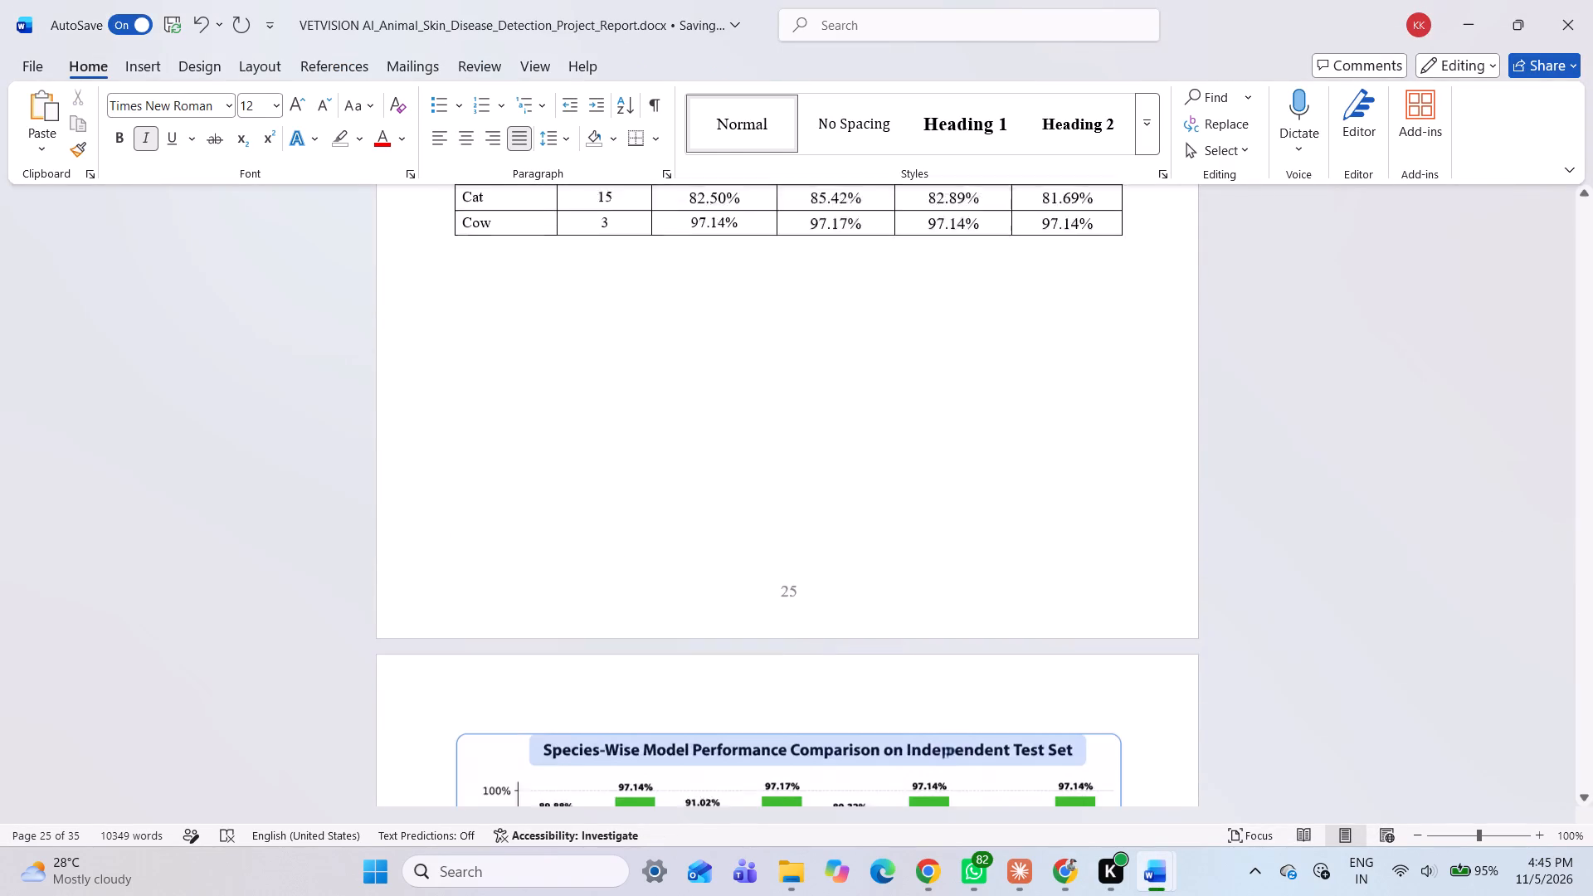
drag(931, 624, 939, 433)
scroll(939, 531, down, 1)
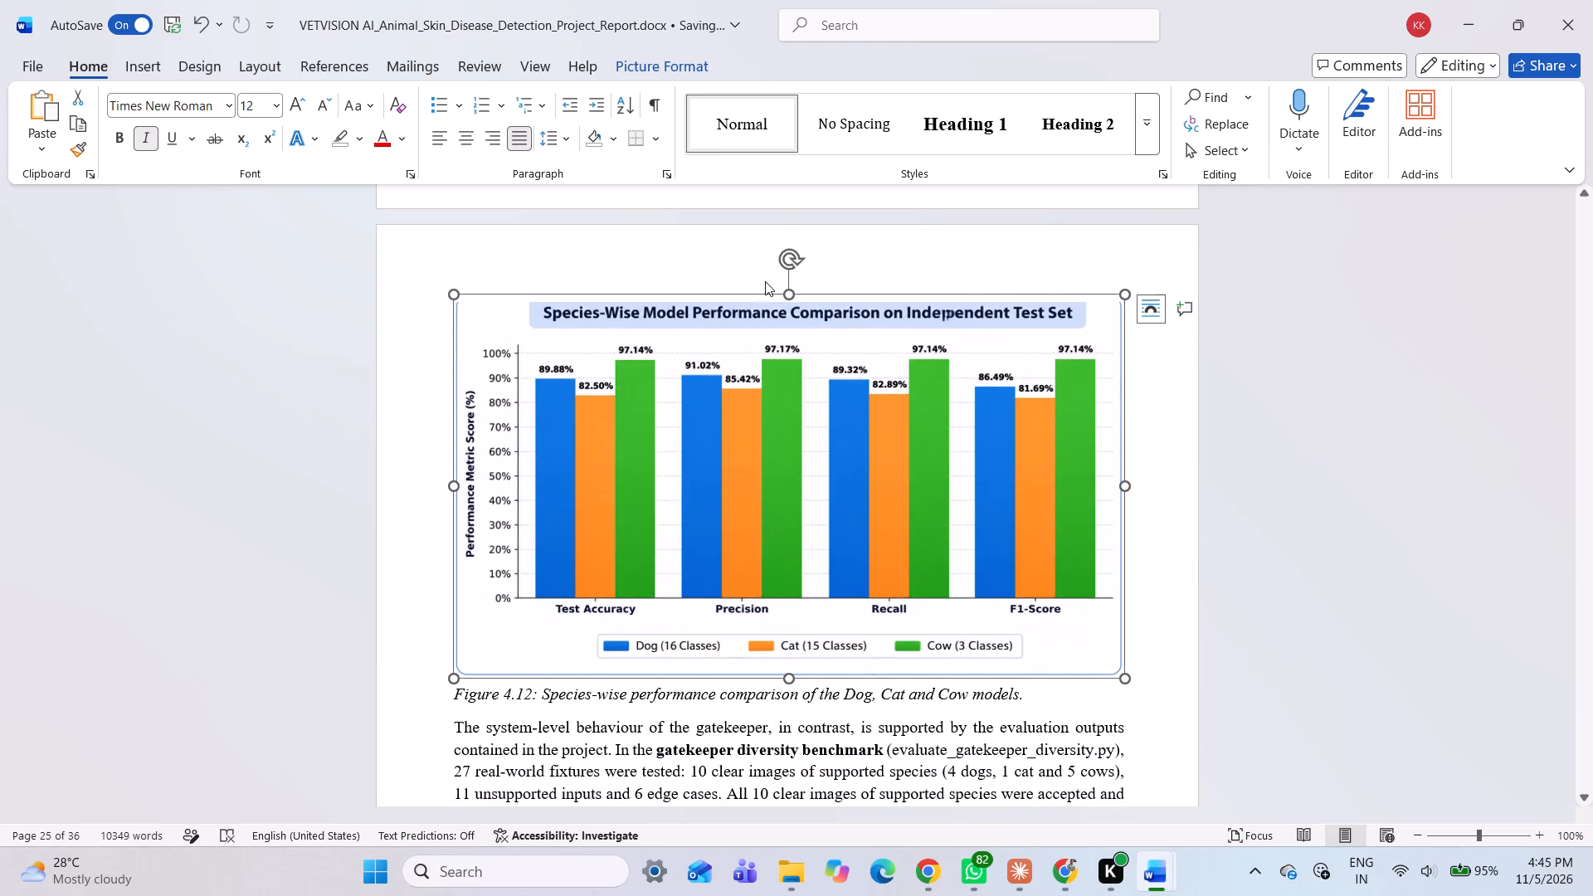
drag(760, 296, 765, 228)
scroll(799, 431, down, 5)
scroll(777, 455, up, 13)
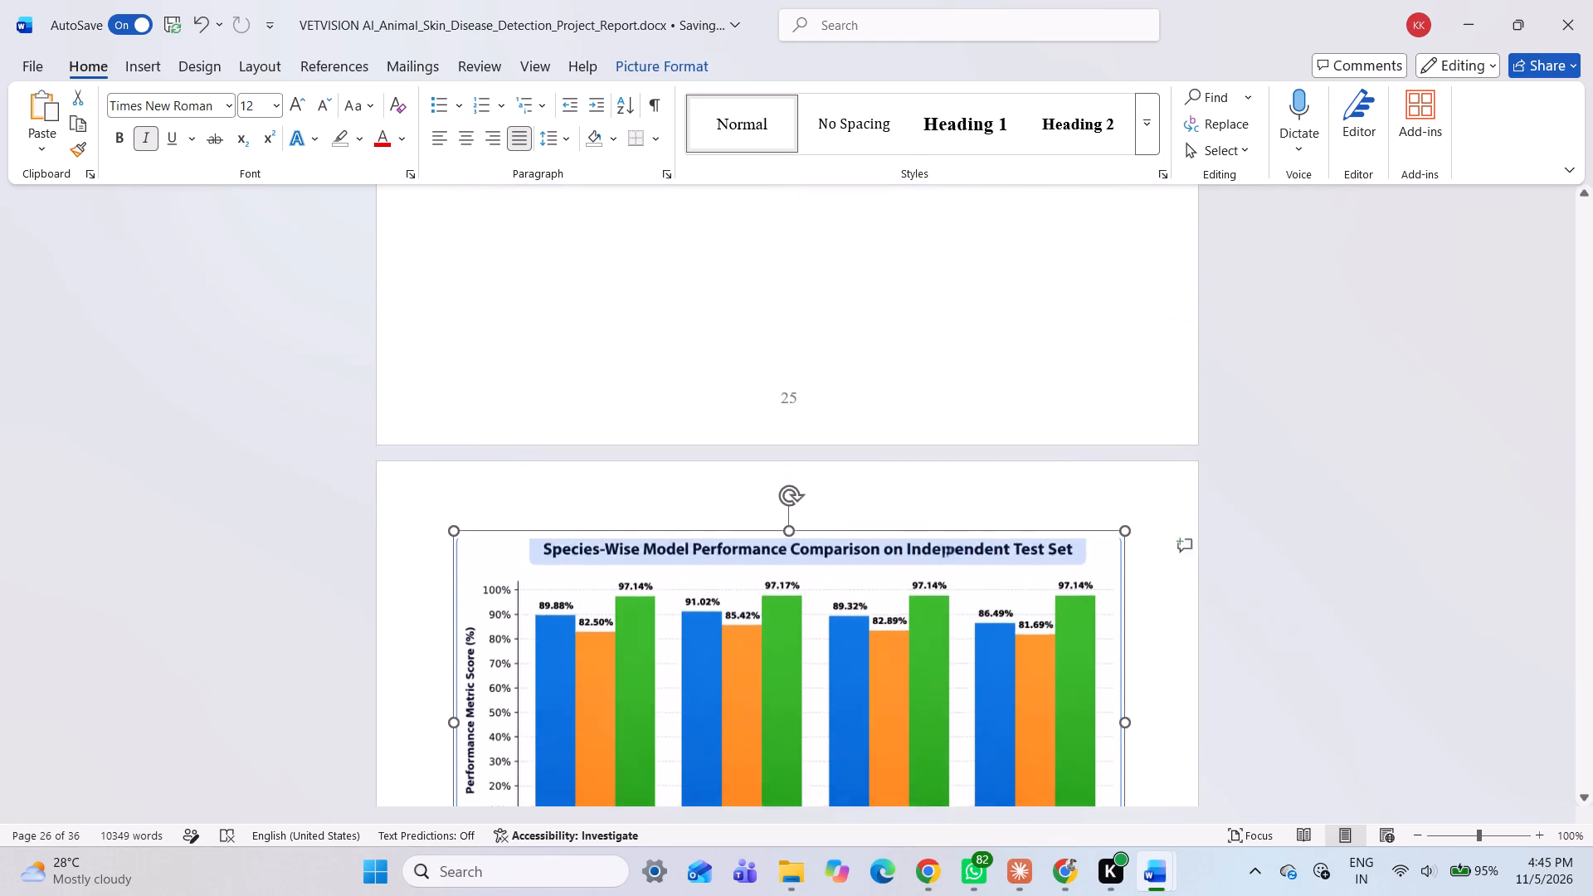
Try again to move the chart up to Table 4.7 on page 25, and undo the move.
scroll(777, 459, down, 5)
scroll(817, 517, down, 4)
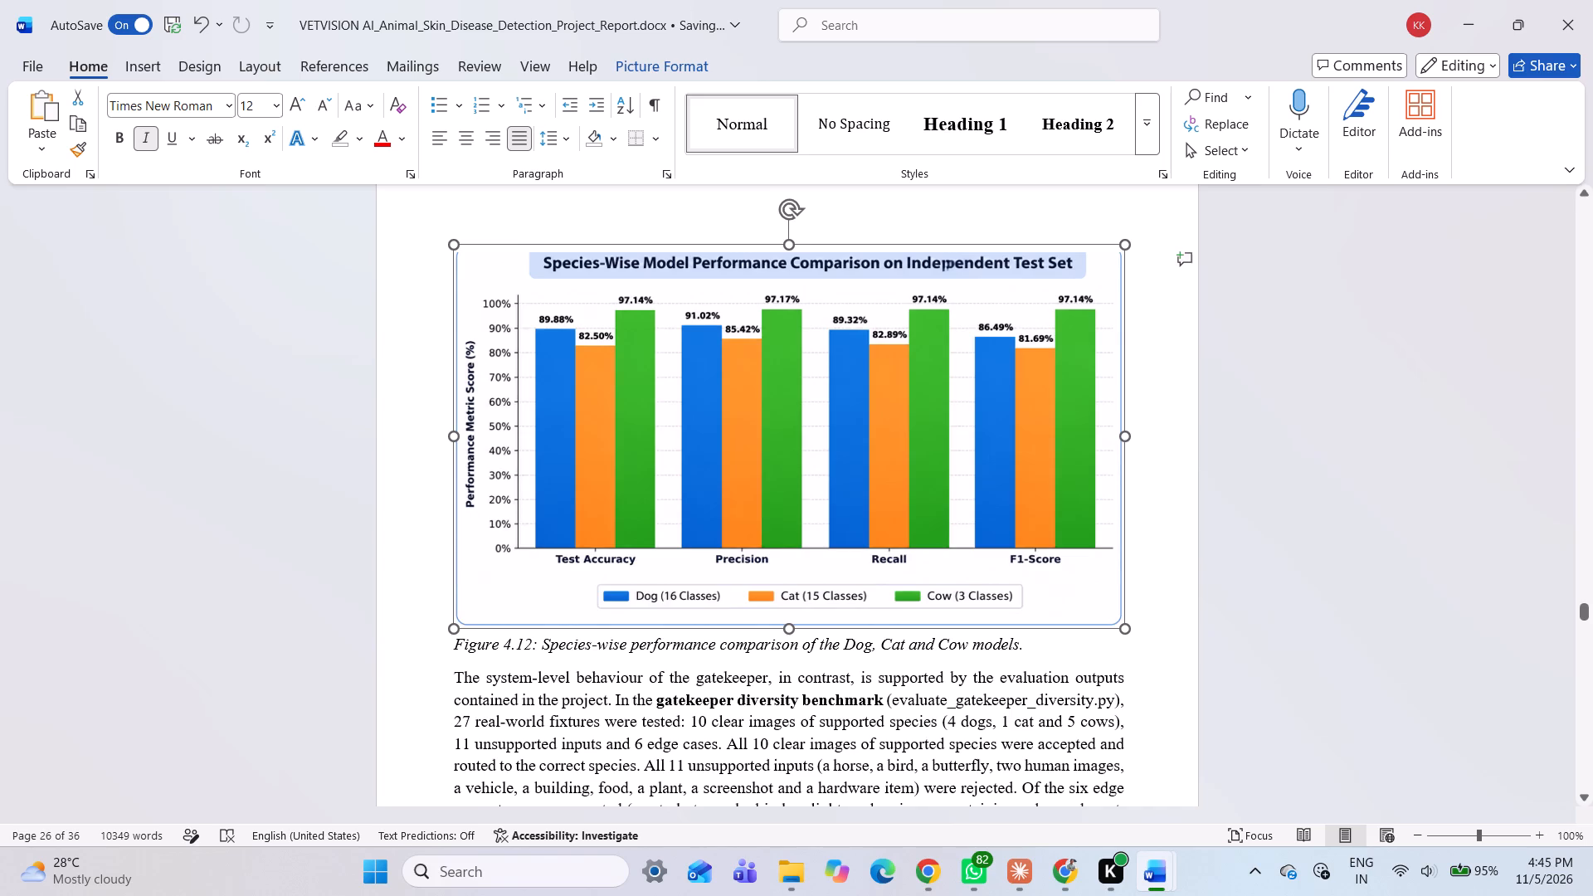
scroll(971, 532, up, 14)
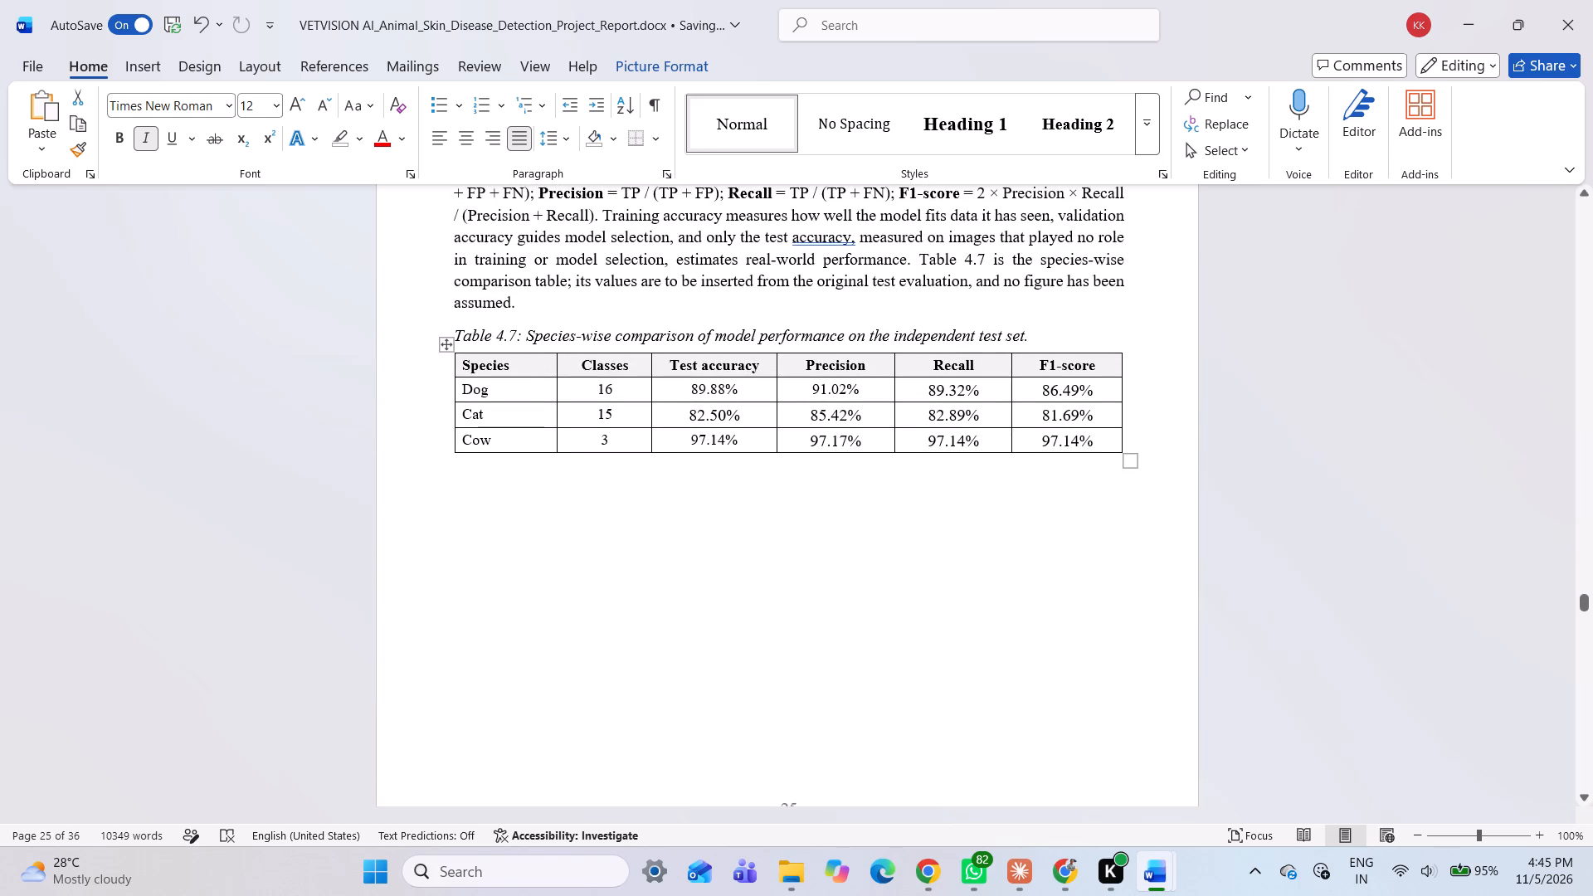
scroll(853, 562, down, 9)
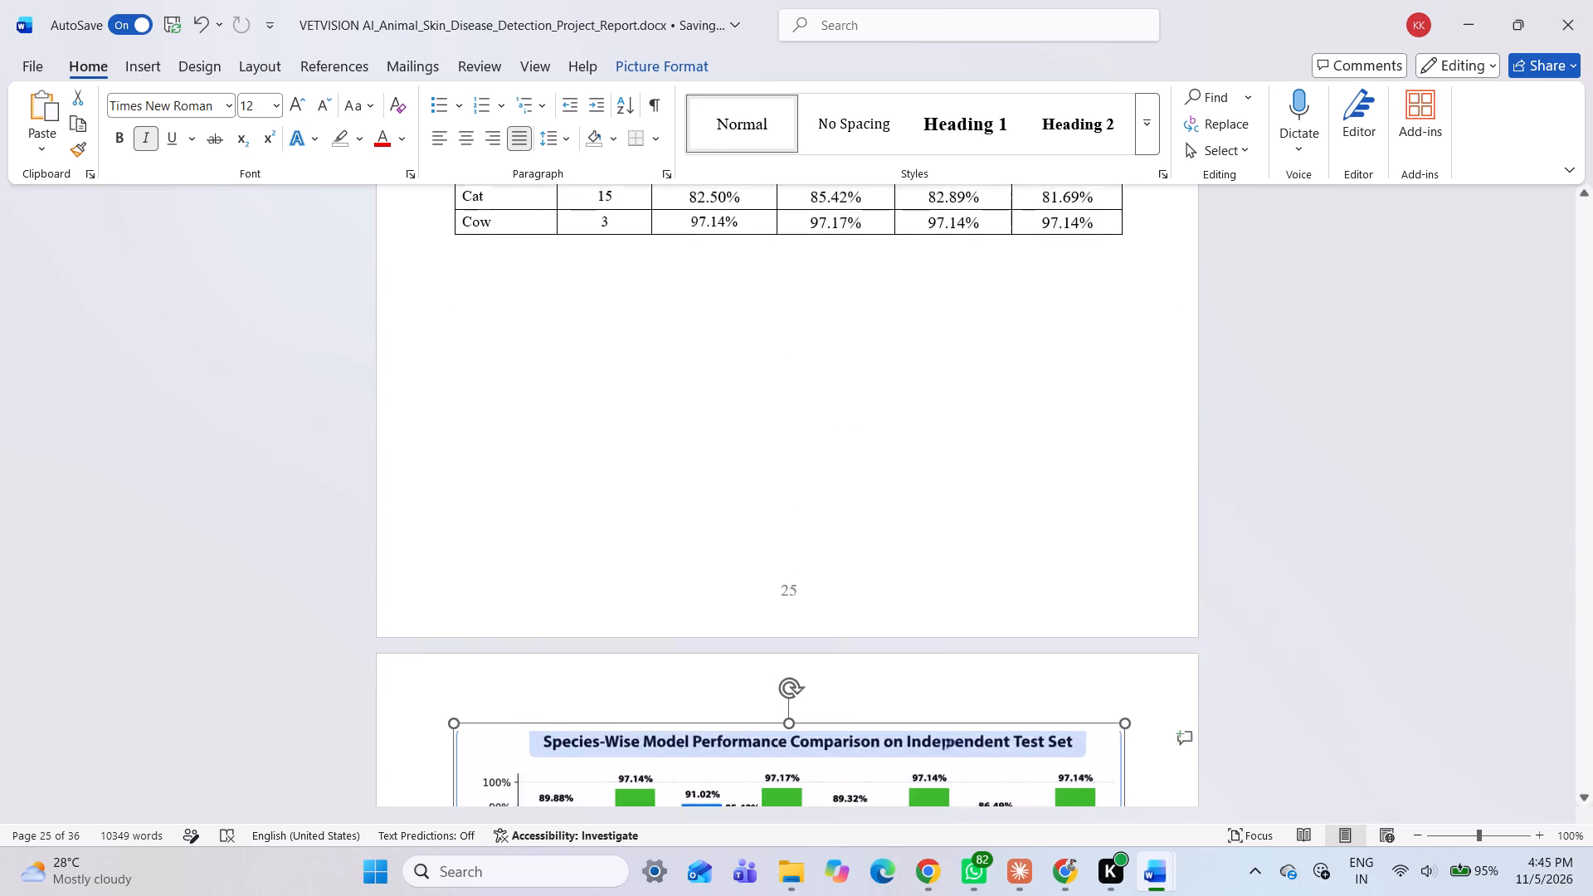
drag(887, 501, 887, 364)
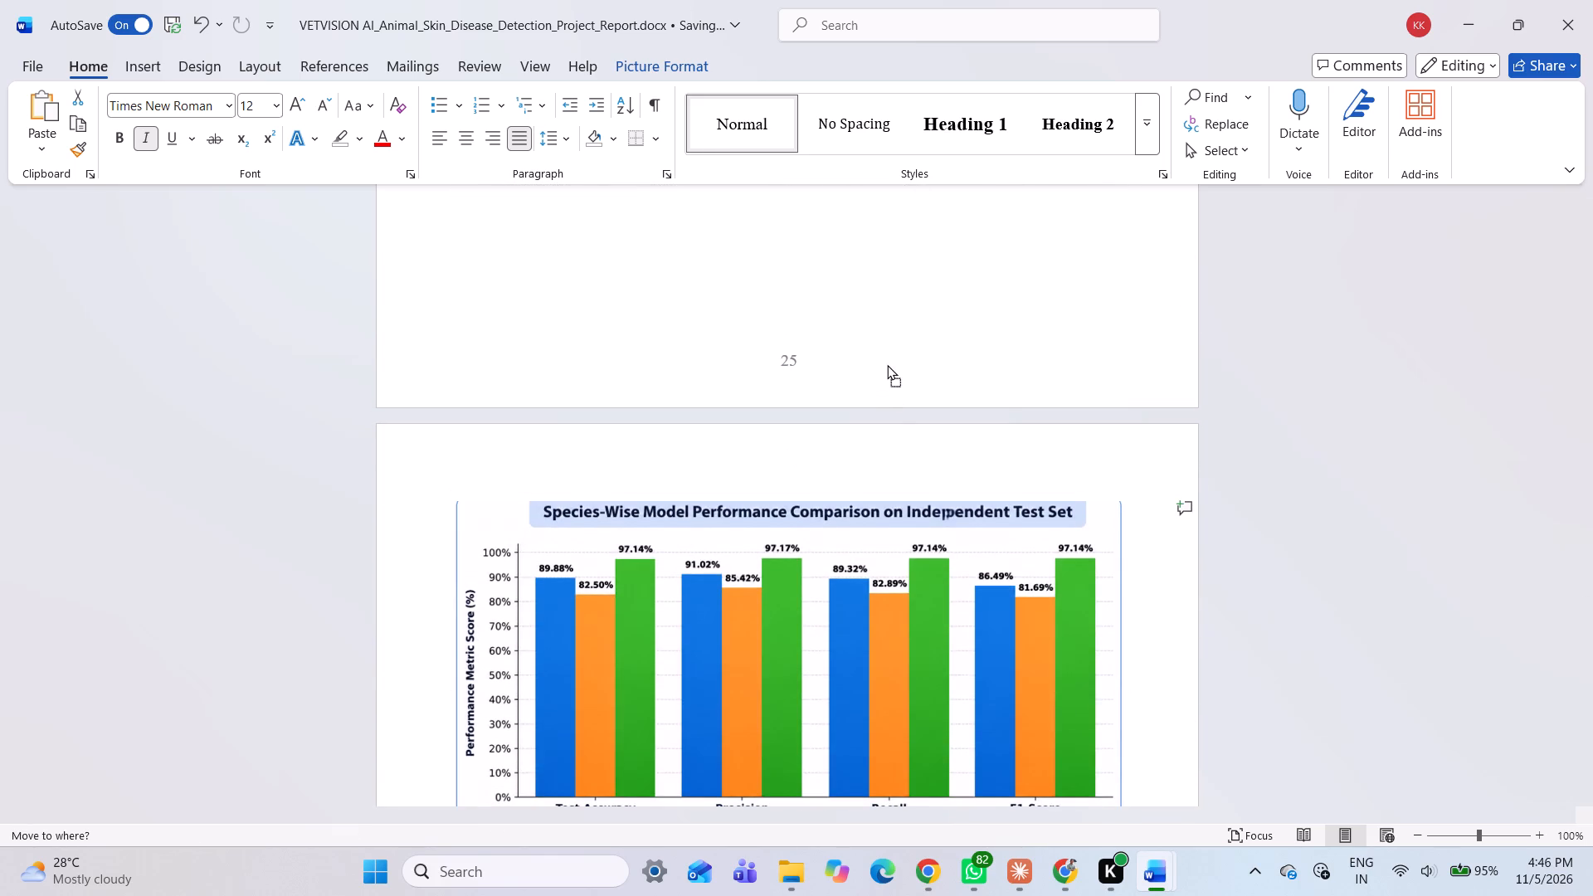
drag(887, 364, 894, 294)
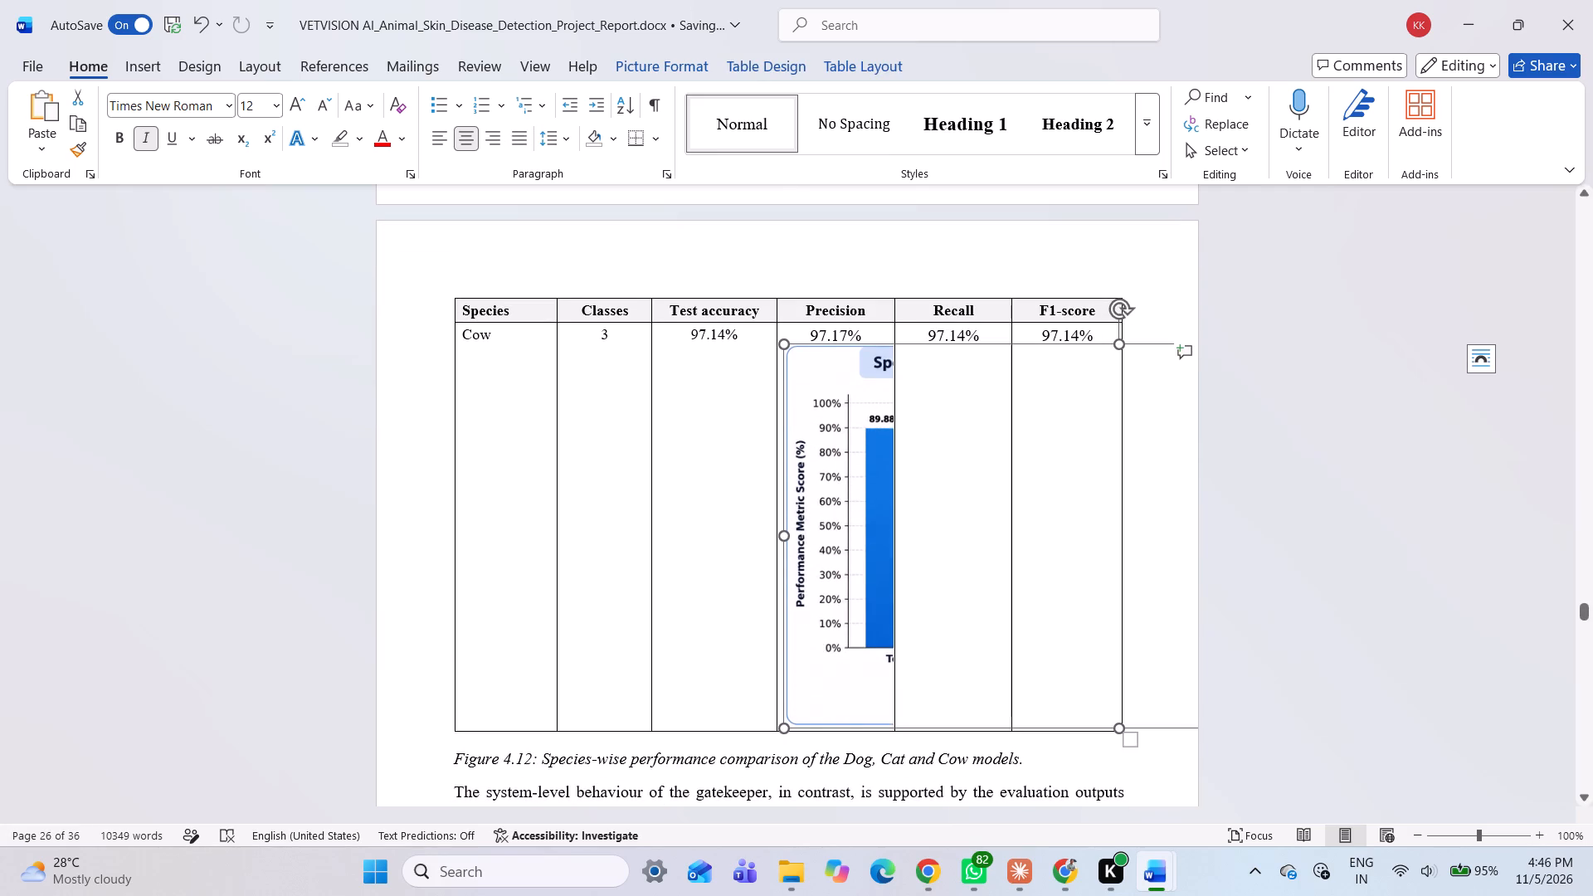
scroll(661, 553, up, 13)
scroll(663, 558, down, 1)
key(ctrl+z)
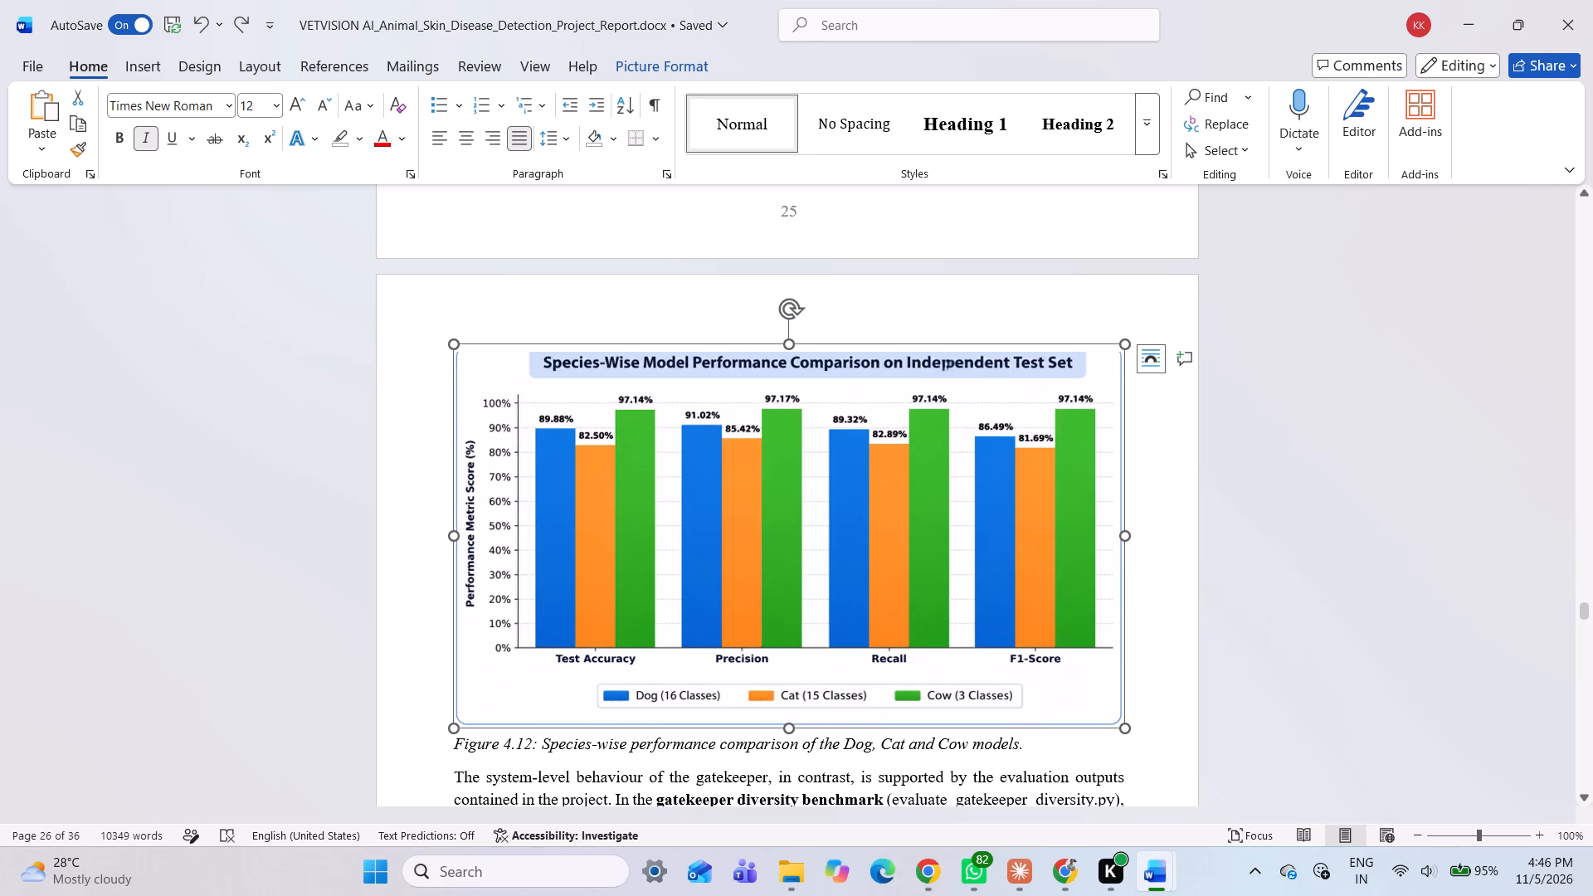
Shrink the species-wise comparison chart proportionally until it fits with its Figure 4.12 caption below Table 4.7 on page 25.
drag(1125, 726, 1111, 708)
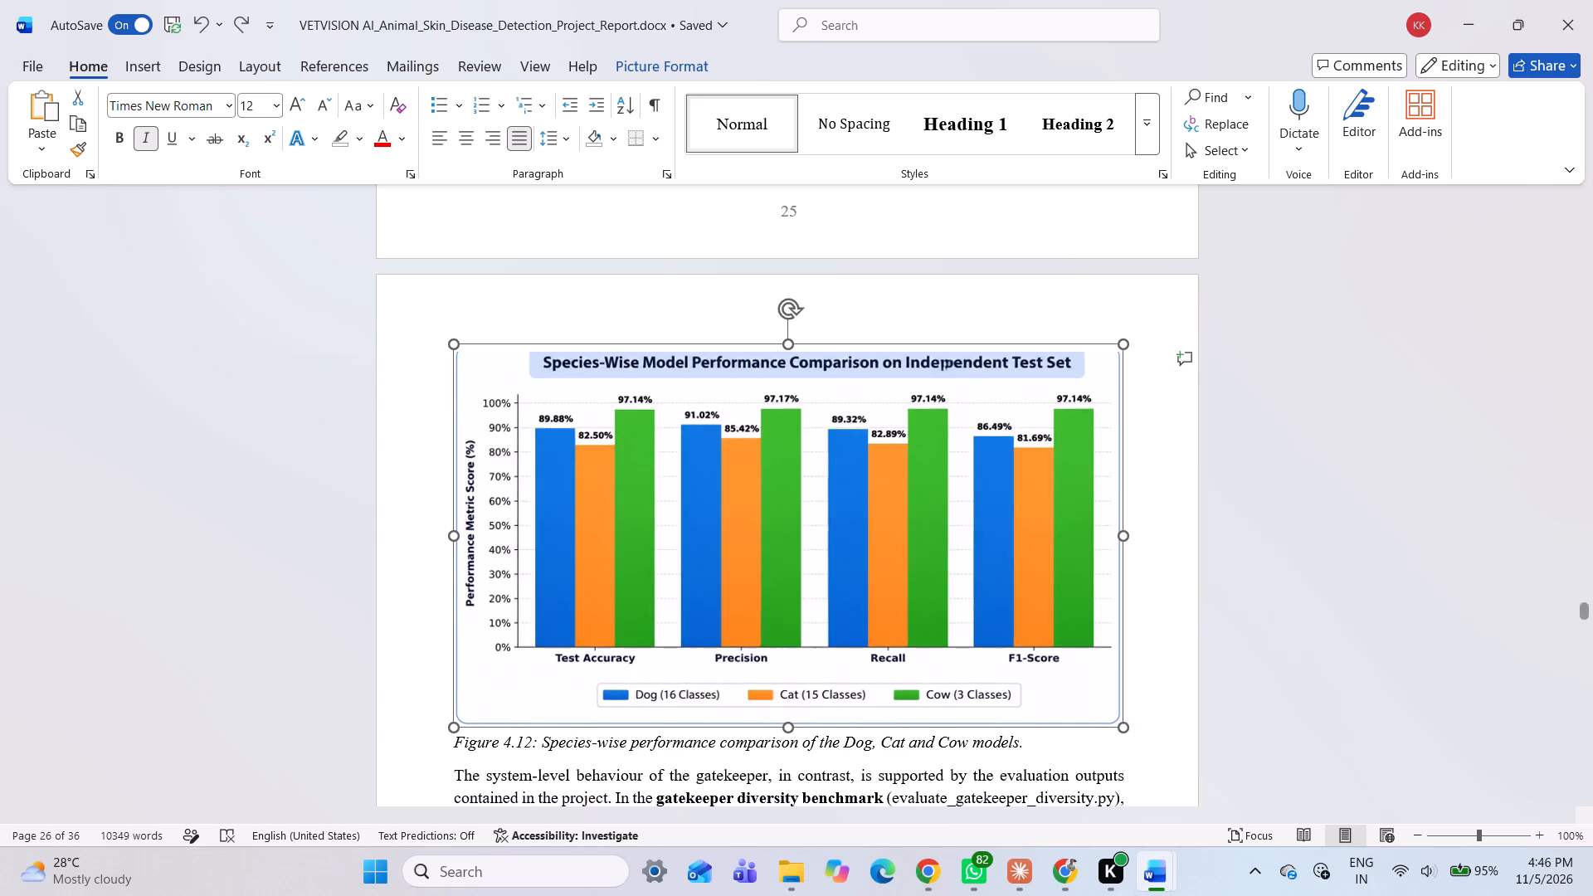
drag(1111, 708, 1030, 509)
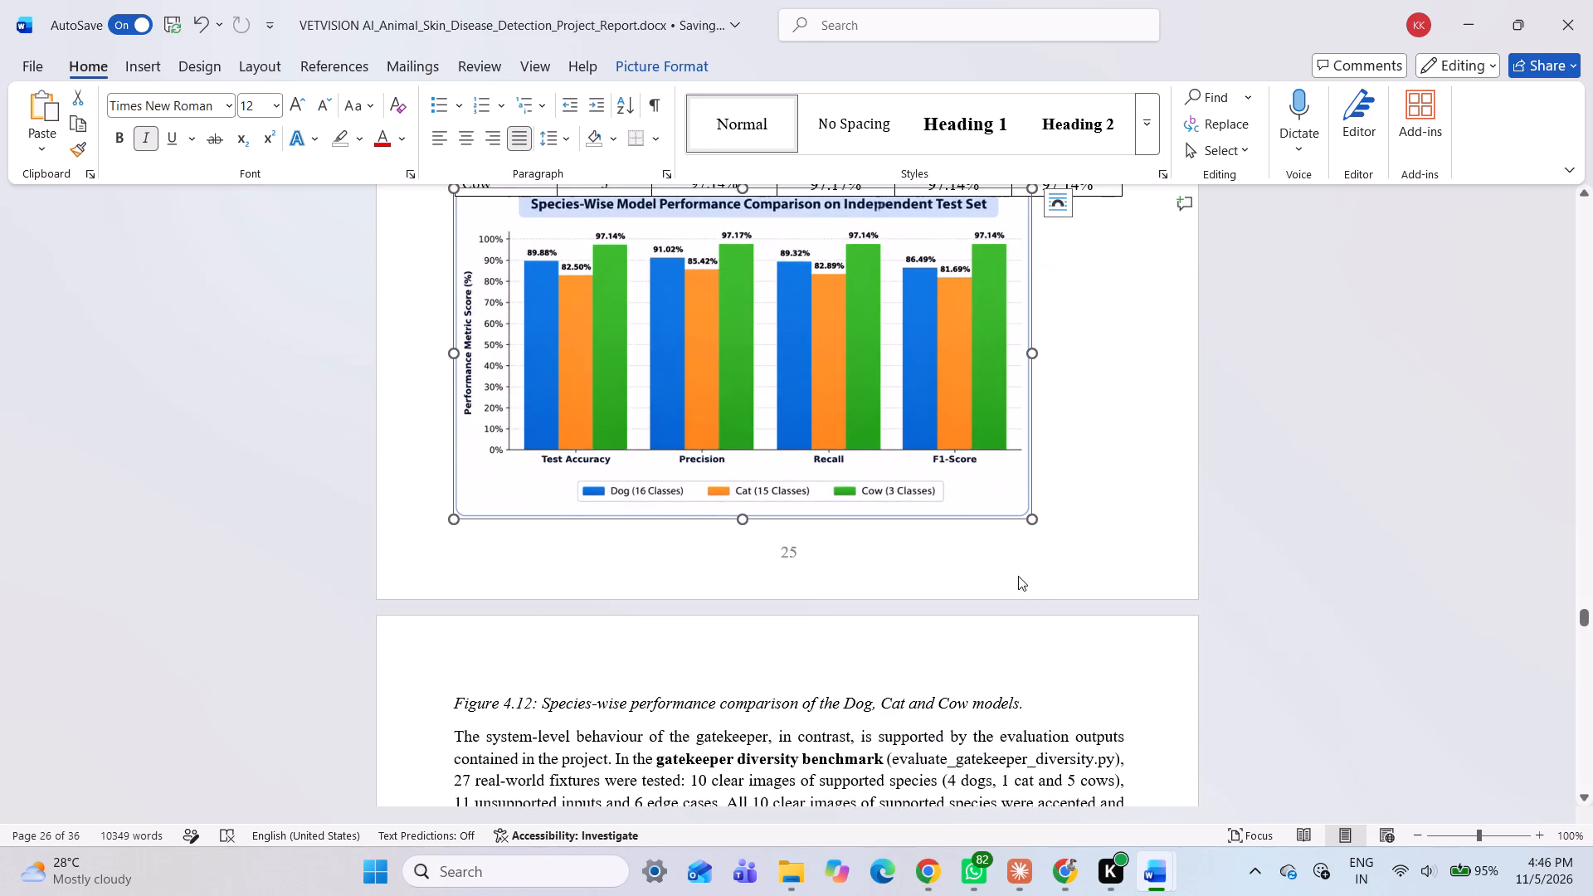
drag(1035, 523, 991, 454)
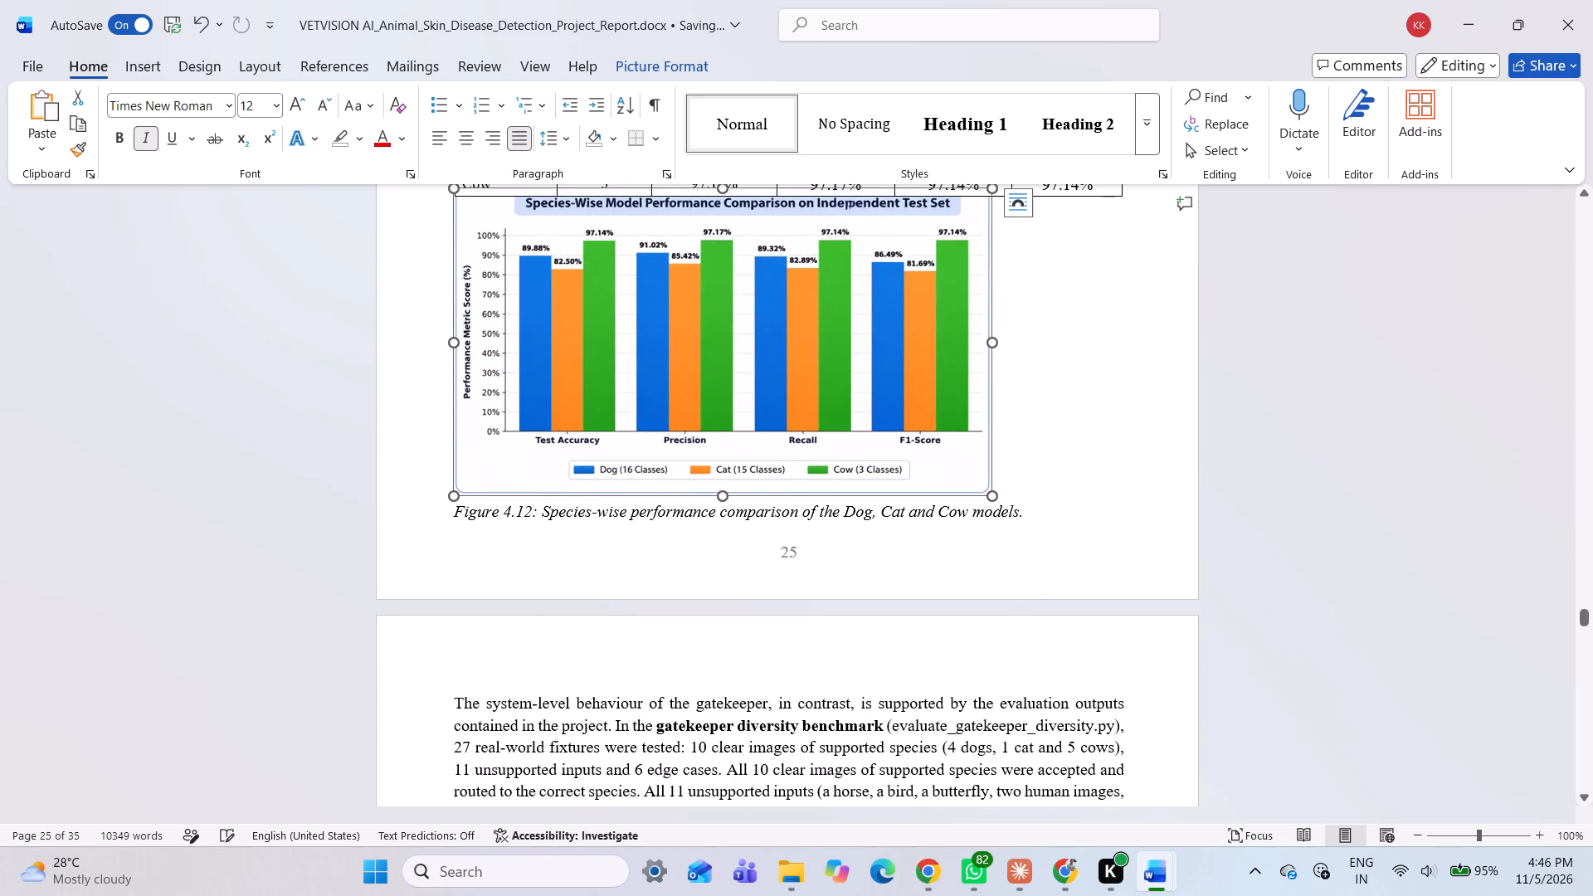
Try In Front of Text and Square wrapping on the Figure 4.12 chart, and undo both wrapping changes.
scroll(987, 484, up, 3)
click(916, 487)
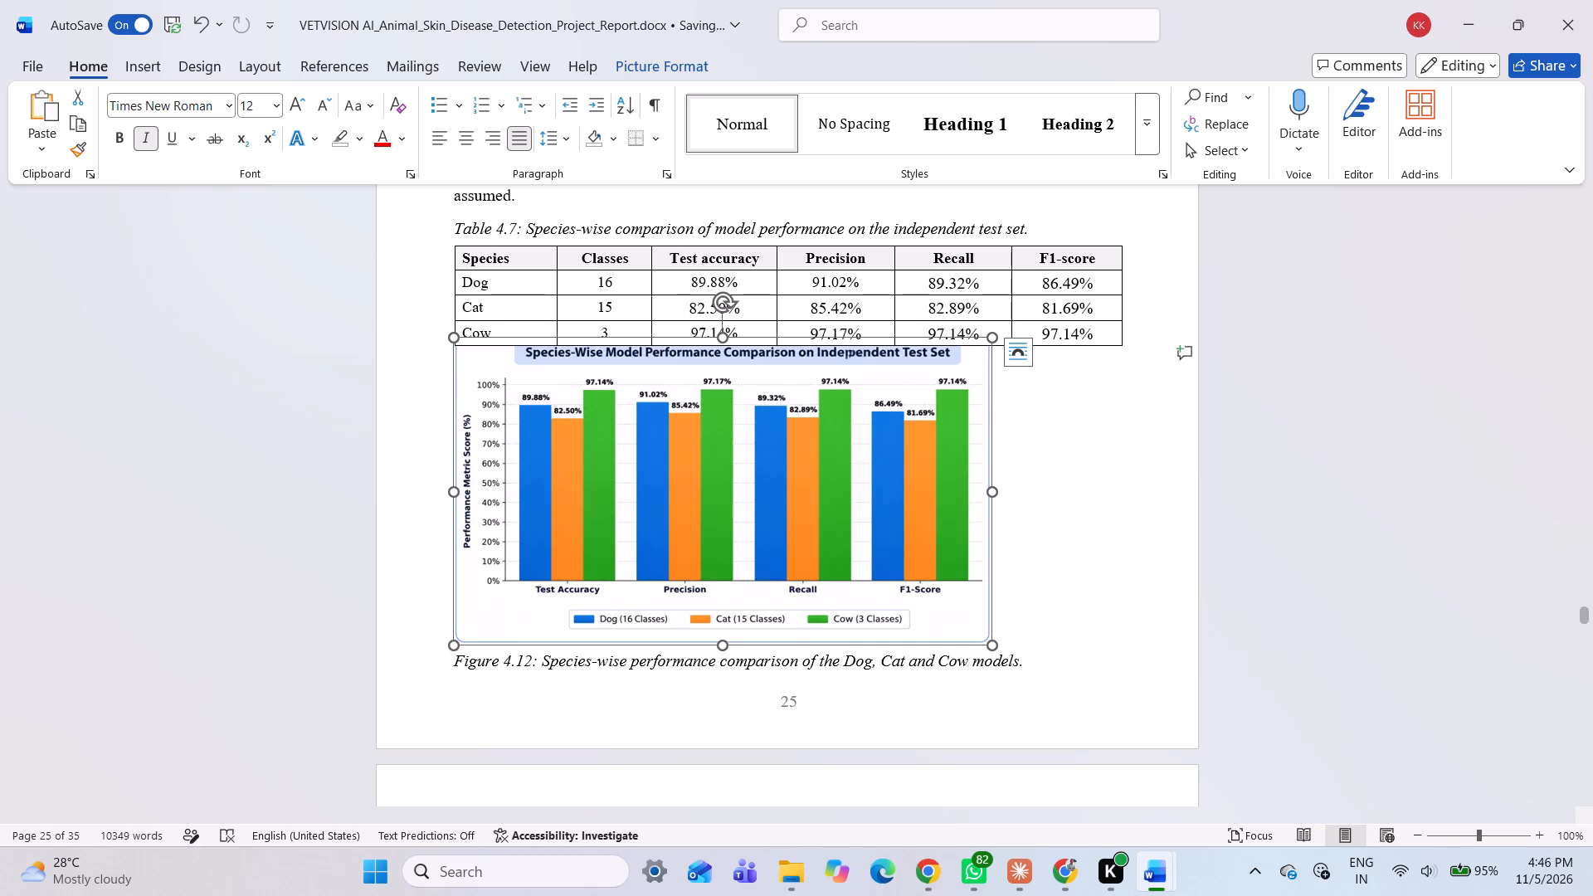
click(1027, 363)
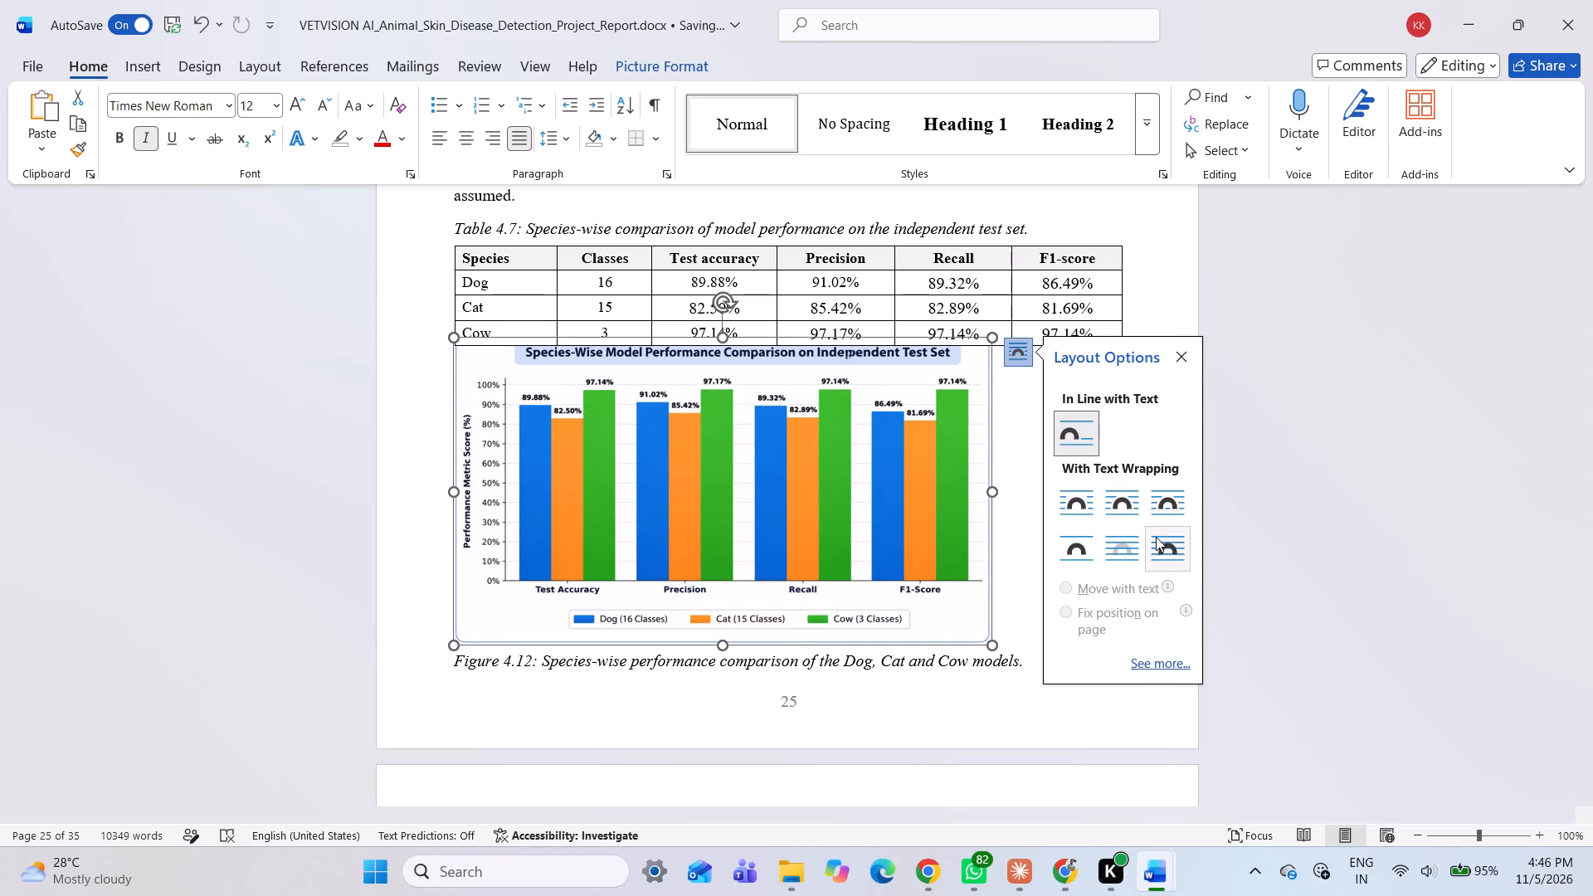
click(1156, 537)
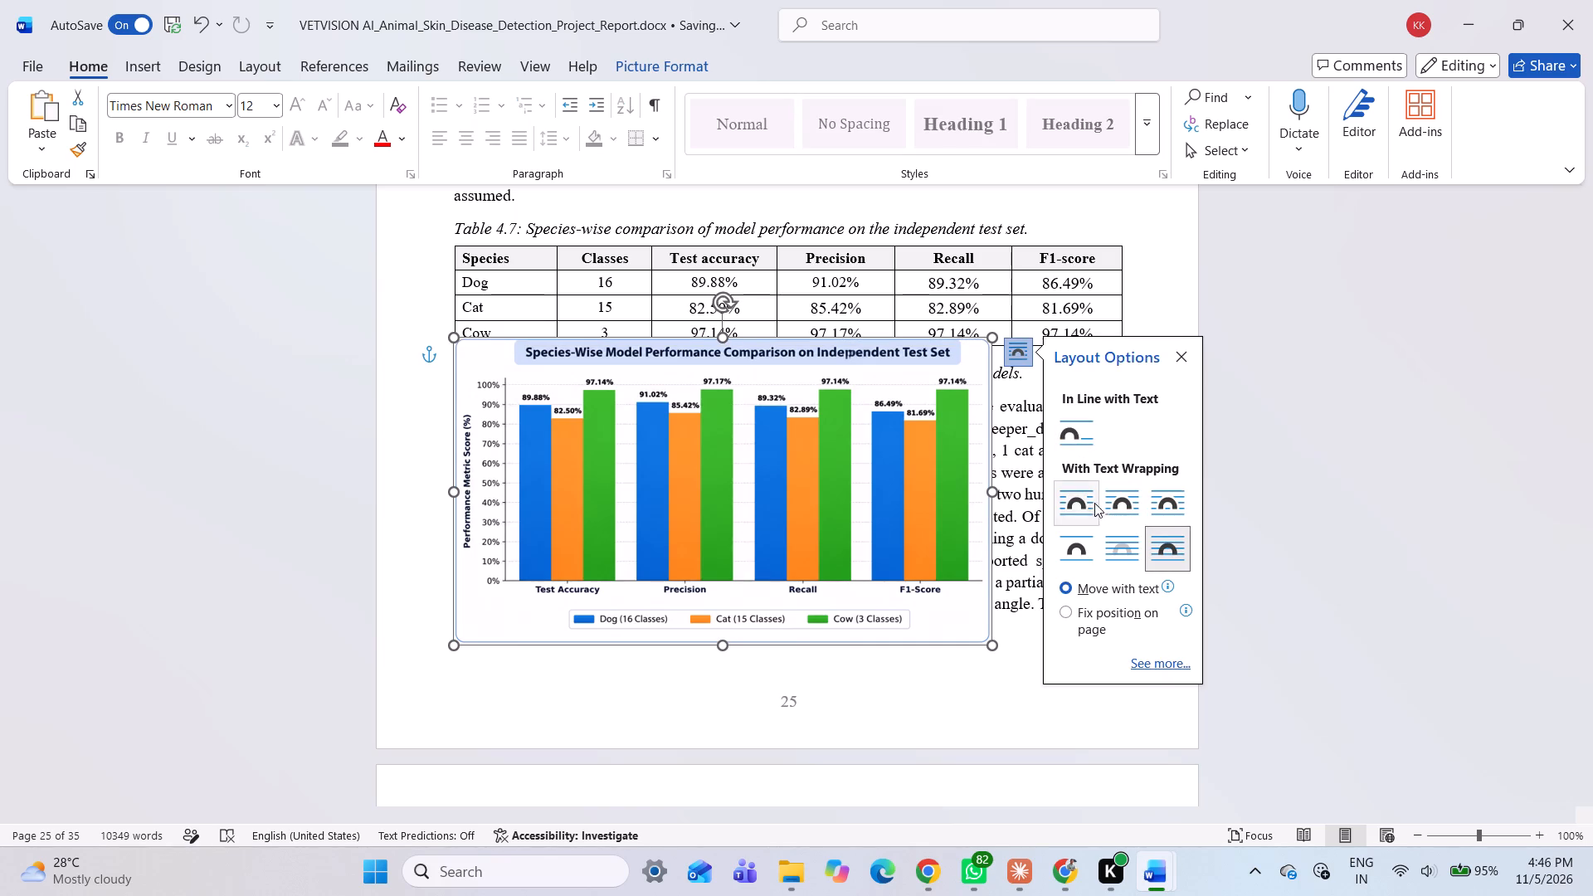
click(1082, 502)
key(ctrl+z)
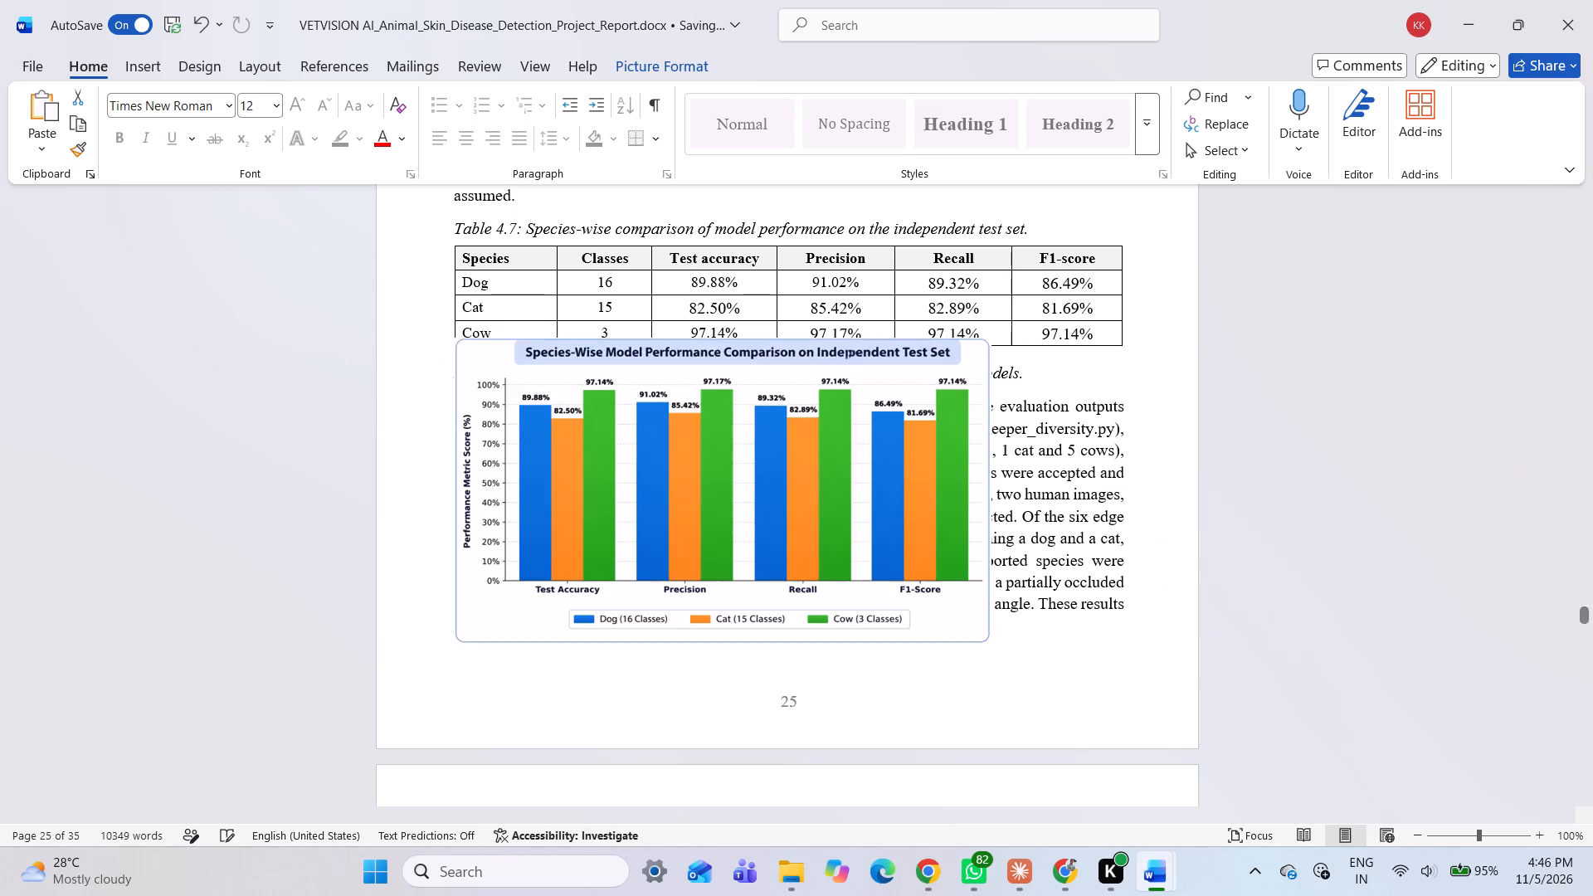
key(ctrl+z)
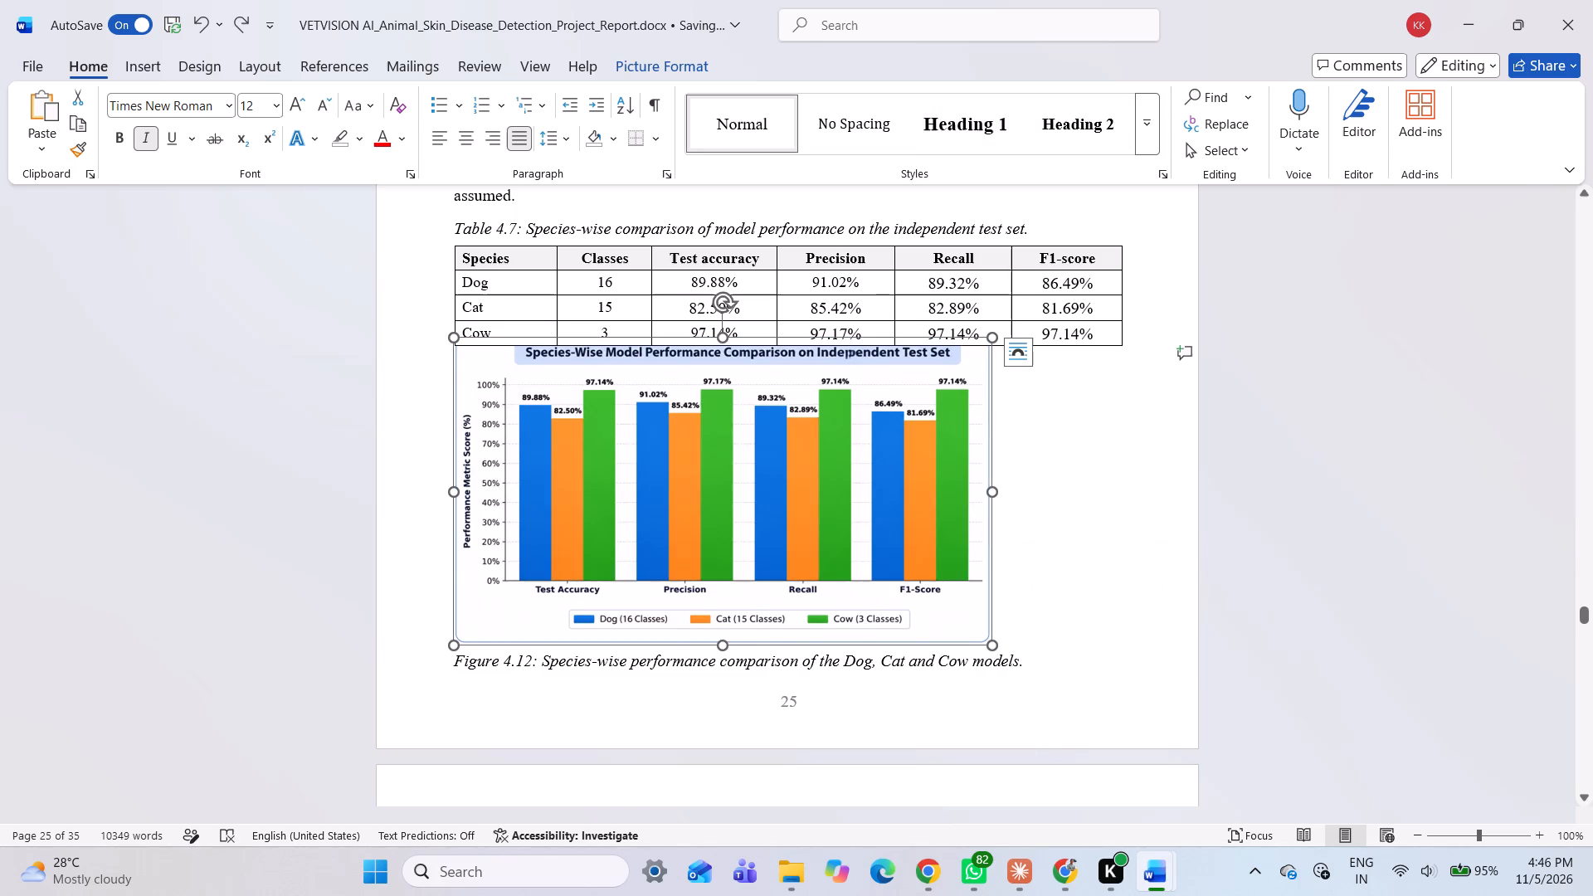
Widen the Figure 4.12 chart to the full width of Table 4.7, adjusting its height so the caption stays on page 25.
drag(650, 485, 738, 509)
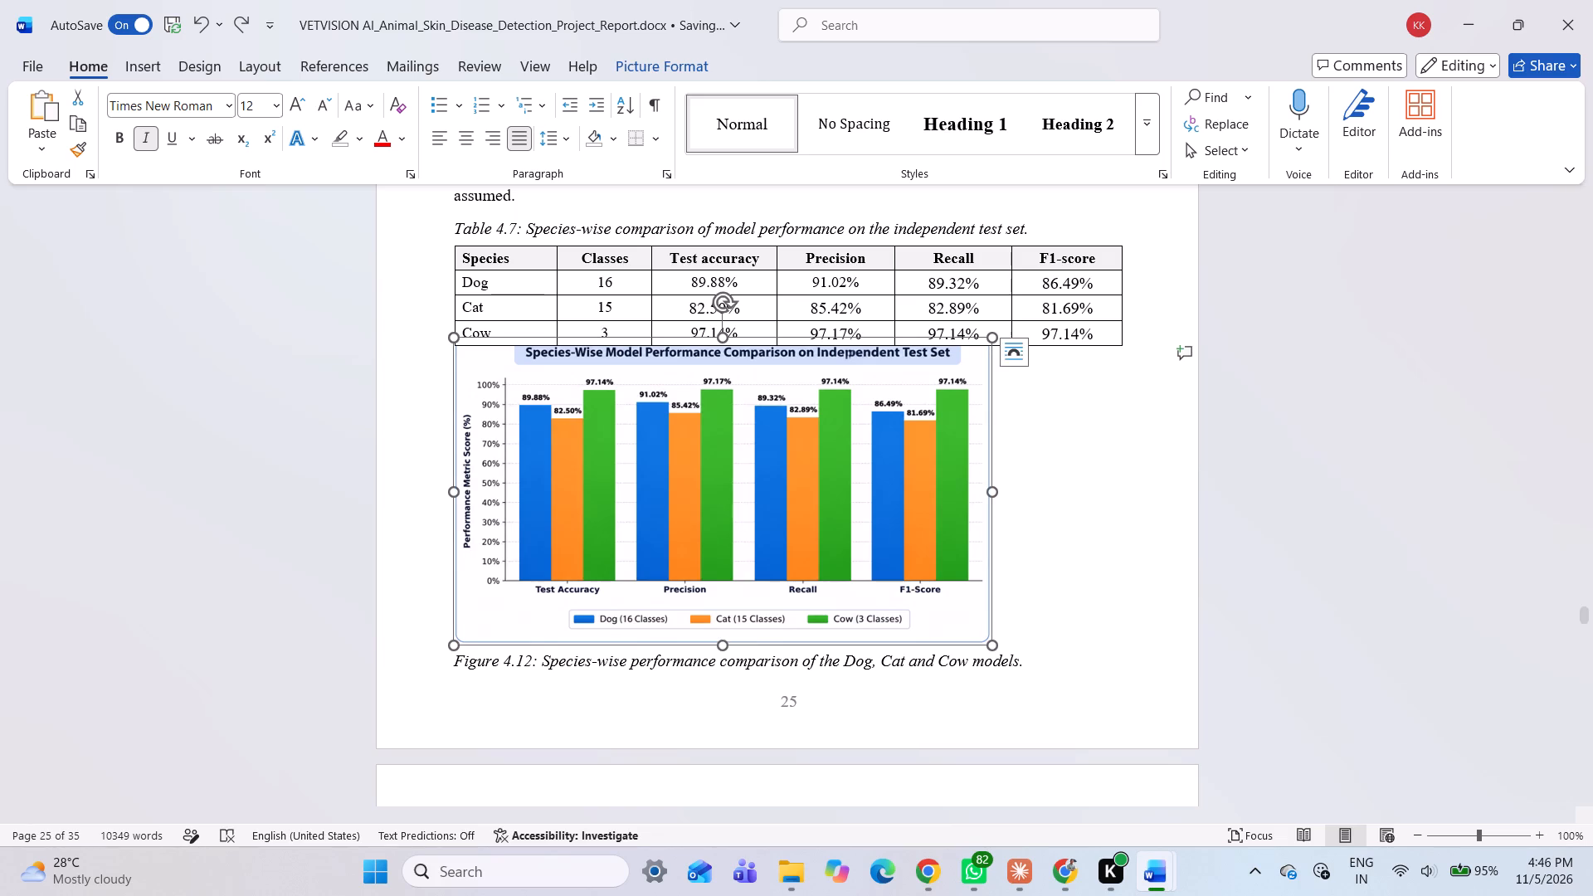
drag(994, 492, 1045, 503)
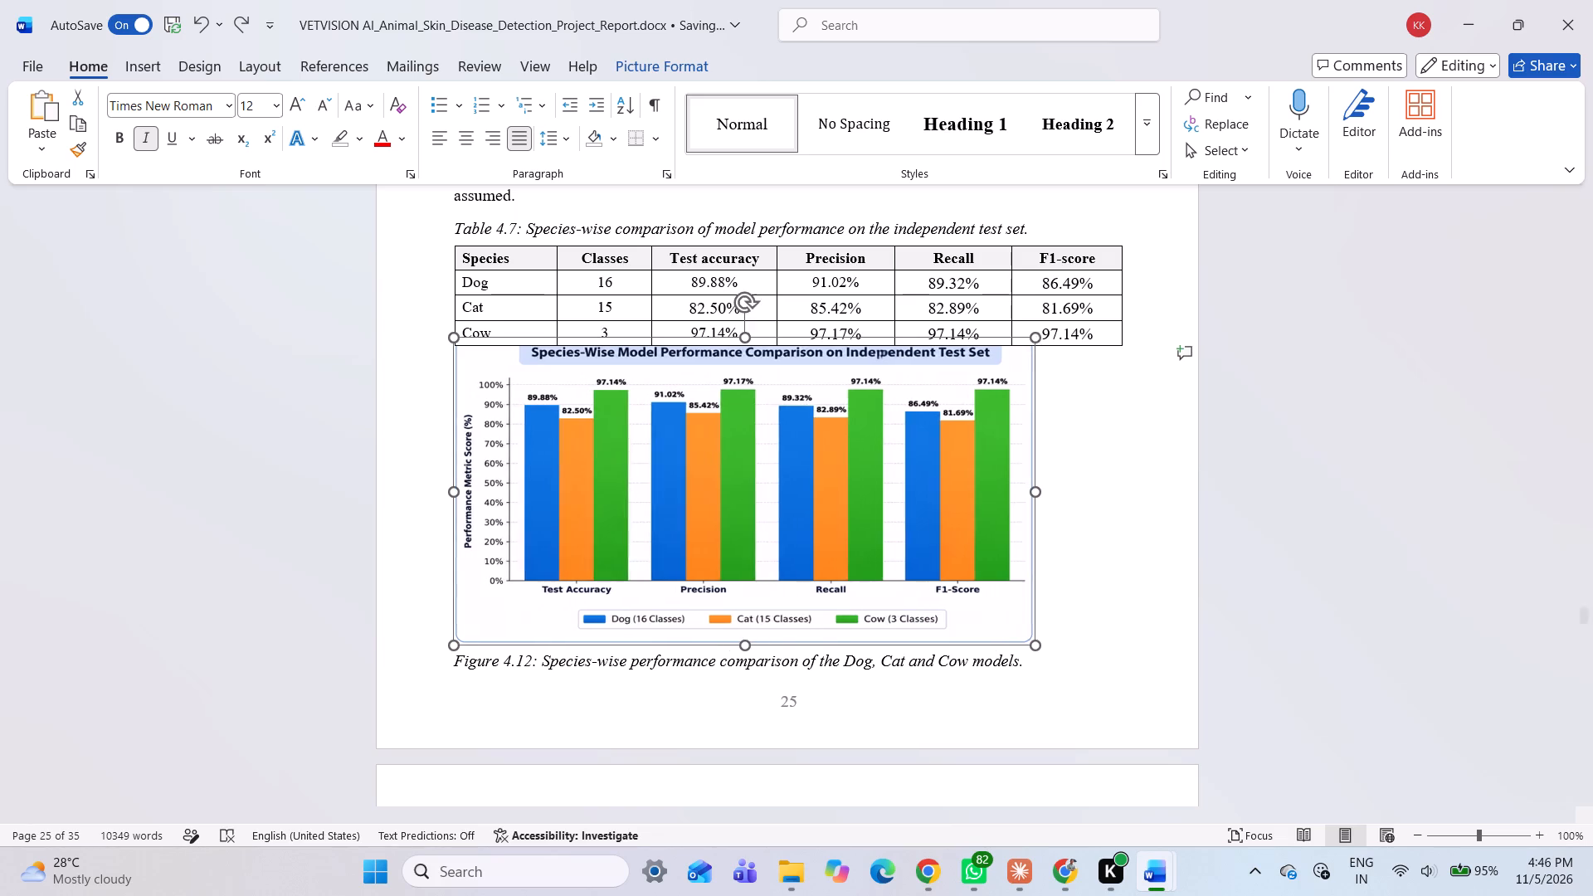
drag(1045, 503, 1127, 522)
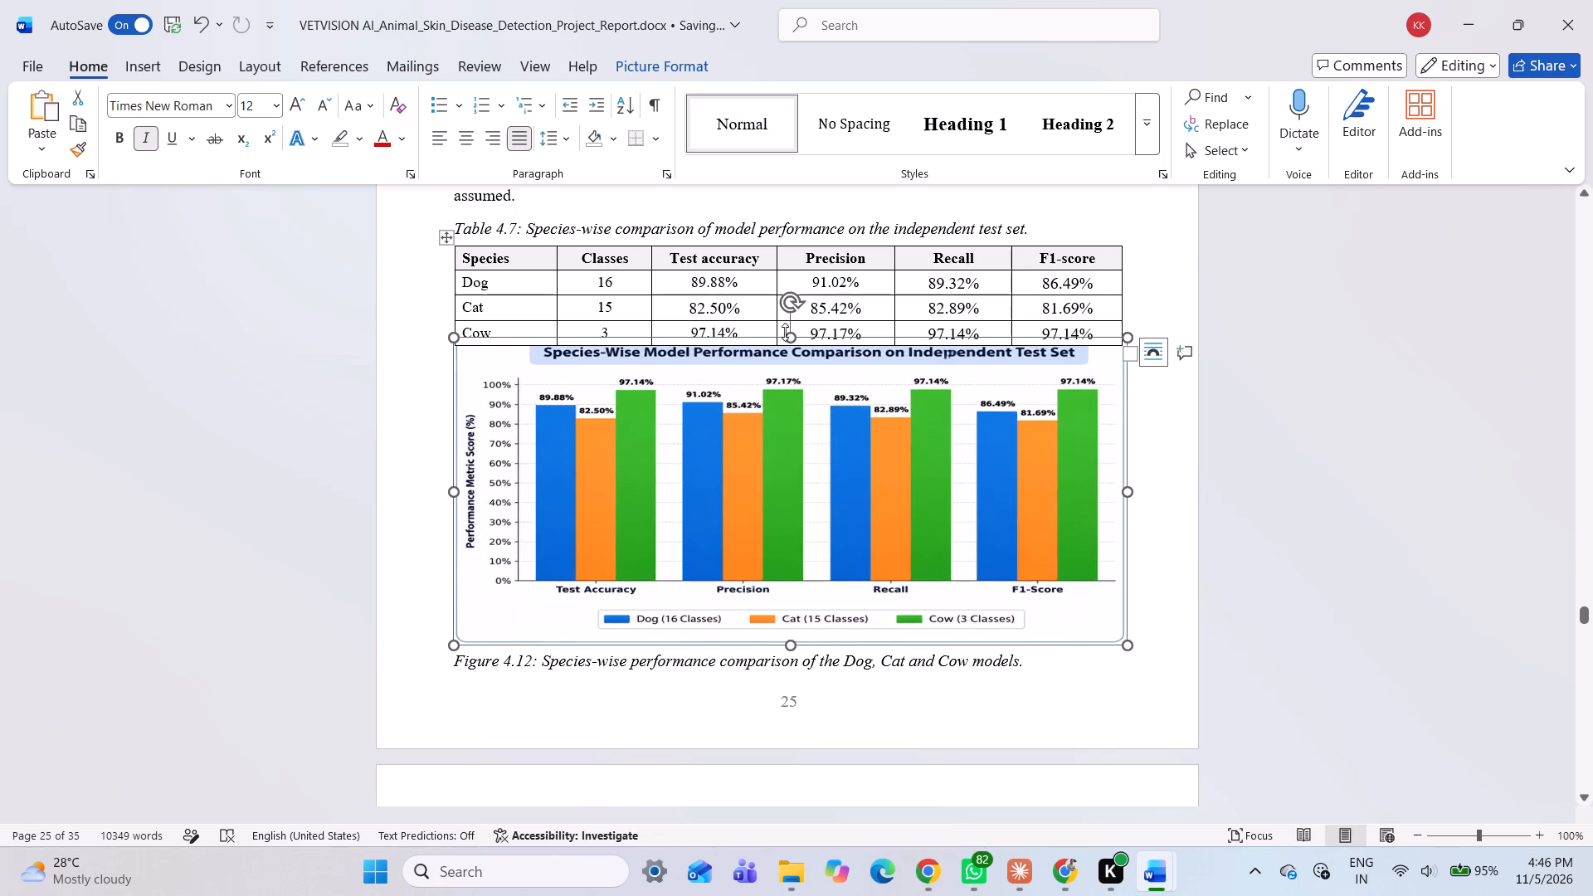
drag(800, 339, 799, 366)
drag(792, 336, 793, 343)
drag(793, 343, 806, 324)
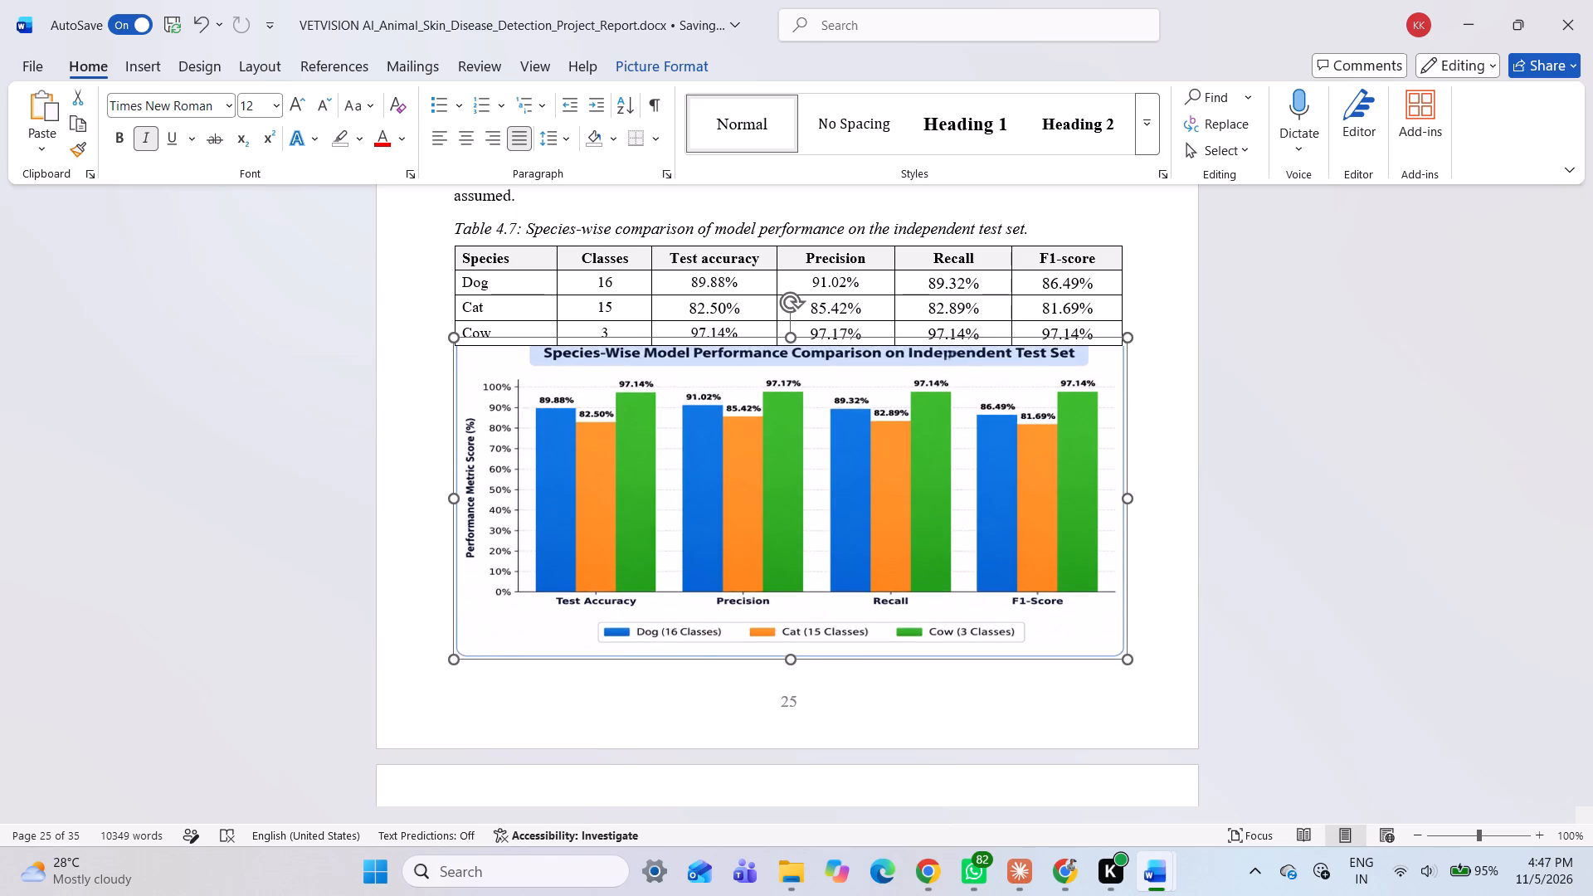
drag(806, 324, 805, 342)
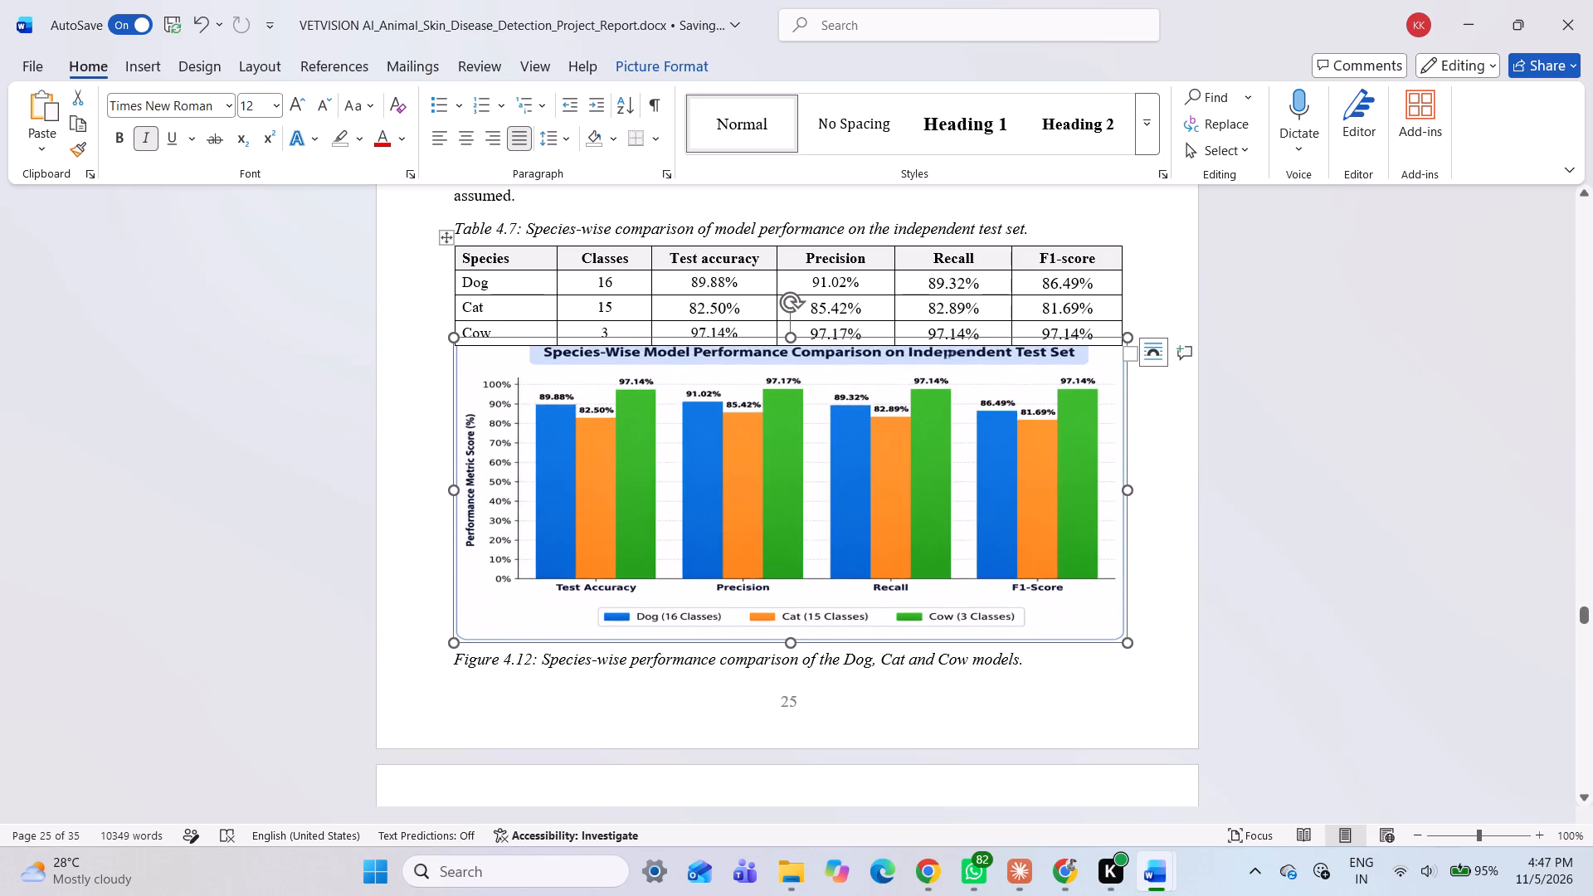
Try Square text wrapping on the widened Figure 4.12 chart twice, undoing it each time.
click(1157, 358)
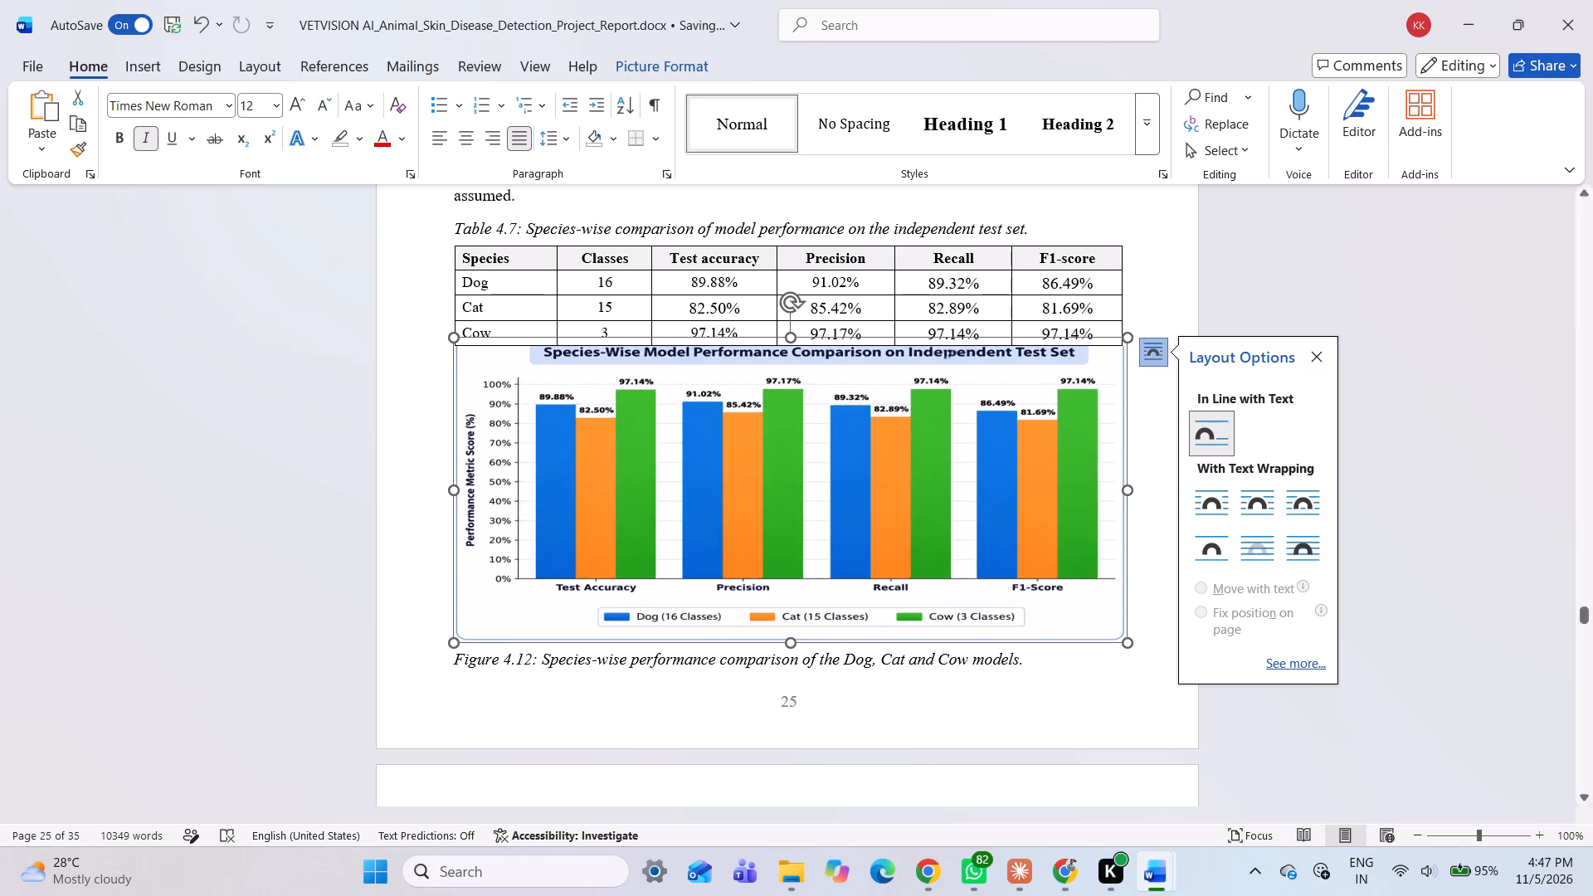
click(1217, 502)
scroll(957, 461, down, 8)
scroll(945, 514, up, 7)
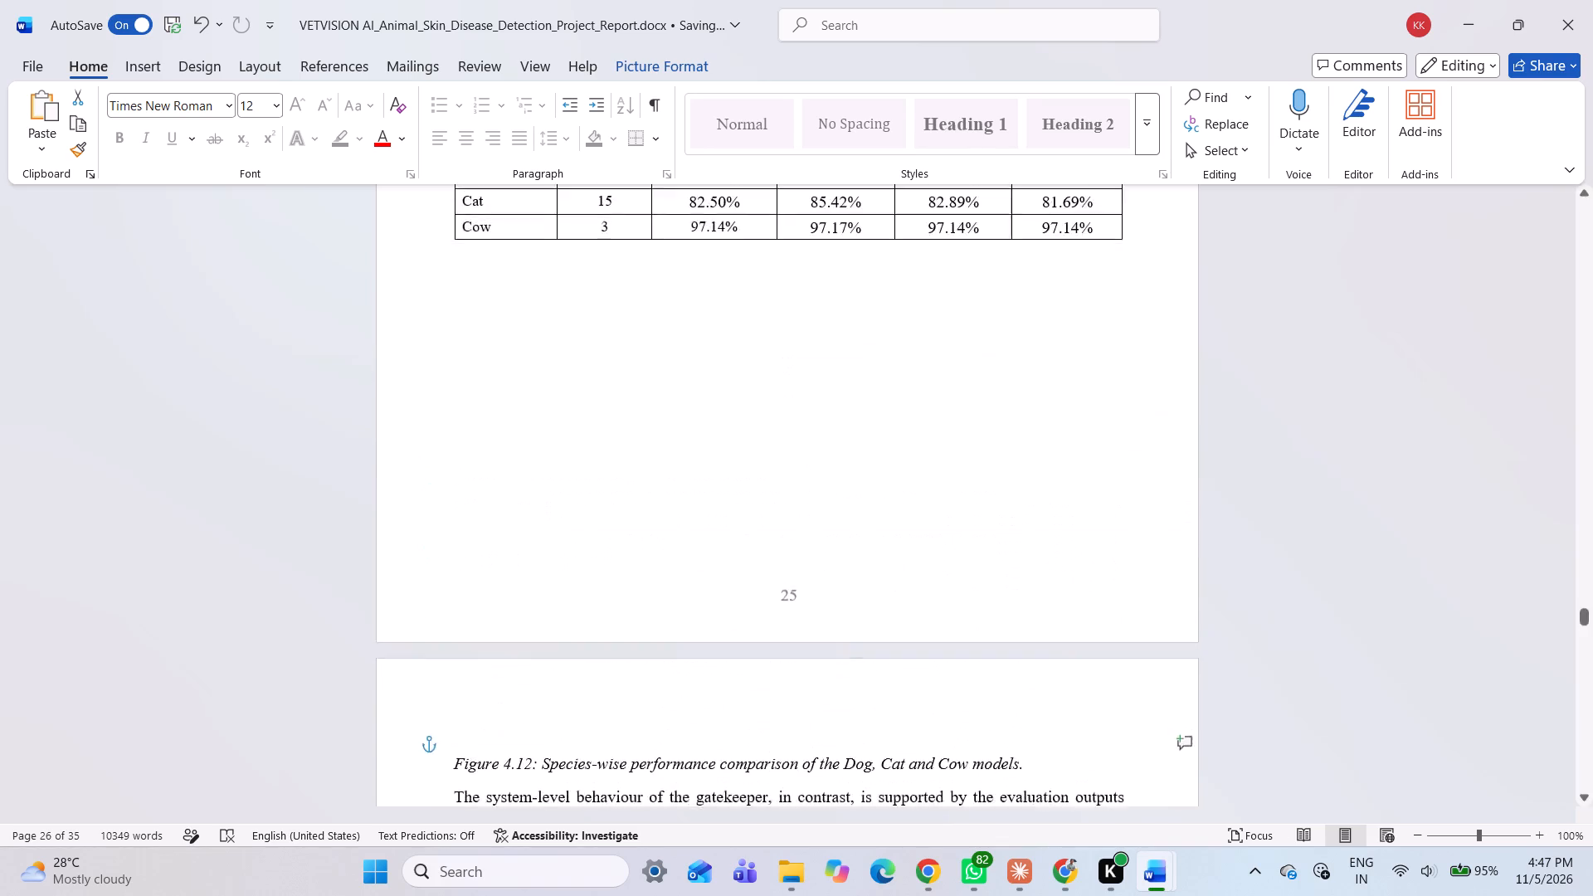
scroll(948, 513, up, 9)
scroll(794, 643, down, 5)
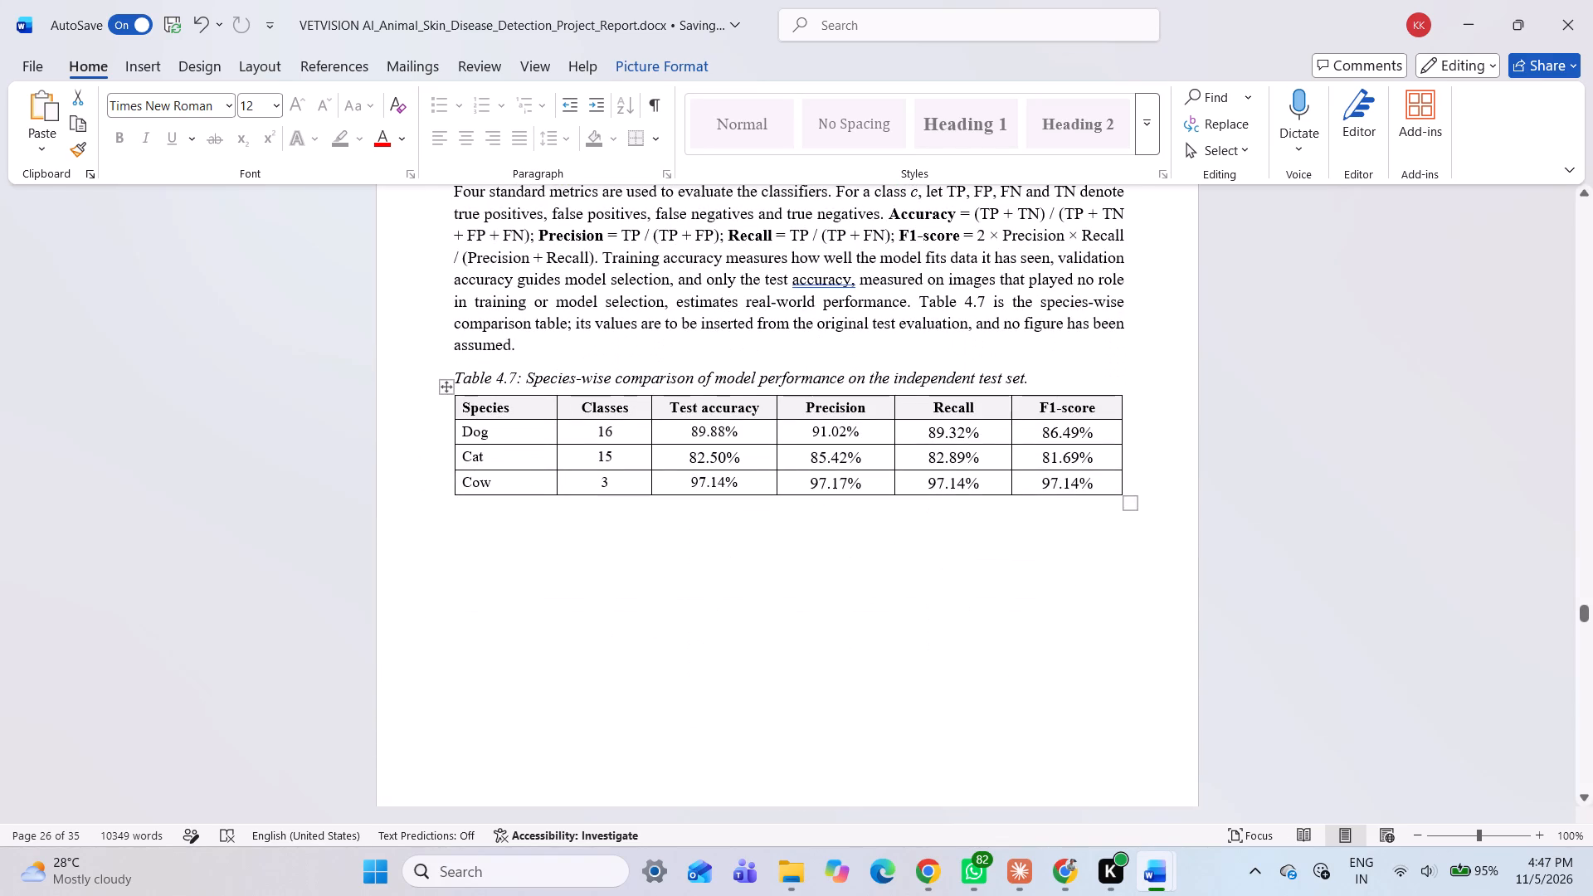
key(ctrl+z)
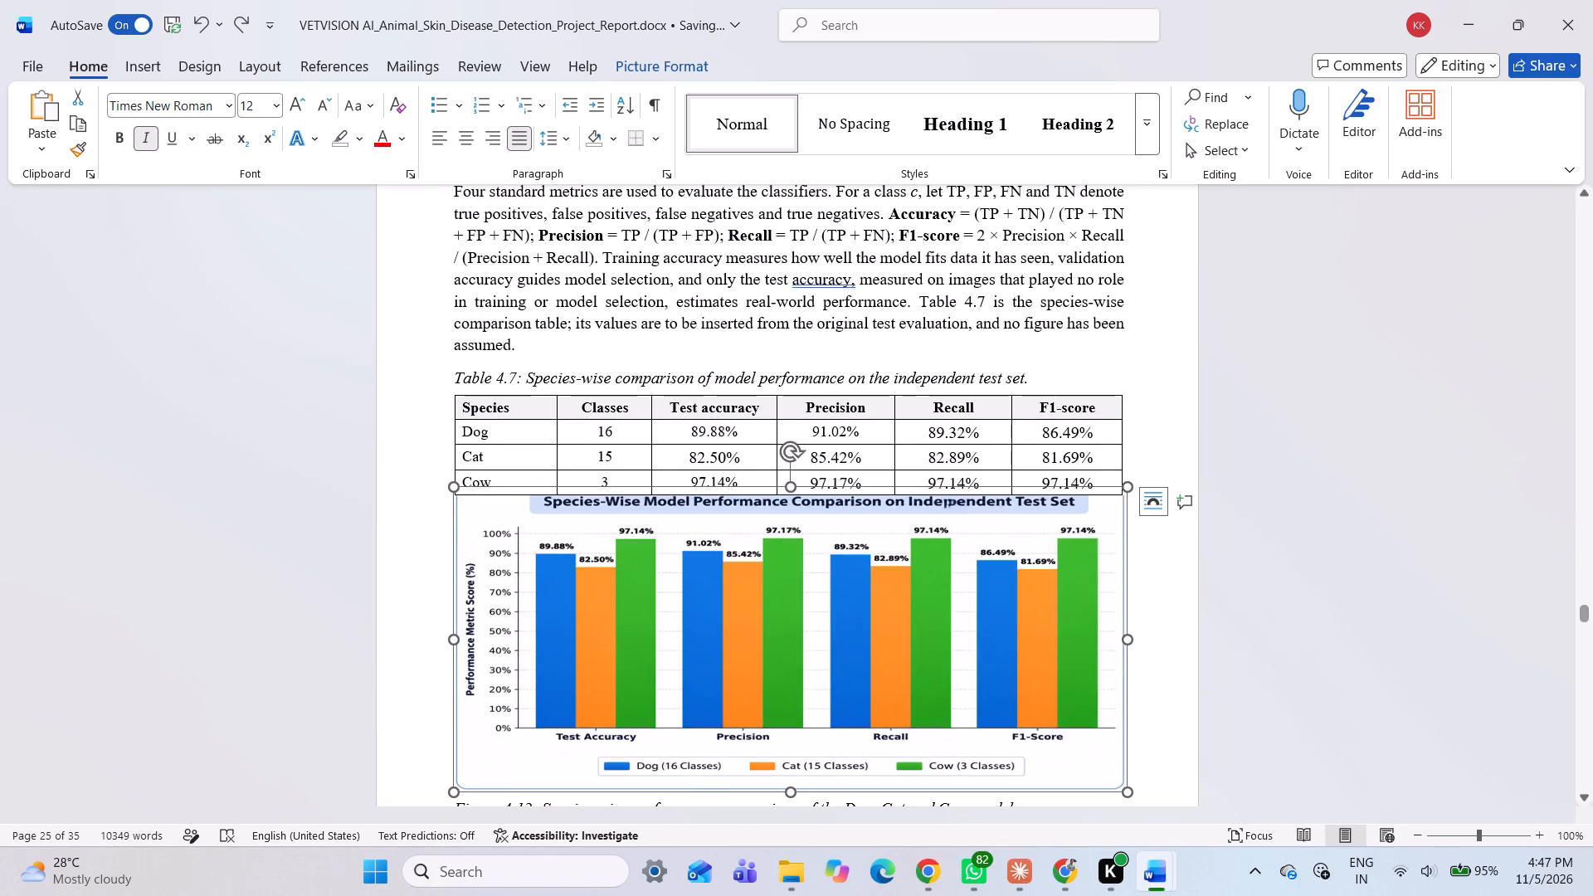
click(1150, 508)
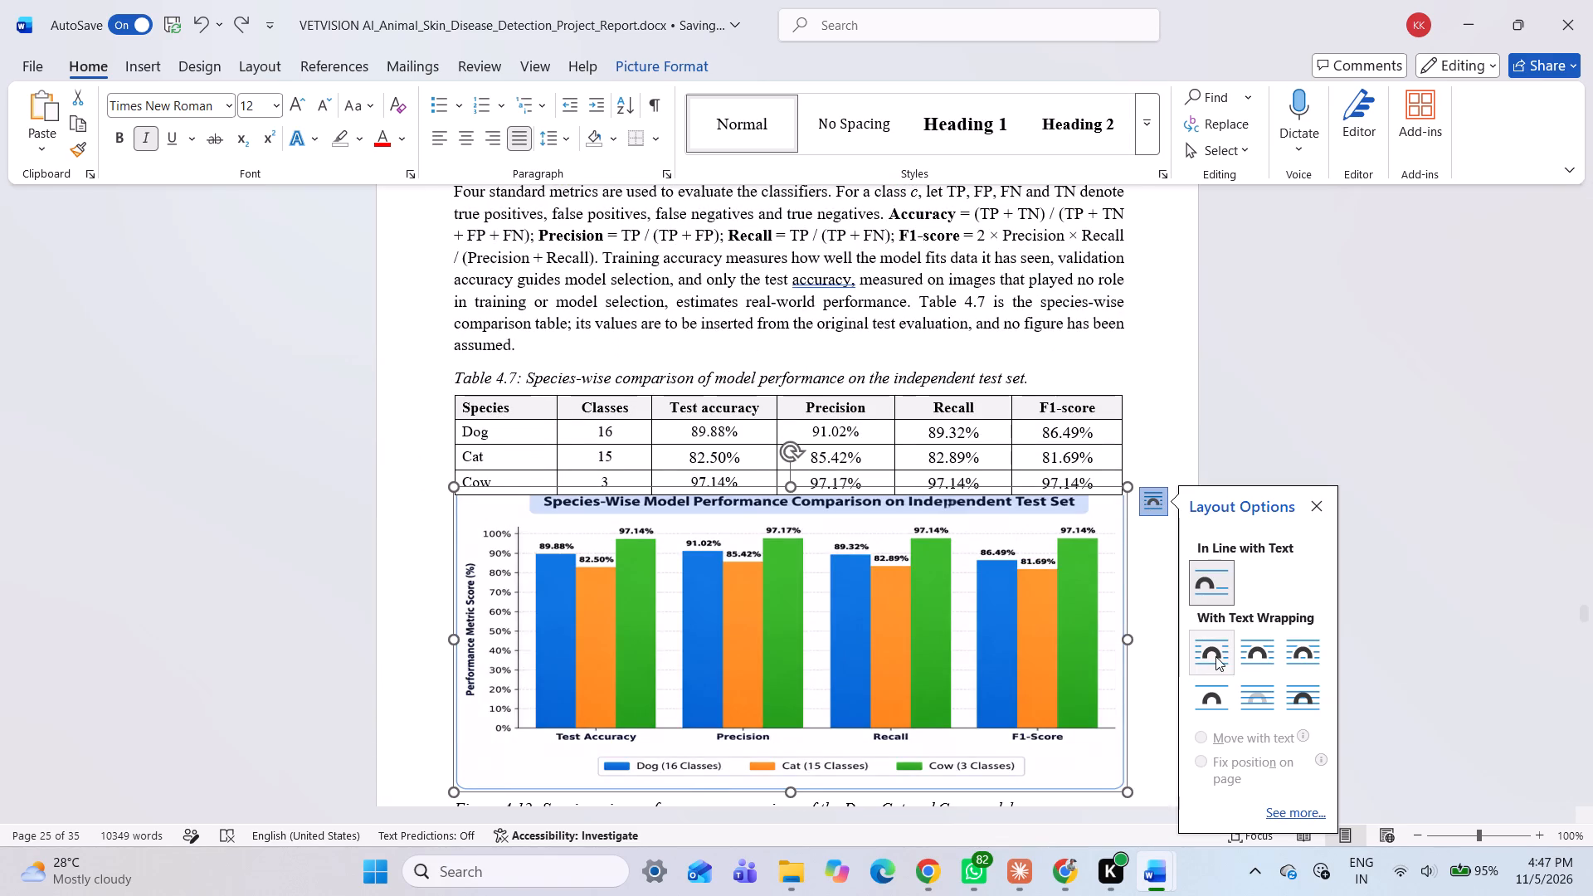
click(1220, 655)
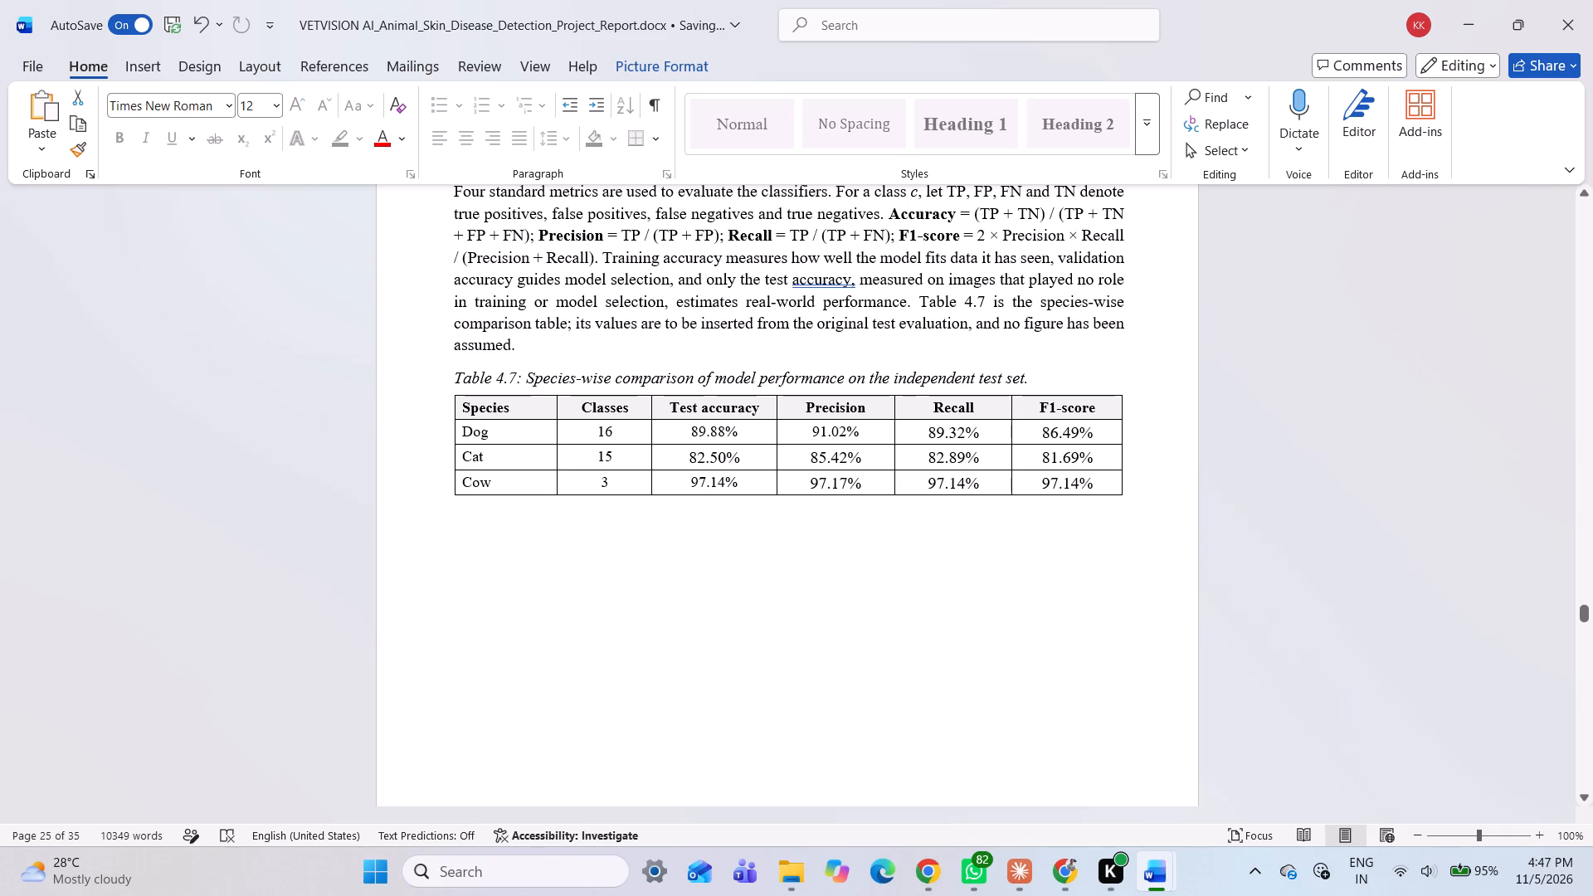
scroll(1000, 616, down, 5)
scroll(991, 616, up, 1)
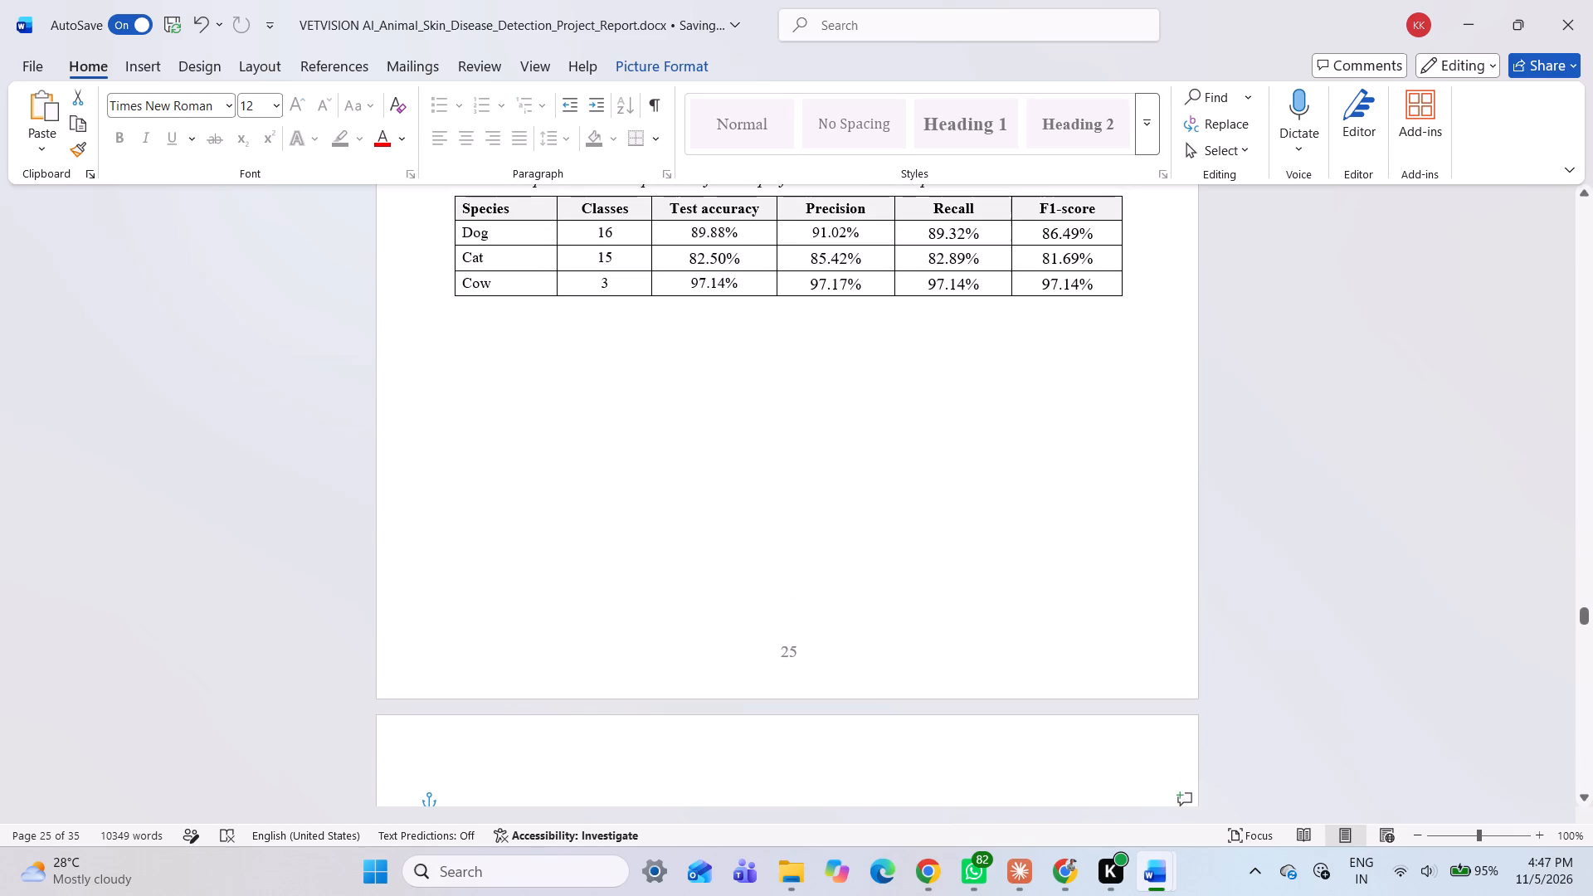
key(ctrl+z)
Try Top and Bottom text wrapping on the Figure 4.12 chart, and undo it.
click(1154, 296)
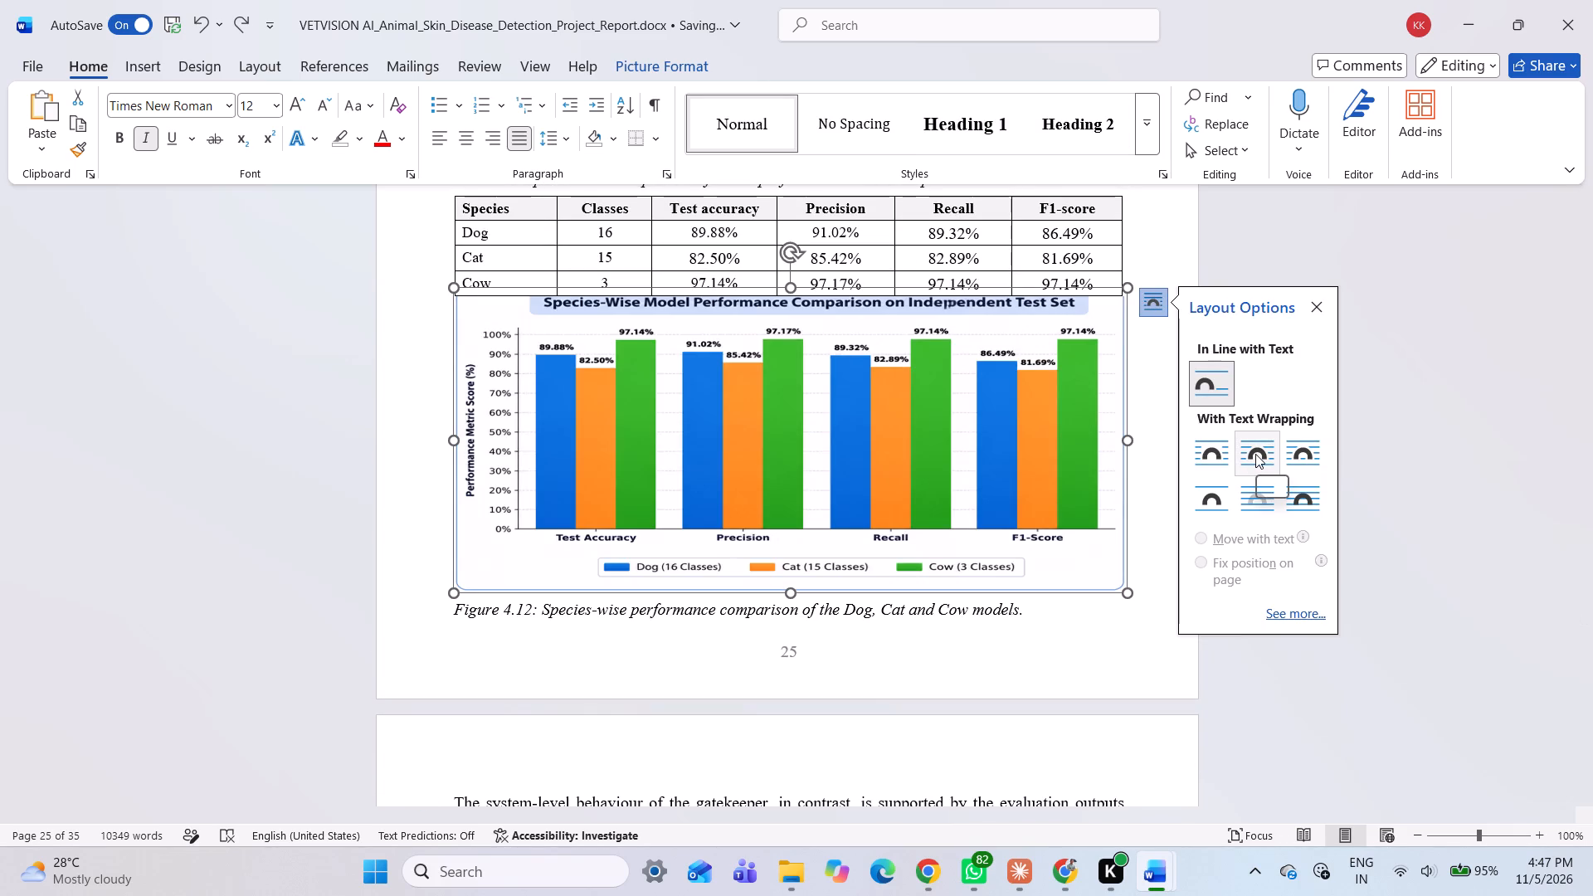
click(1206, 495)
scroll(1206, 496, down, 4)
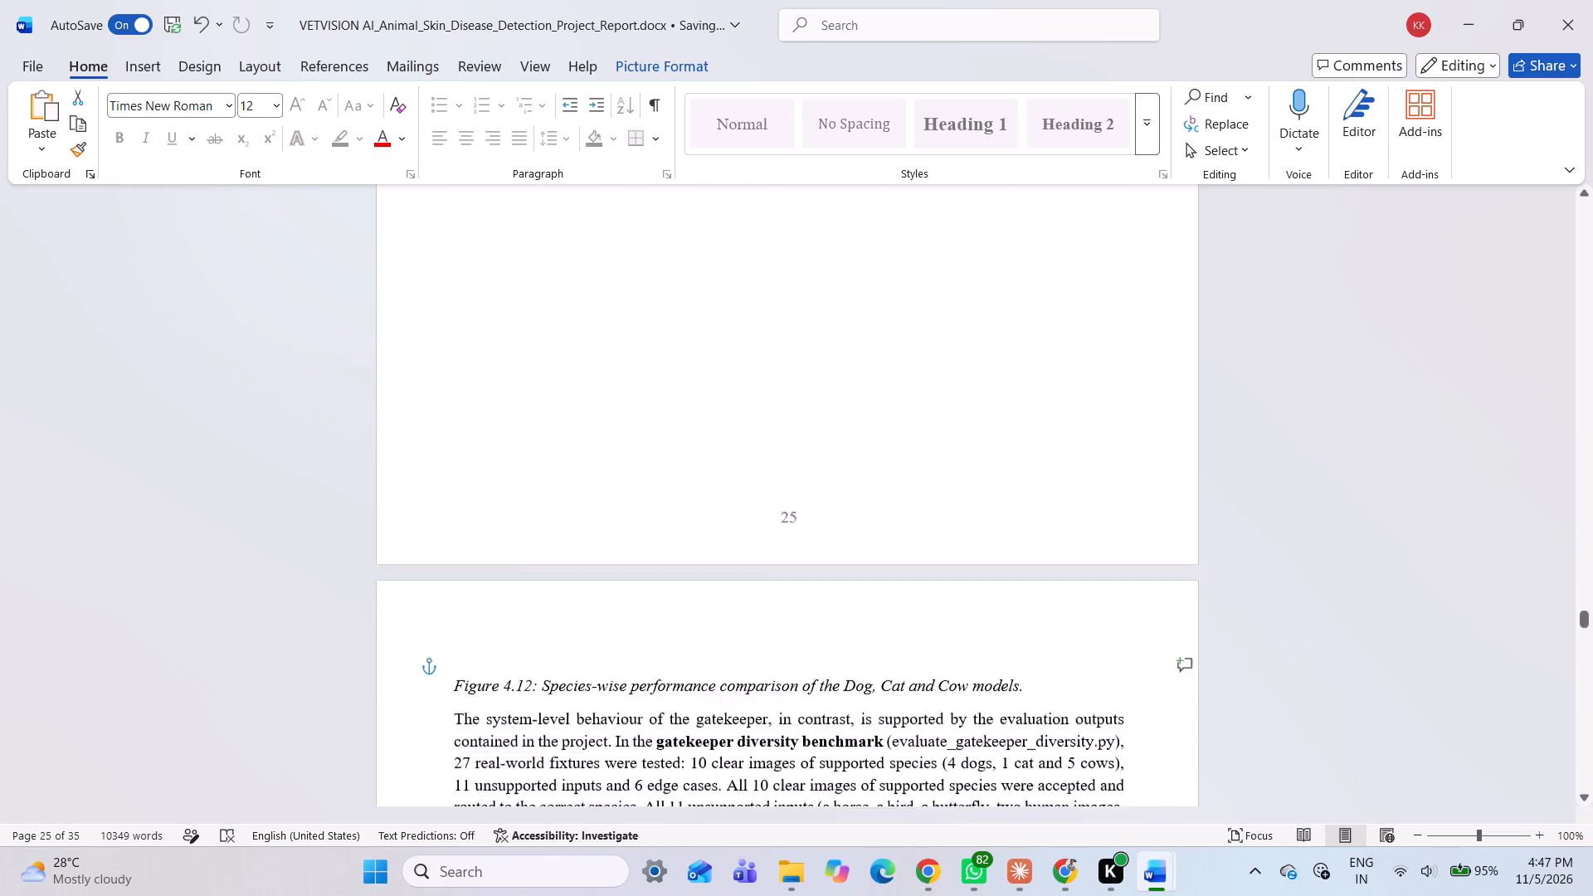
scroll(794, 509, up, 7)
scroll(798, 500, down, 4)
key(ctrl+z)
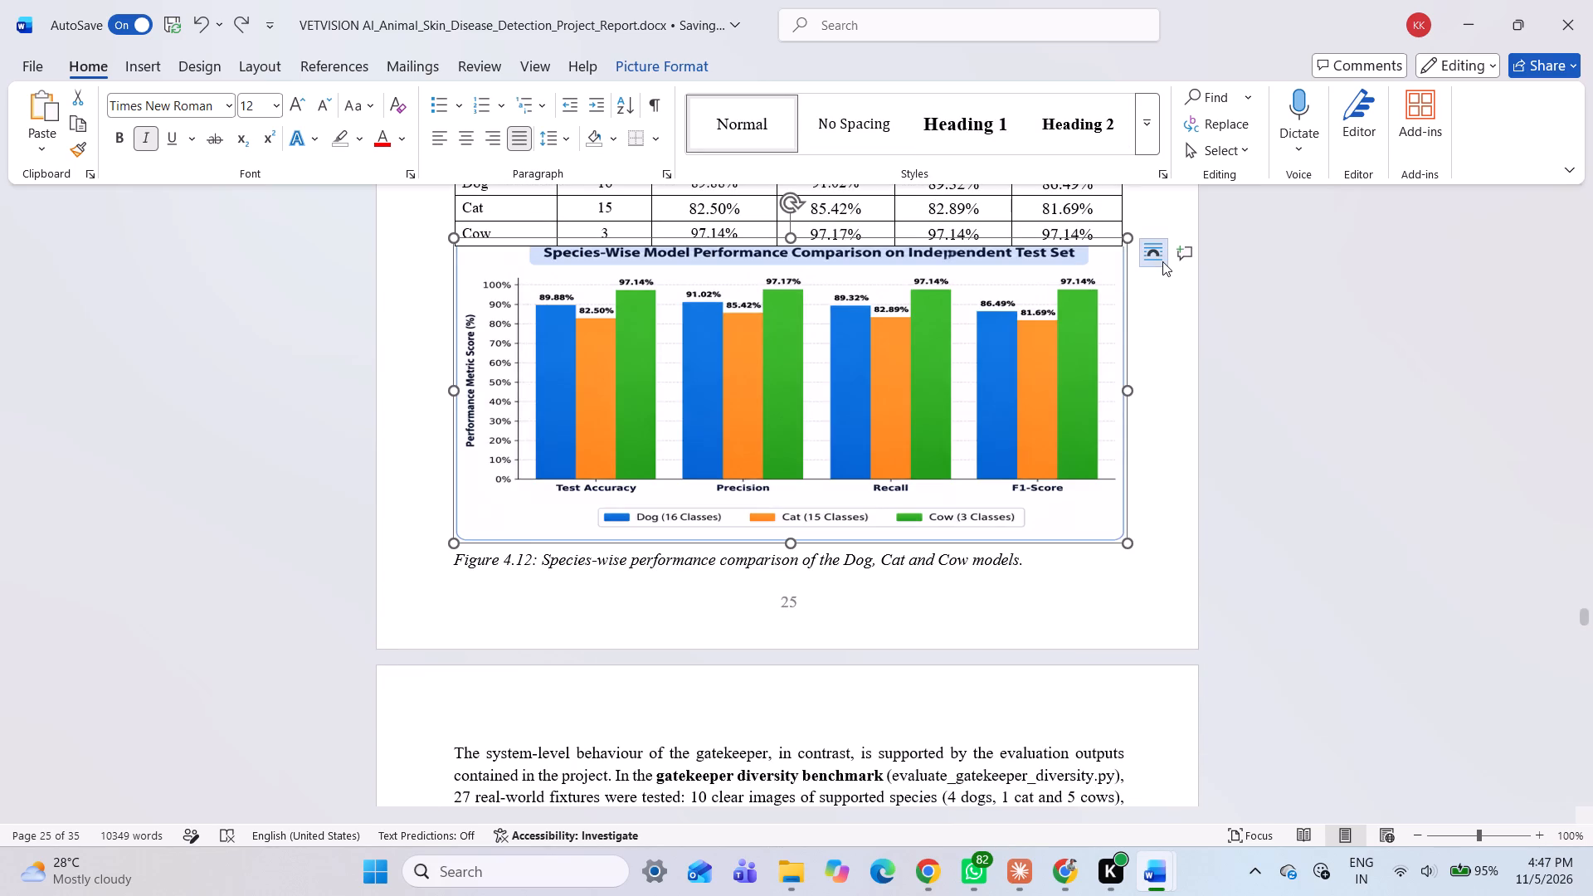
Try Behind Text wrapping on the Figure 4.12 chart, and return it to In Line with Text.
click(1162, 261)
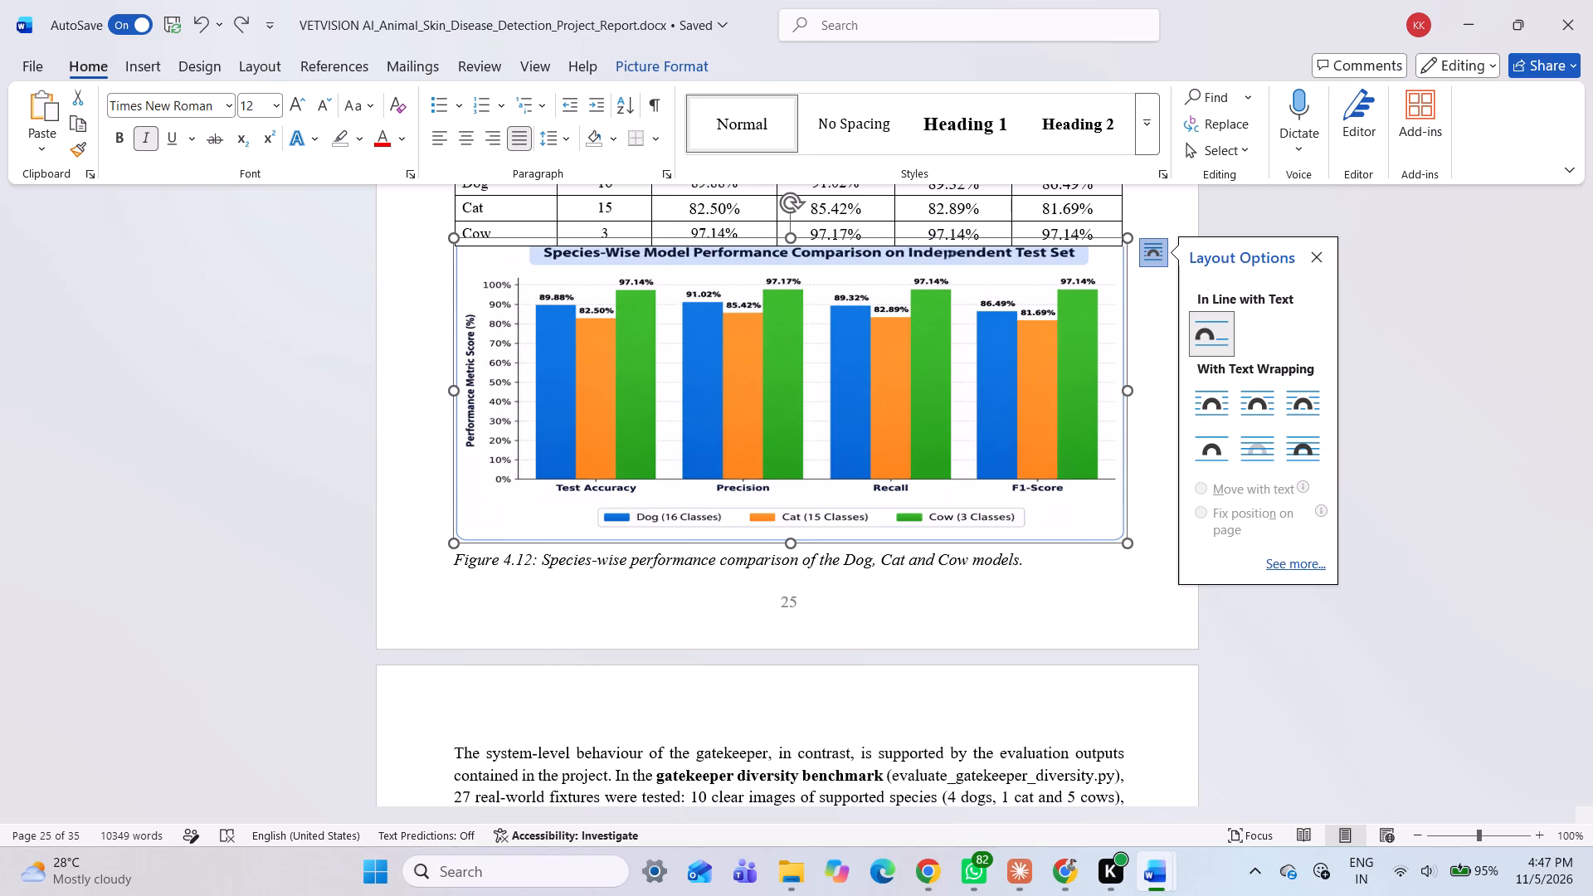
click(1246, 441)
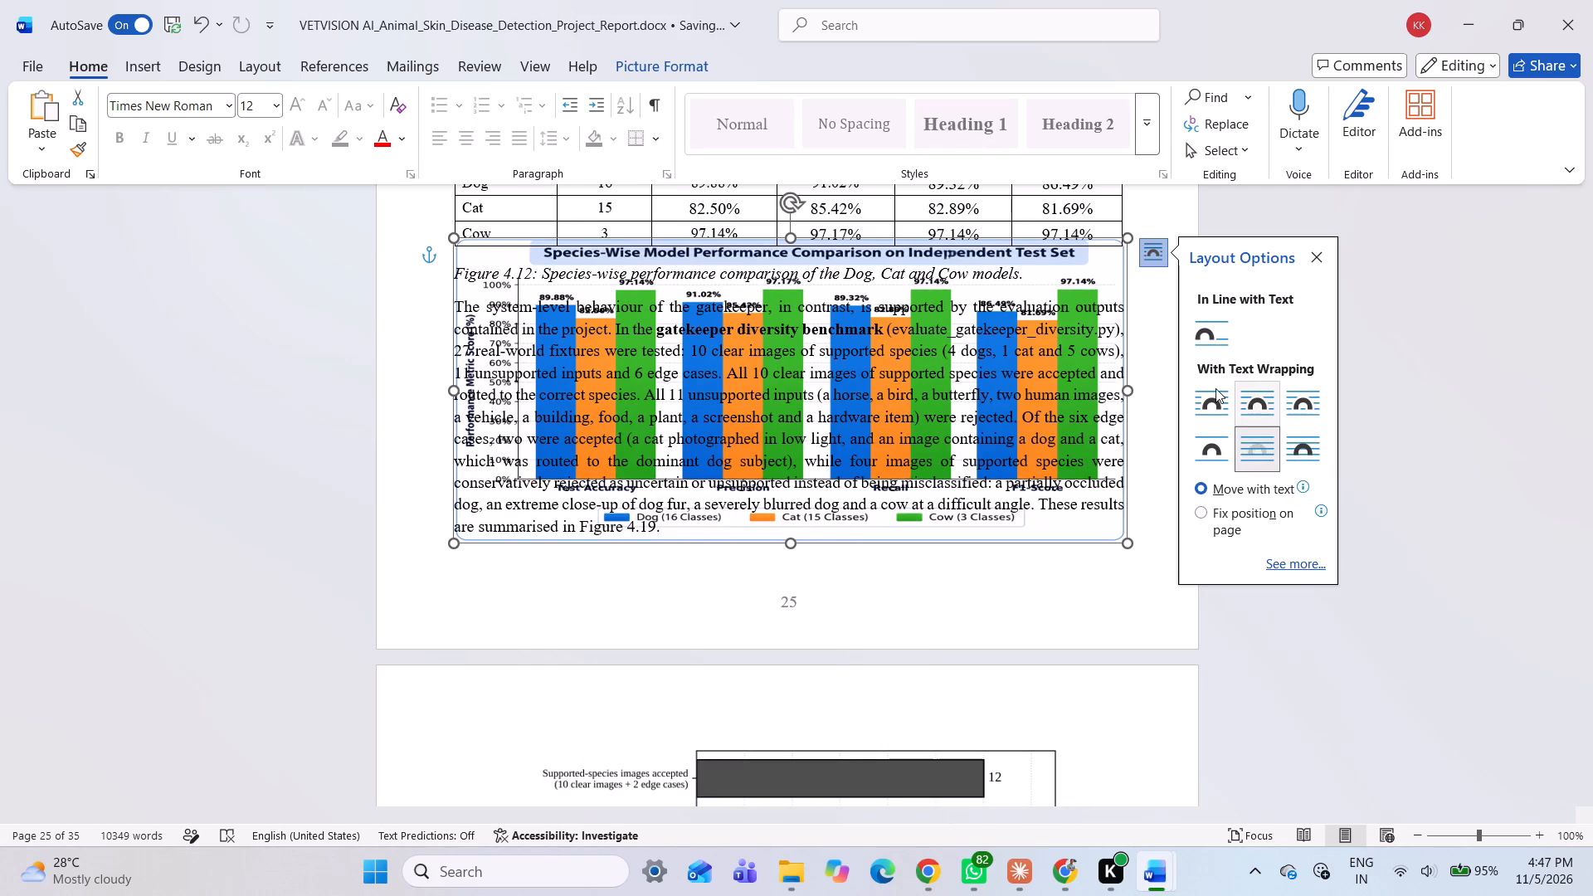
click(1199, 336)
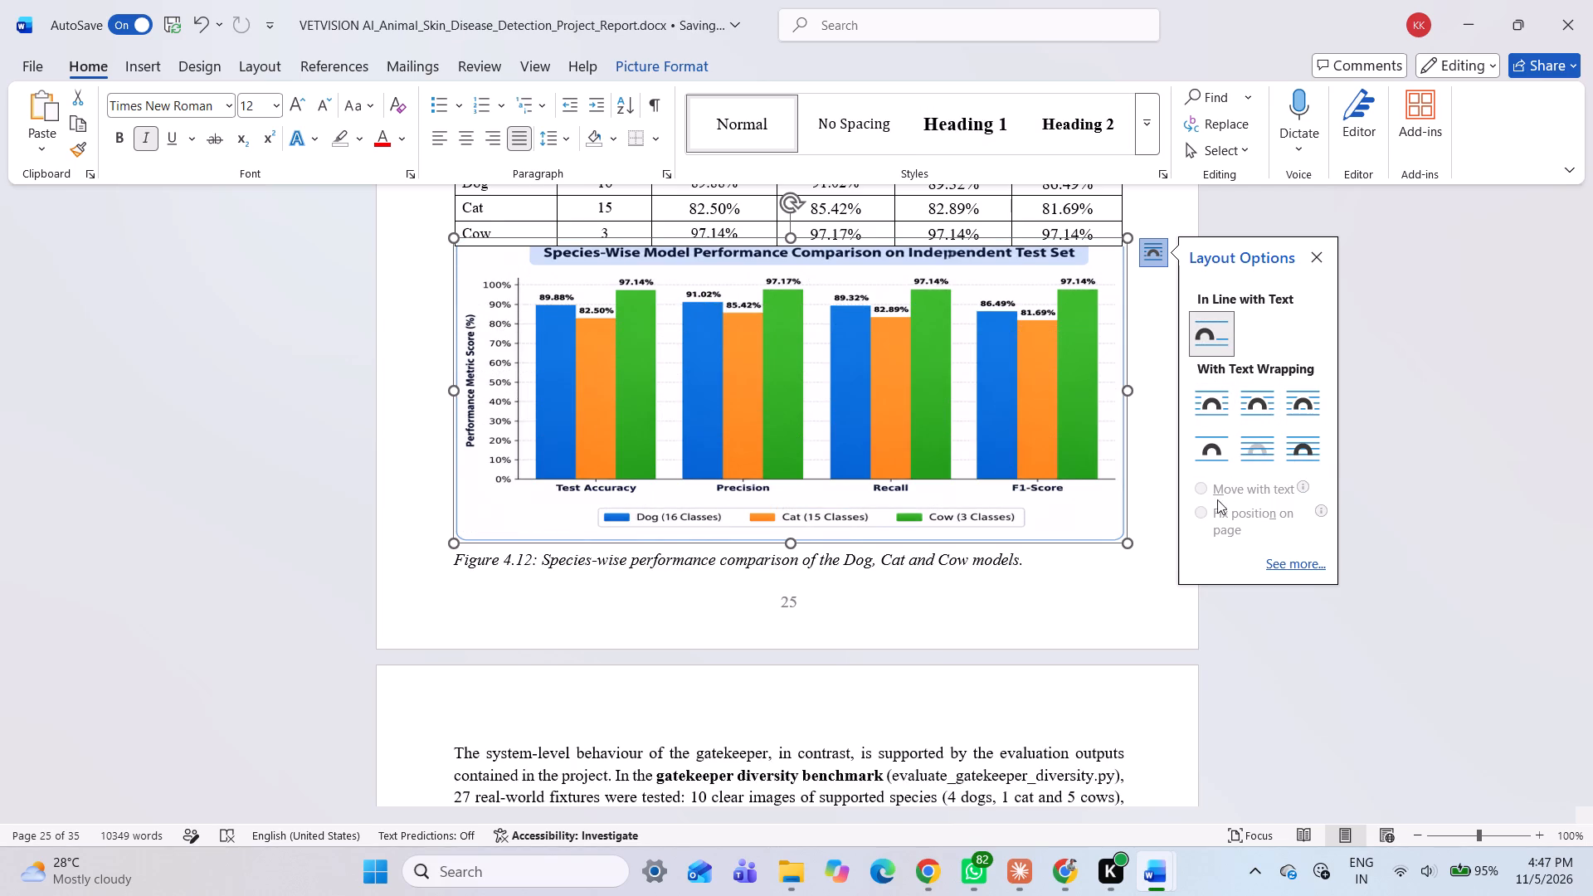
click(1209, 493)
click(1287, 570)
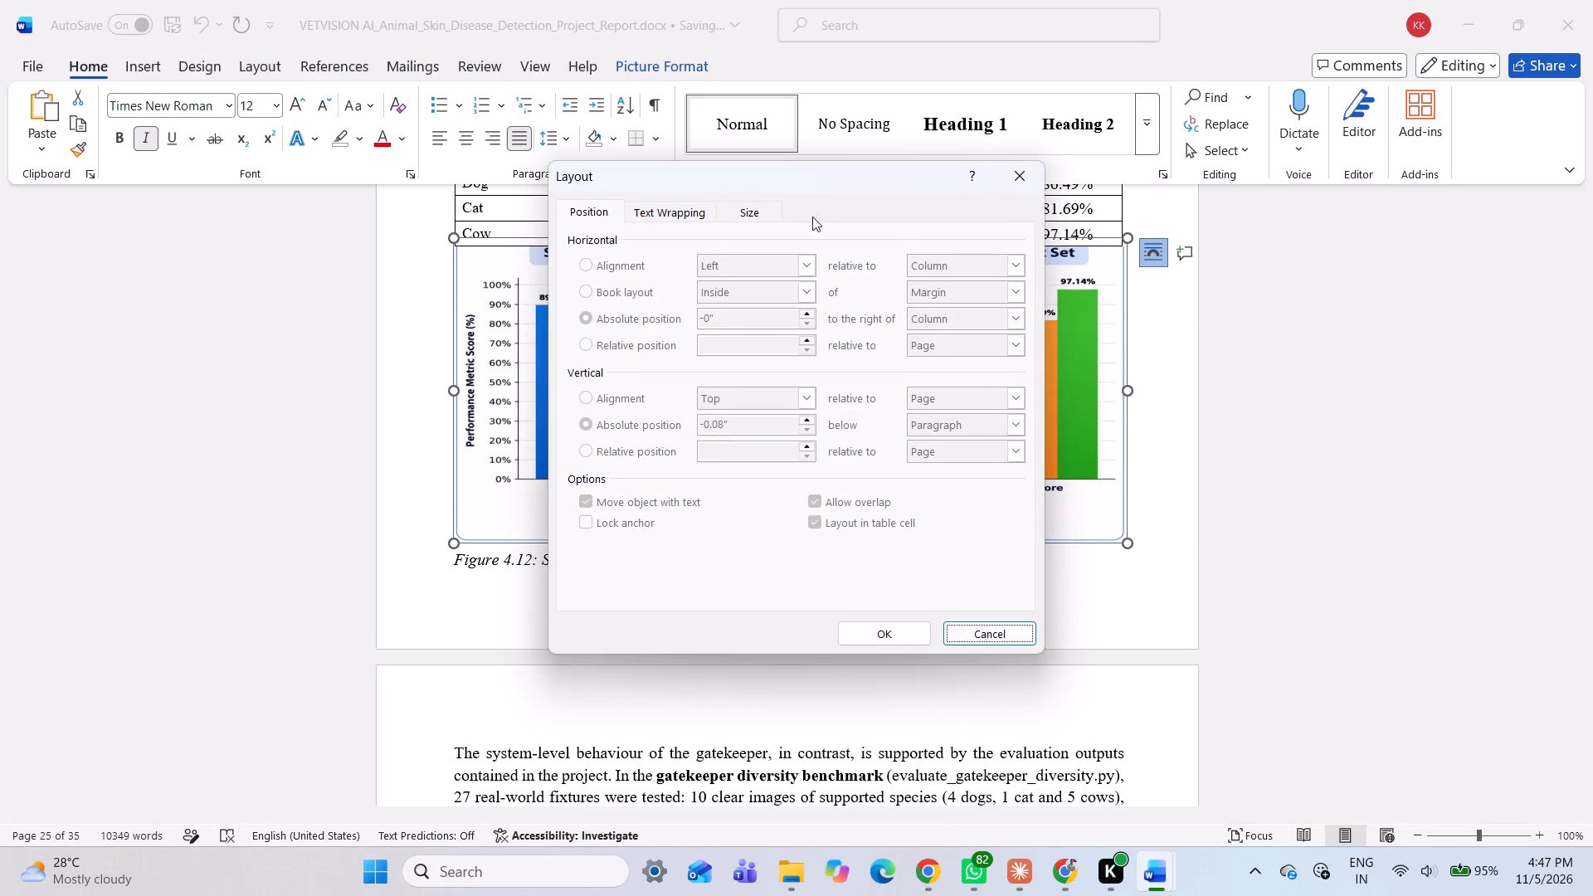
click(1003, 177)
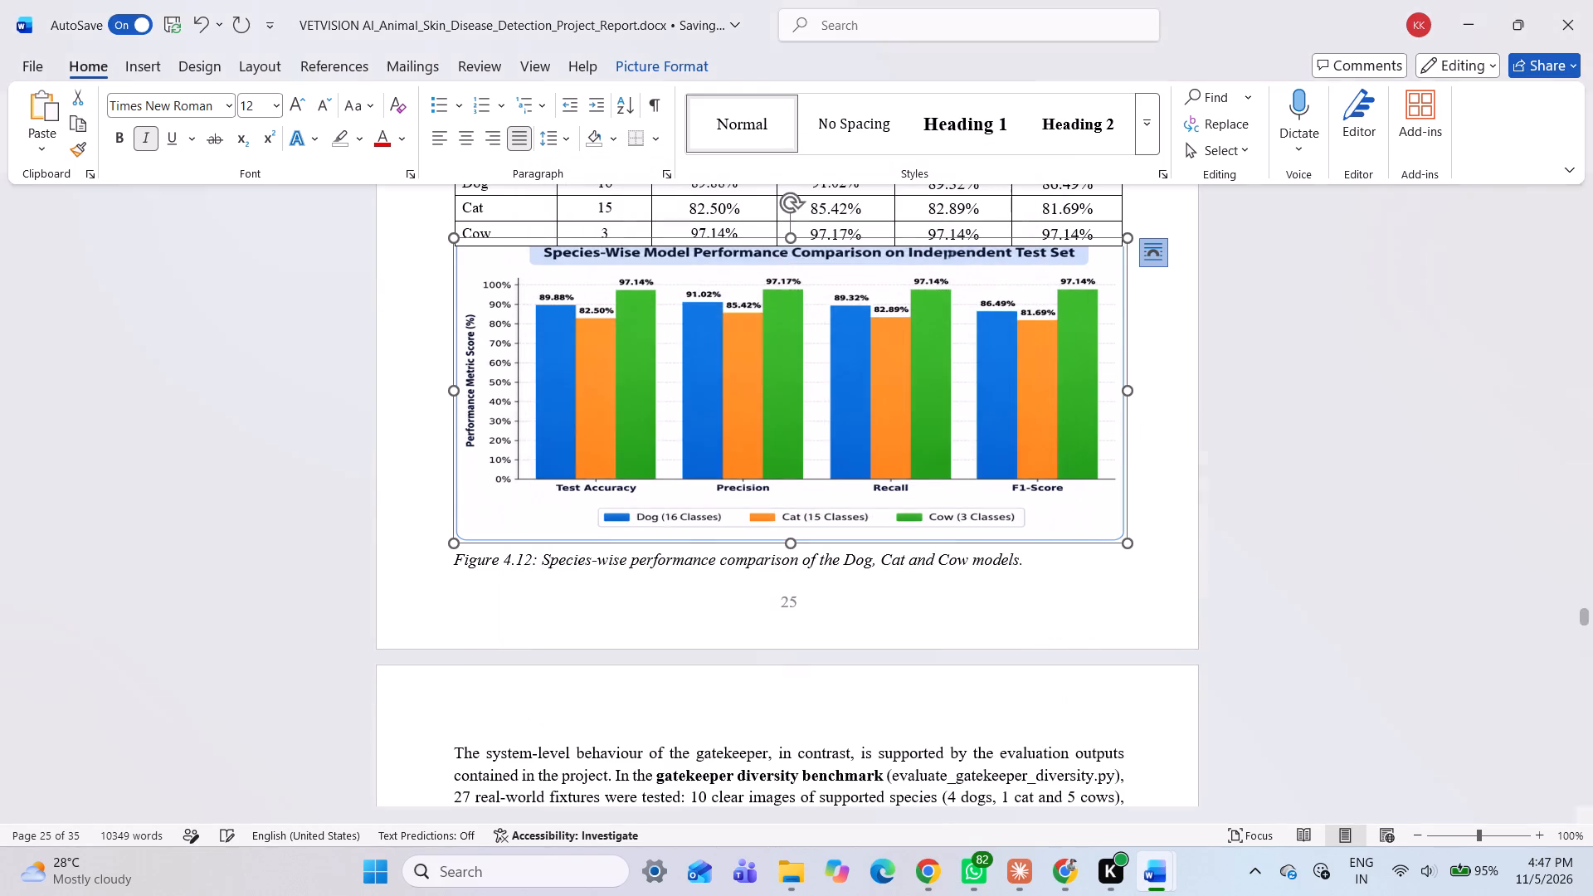
Narrow the Figure 4.12 chart to about its caption's width and stretch its height, keeping the caption at the bottom of page 25.
scroll(1125, 429, up, 2)
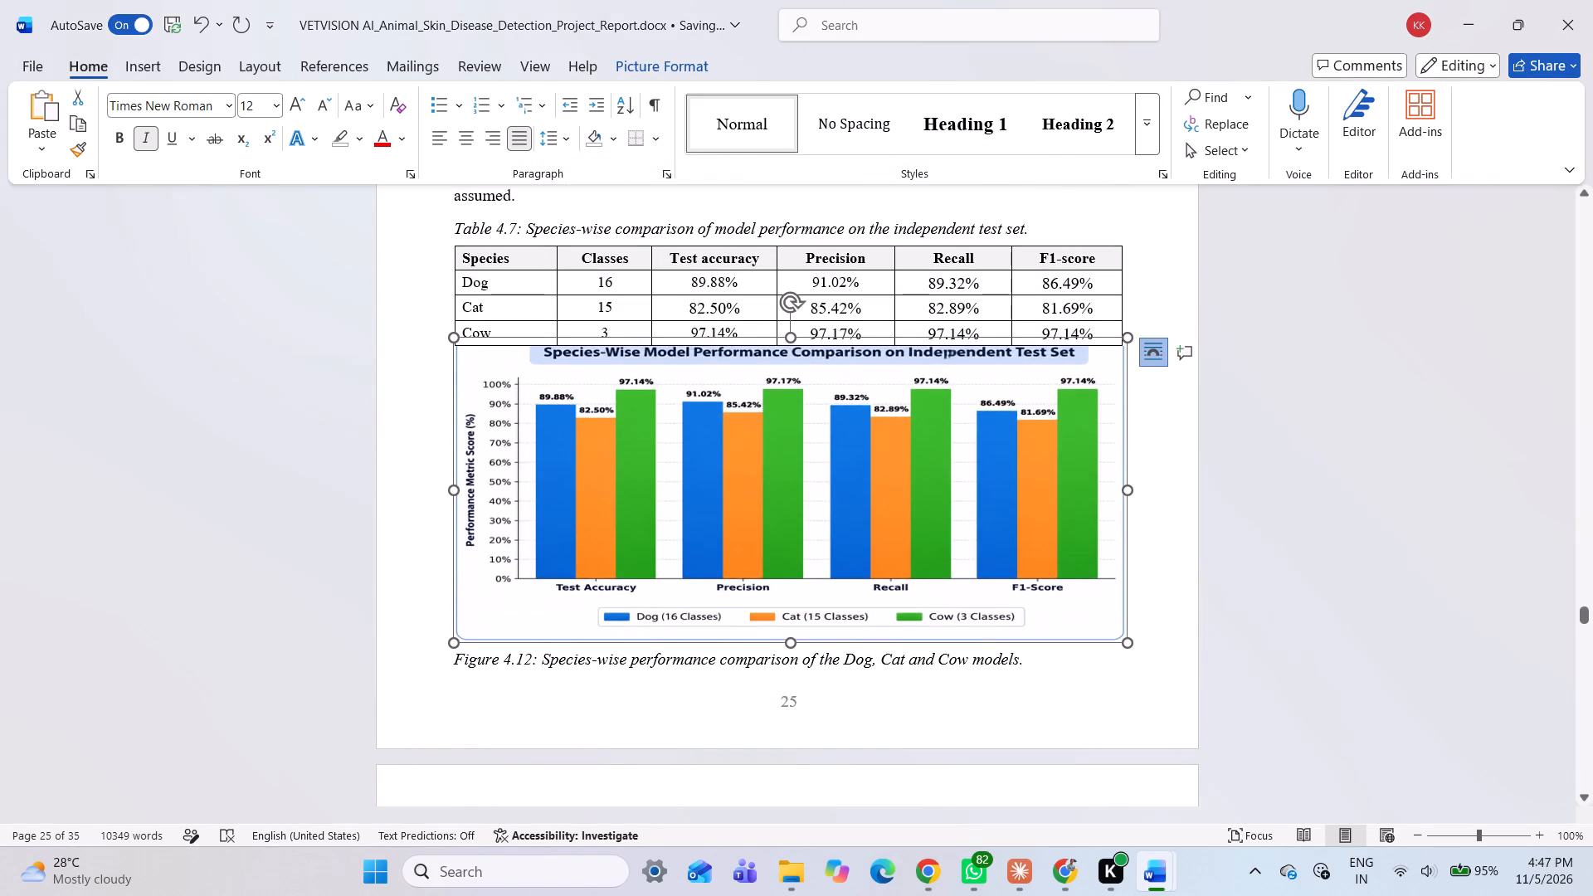
drag(1131, 642, 1016, 582)
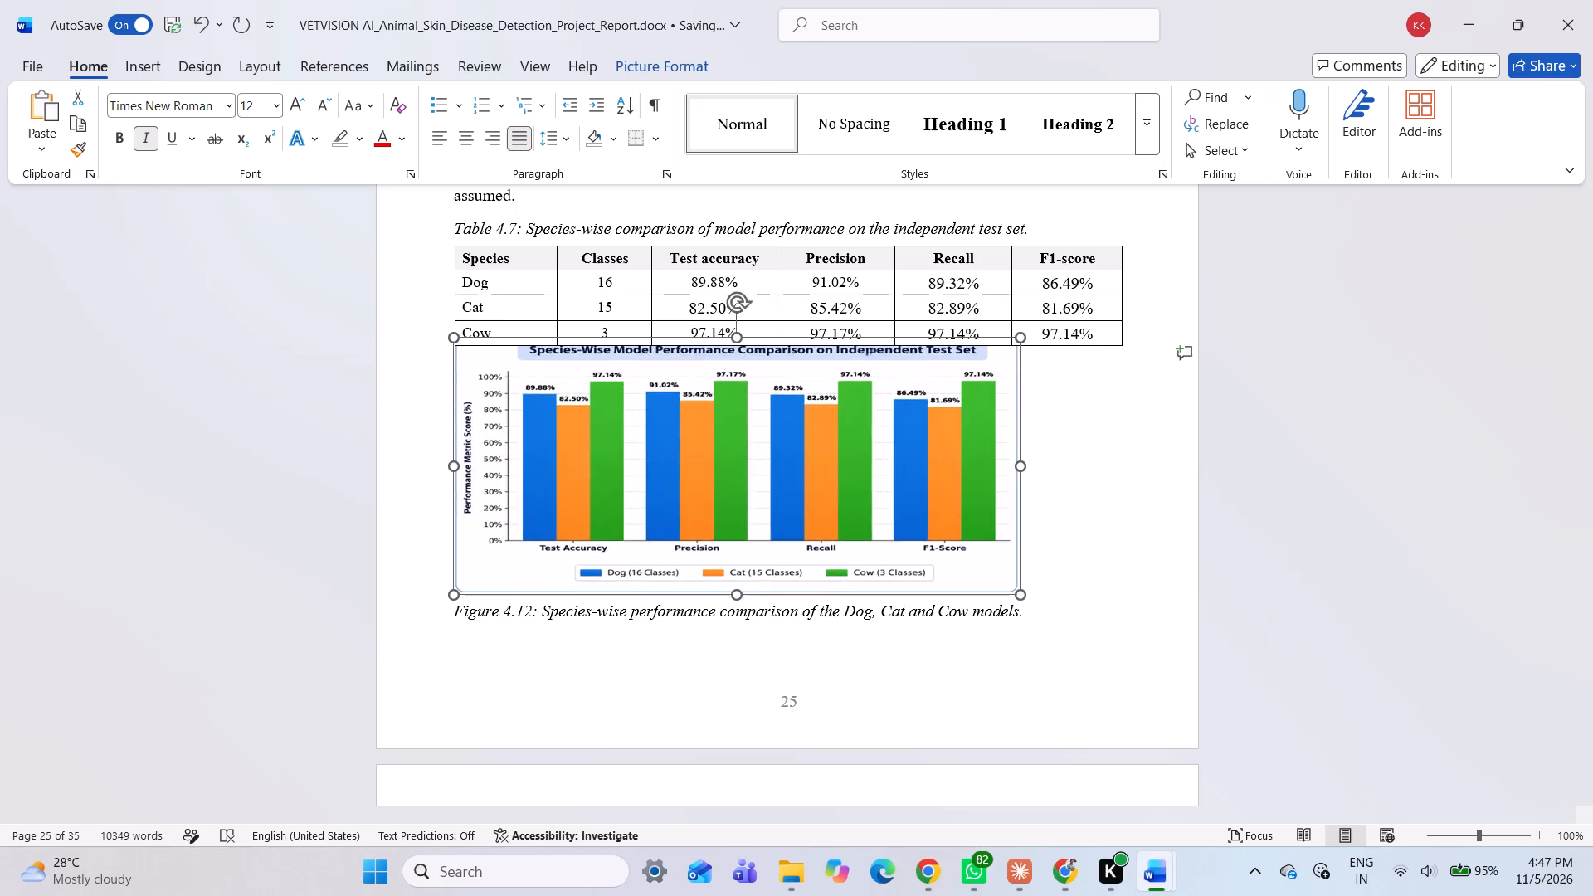
drag(1016, 582, 1067, 619)
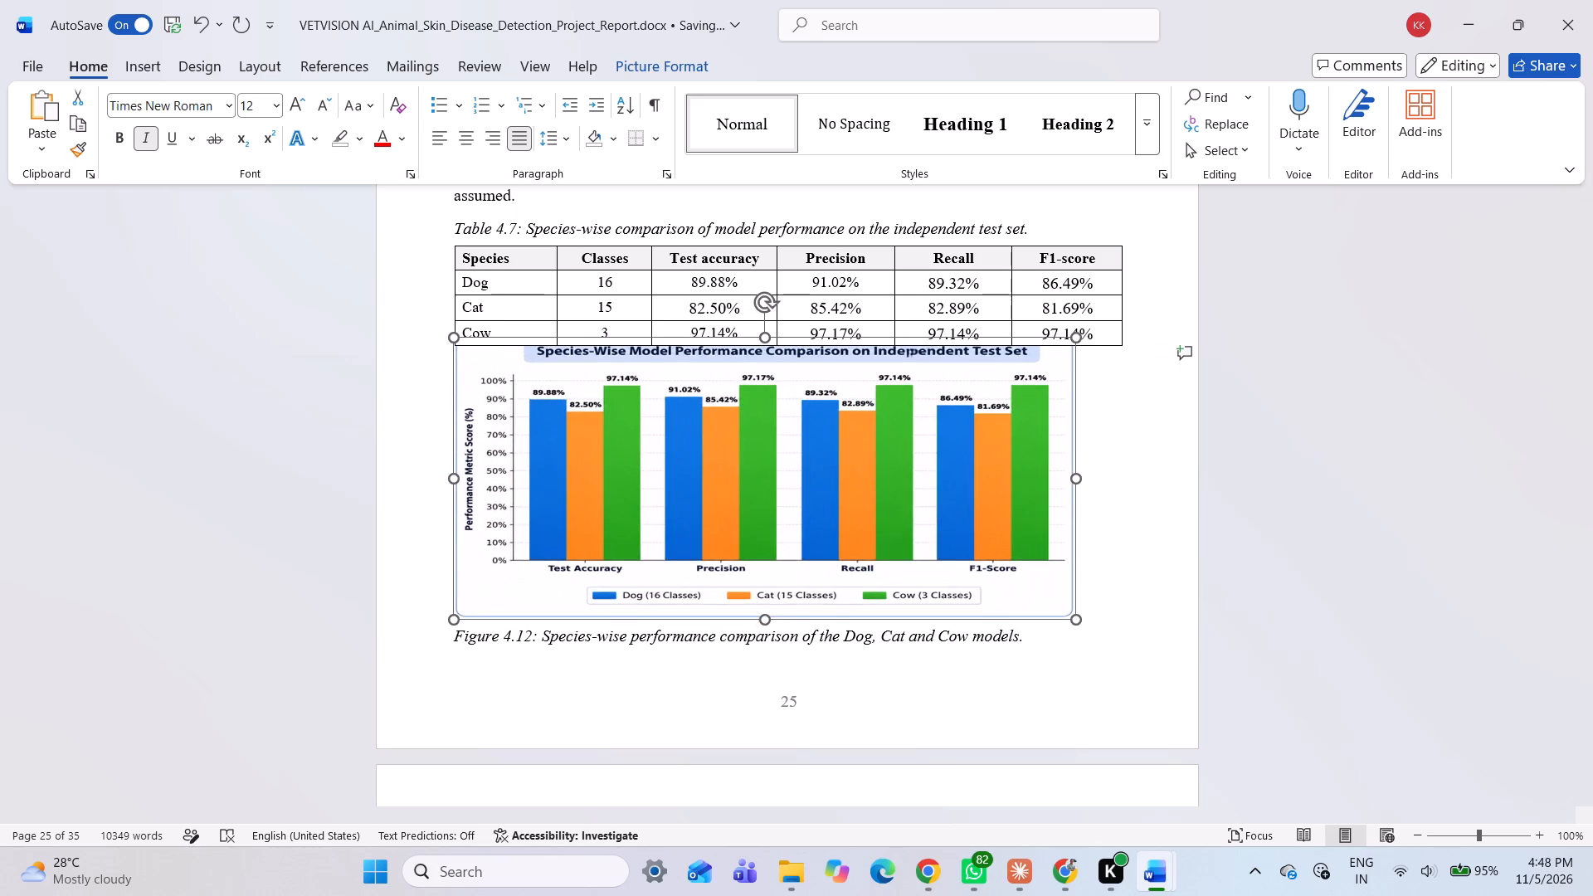
drag(1067, 619, 1062, 618)
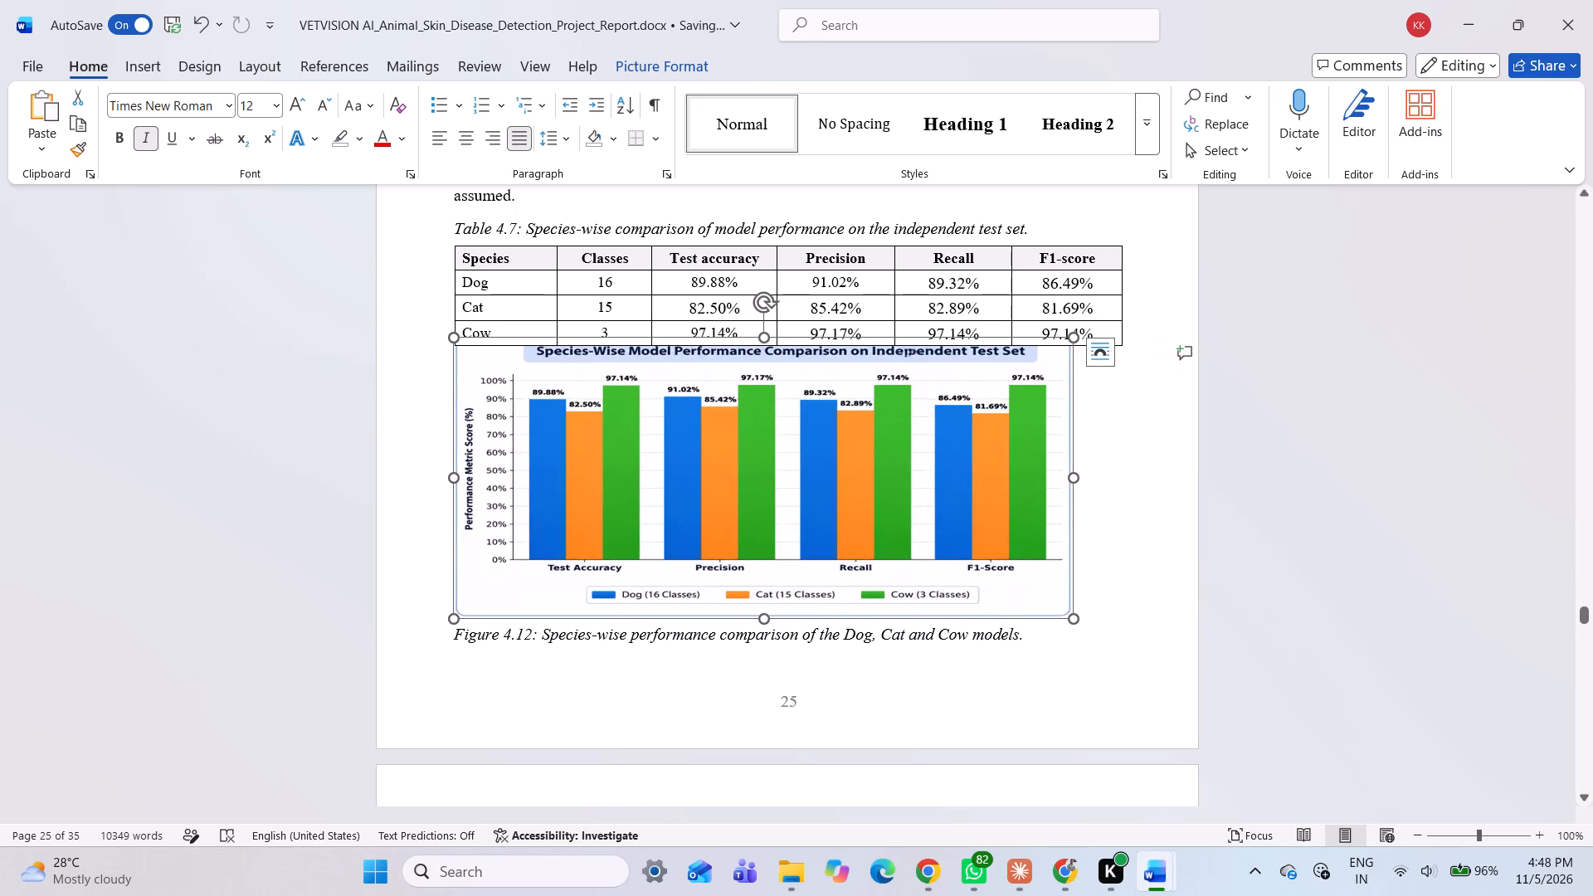
drag(1073, 617, 1013, 575)
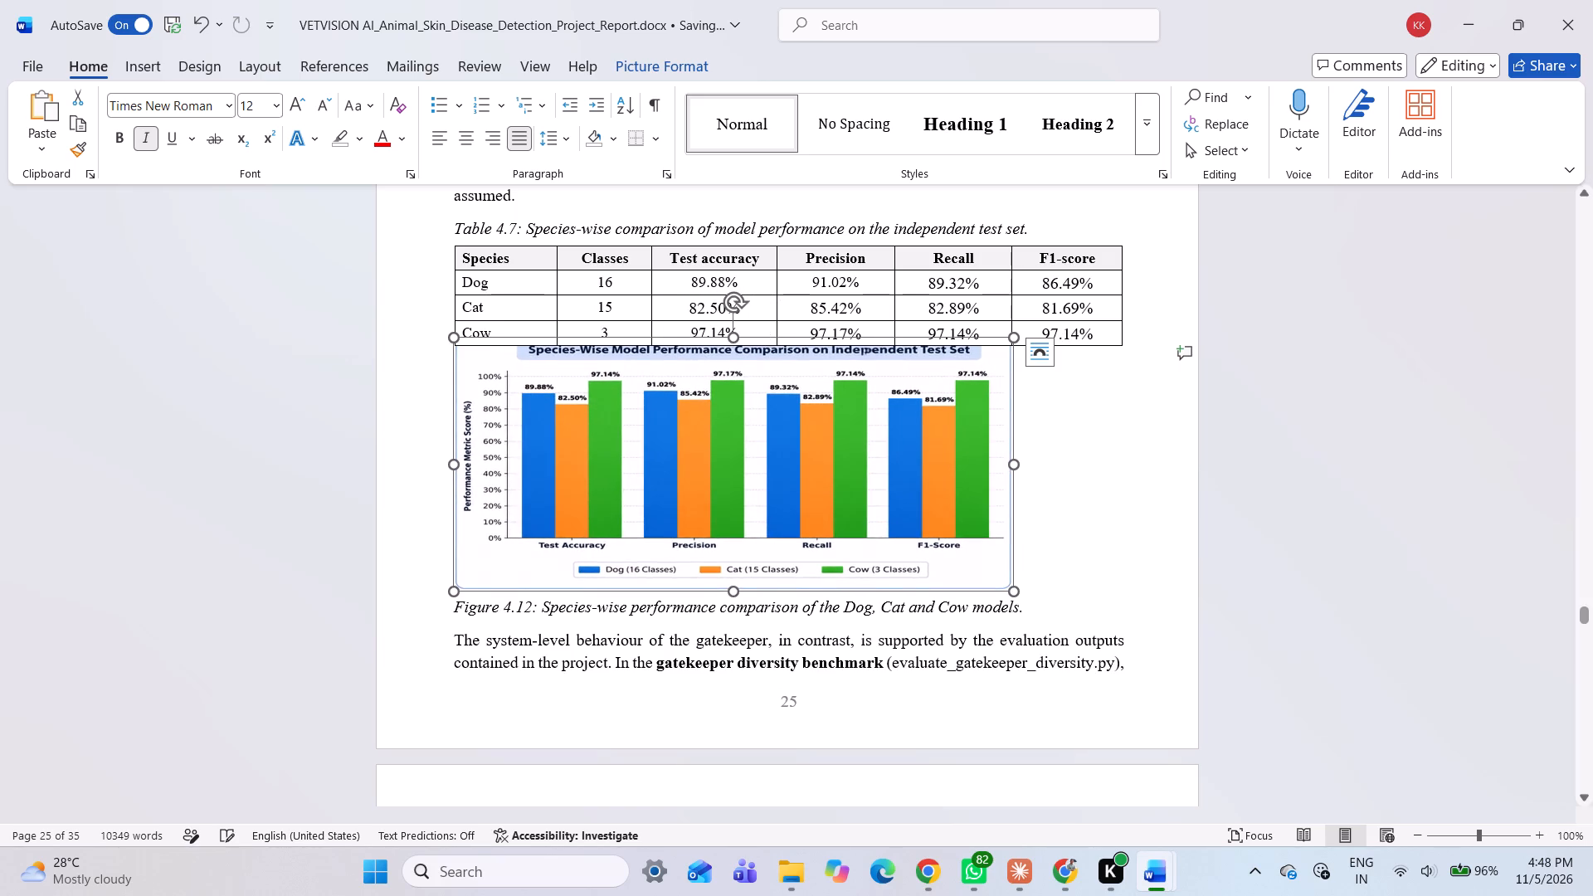
drag(735, 589, 741, 644)
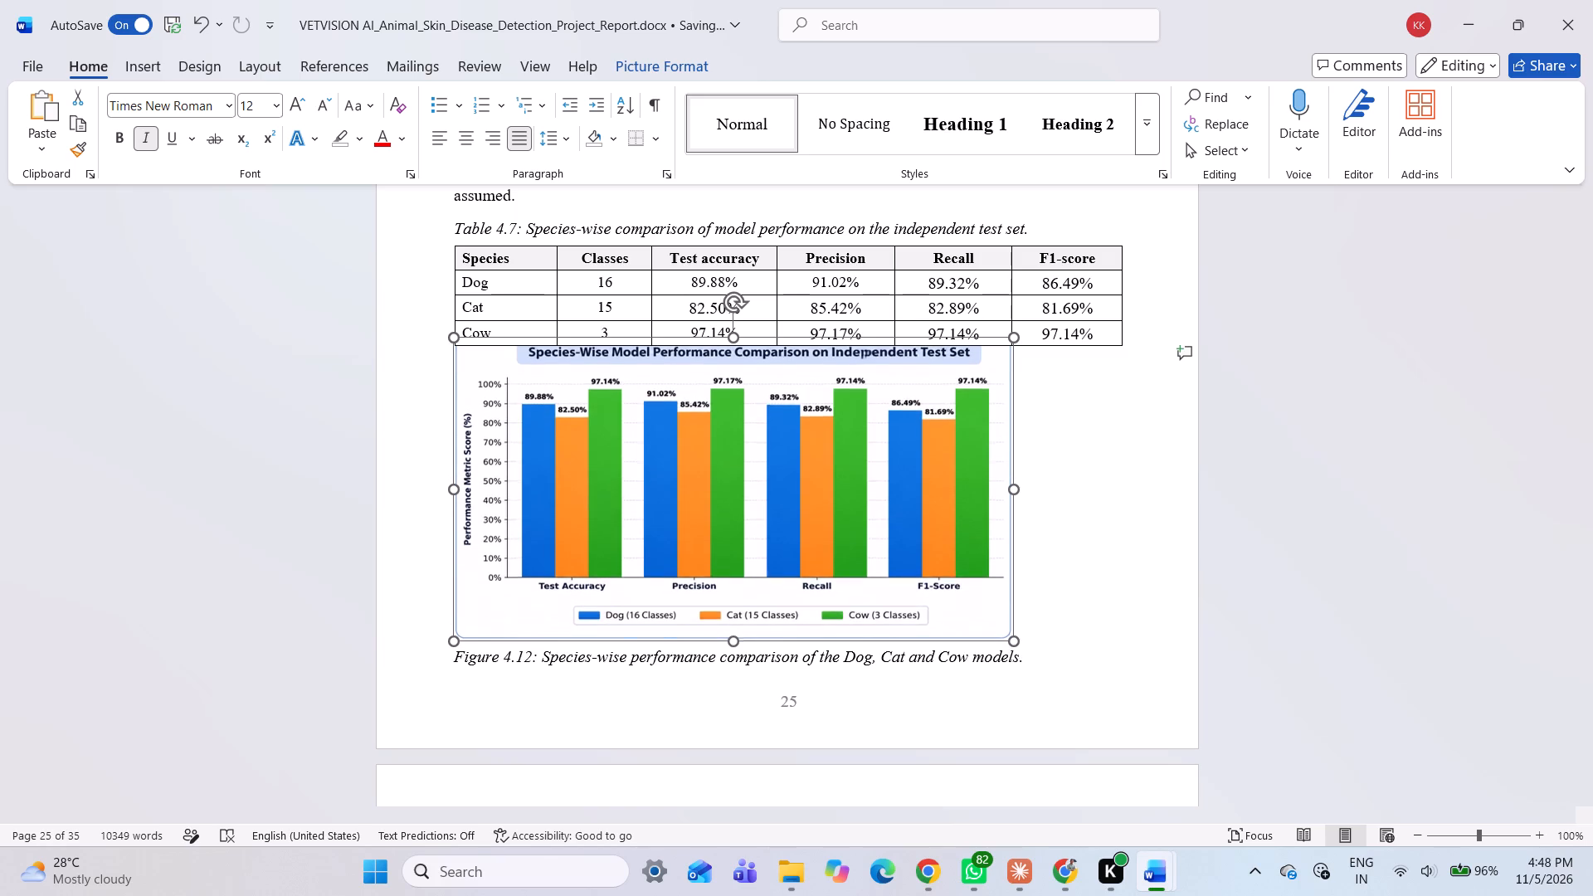
drag(741, 644, 743, 640)
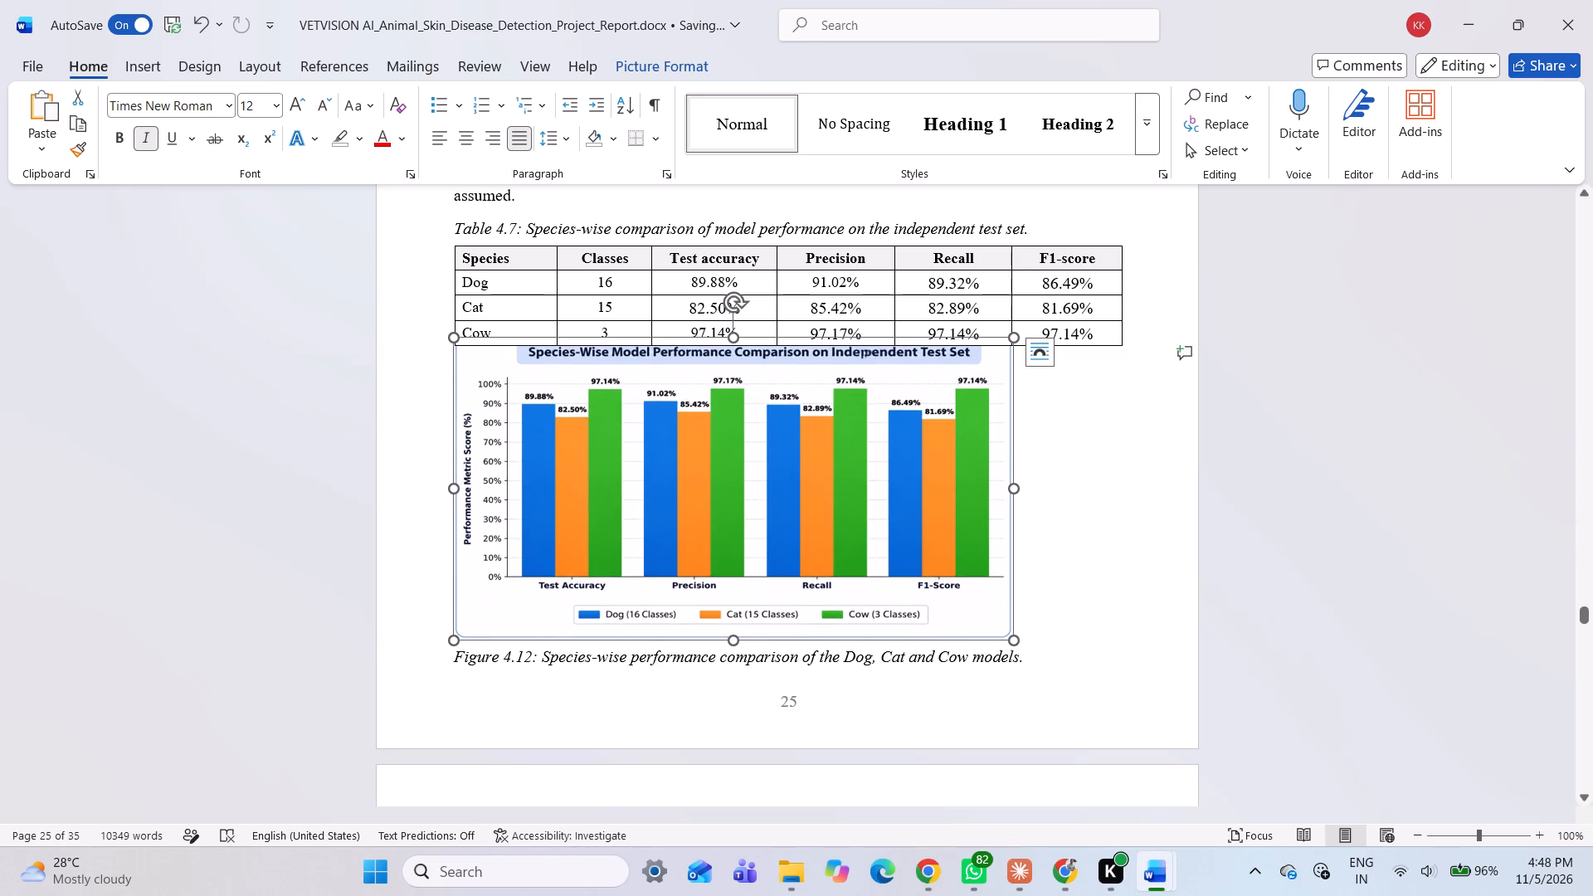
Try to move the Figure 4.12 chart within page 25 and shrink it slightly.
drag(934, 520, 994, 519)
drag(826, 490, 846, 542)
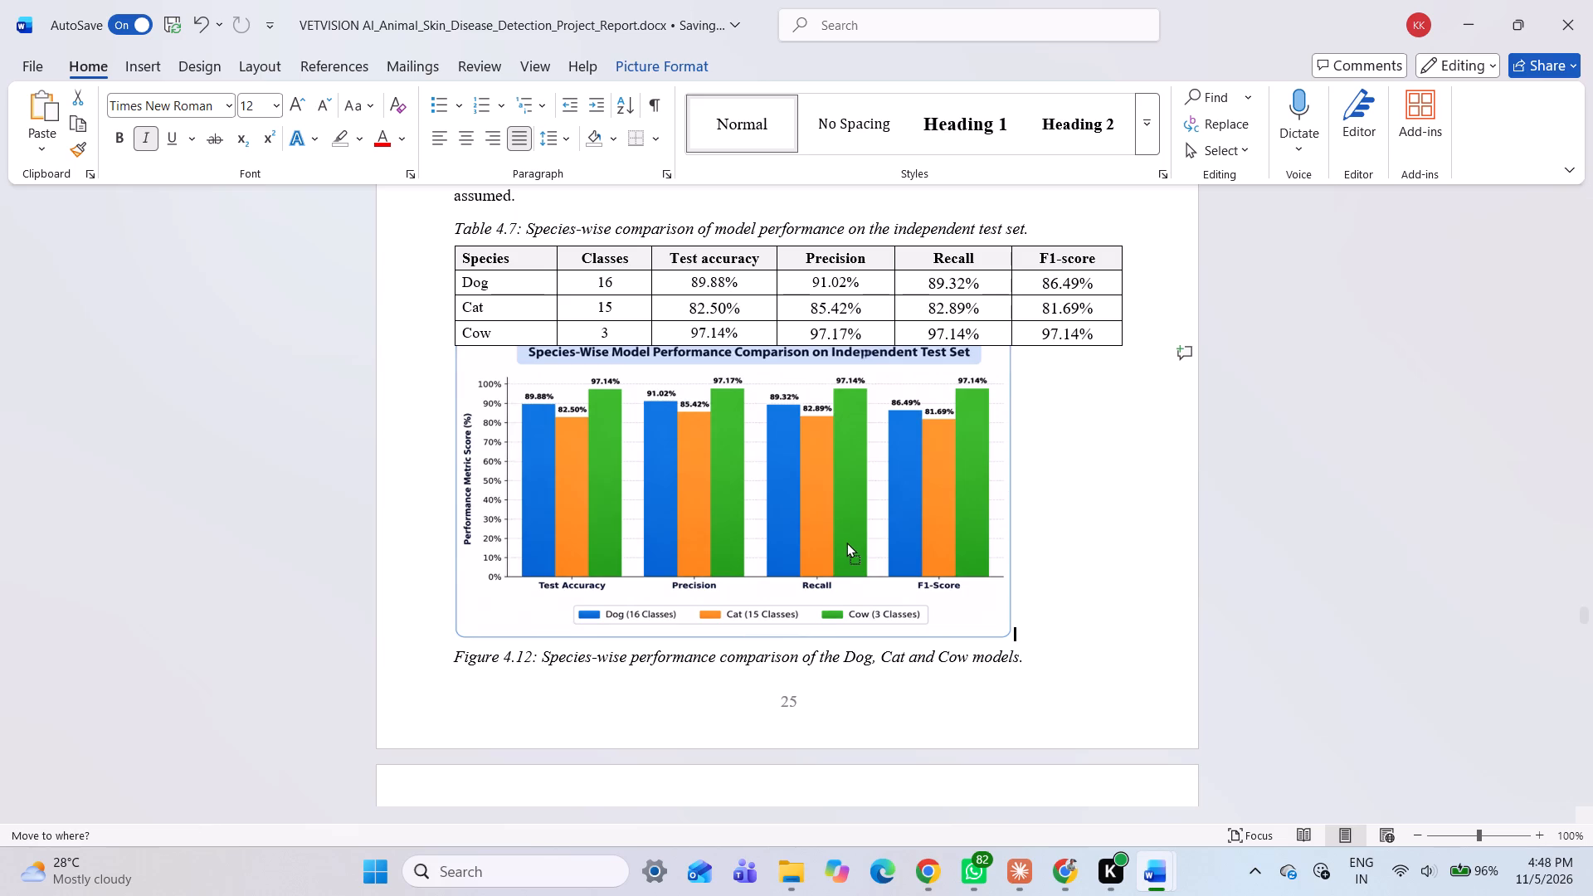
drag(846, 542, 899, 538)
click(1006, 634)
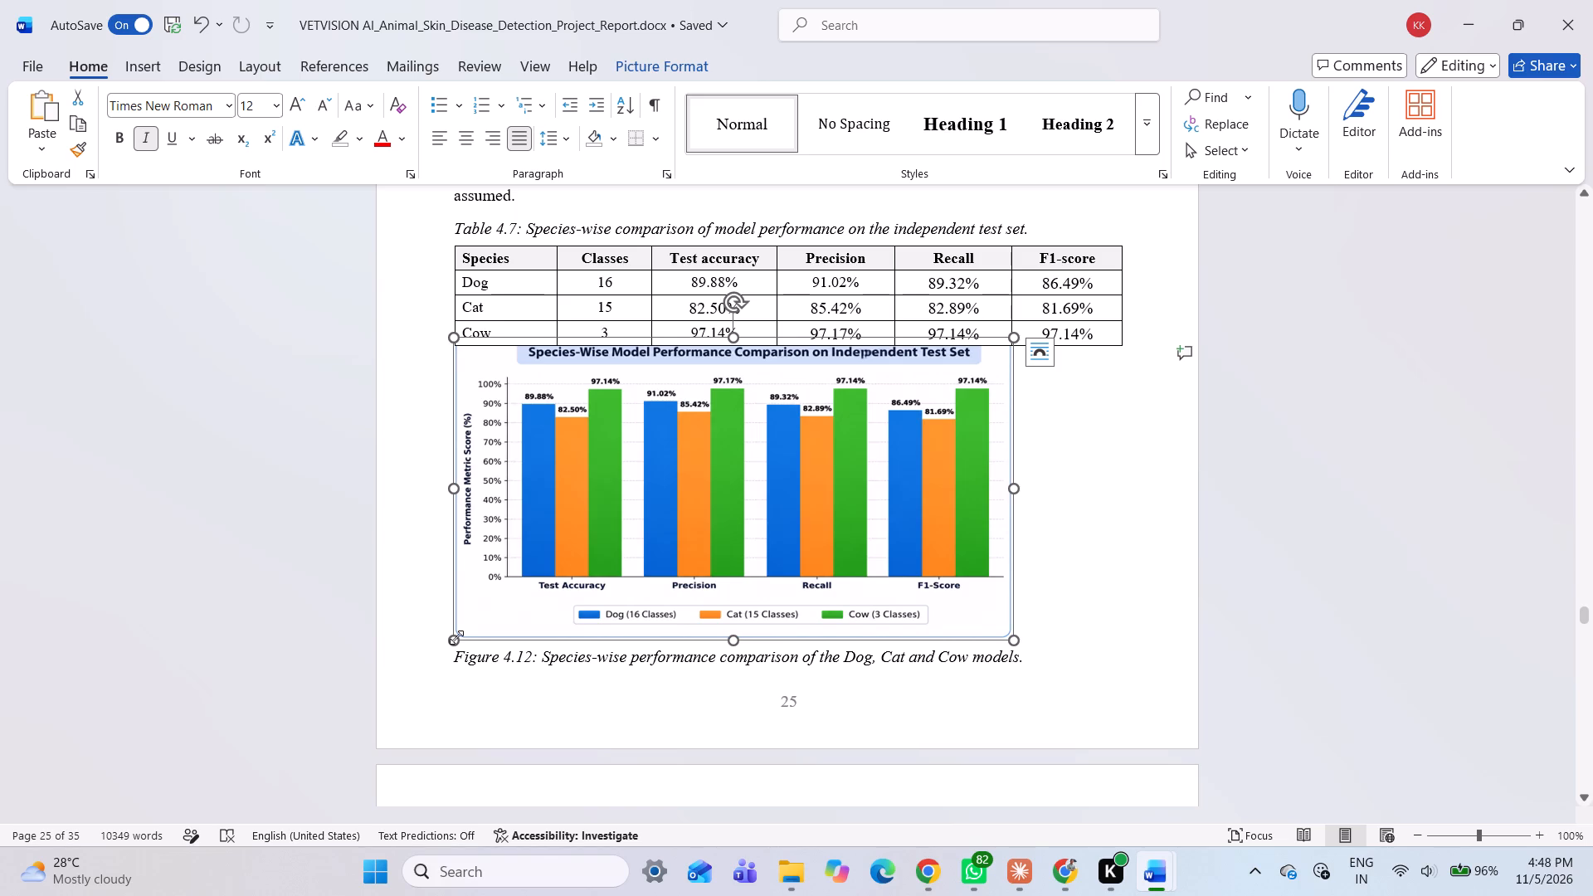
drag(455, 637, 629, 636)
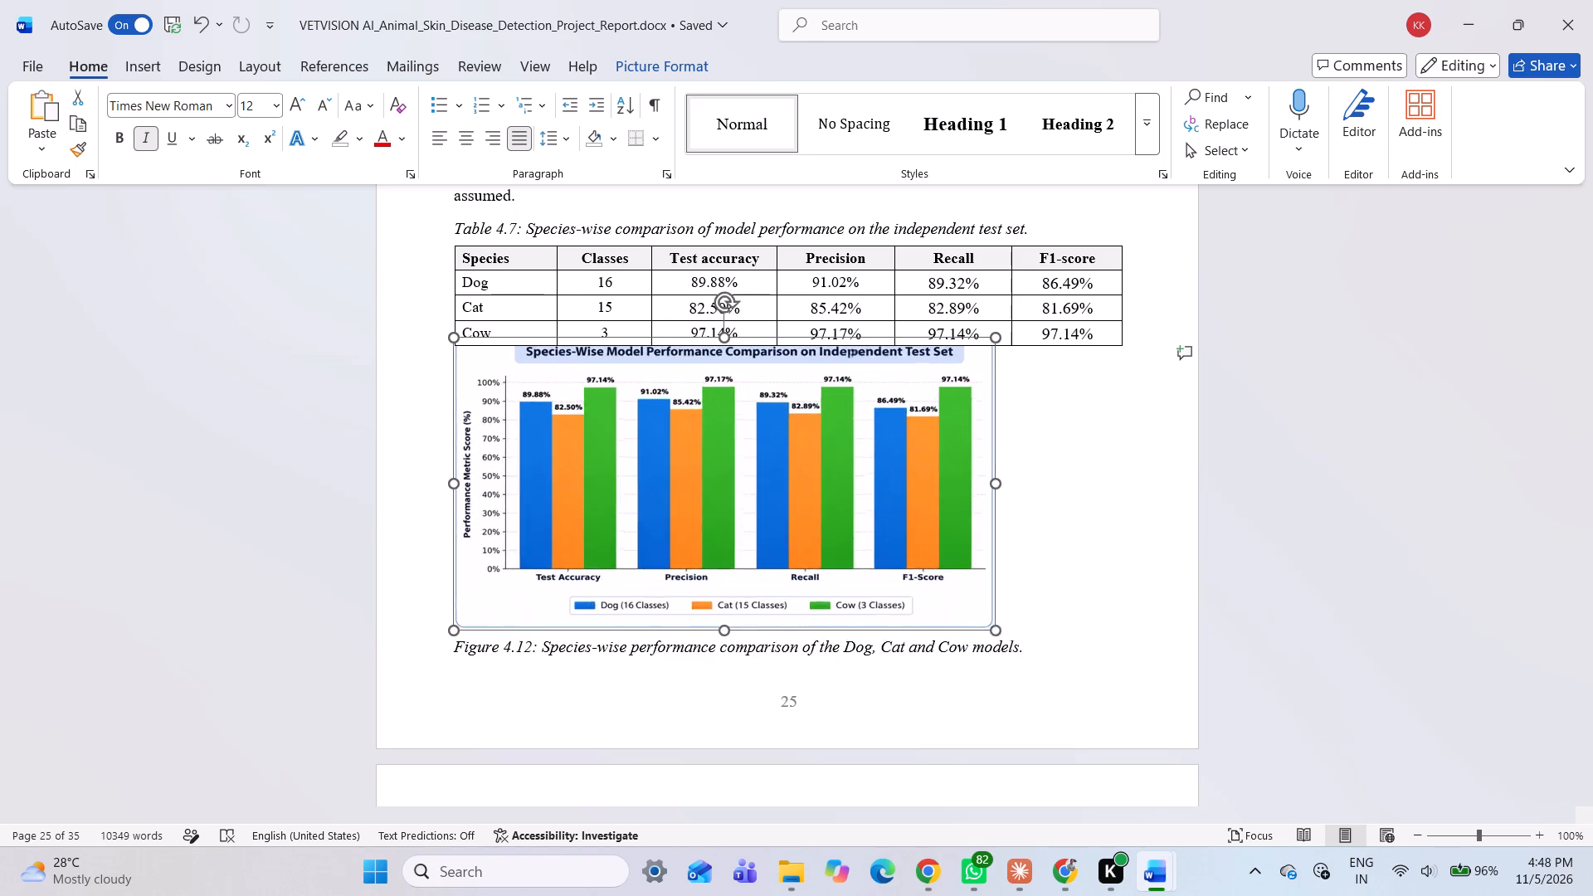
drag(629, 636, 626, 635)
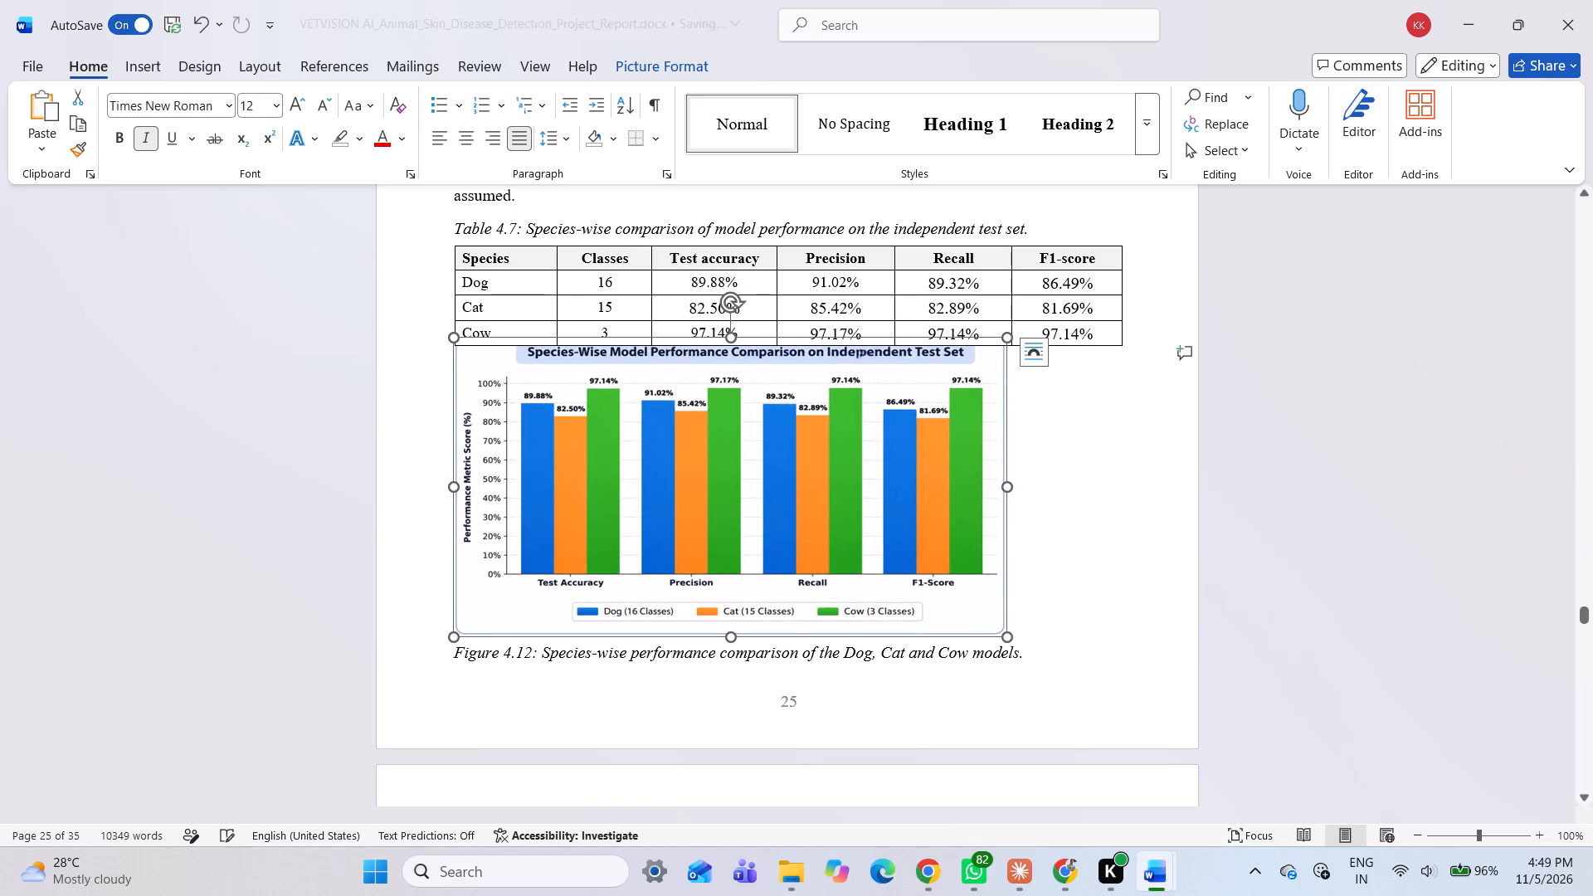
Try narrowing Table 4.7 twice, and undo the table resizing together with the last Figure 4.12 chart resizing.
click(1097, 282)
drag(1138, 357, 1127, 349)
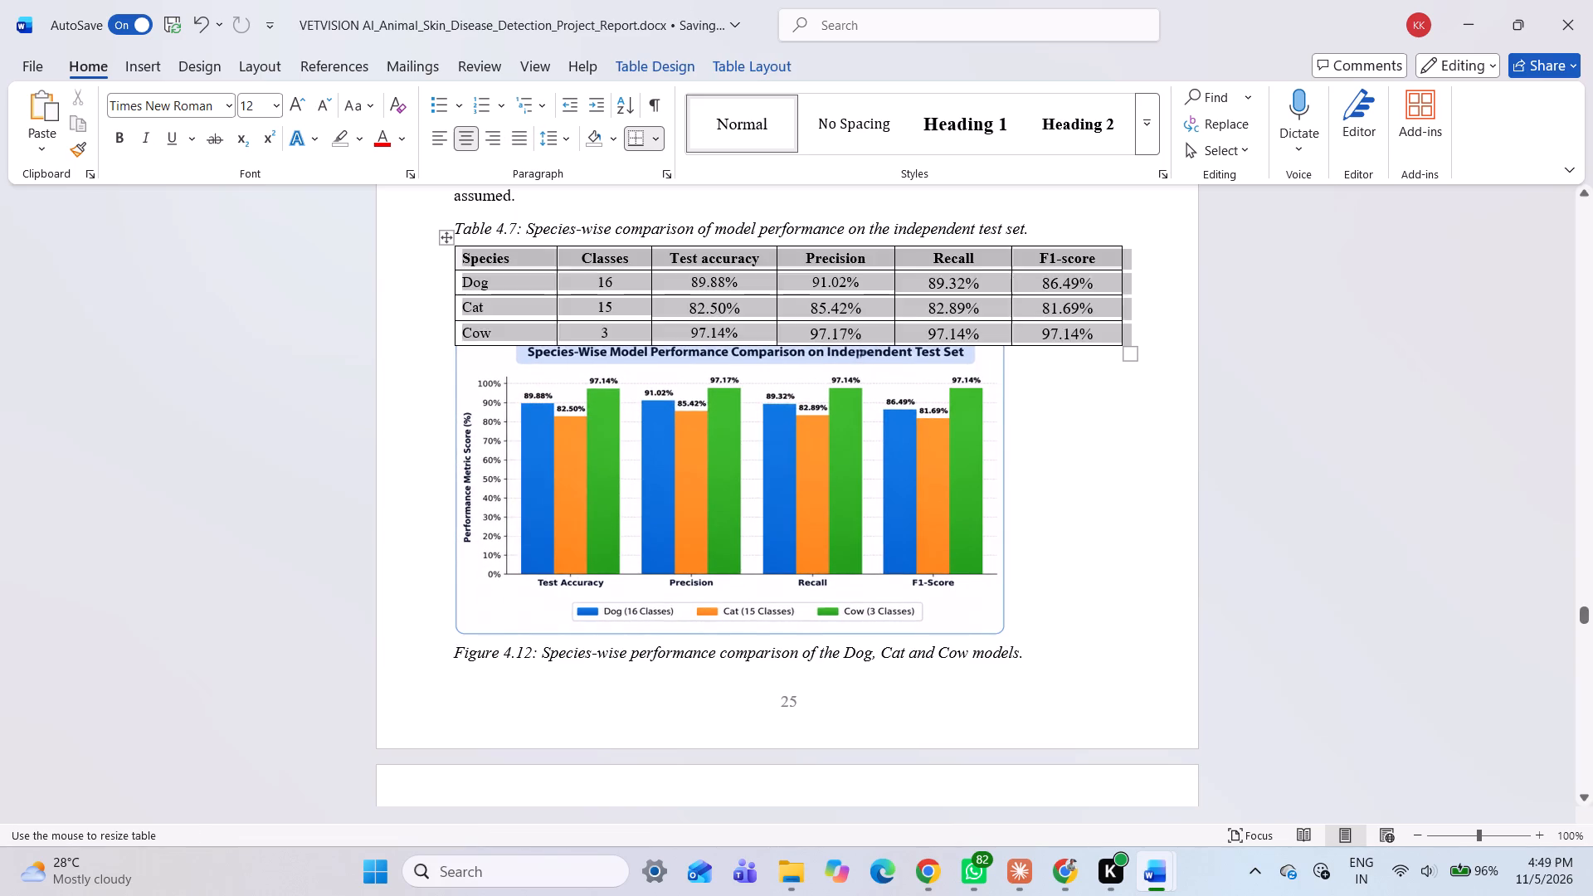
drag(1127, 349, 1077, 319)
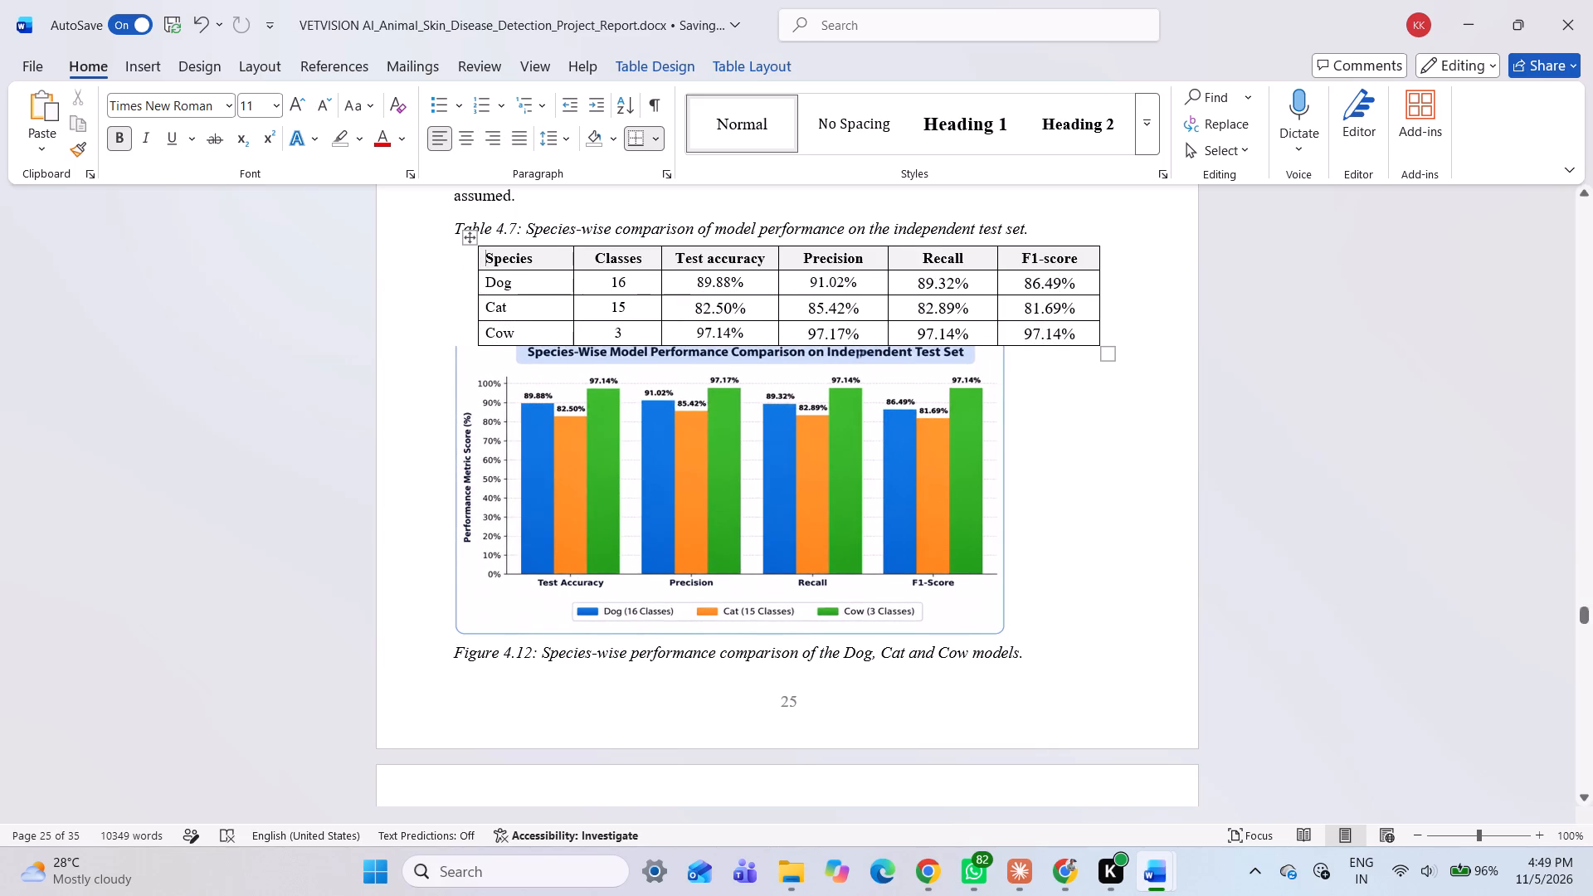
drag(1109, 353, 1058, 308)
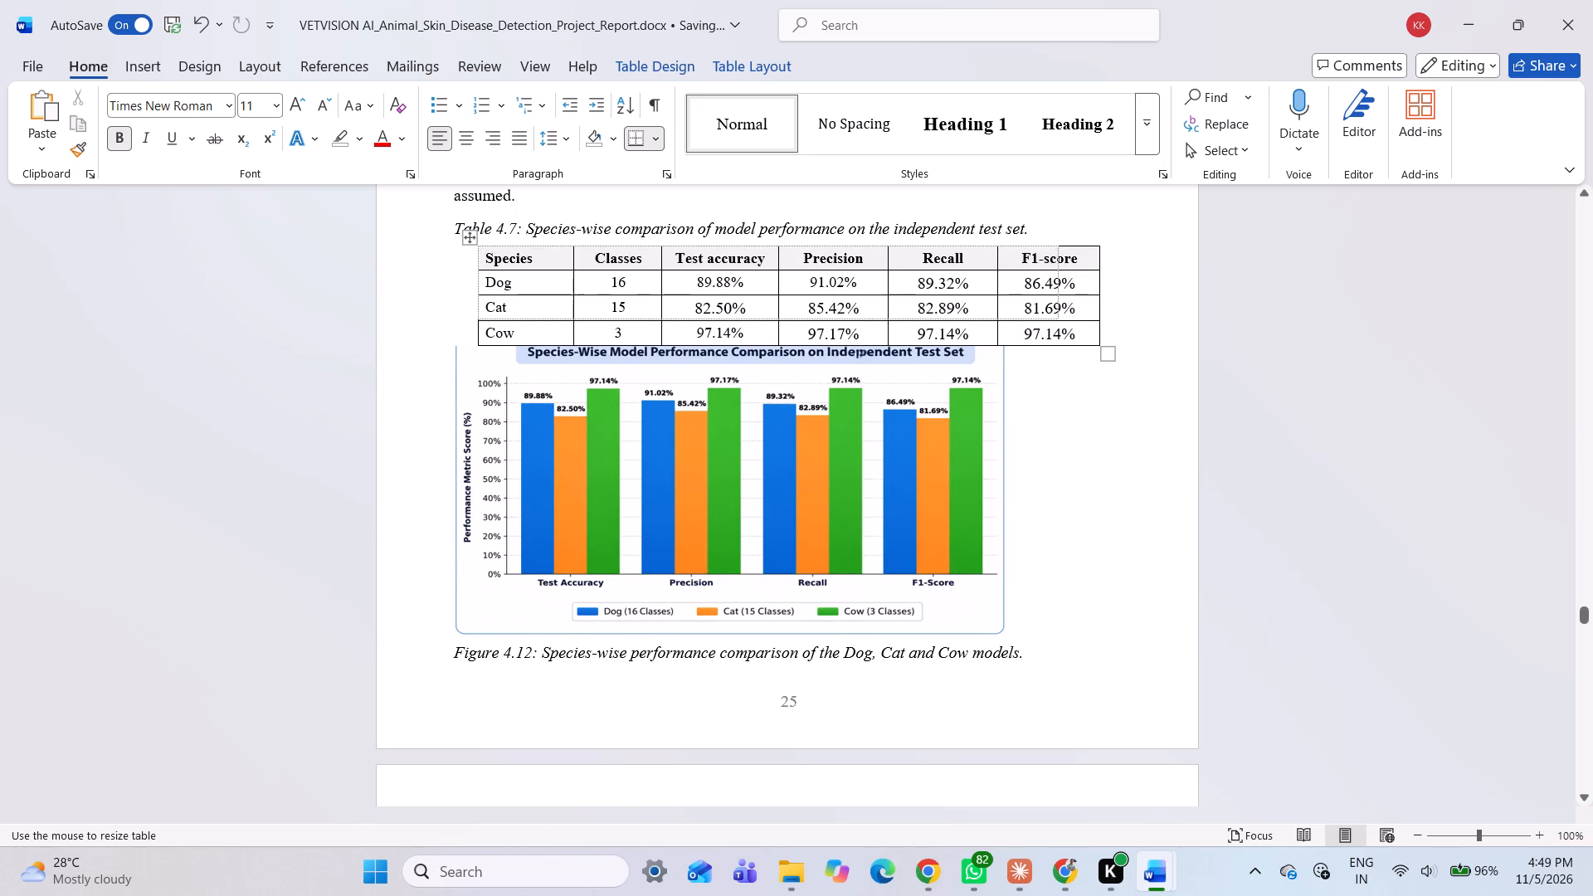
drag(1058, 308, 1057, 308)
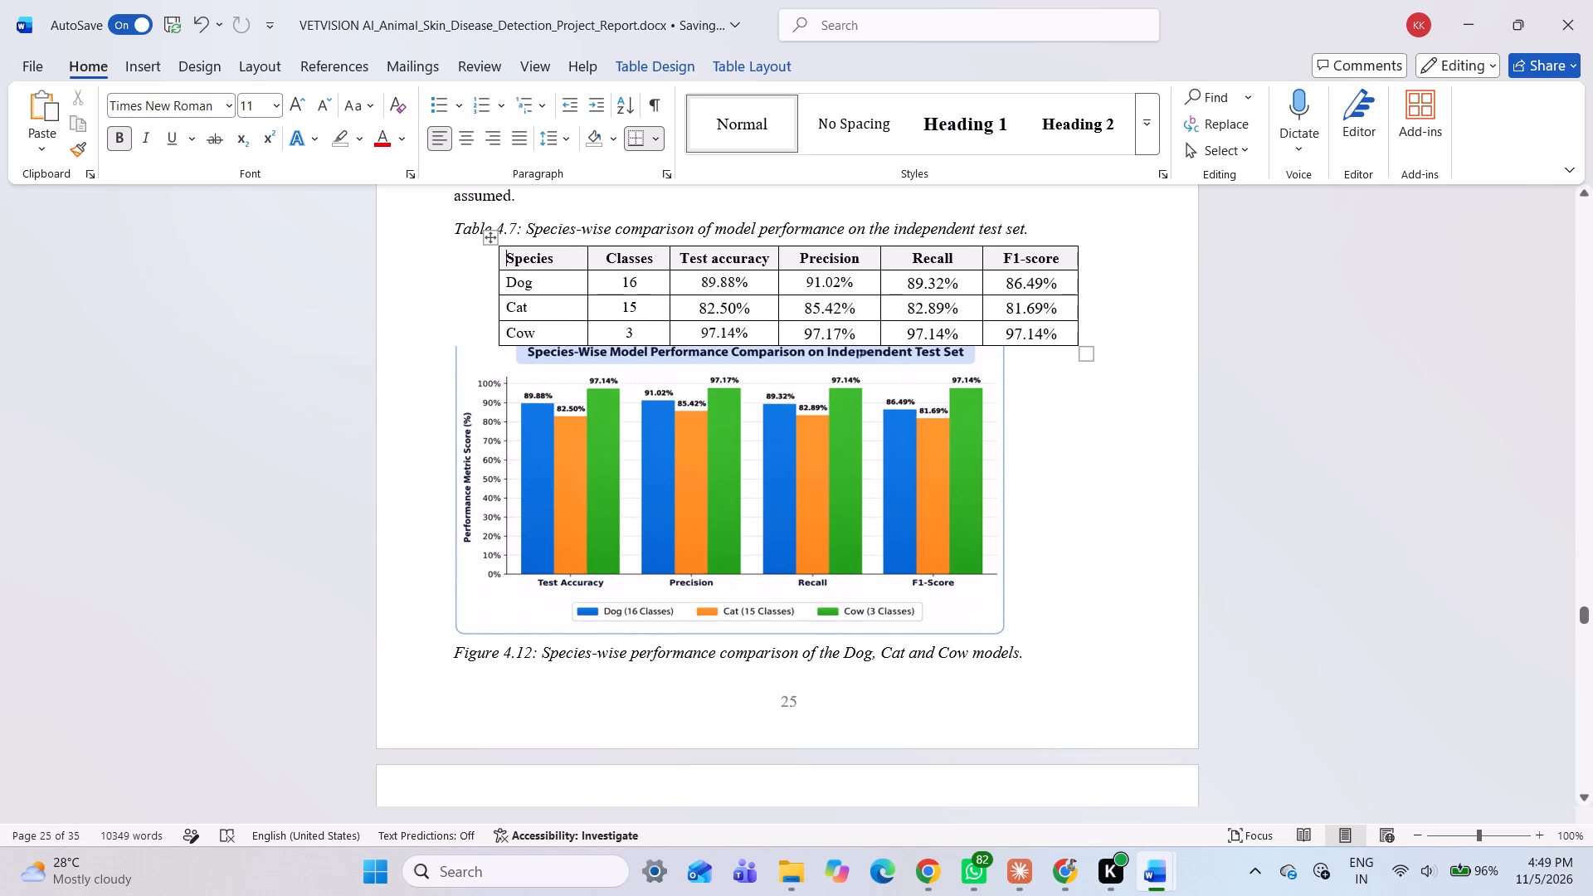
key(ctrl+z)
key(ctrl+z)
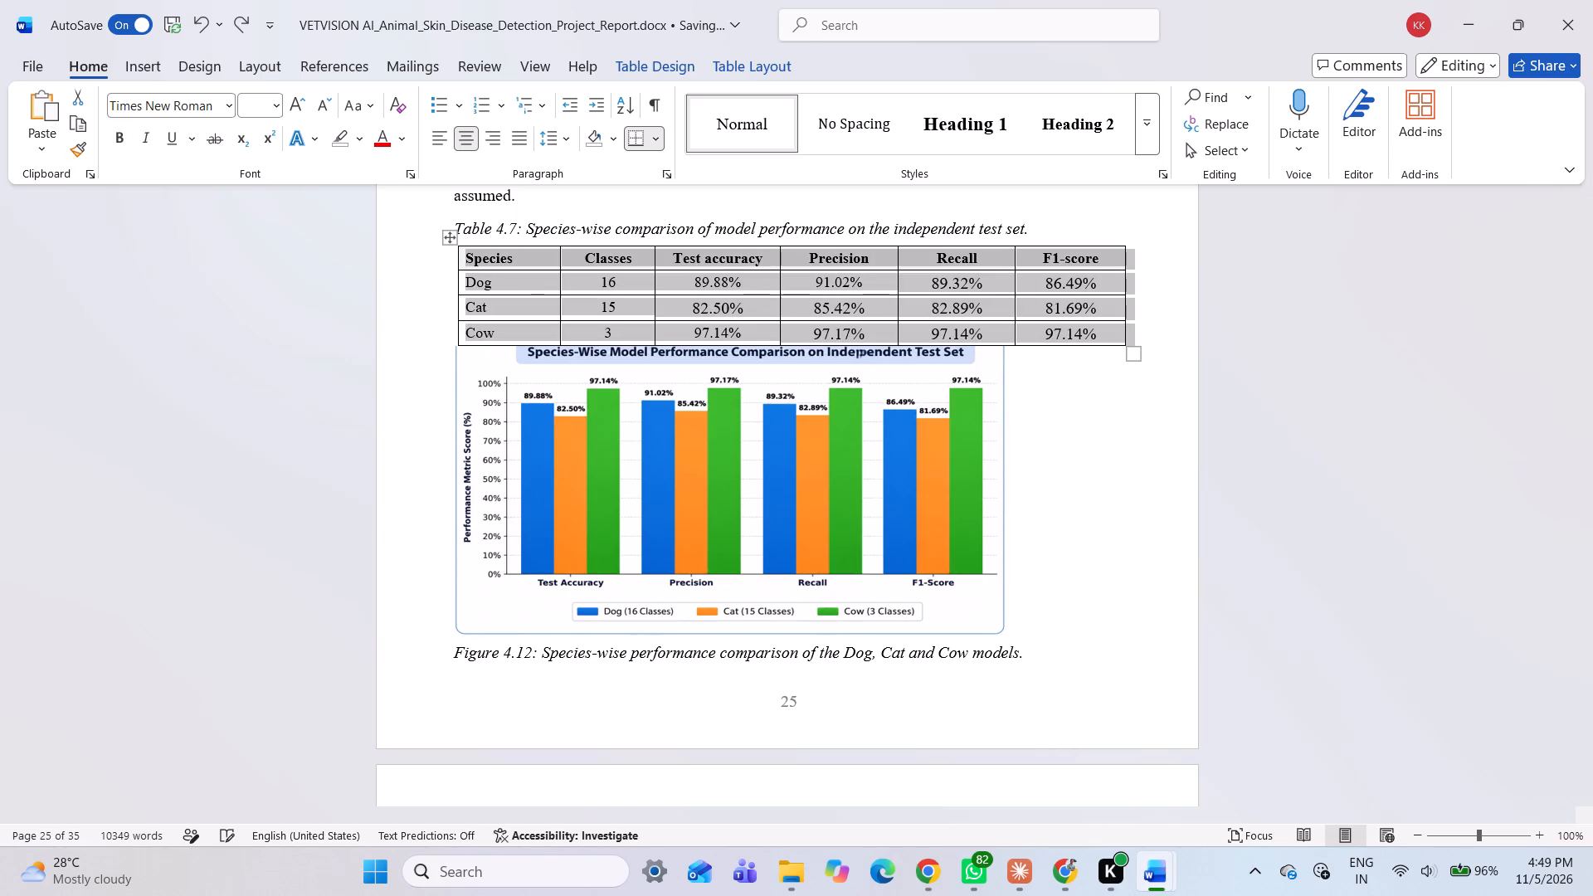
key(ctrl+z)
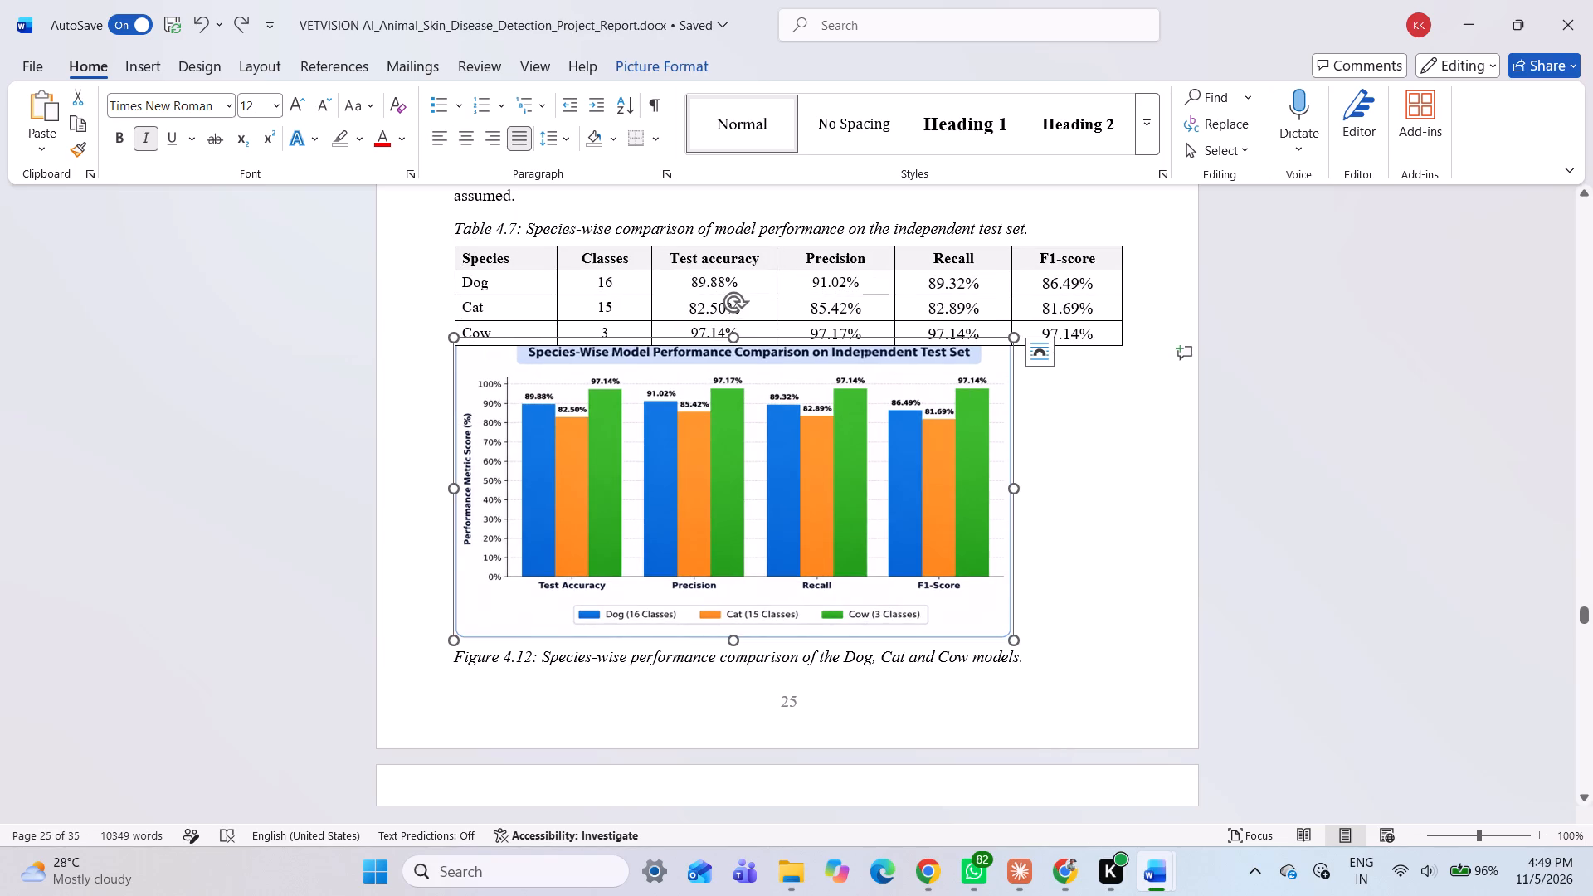
Fine-tune the Figure 4.12 chart's height, keeping its caption beneath it on page 25.
click(733, 334)
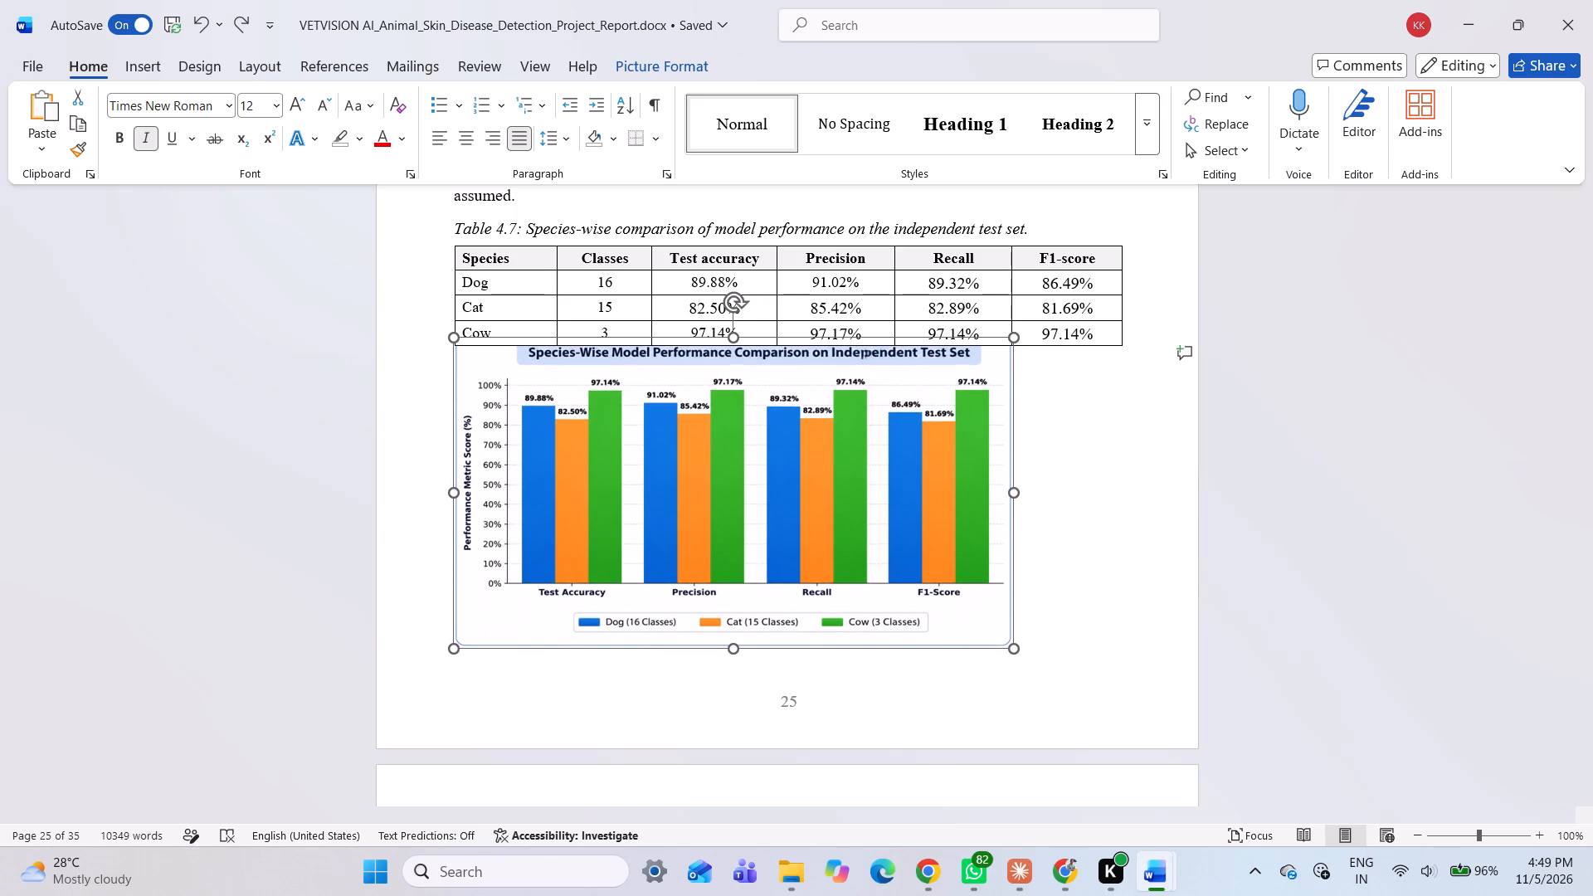
click(1104, 467)
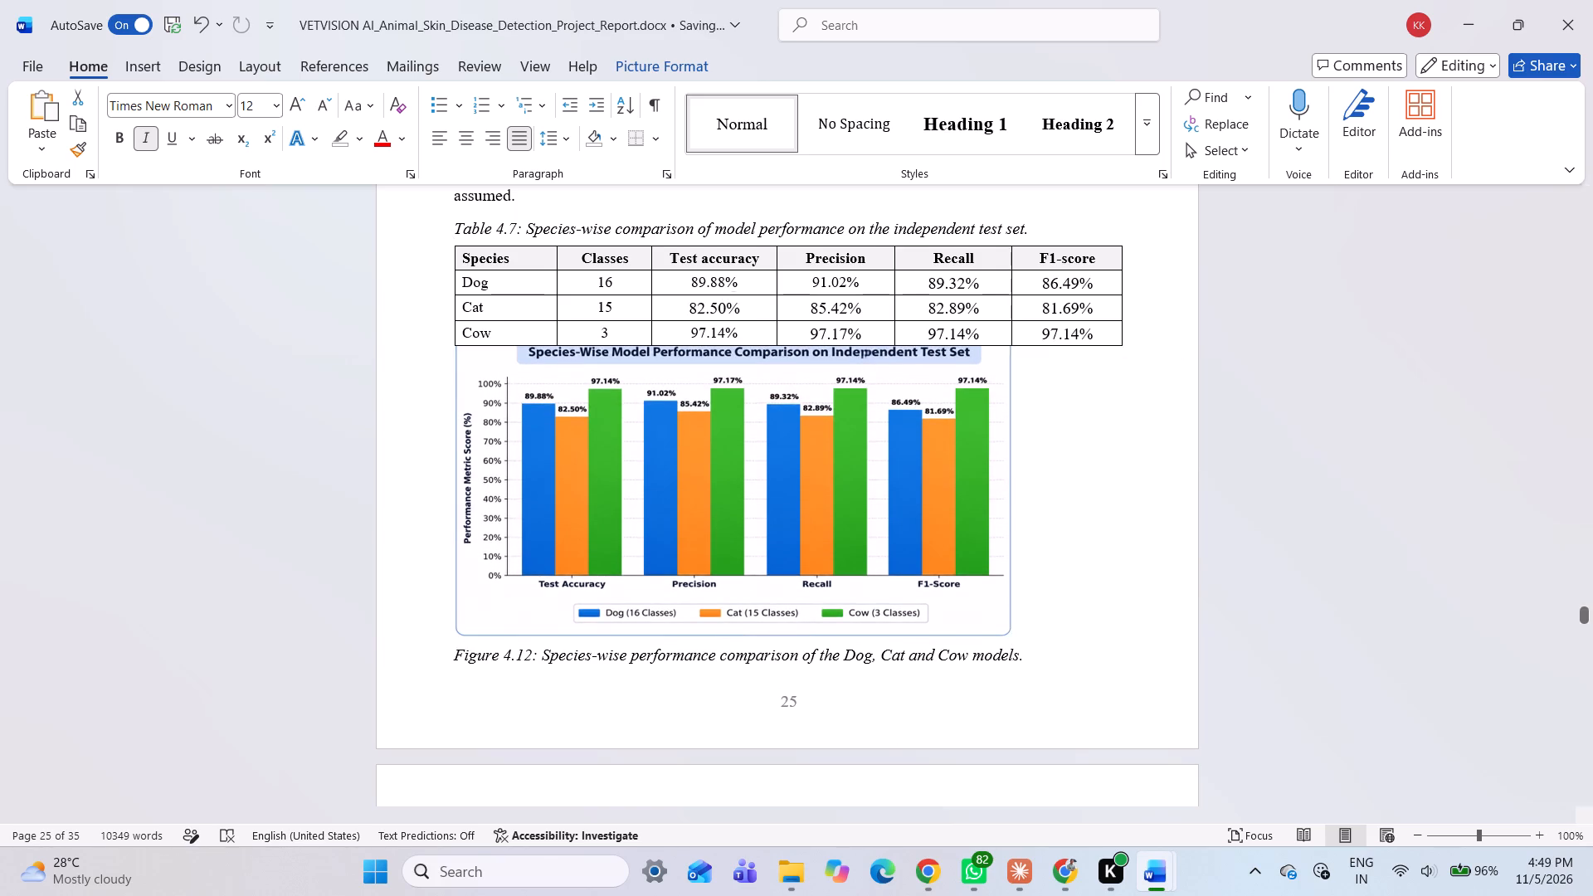
Delete the closing sentence of section 4.1.8's paragraph, from "Table 4.7 is the species-wise" to "assumed.", leaving no stray characters.
scroll(1057, 489, up, 5)
scroll(972, 518, up, 2)
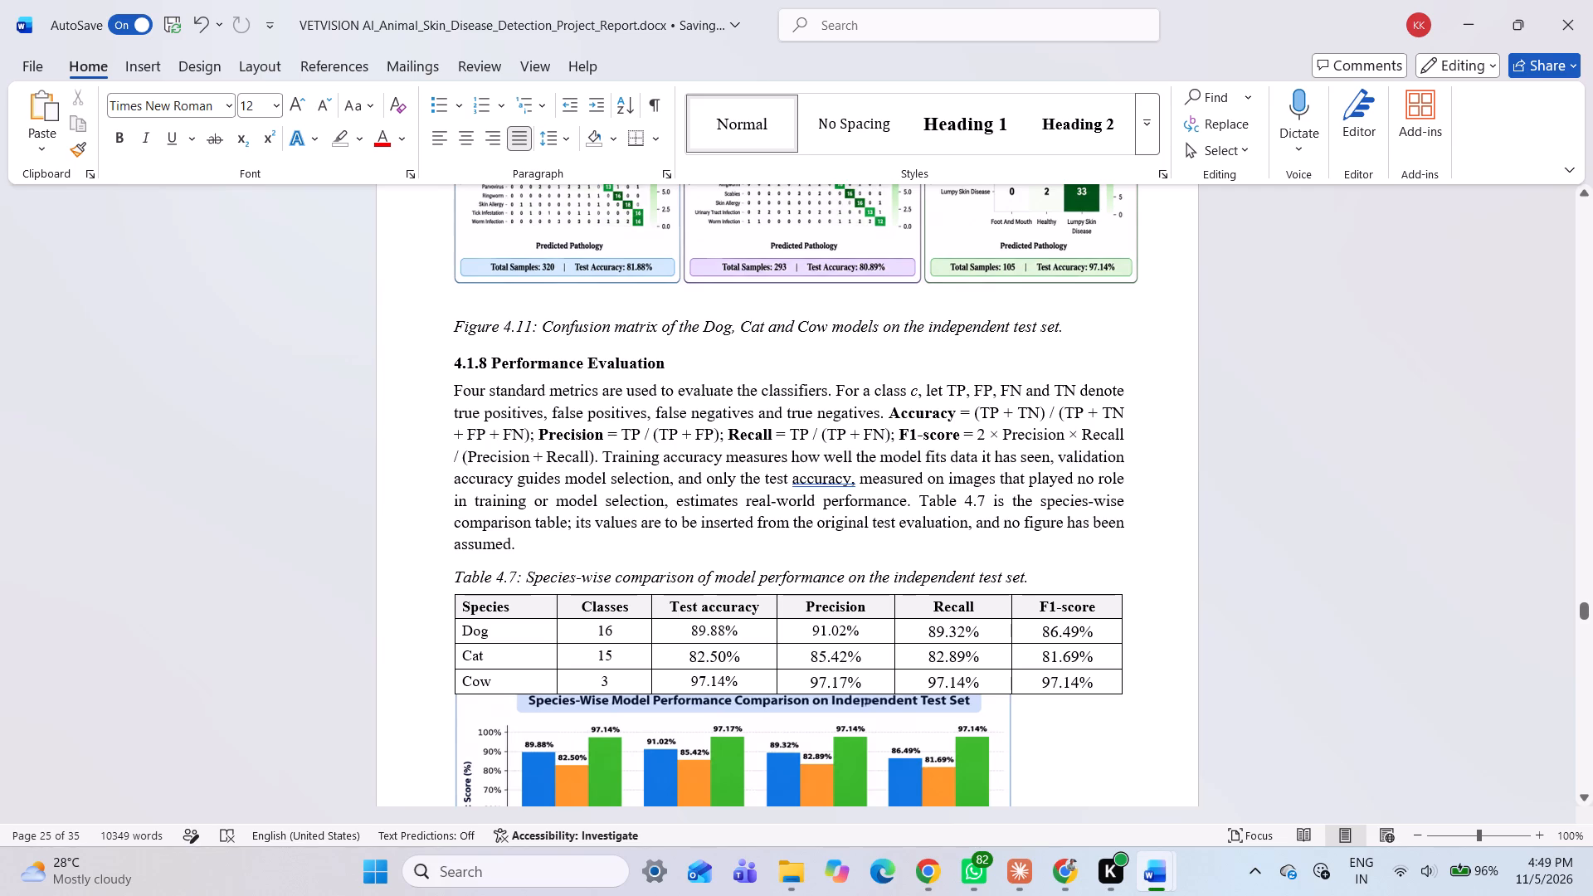
drag(918, 495, 641, 538)
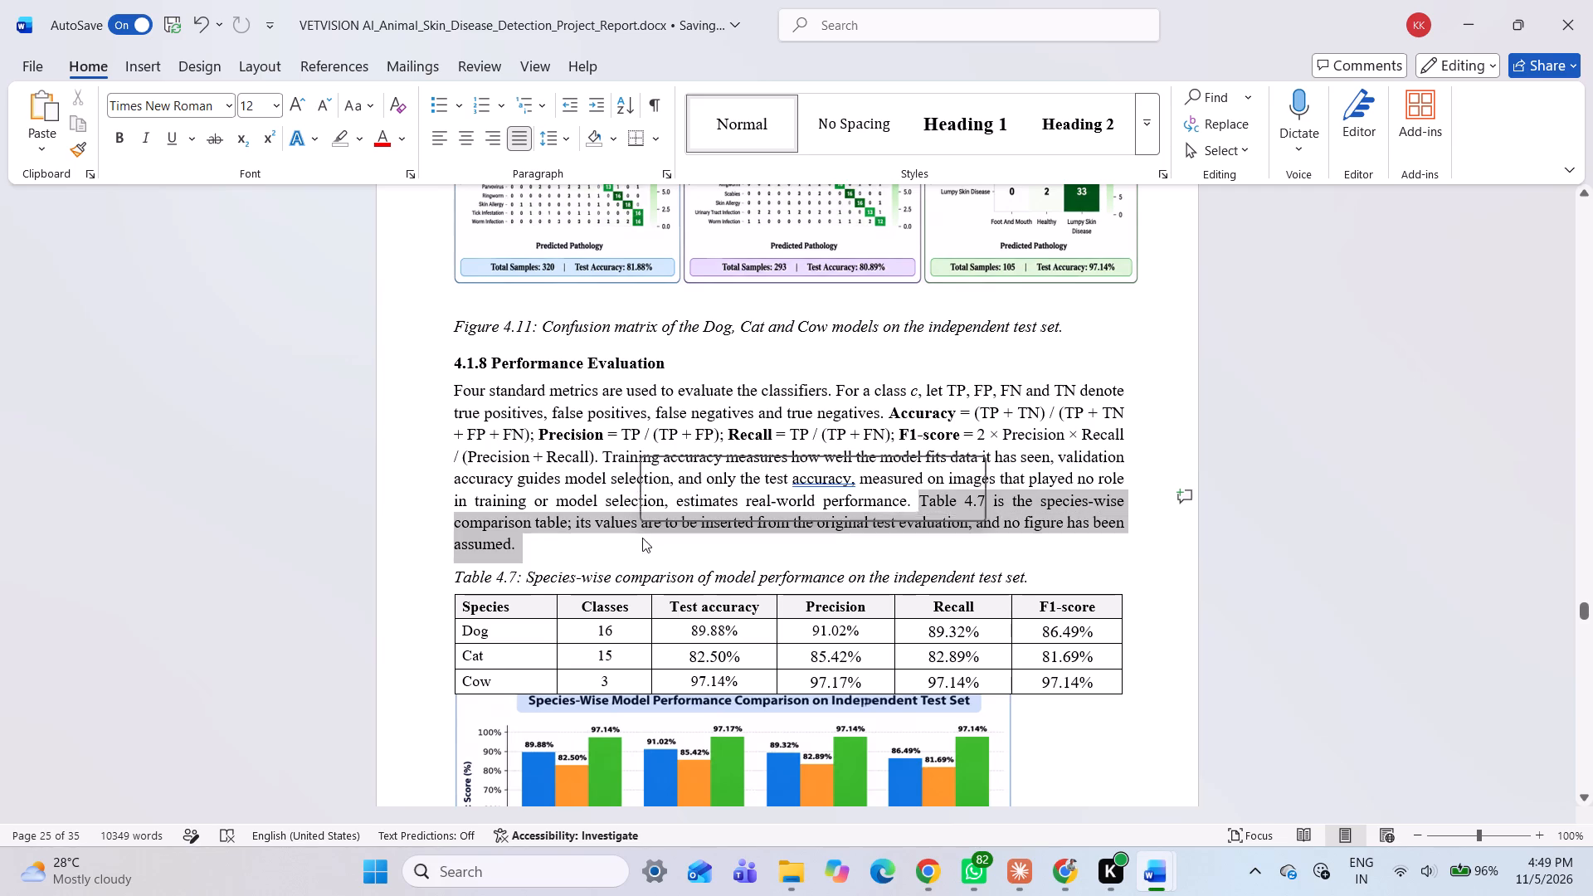
key(backslash)
text(\\)
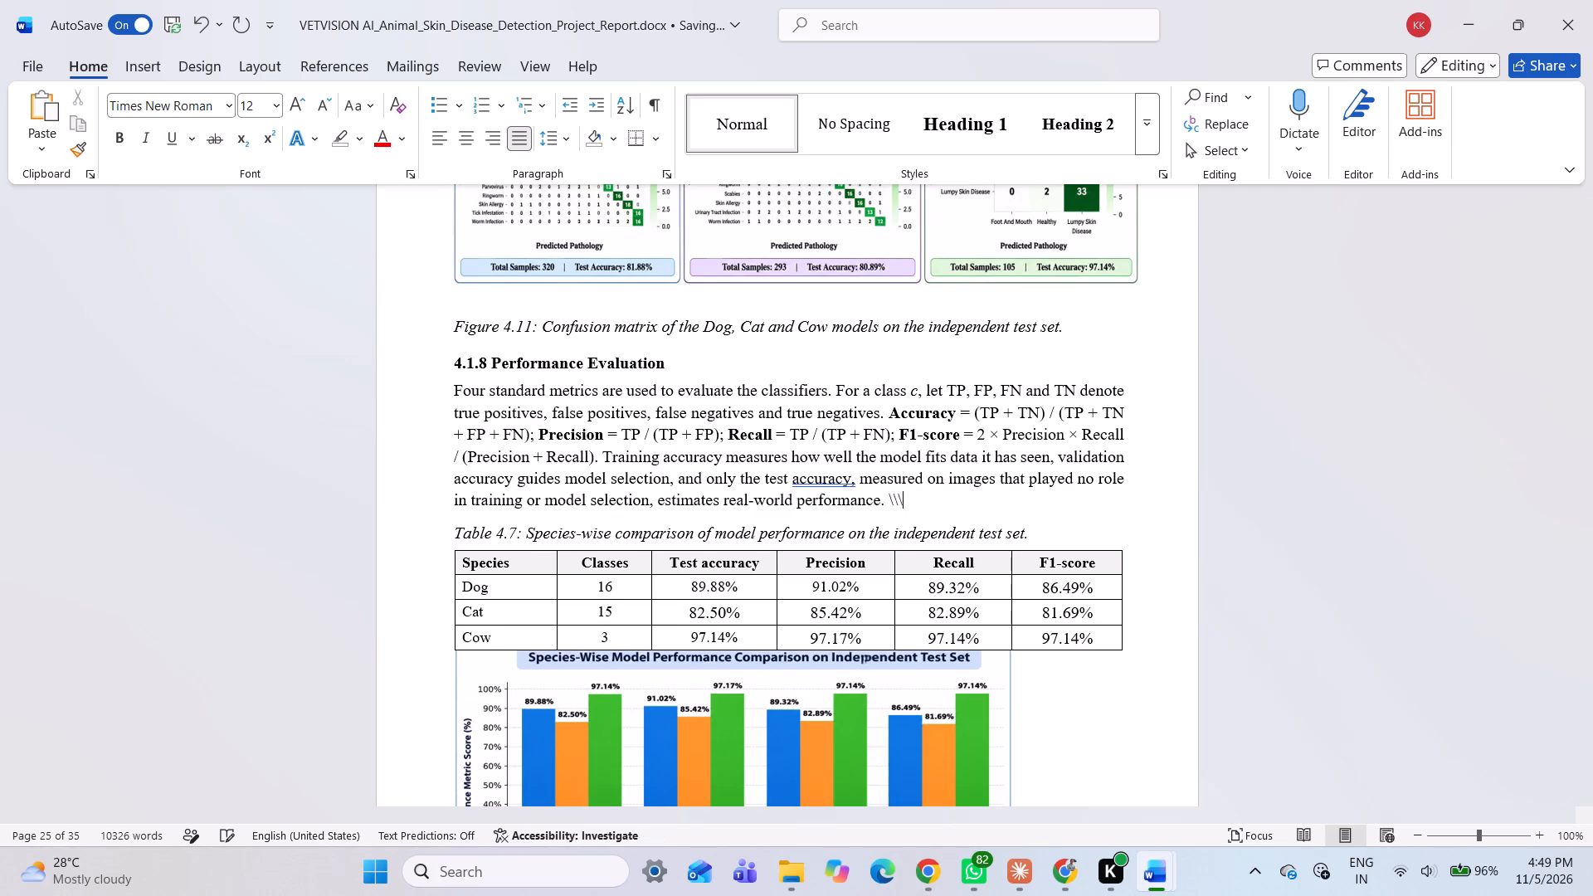
key(BackSpace)
key(BackSpace)
key(BackSpace)
key(BackSpace)
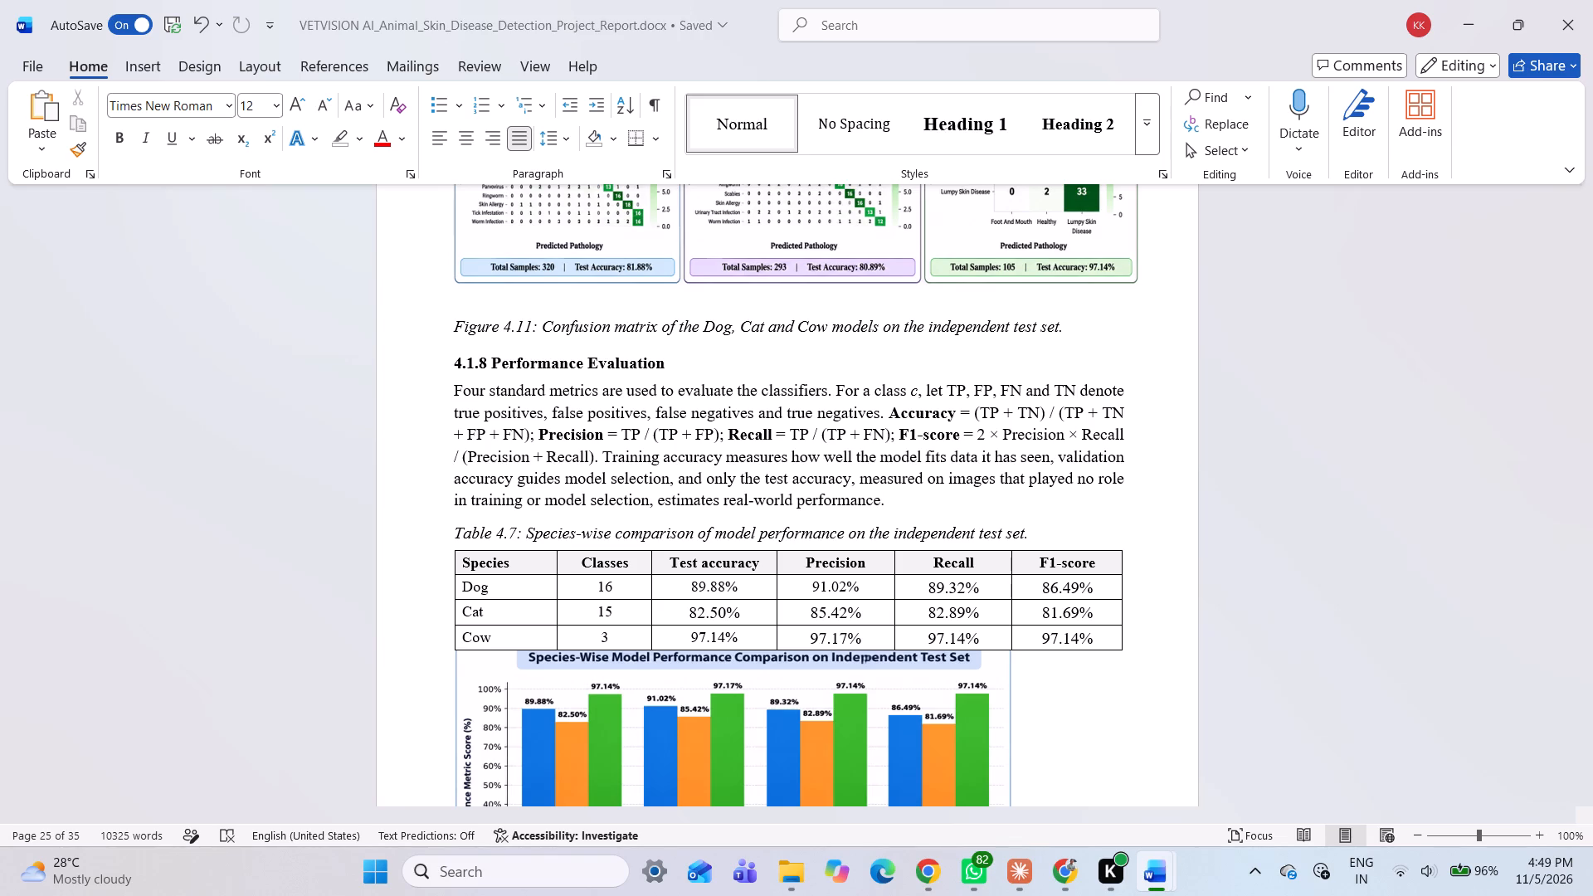
Review the layout of page 25 from the Figure 4.11 confusion matrices to the Figure 4.12 caption.
scroll(719, 578, down, 1)
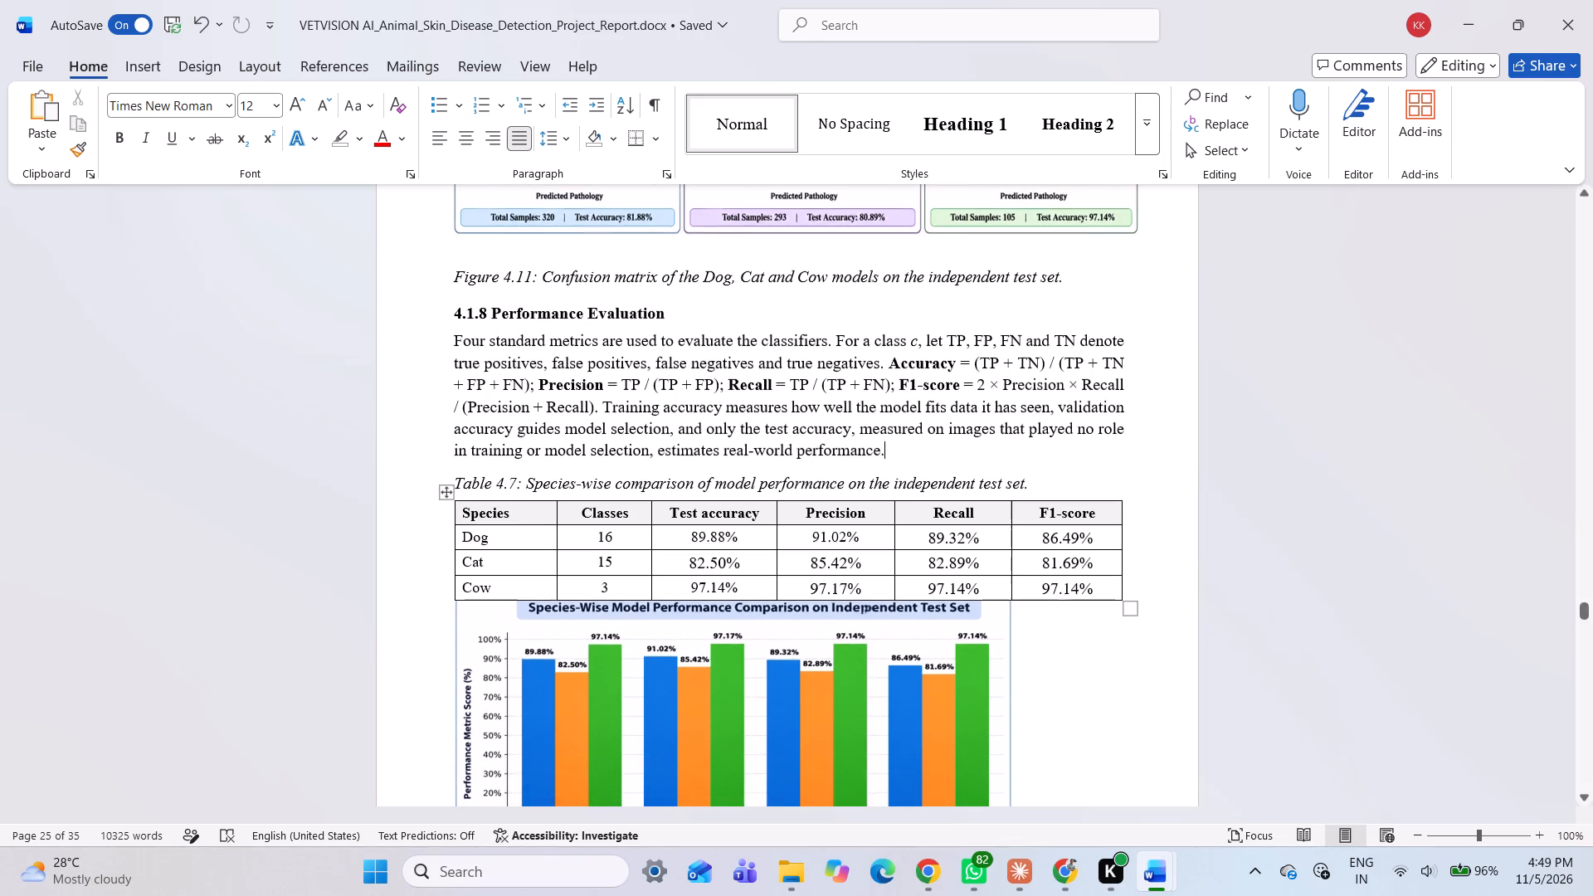
scroll(695, 610, up, 3)
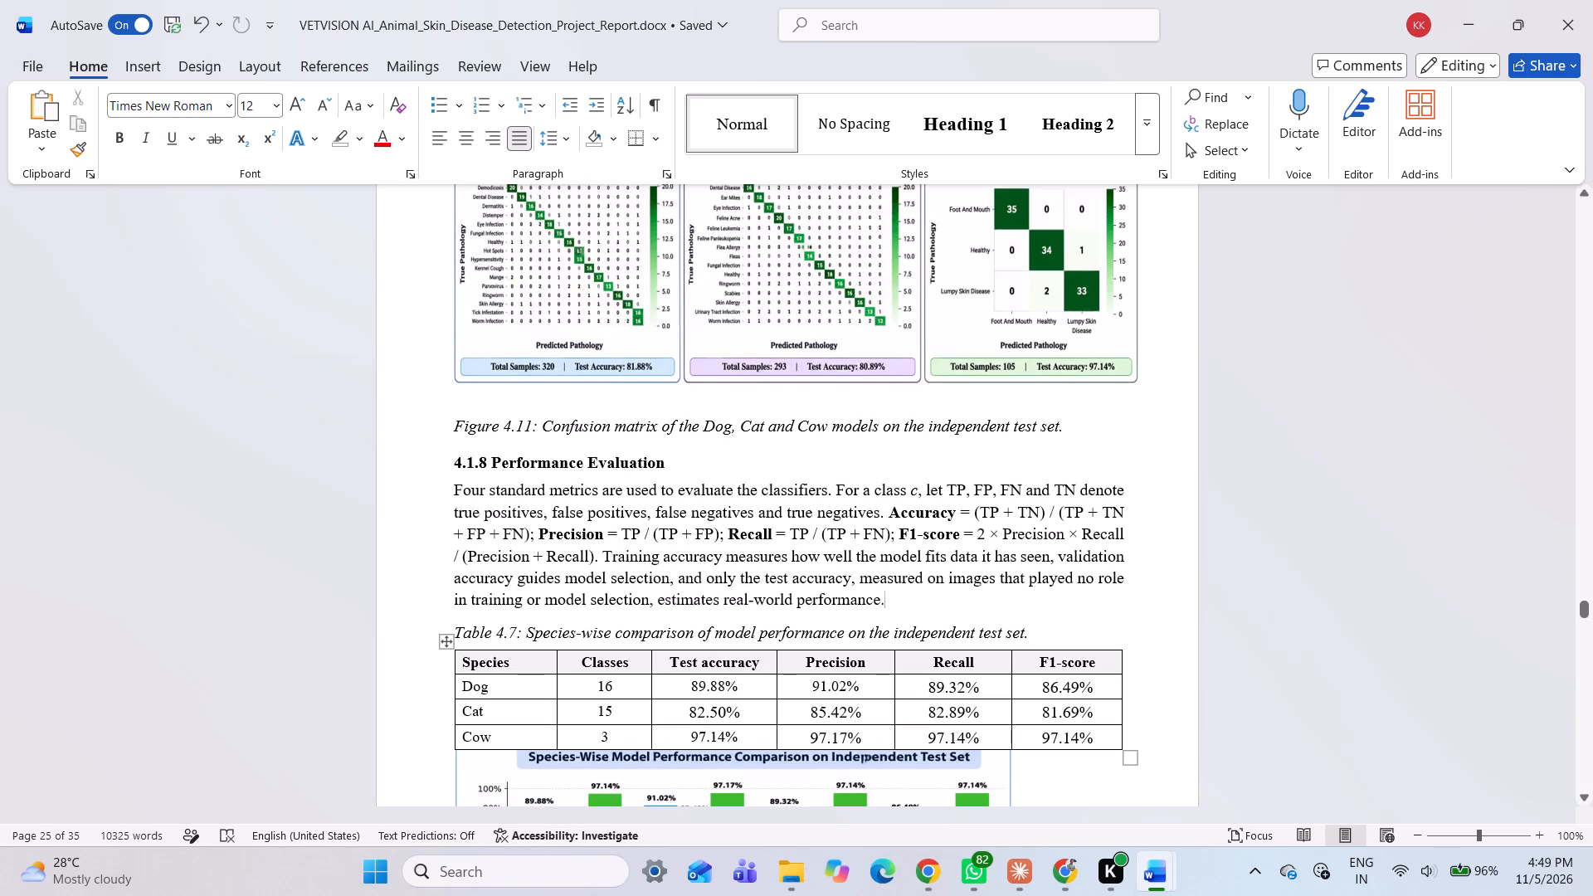
scroll(696, 650, up, 5)
scroll(696, 650, down, 3)
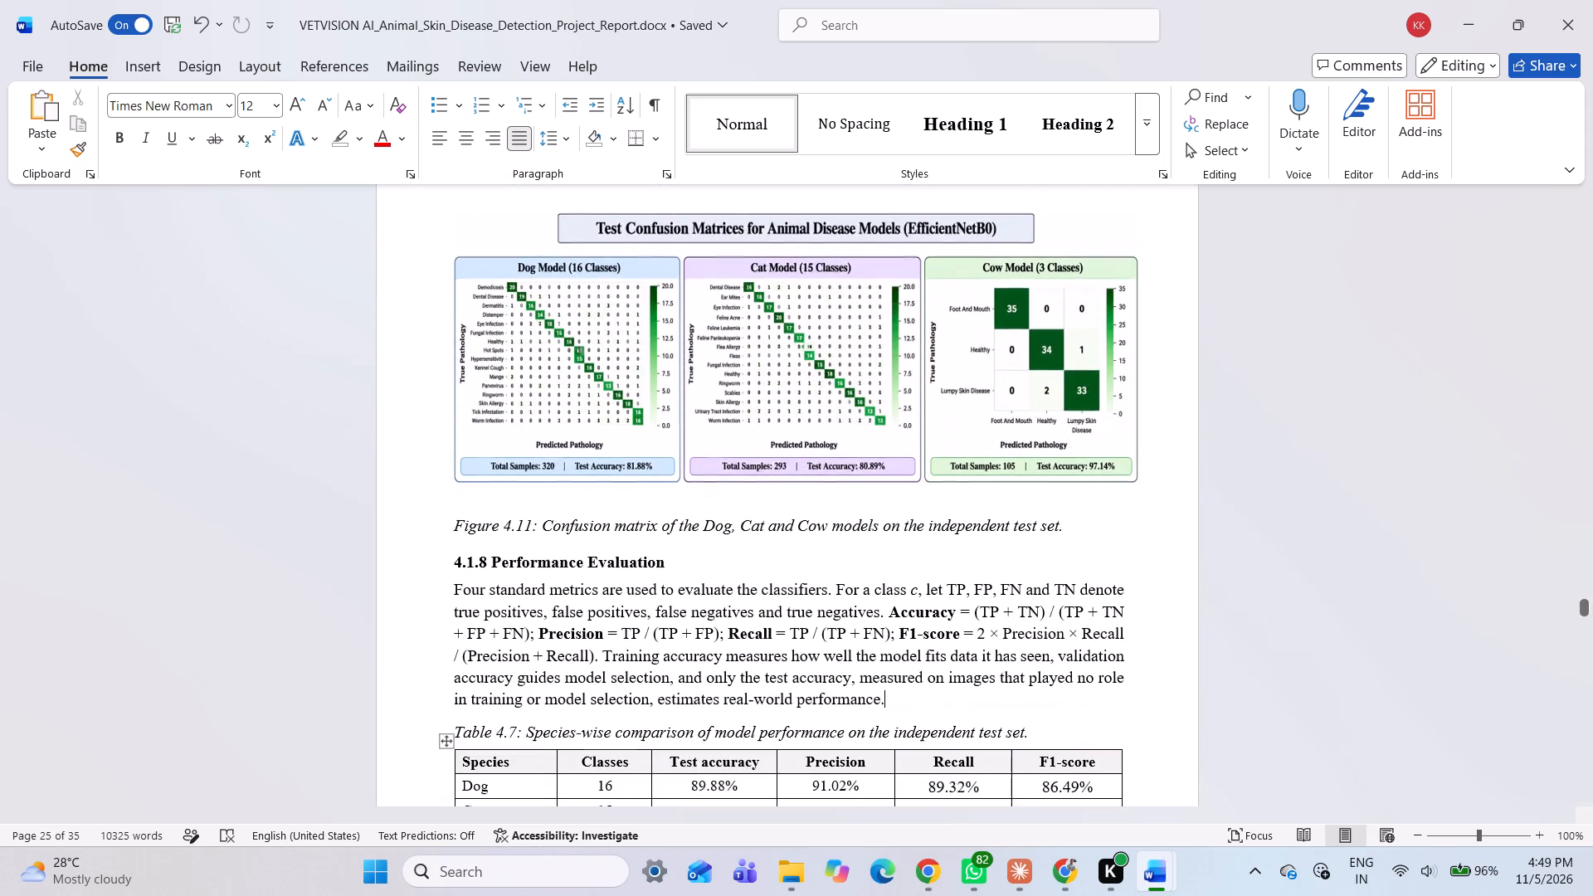
scroll(696, 650, down, 9)
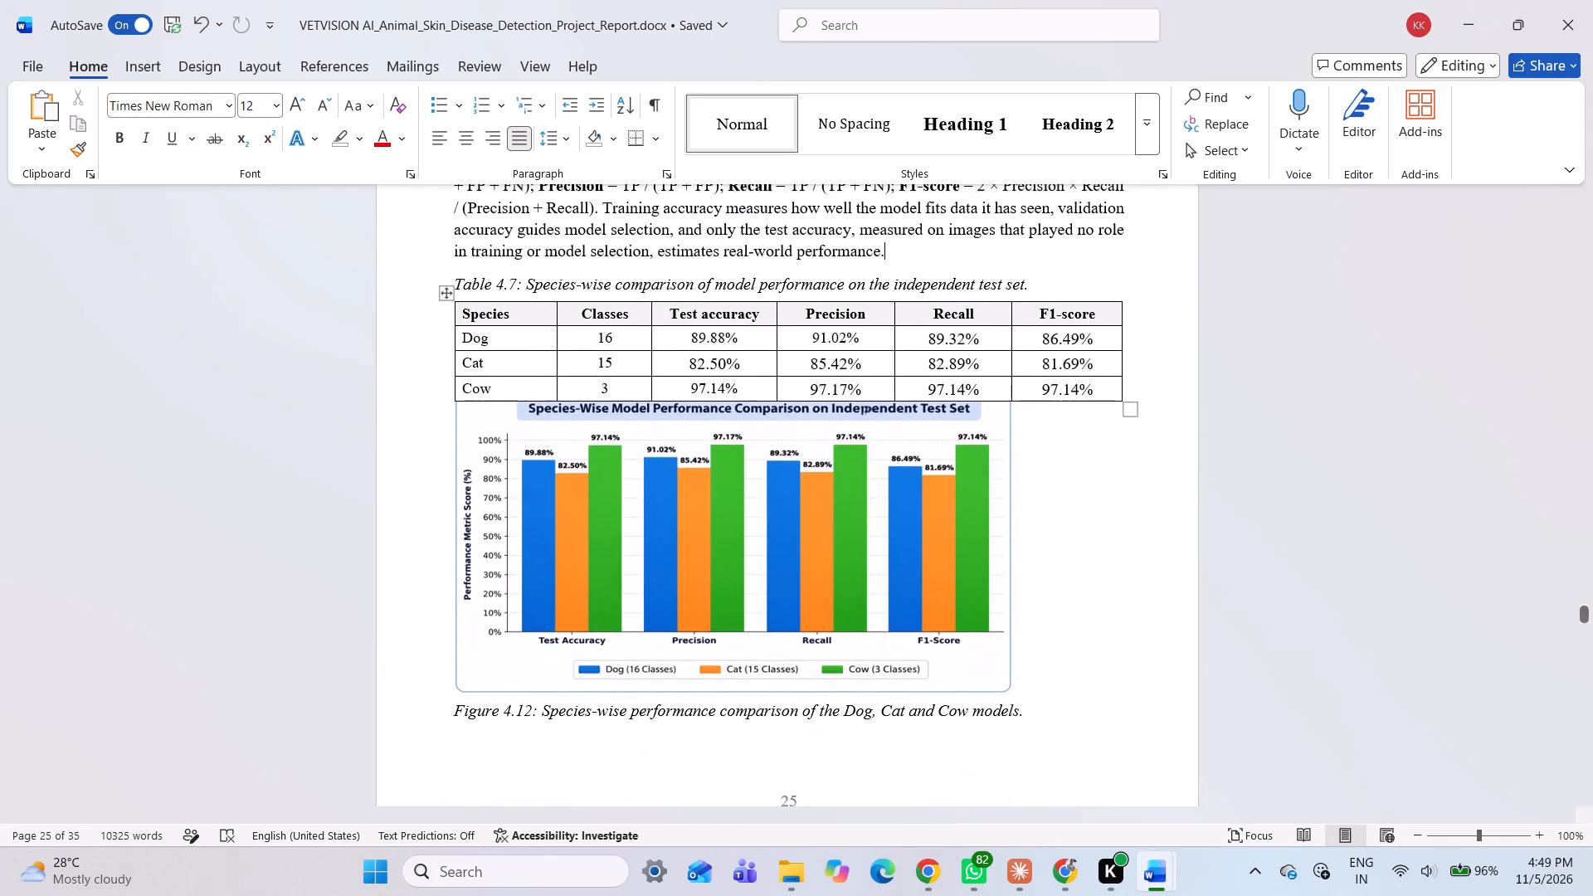
scroll(724, 614, down, 2)
scroll(739, 601, up, 3)
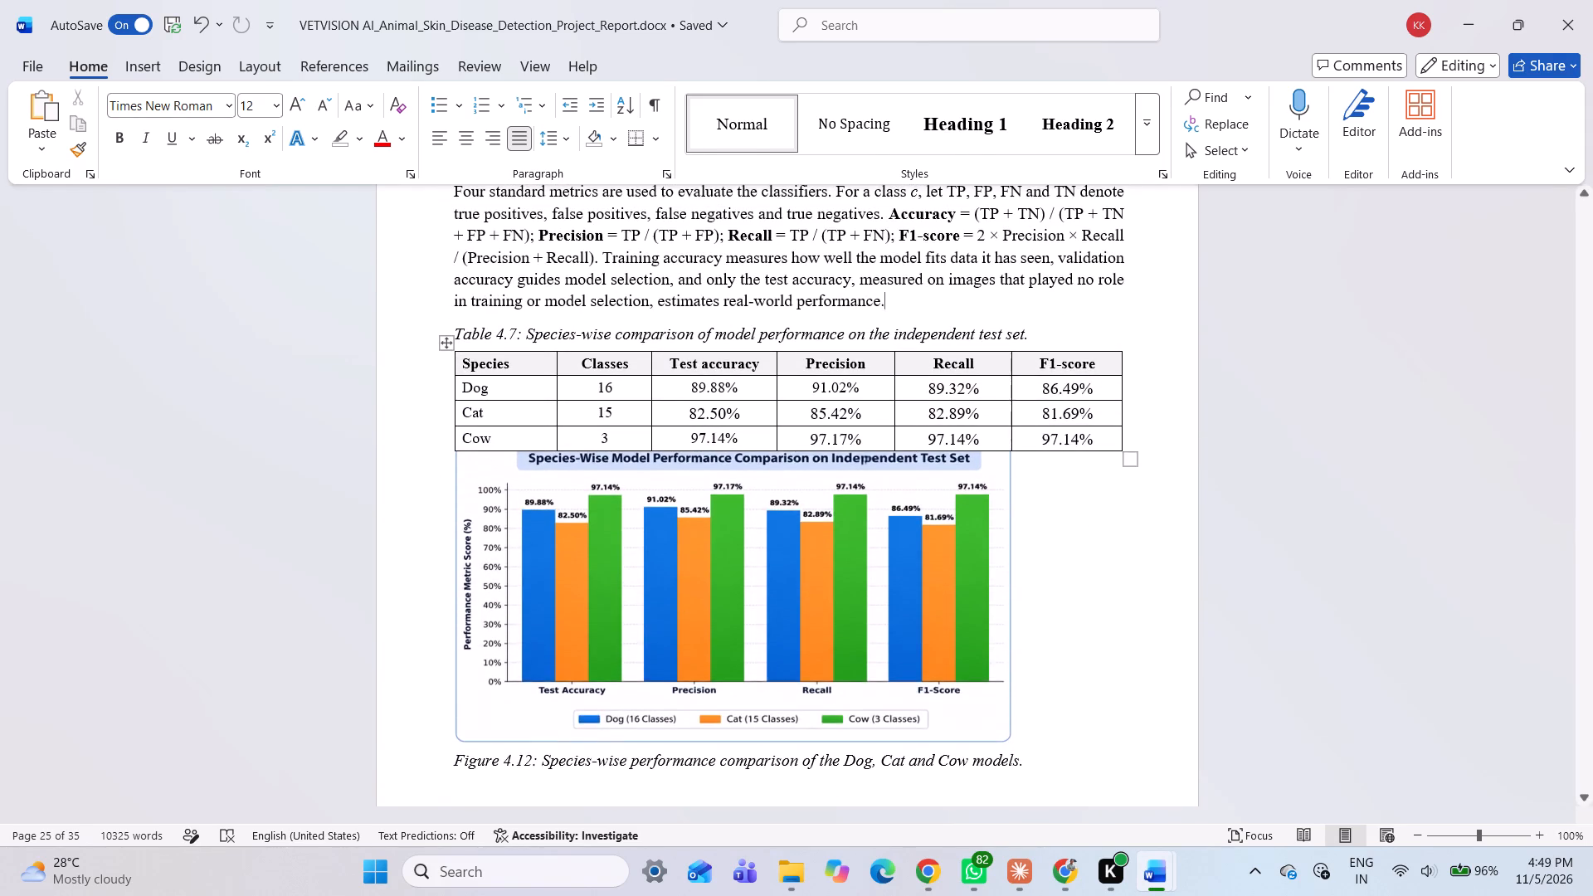
Remove the blank line between the Figure 4.11 confusion matrices and their caption on page 25.
scroll(739, 603, up, 11)
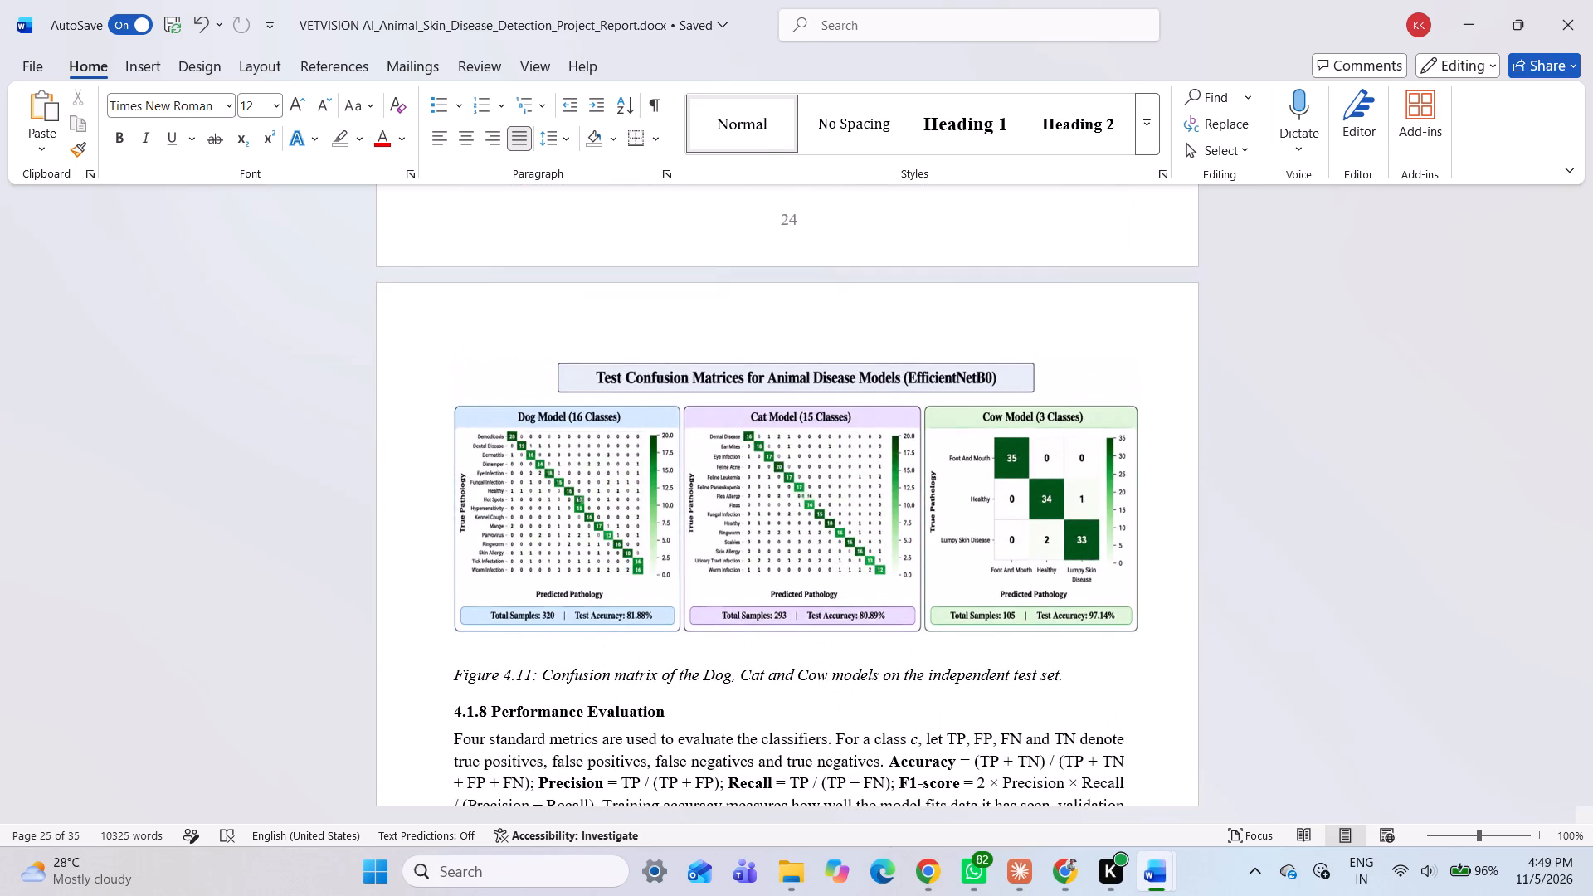
click(459, 676)
key(BackSpace)
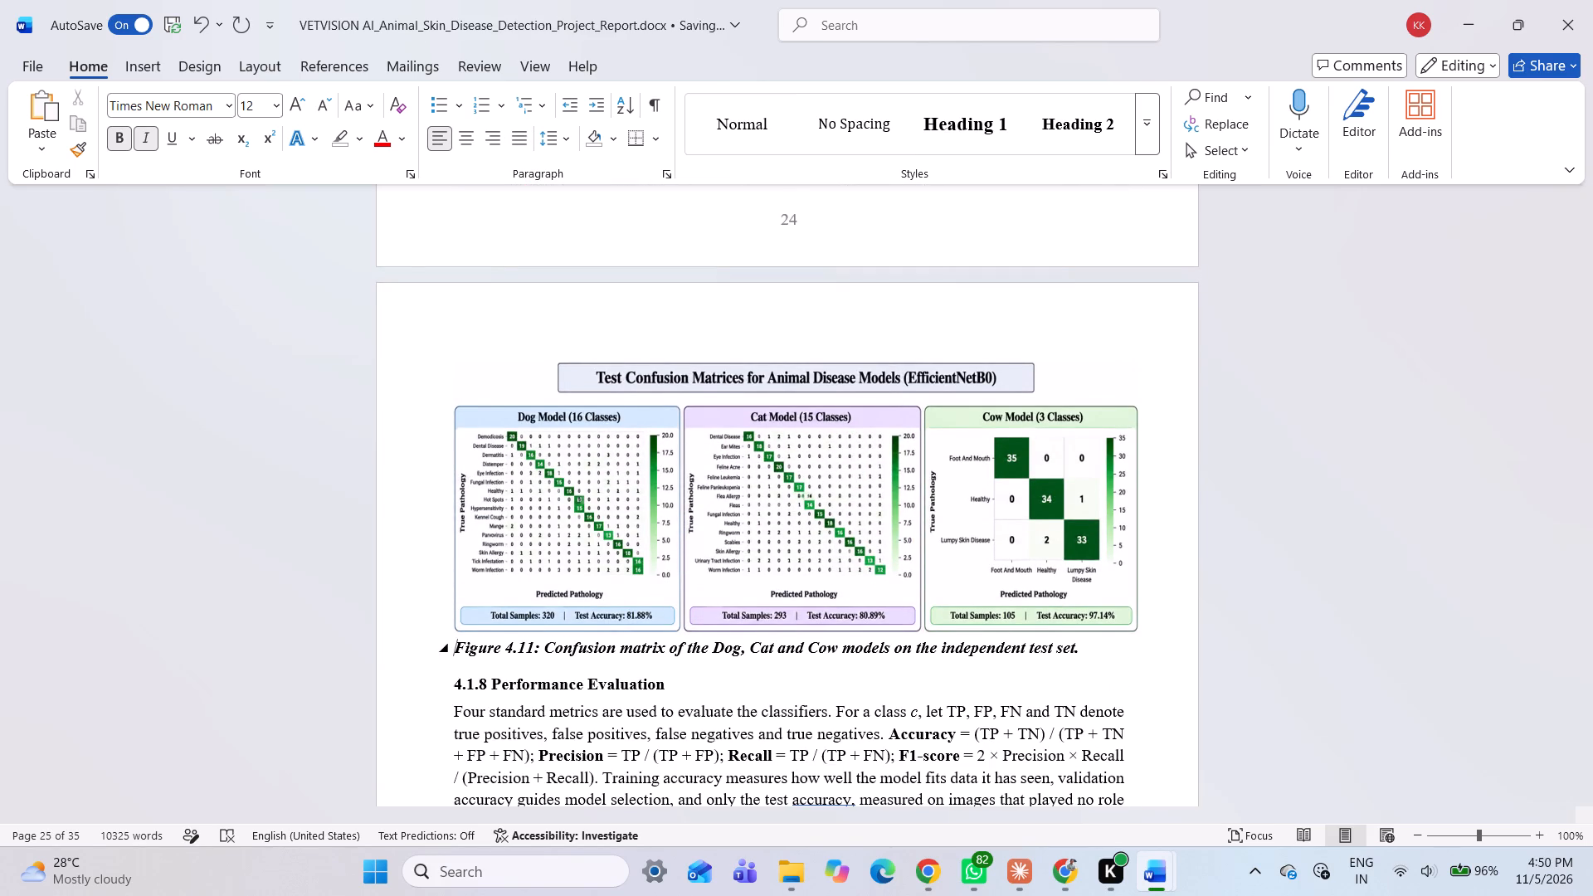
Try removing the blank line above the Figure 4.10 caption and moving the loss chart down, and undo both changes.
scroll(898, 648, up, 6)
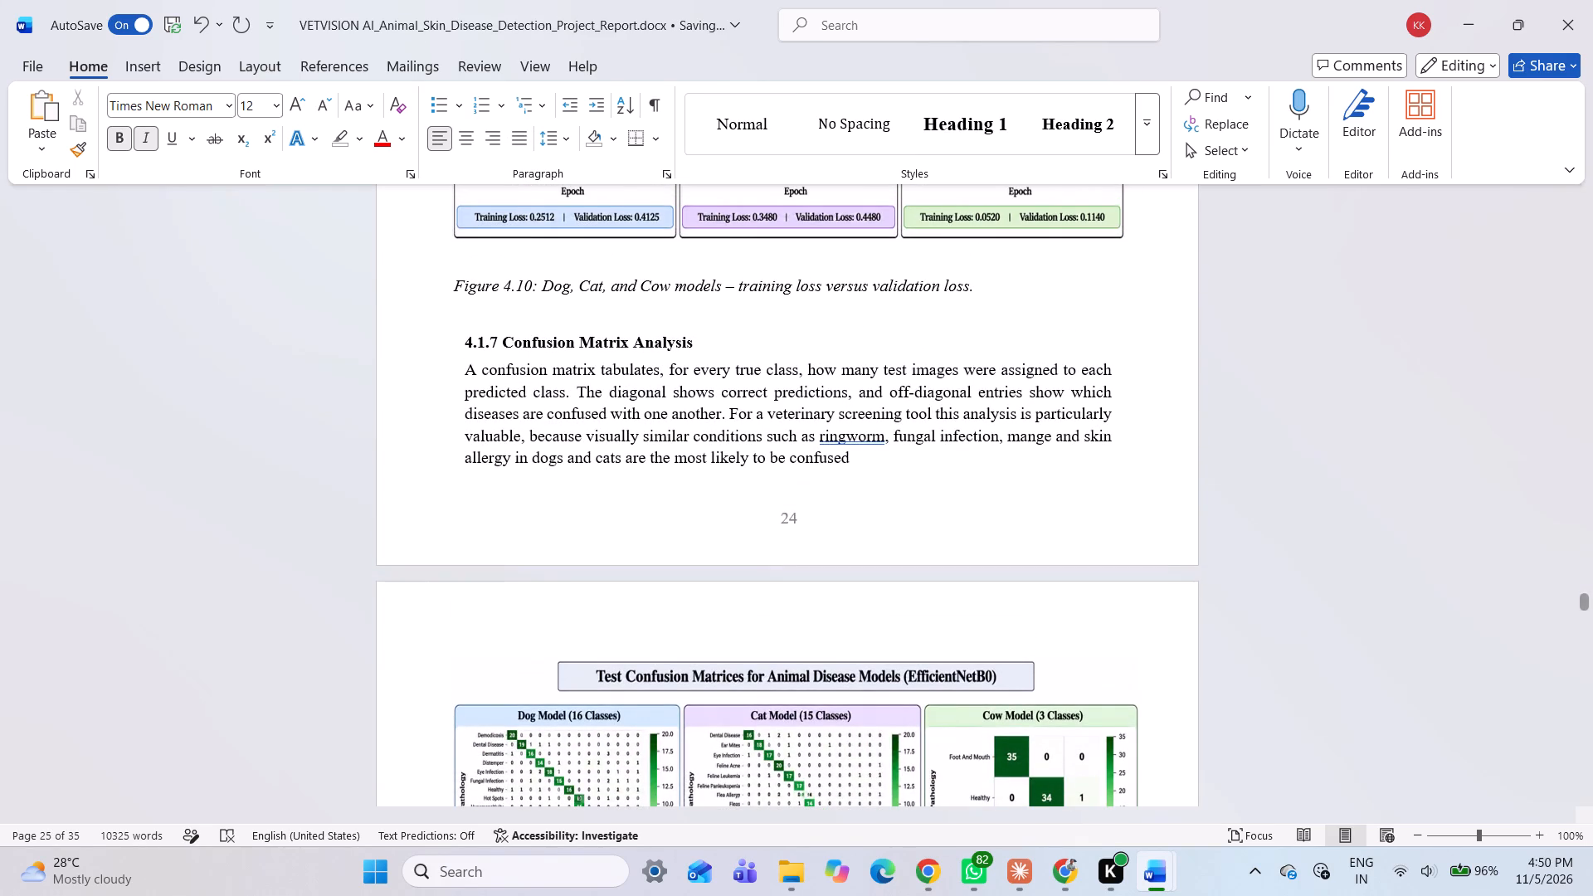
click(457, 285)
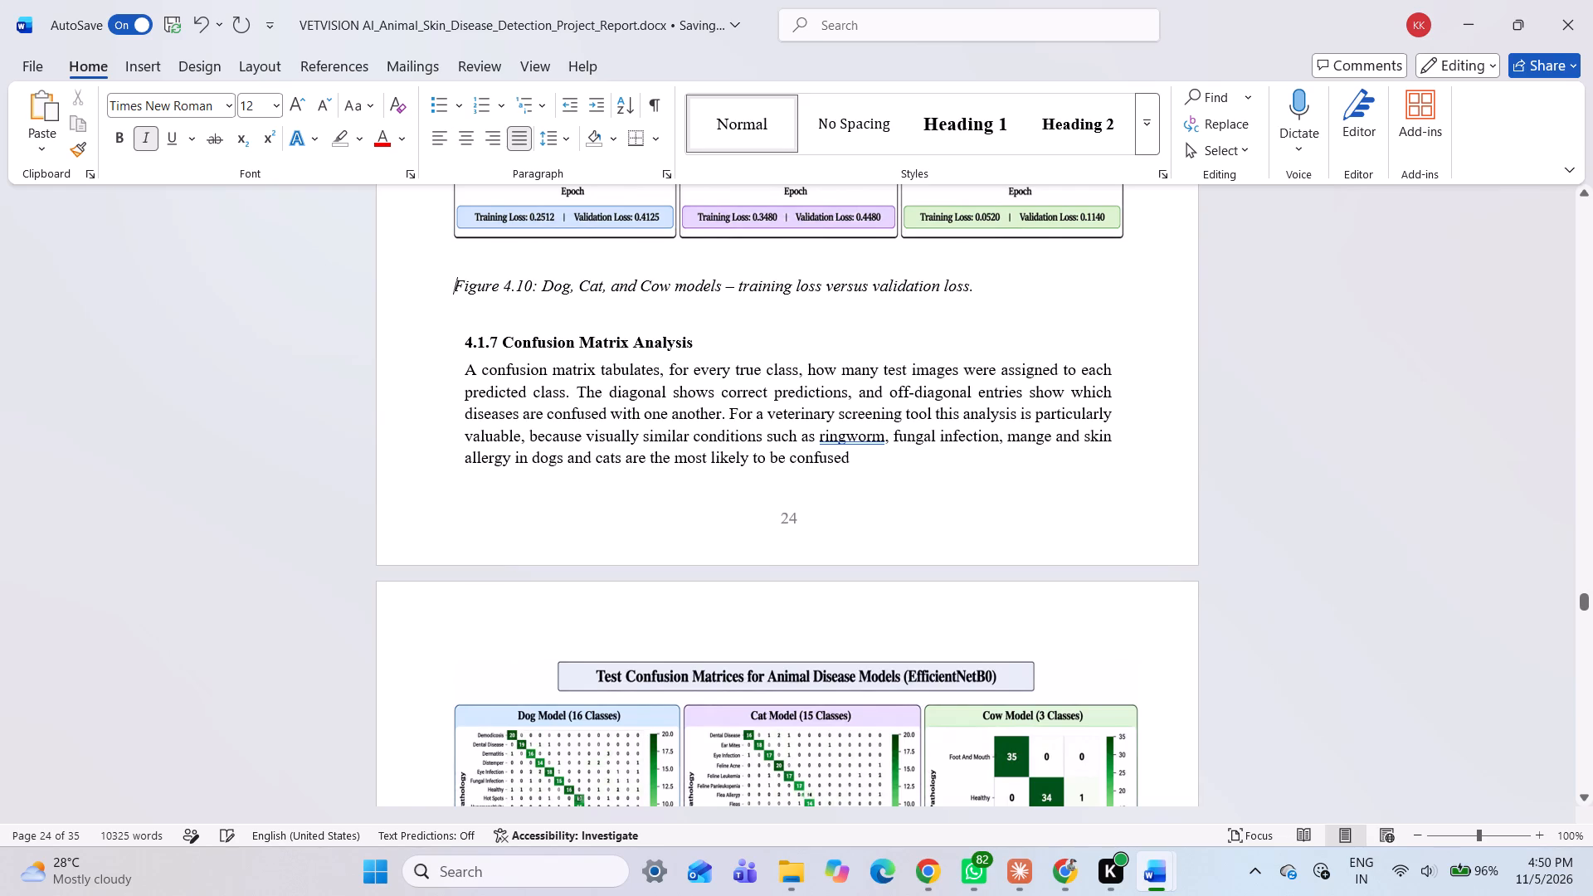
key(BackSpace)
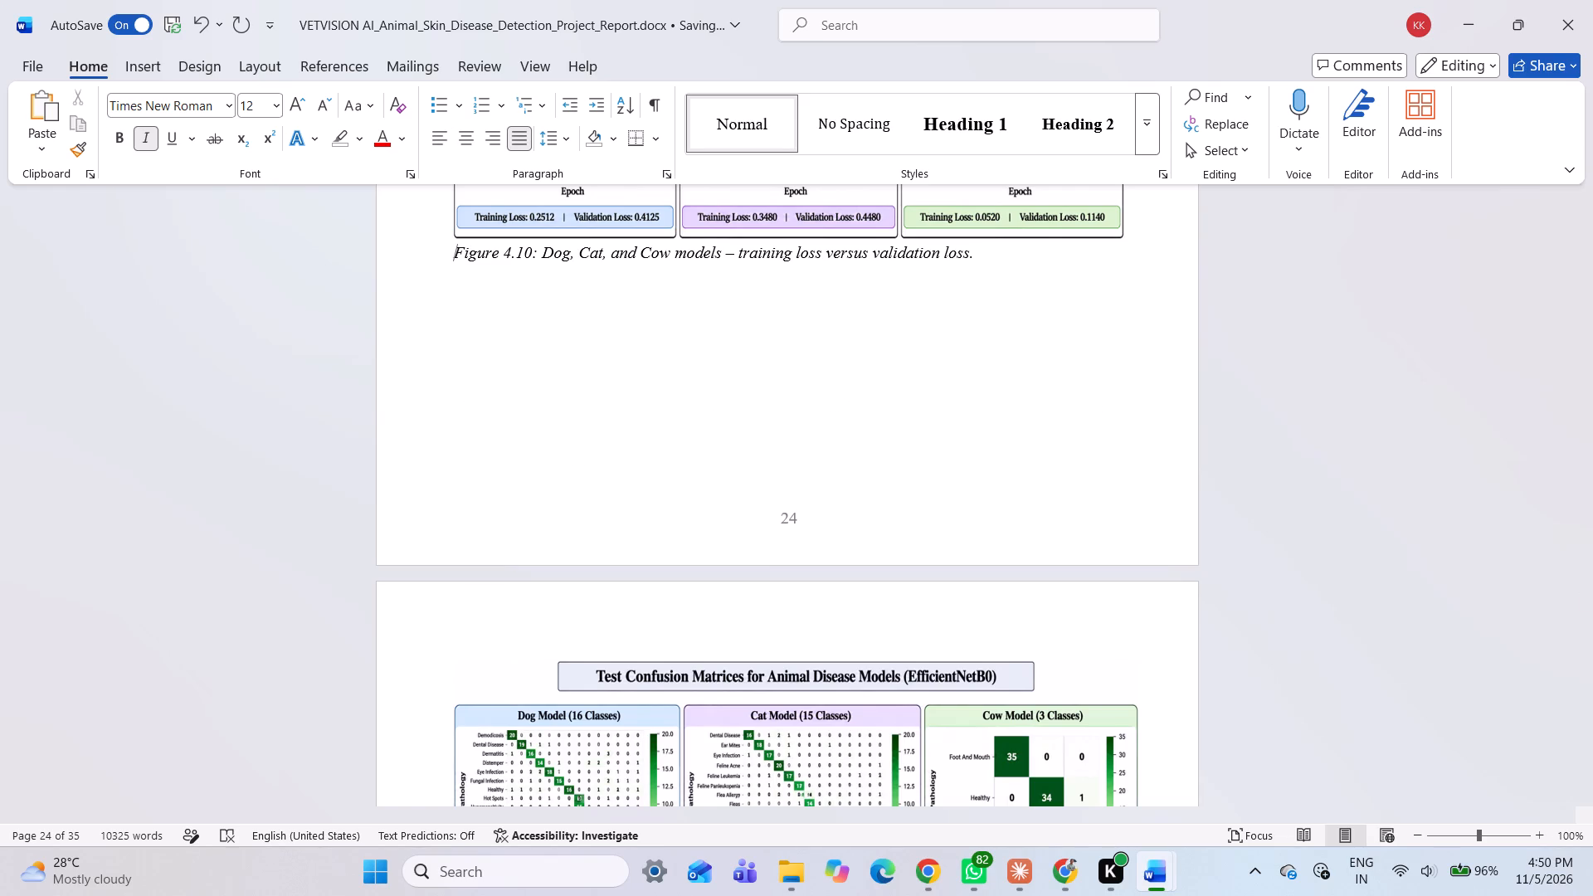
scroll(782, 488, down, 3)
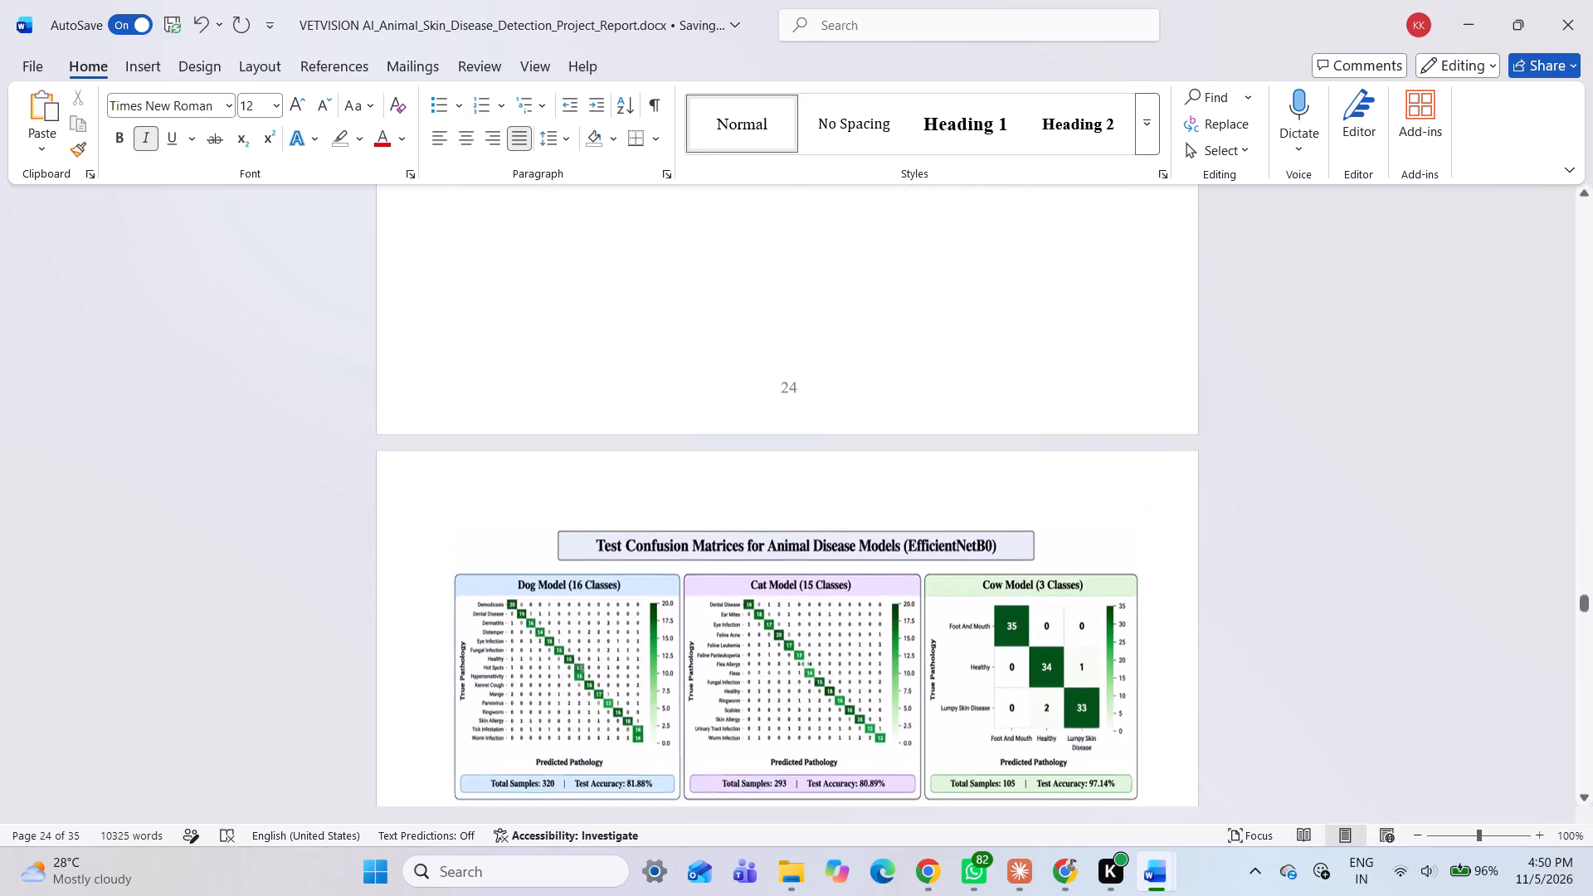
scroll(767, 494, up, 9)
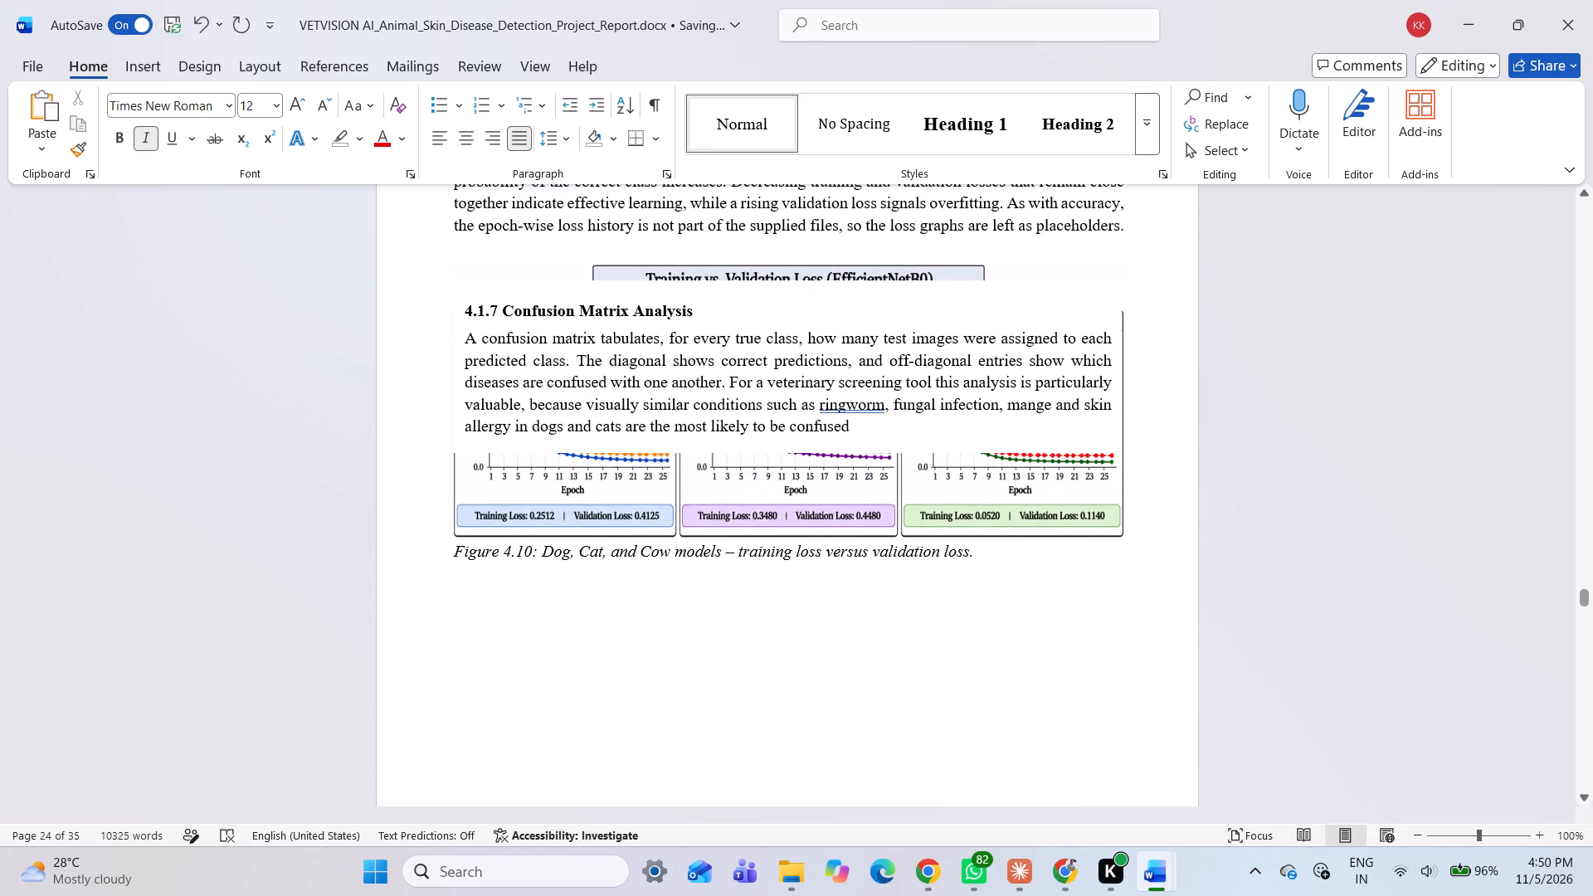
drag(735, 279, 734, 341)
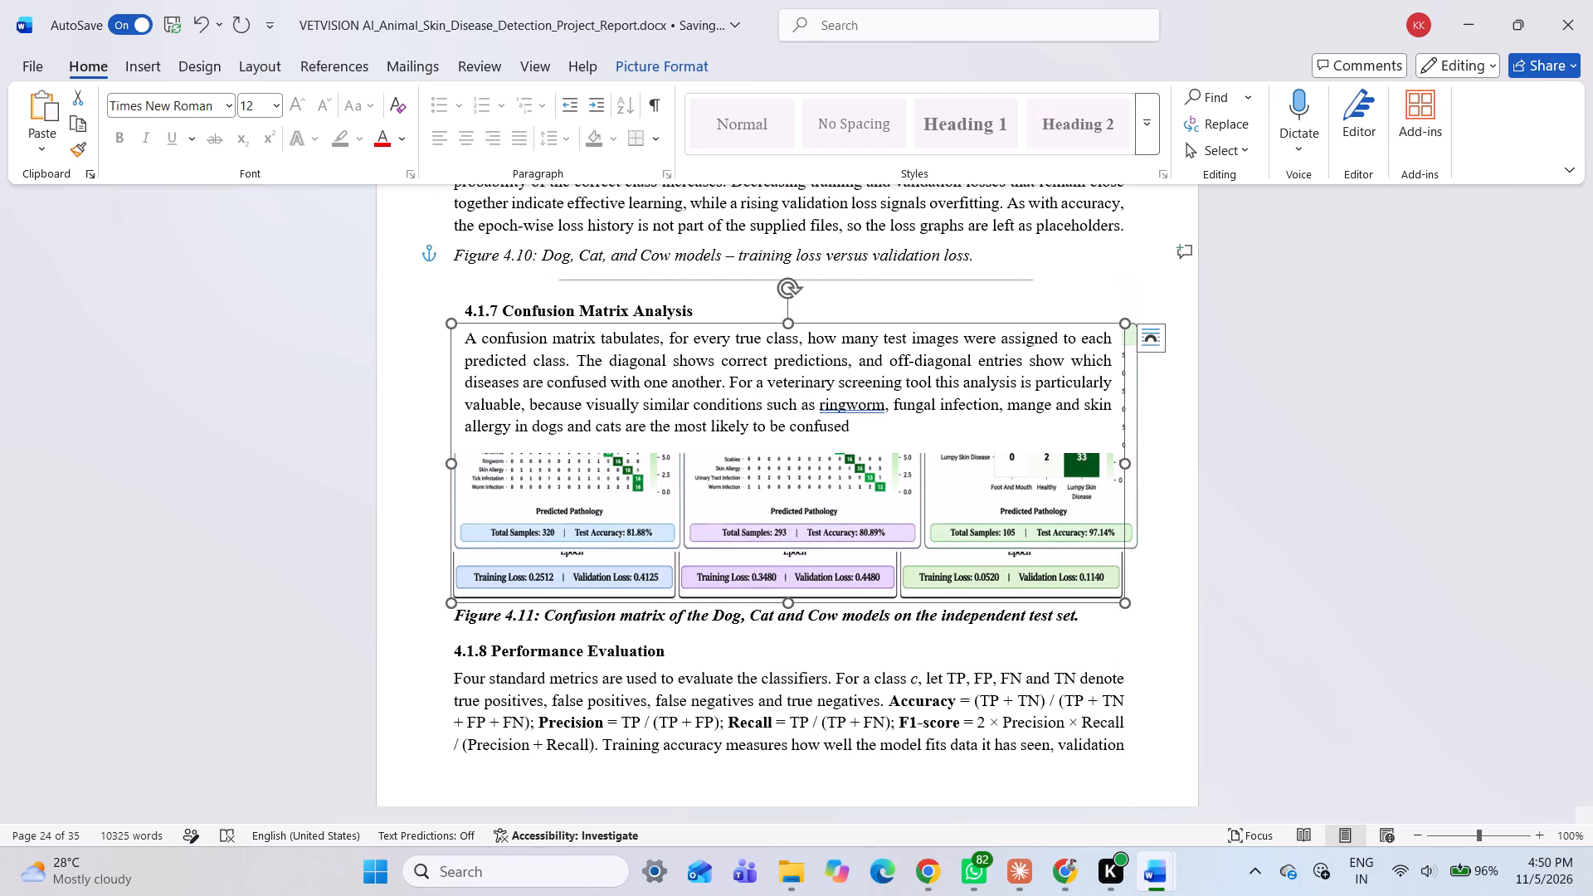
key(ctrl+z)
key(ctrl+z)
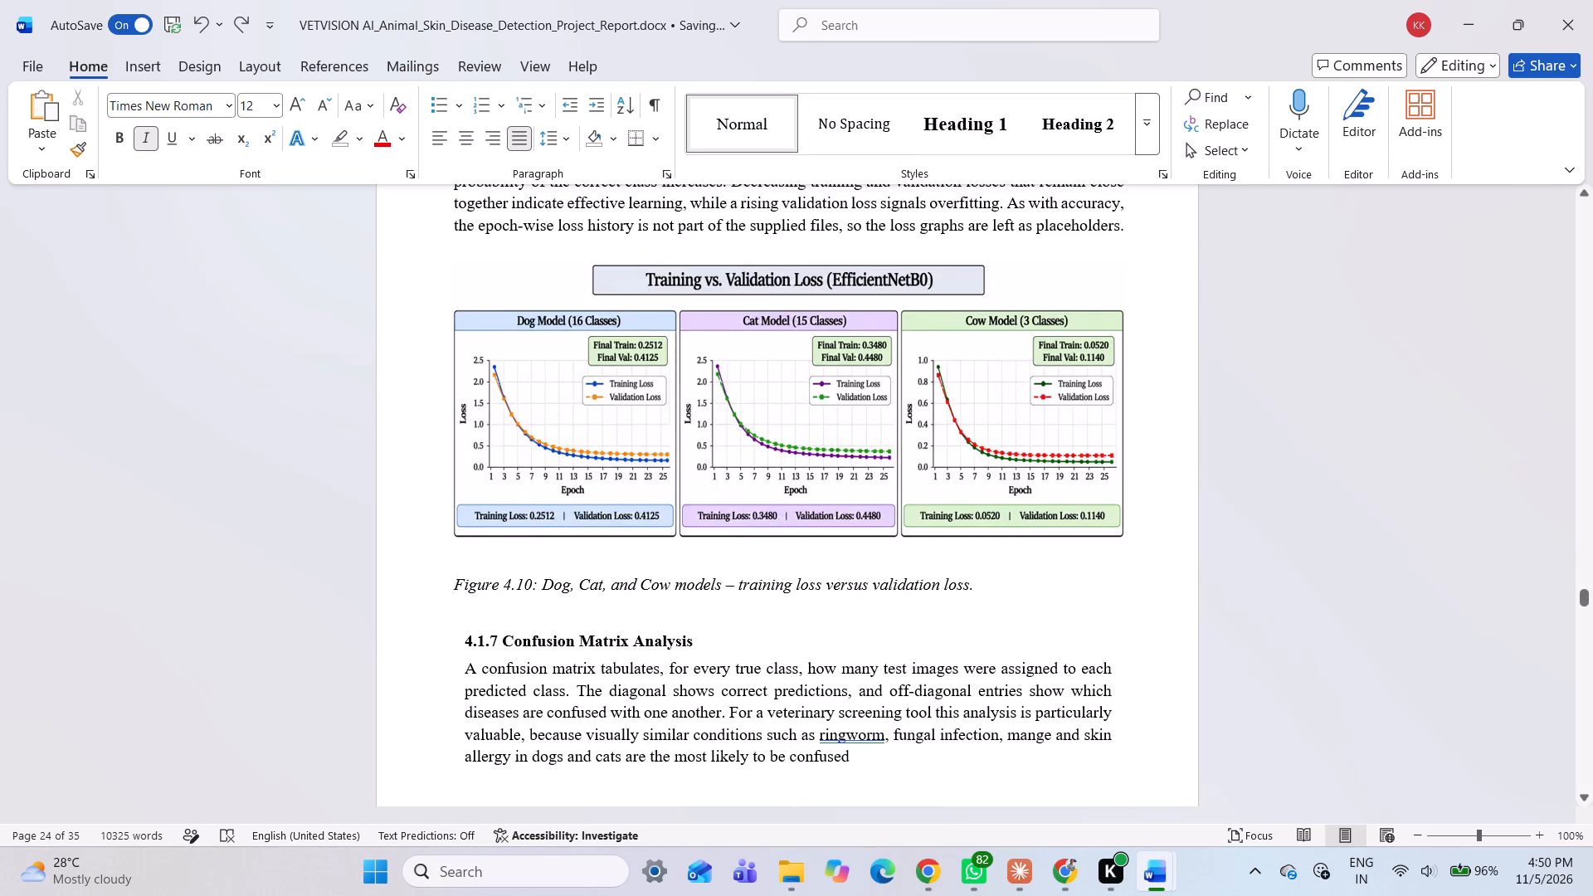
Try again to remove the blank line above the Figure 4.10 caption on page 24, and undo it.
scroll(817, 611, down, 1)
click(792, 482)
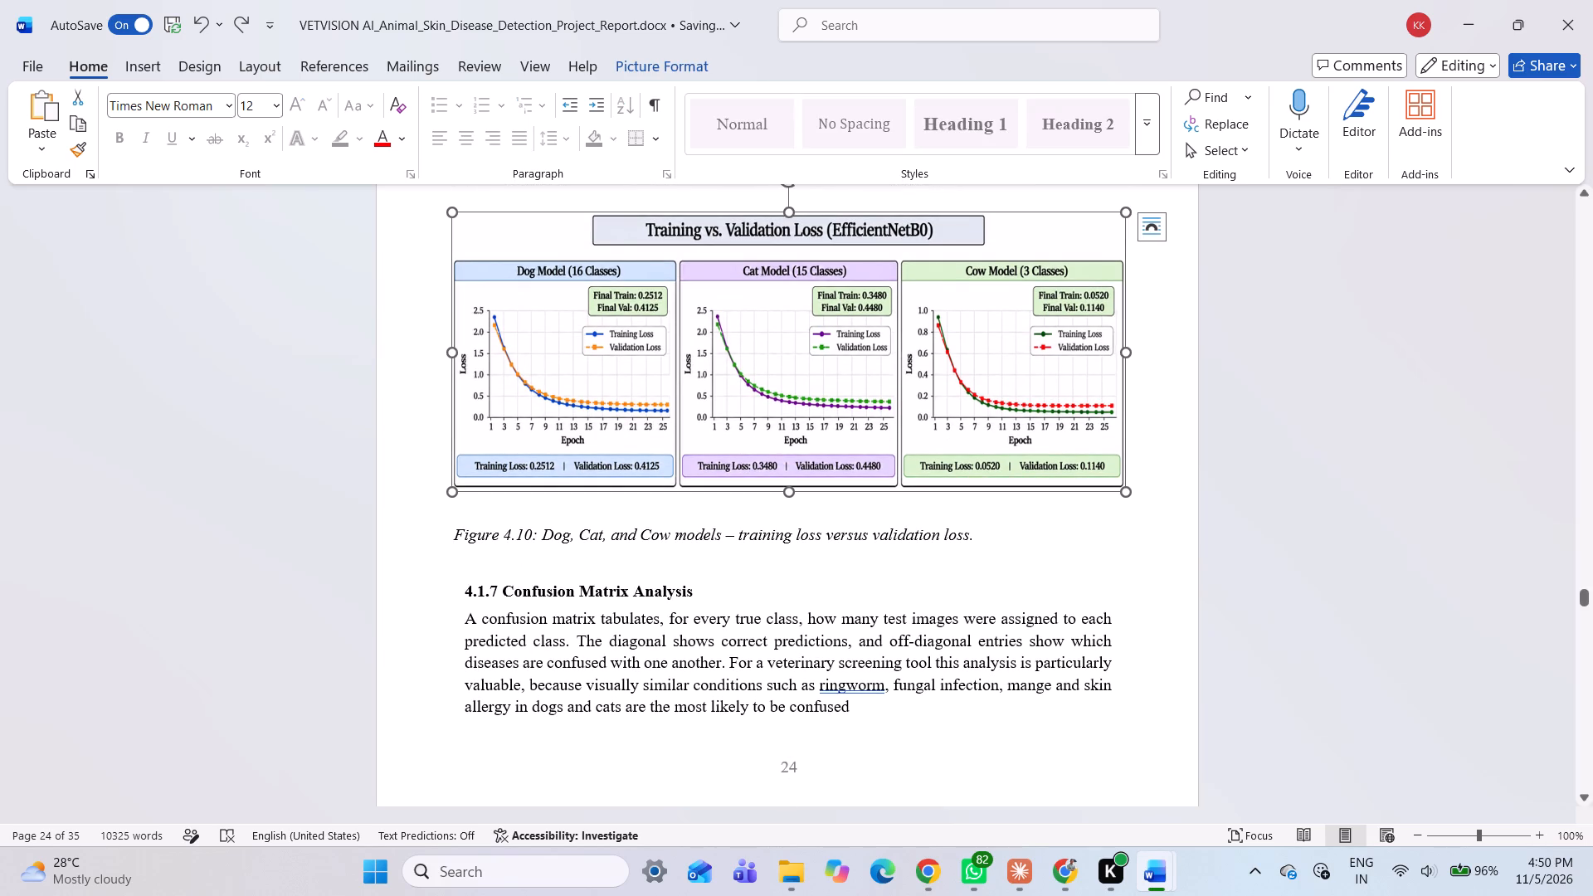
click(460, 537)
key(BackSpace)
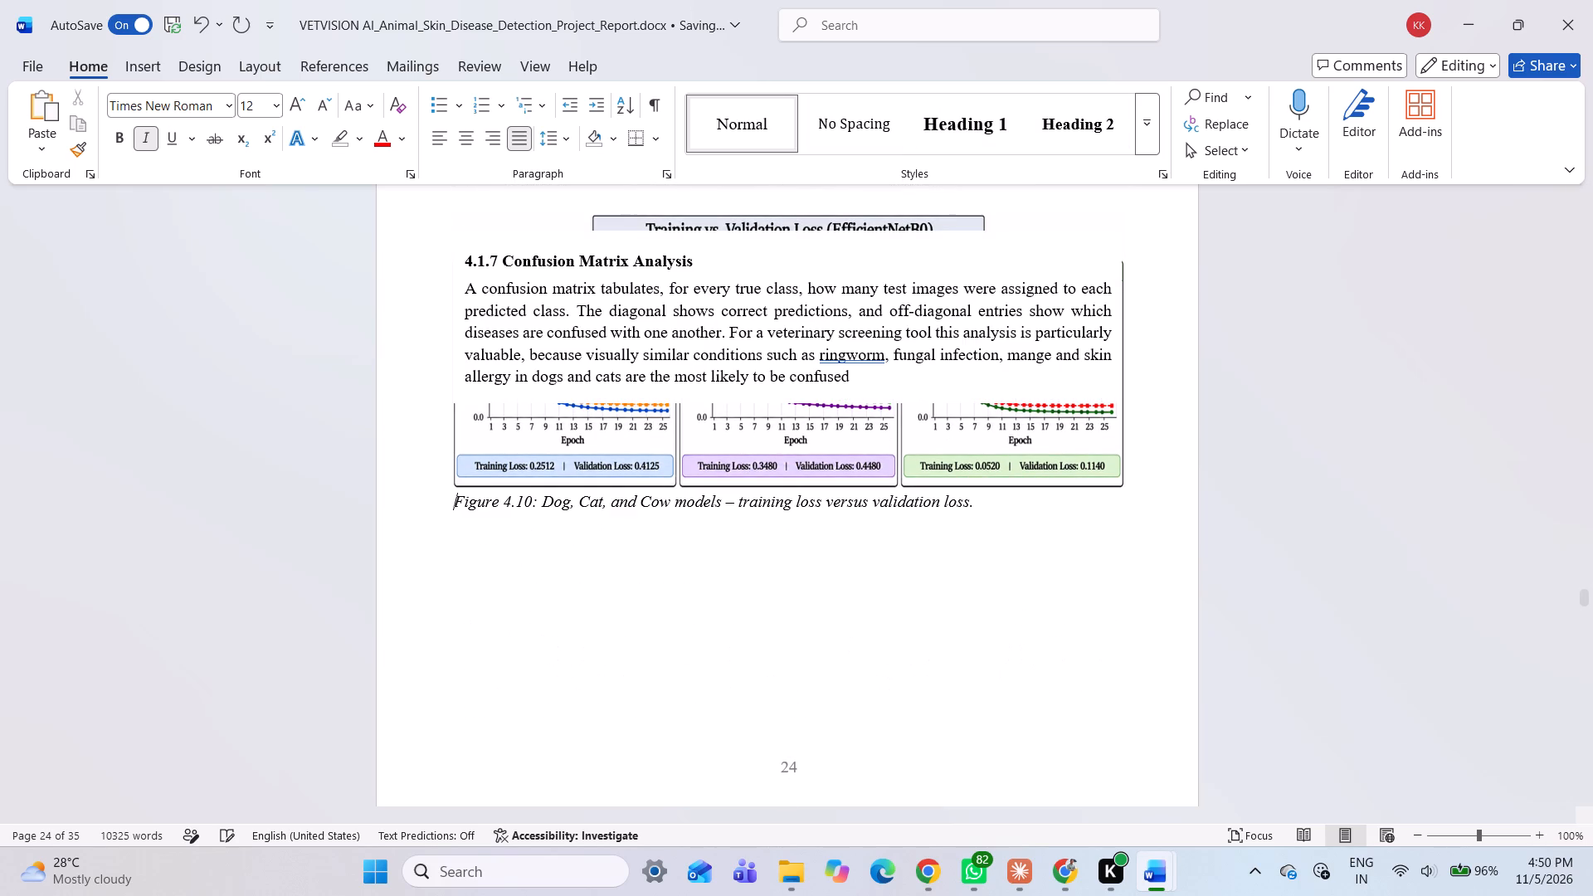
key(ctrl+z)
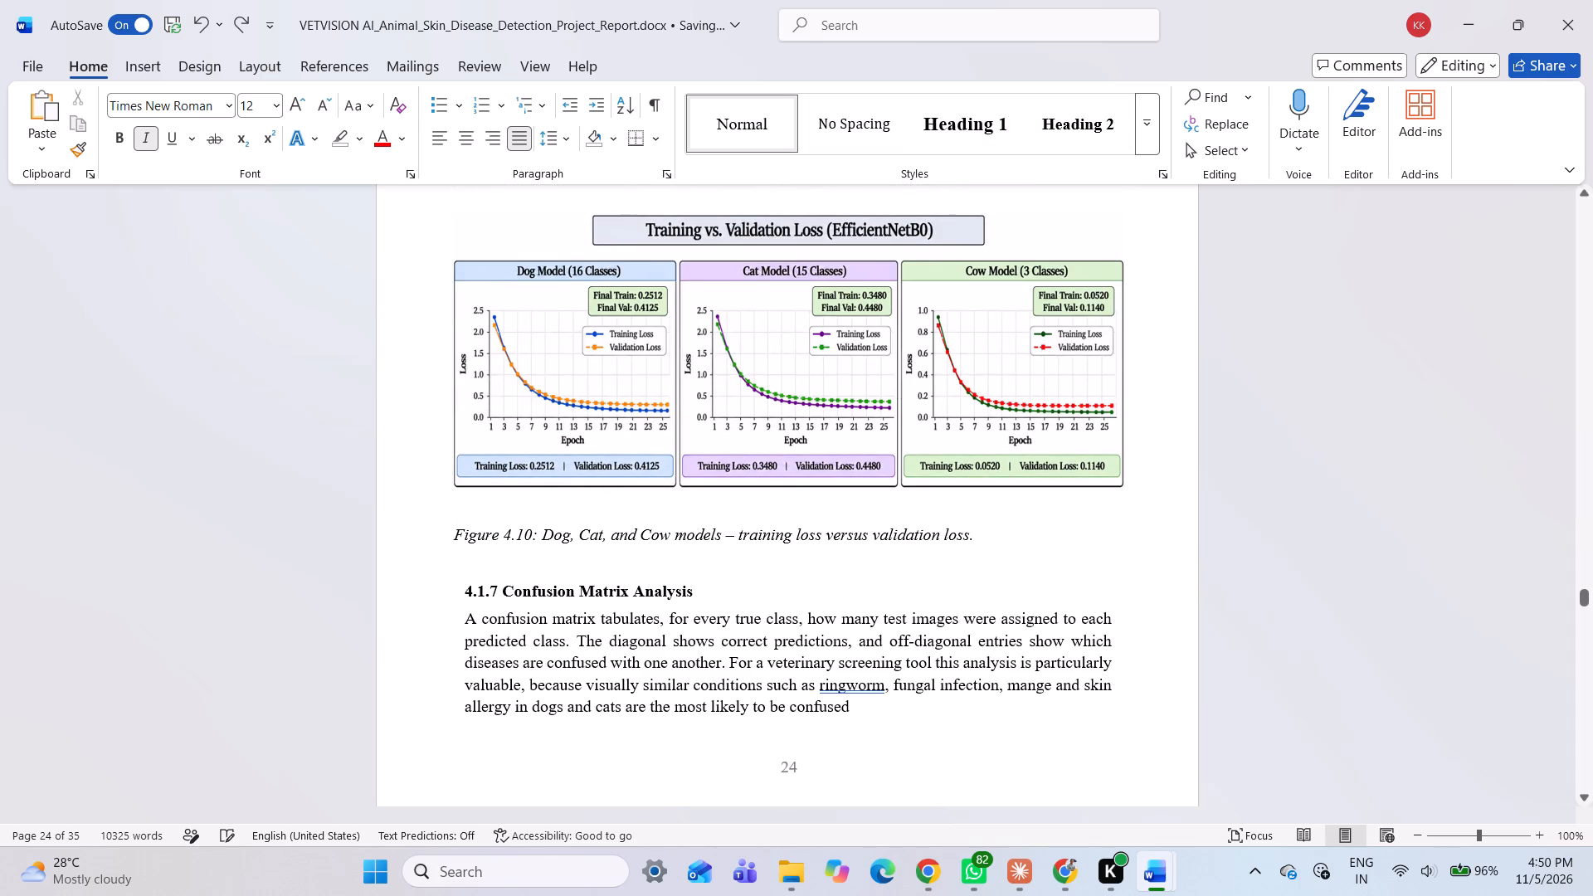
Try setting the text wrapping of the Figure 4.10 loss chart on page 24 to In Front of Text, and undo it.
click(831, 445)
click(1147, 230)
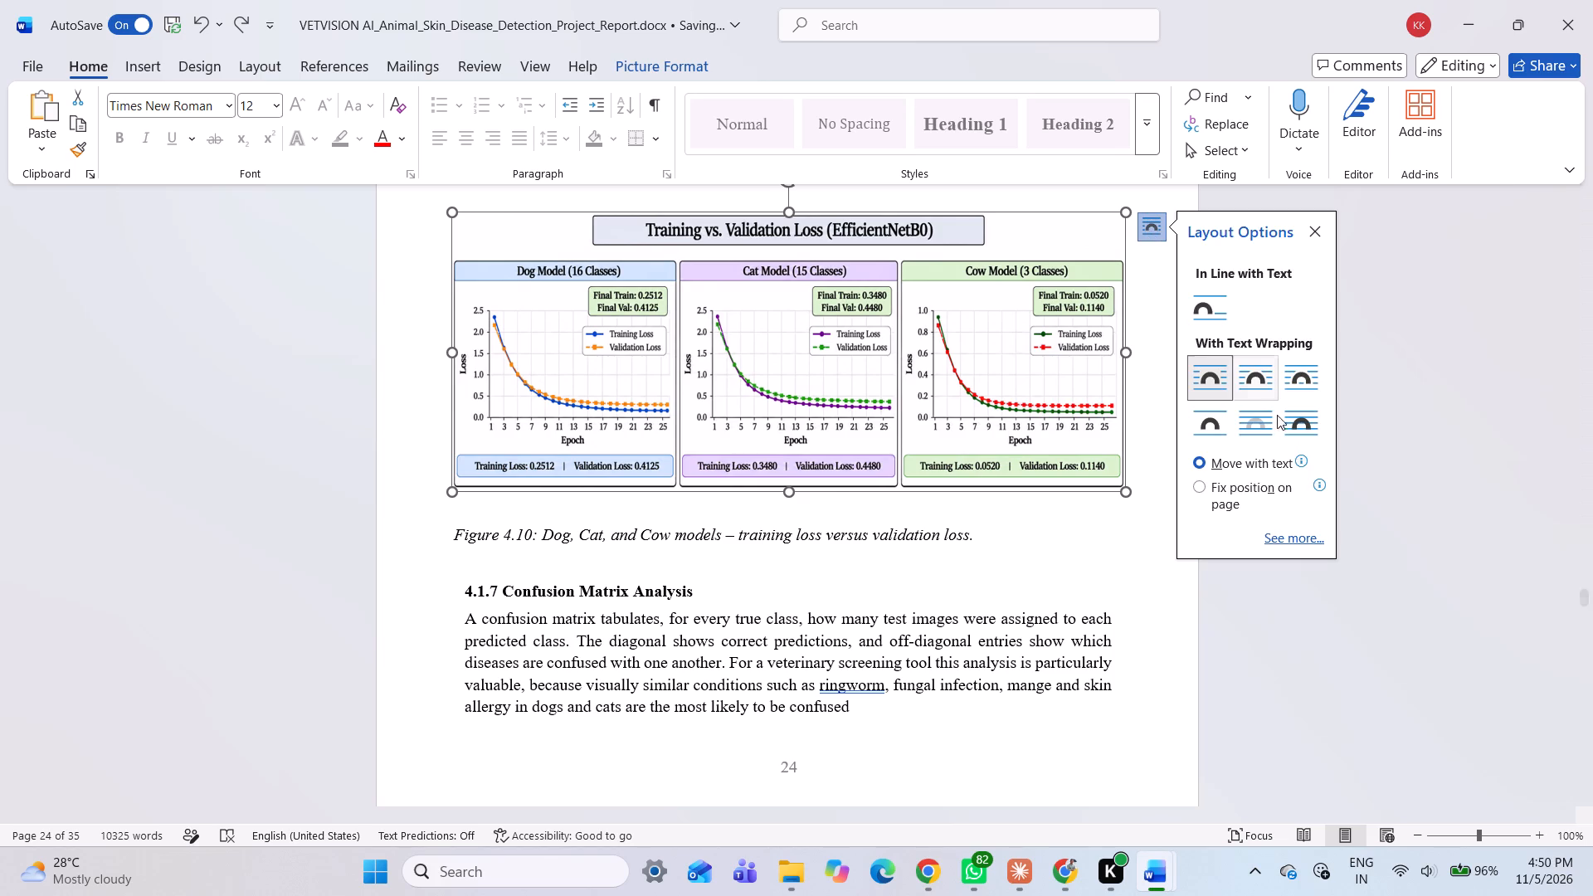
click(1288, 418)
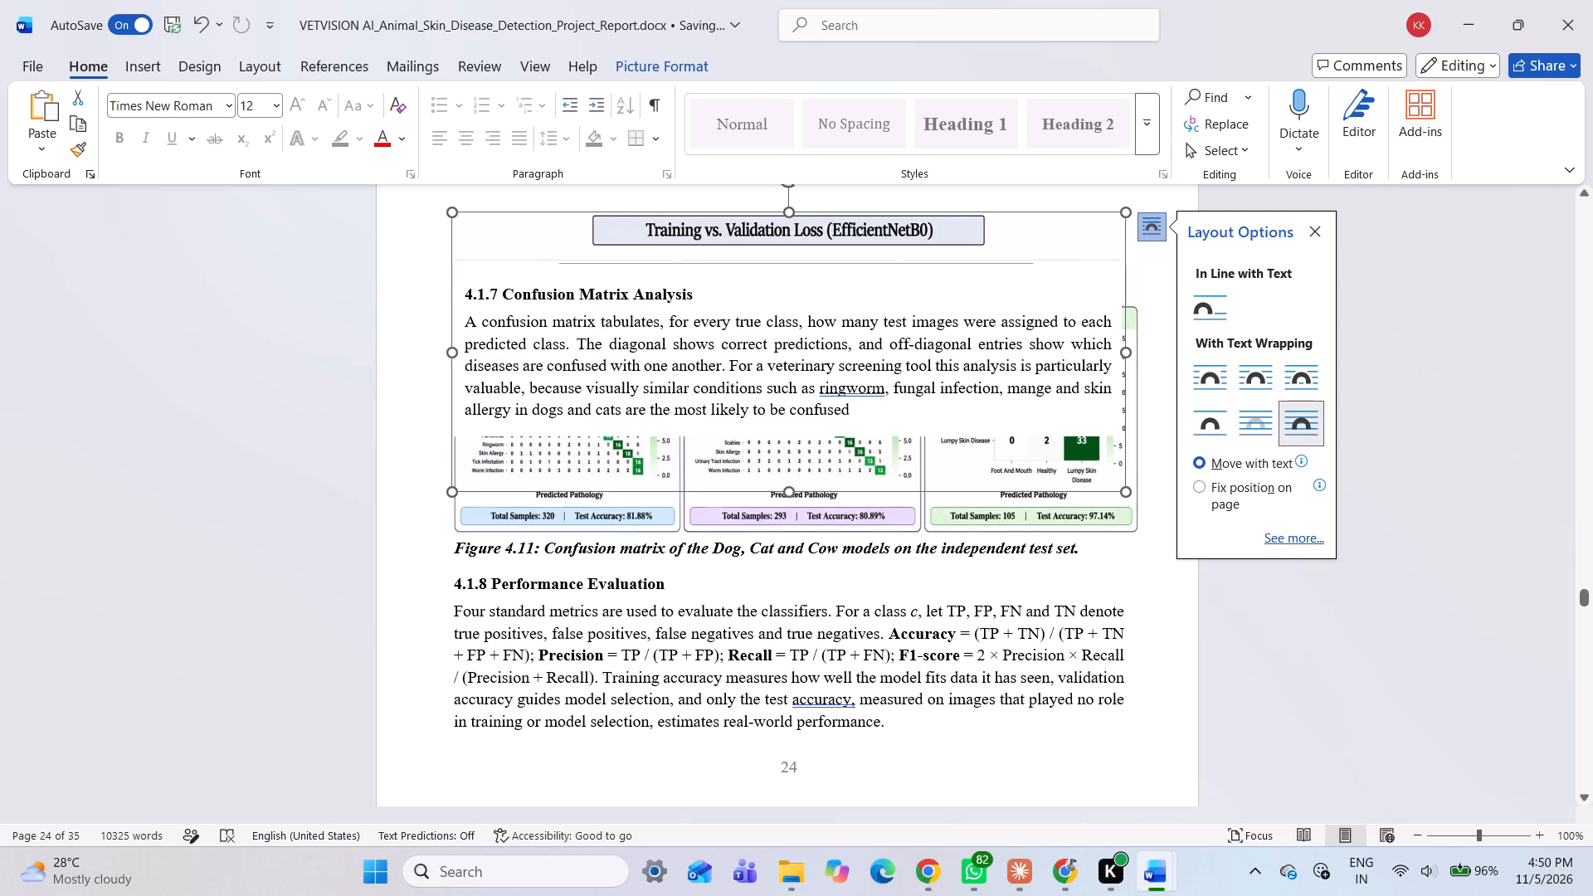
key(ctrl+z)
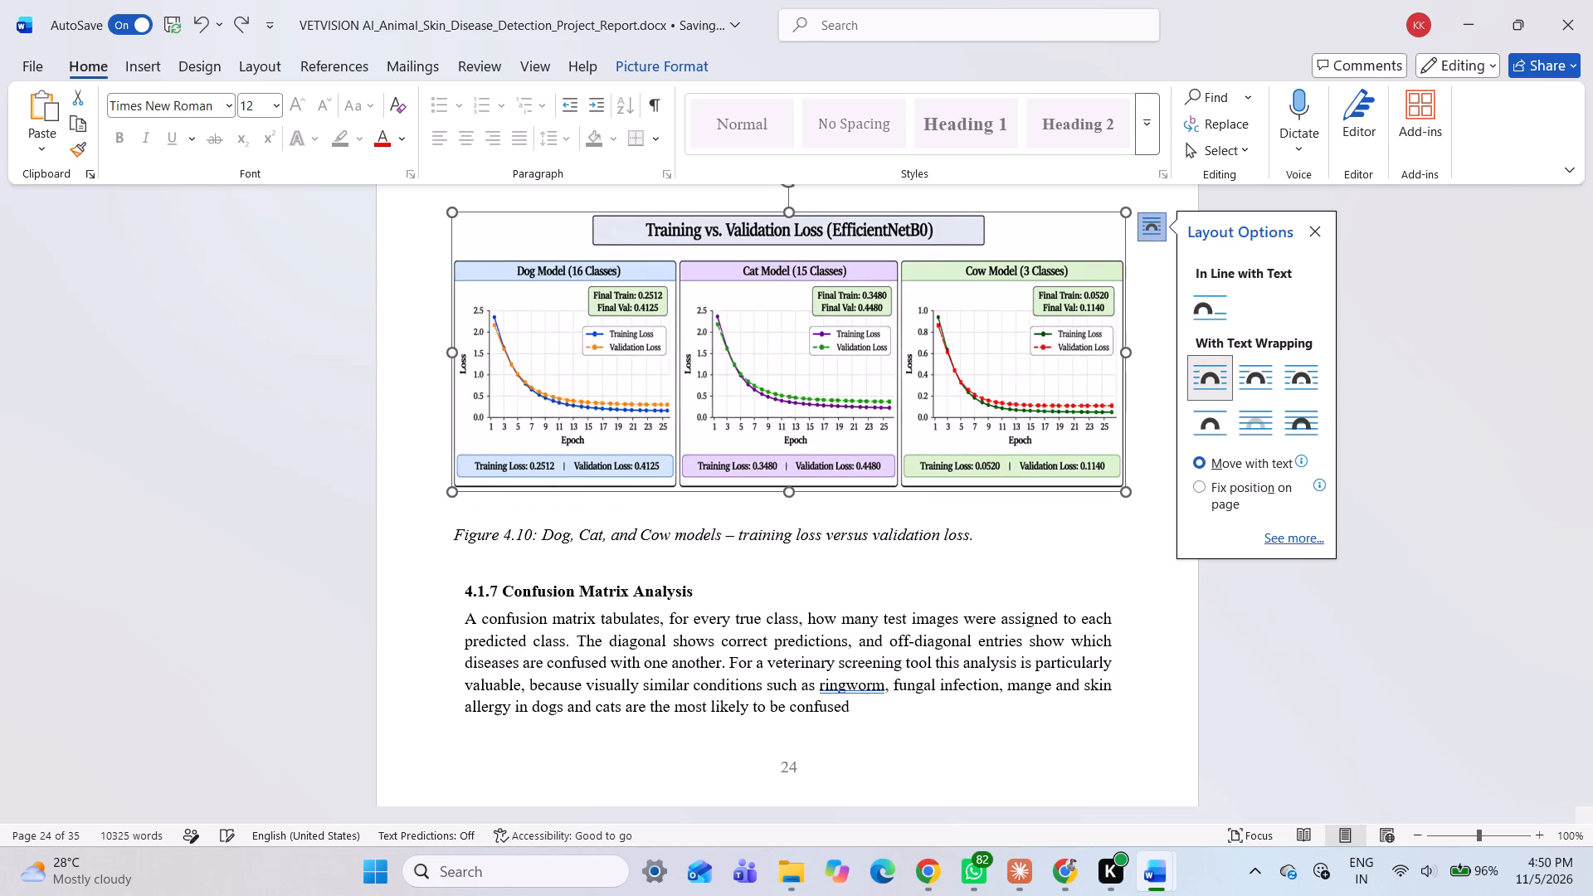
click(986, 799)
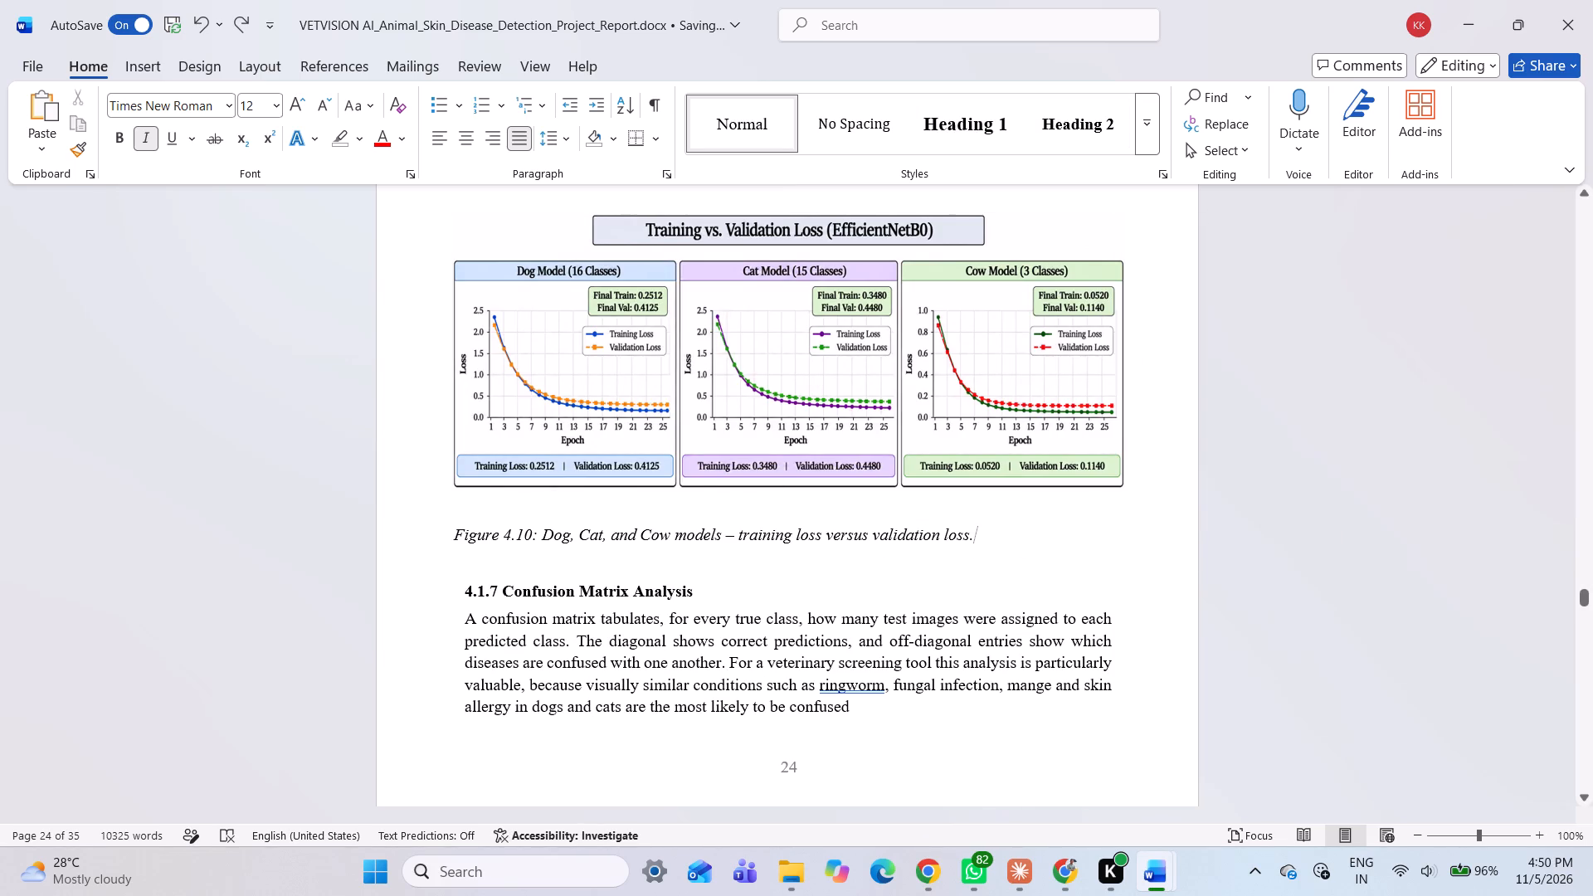
Remove the bold formatting from the Figure 4.11 caption under the confusion matrices on page 25, keeping it italic.
scroll(747, 606, down, 3)
scroll(758, 621, up, 14)
scroll(759, 621, down, 3)
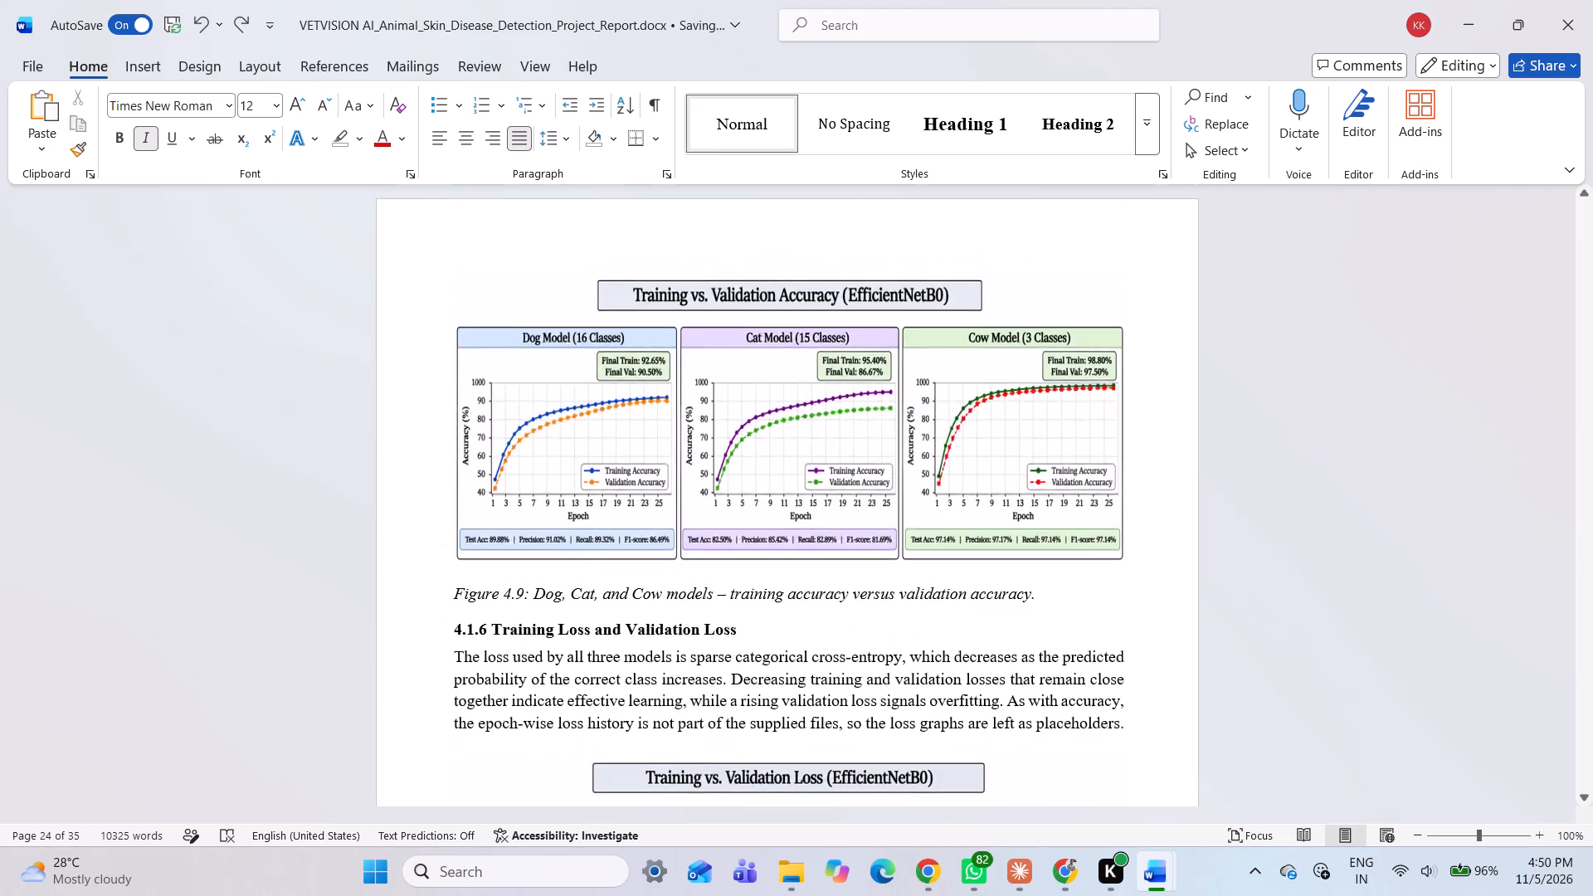
scroll(760, 621, down, 16)
scroll(736, 695, down, 2)
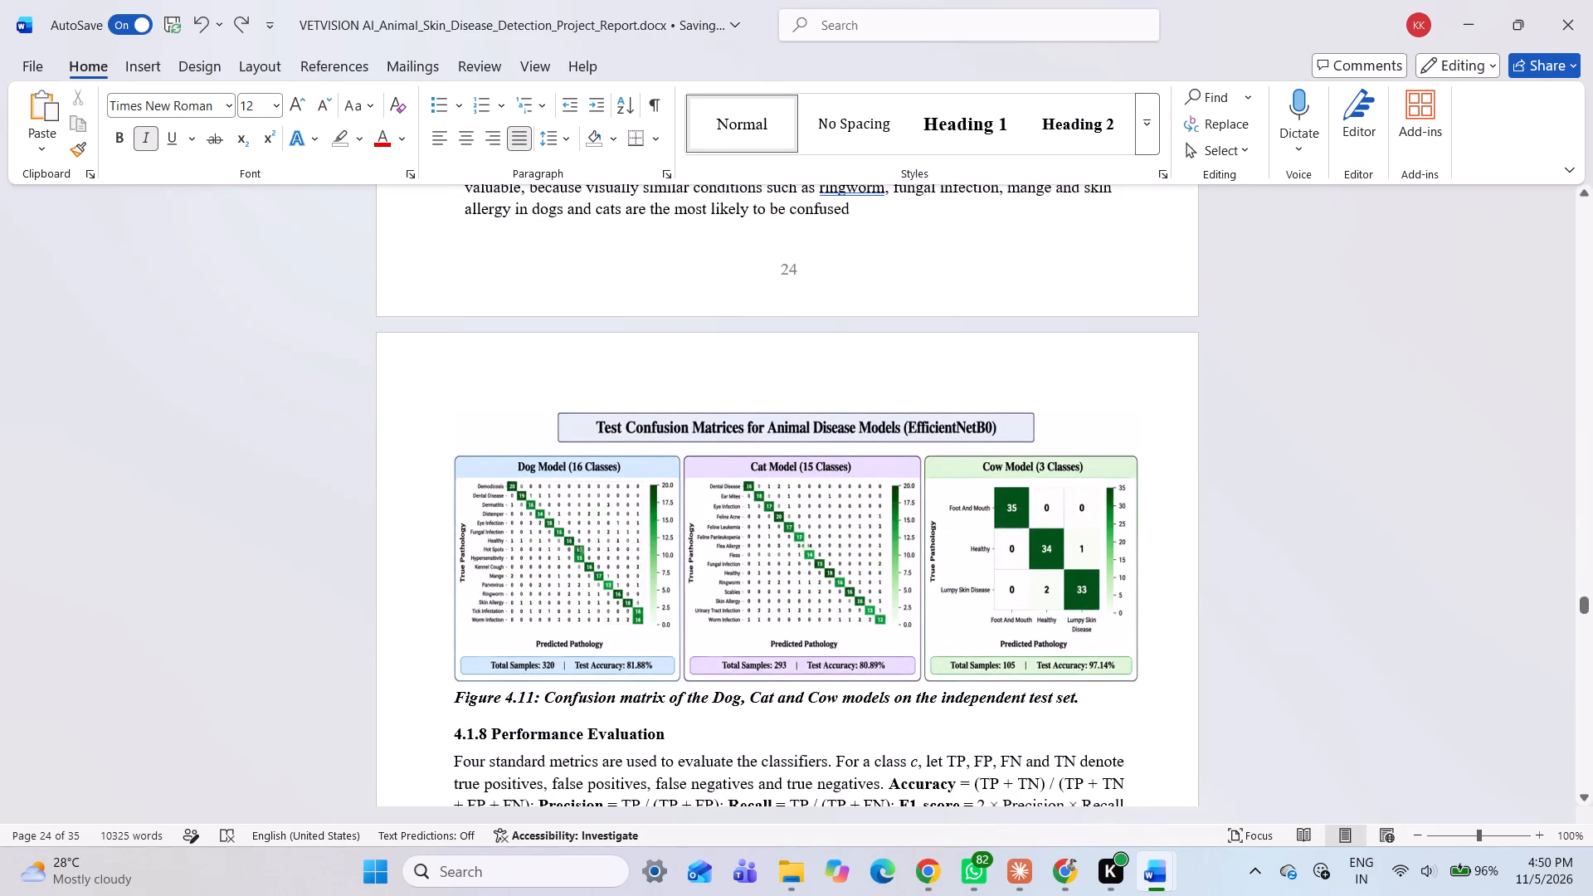
drag(455, 695, 756, 698)
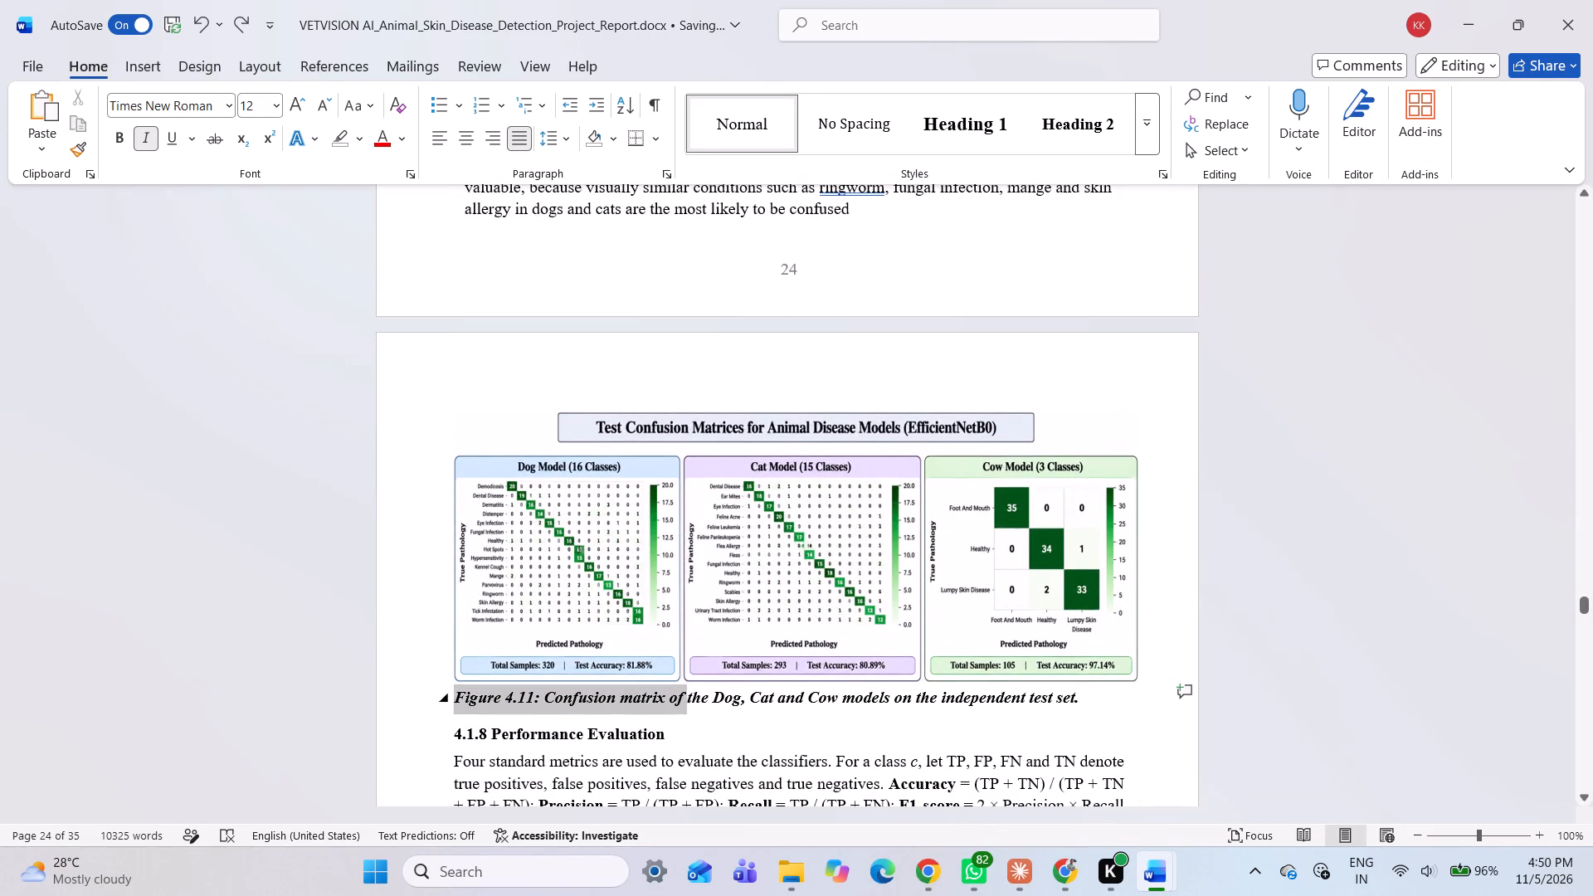
drag(756, 698, 1086, 696)
click(1087, 713)
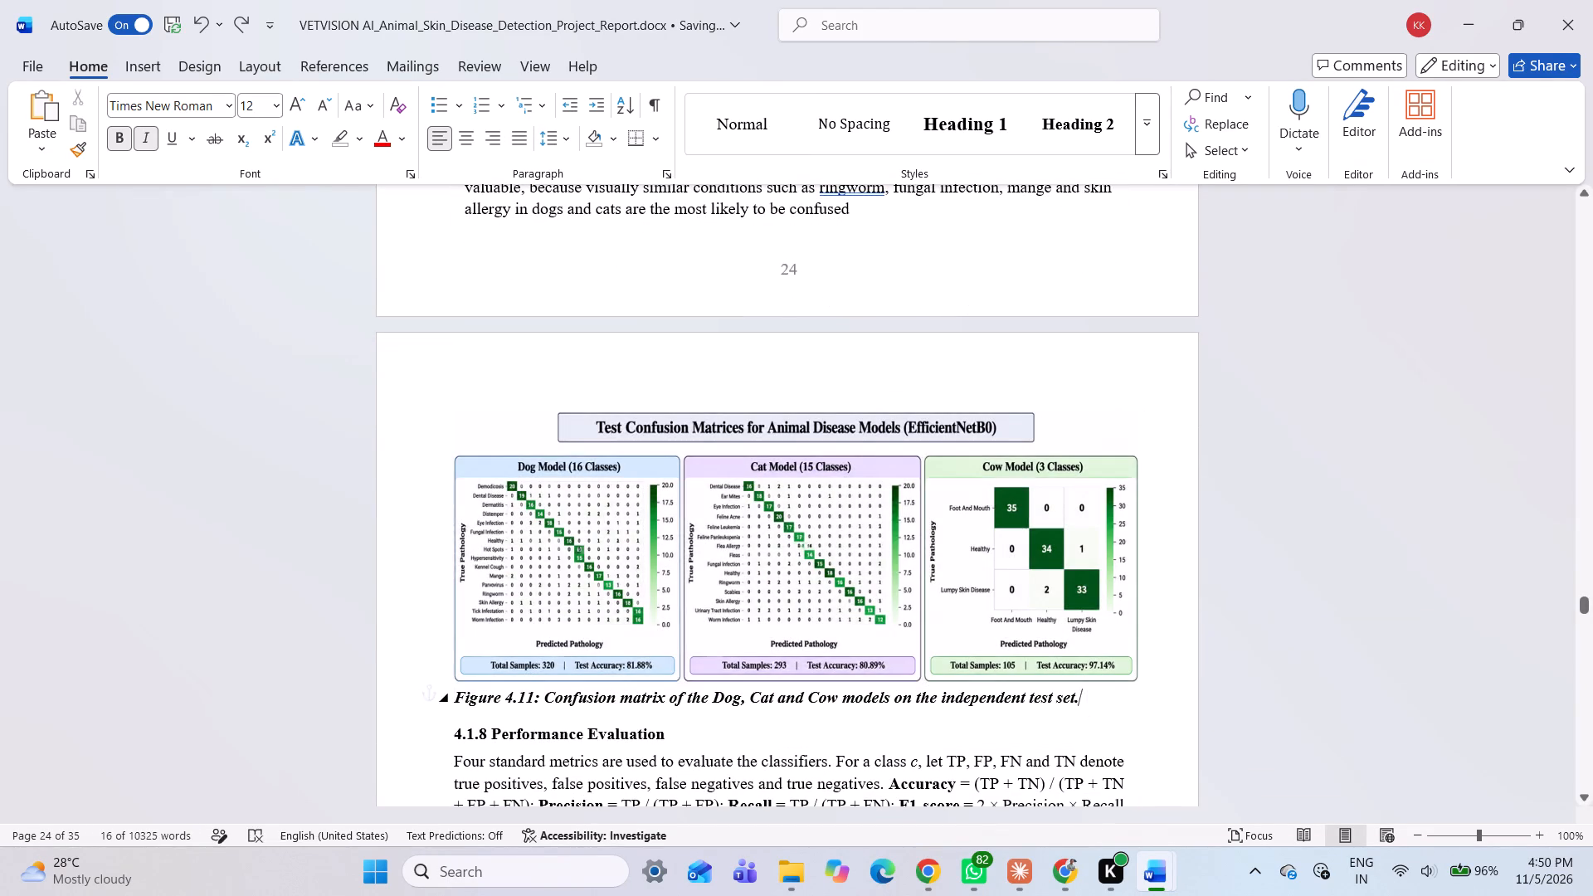
drag(1081, 701, 485, 705)
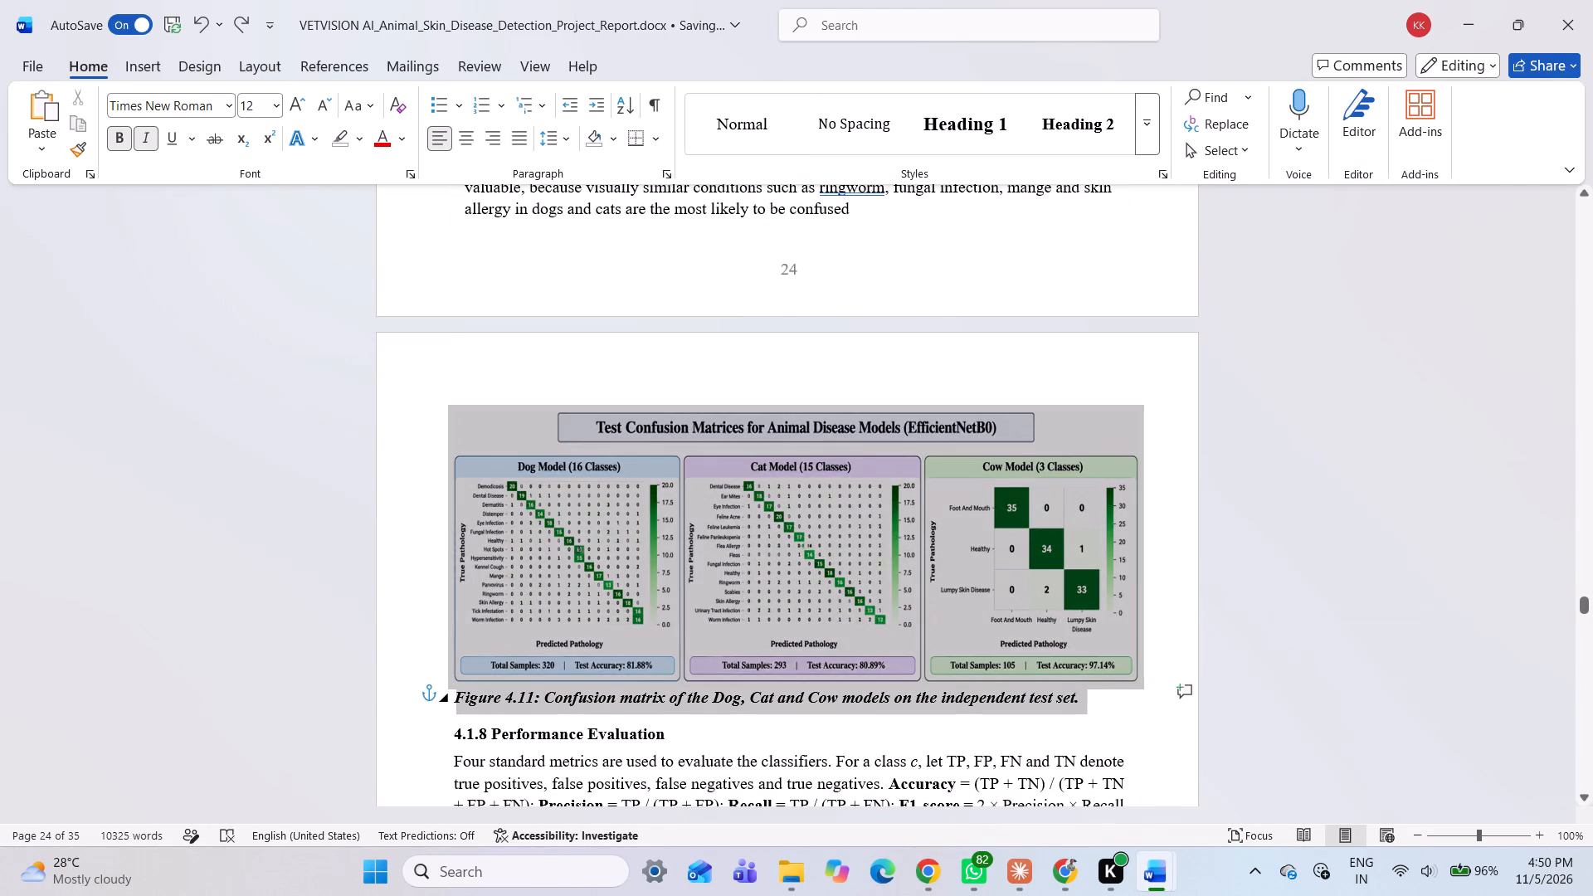
drag(485, 705, 482, 711)
click(492, 673)
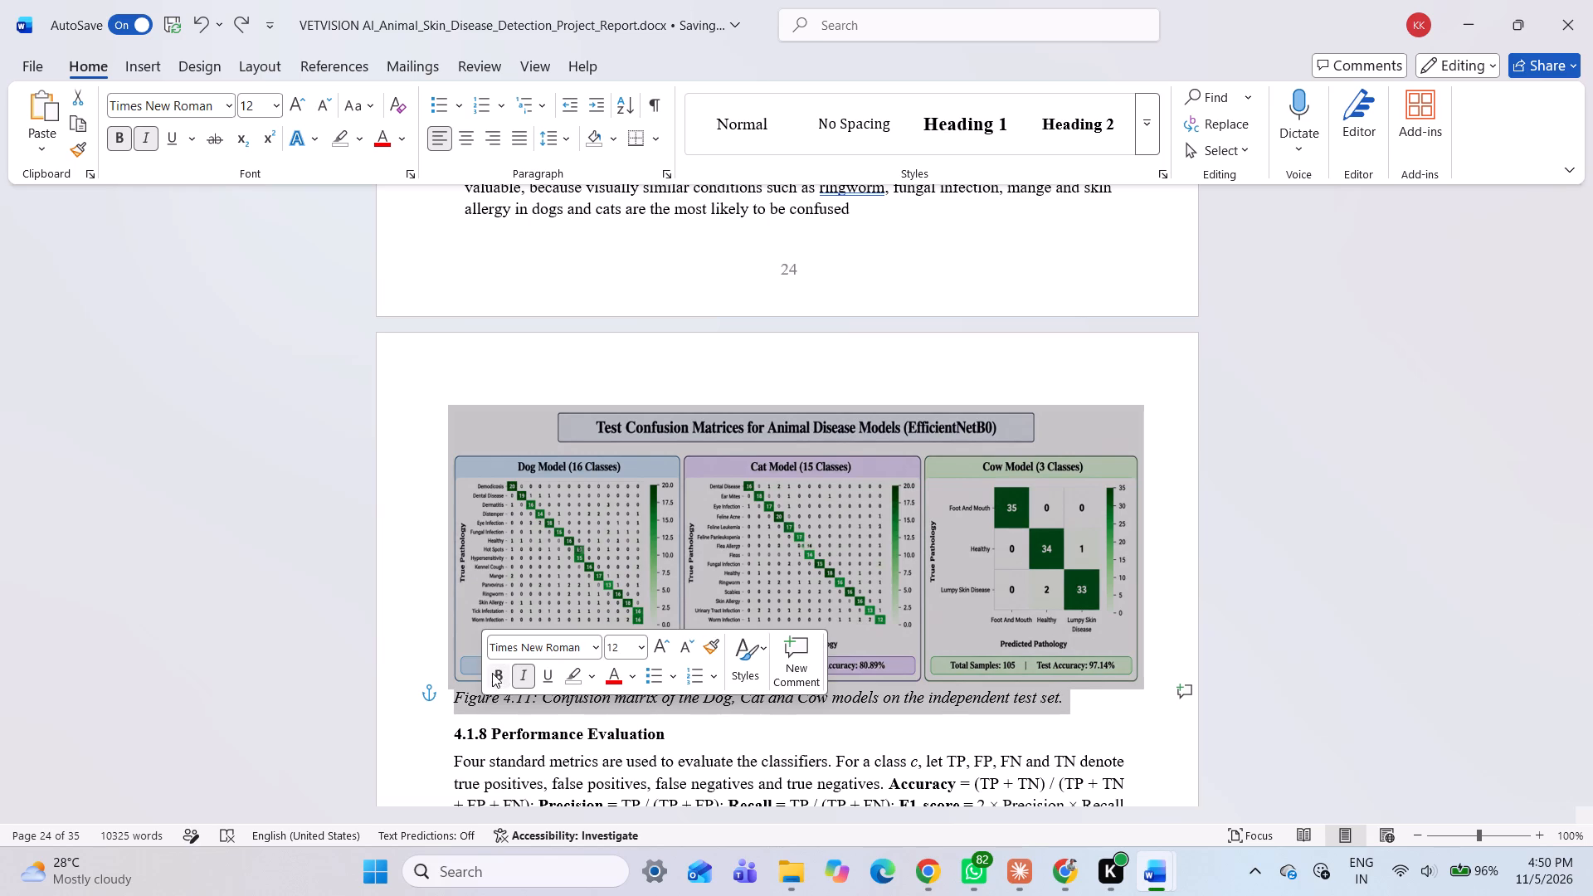
click(410, 654)
scroll(614, 660, down, 1)
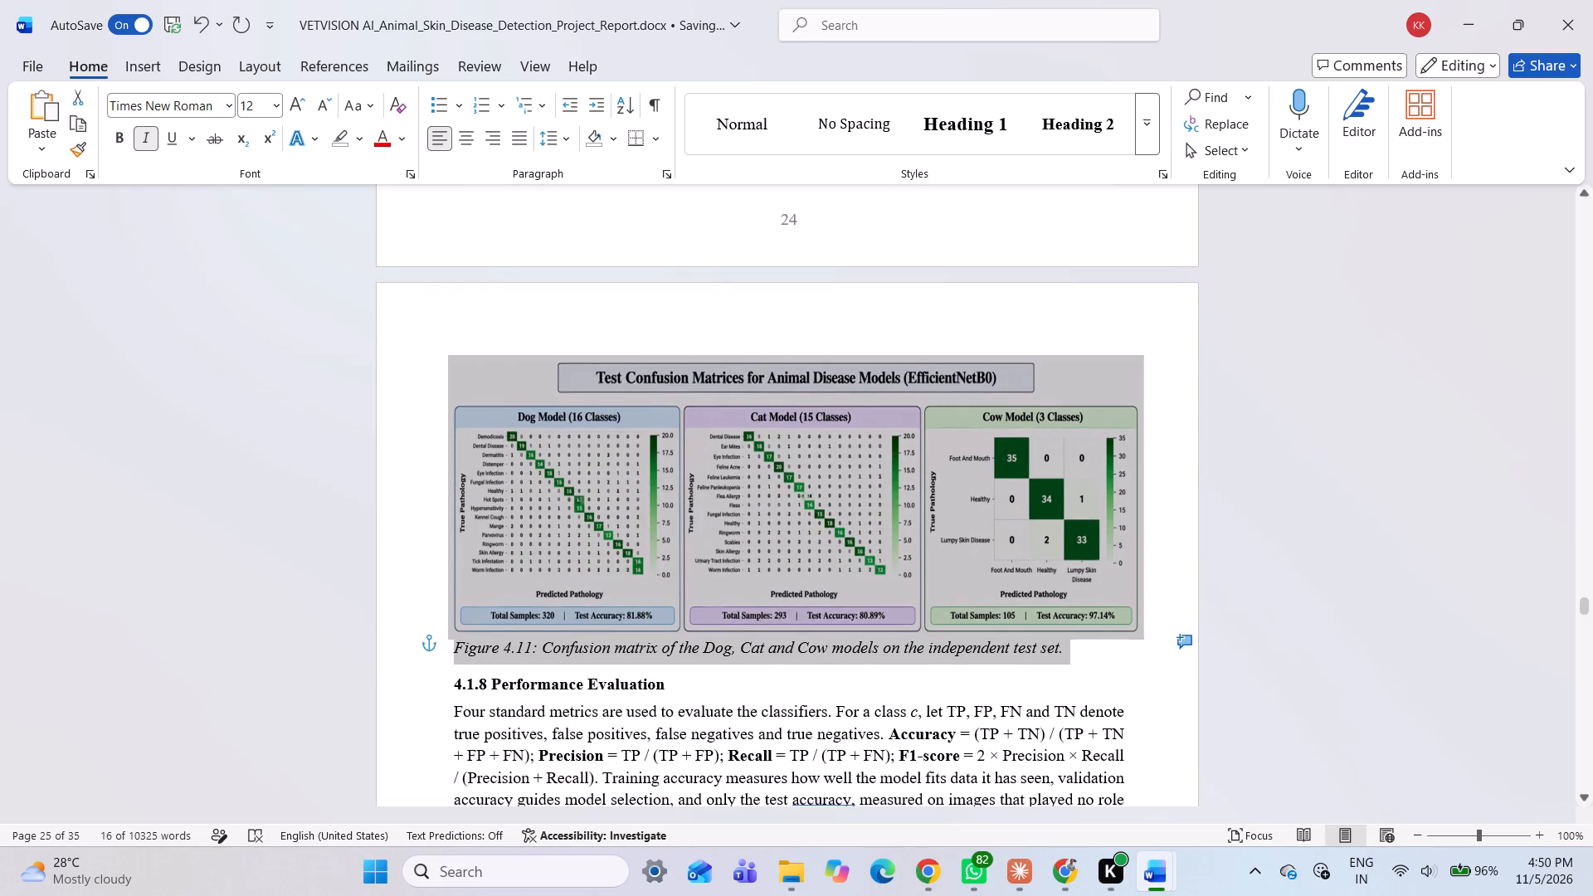
click(1152, 675)
Enlarge the Figure 4.12 species-wise performance chart to about the width of Table 4.7, and trim its height slightly.
scroll(1141, 678, down, 6)
scroll(996, 654, down, 5)
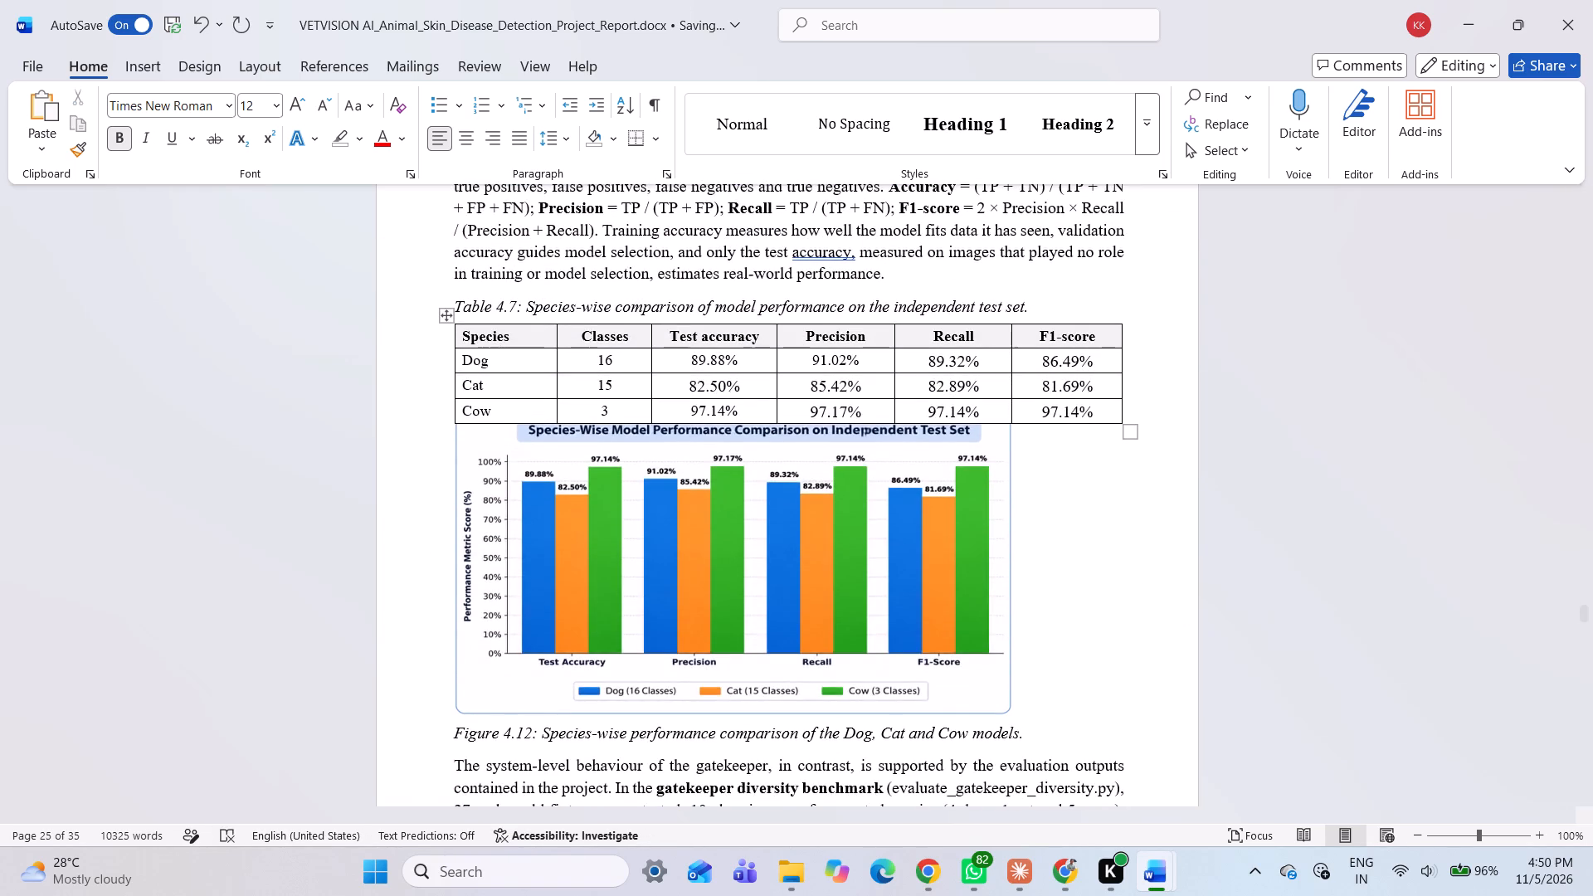
scroll(994, 653, down, 3)
scroll(982, 653, up, 5)
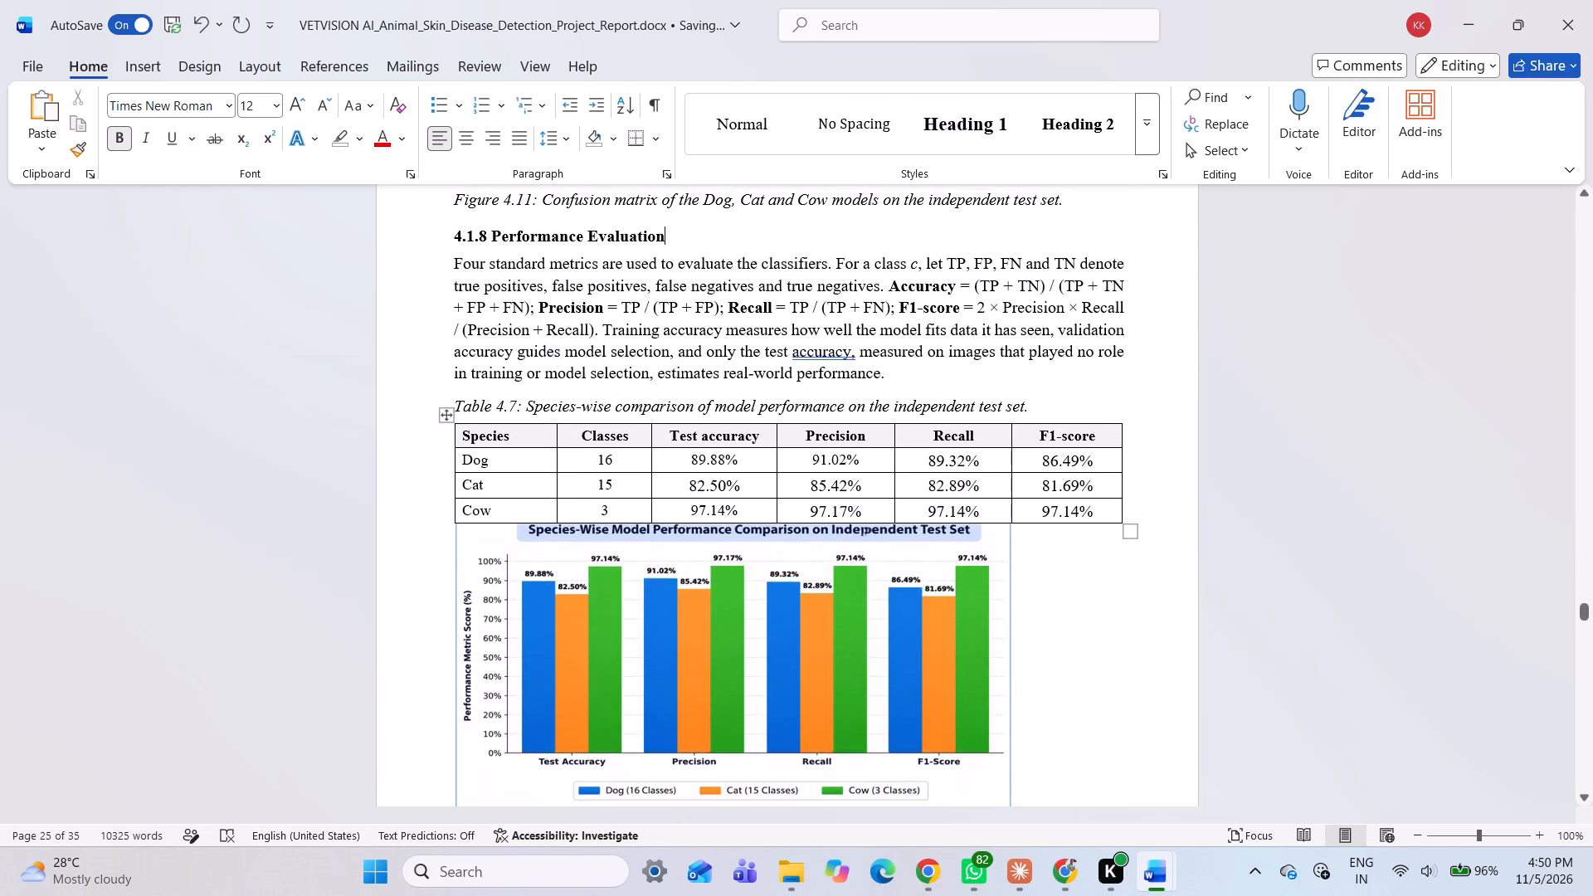
scroll(978, 661, down, 3)
click(845, 651)
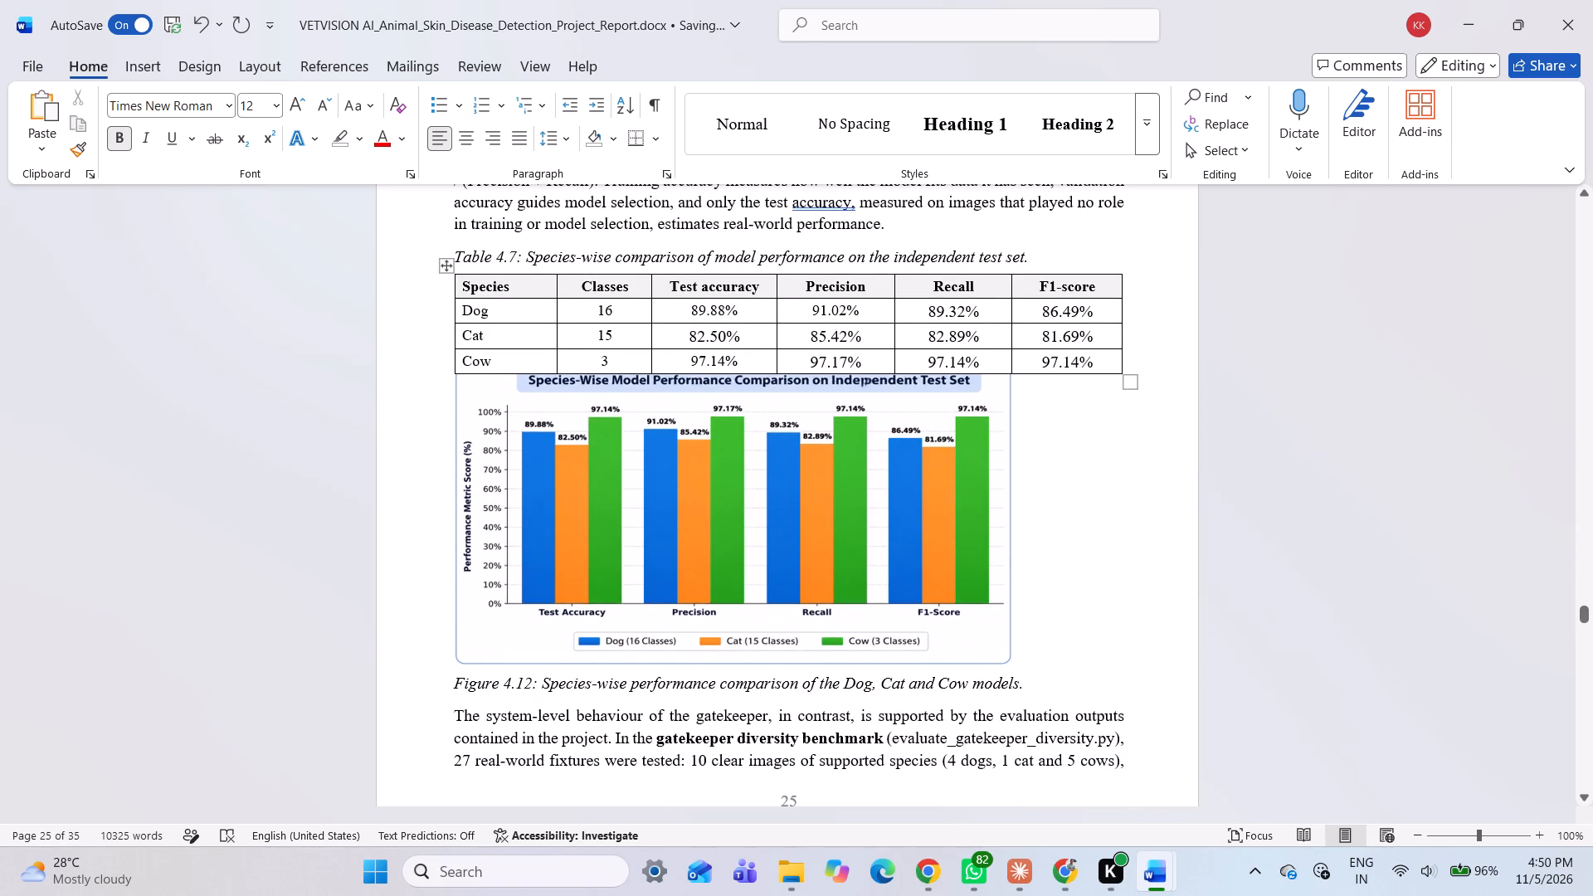
drag(1017, 666, 1037, 704)
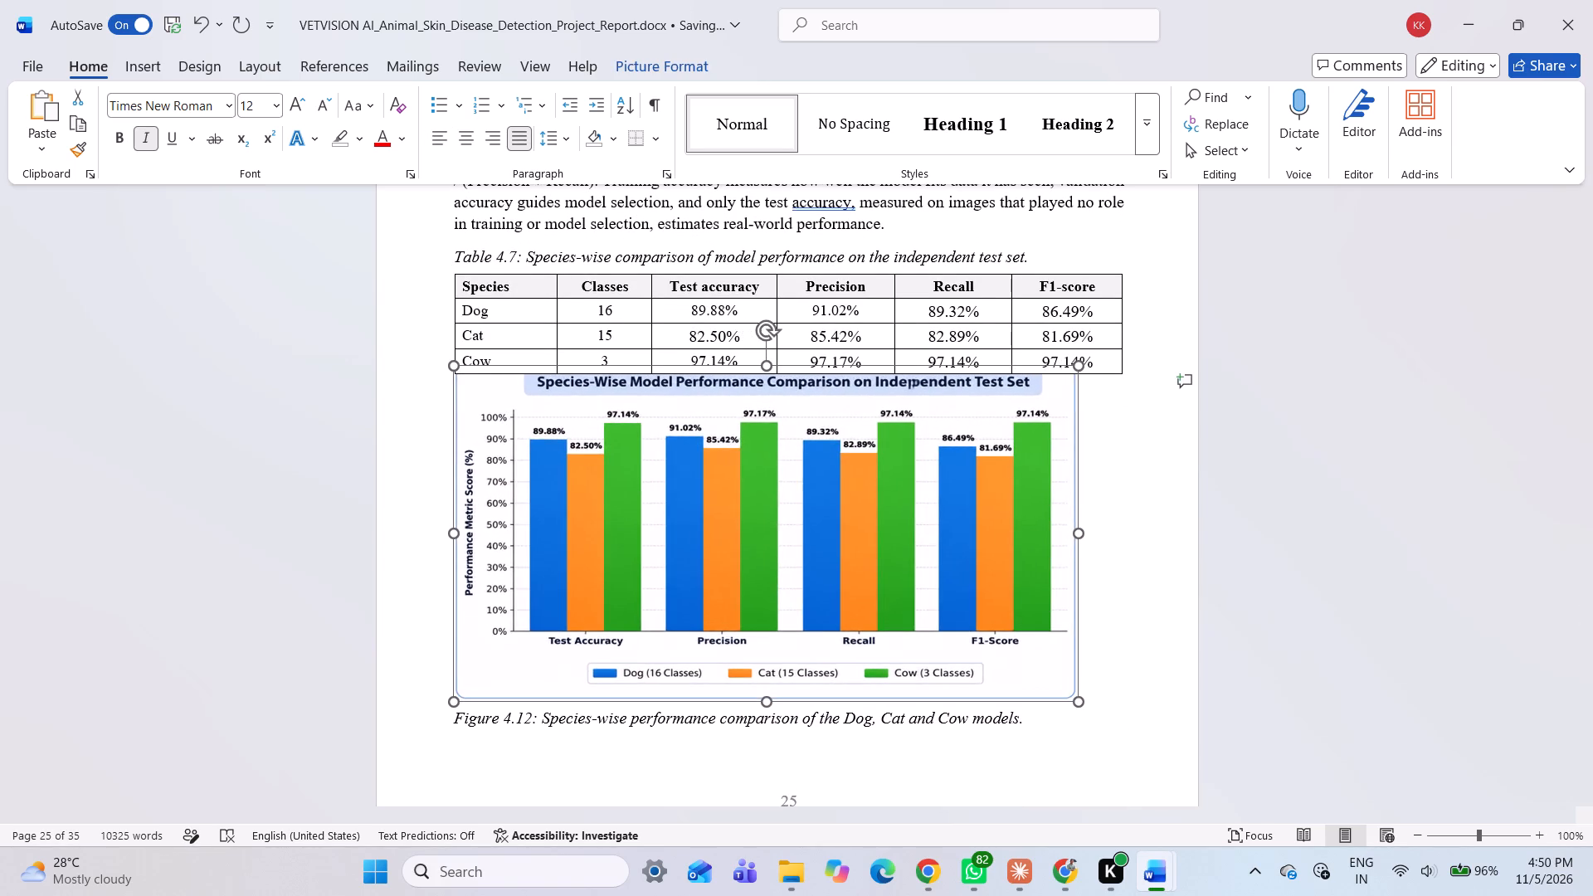
drag(1037, 704, 1046, 735)
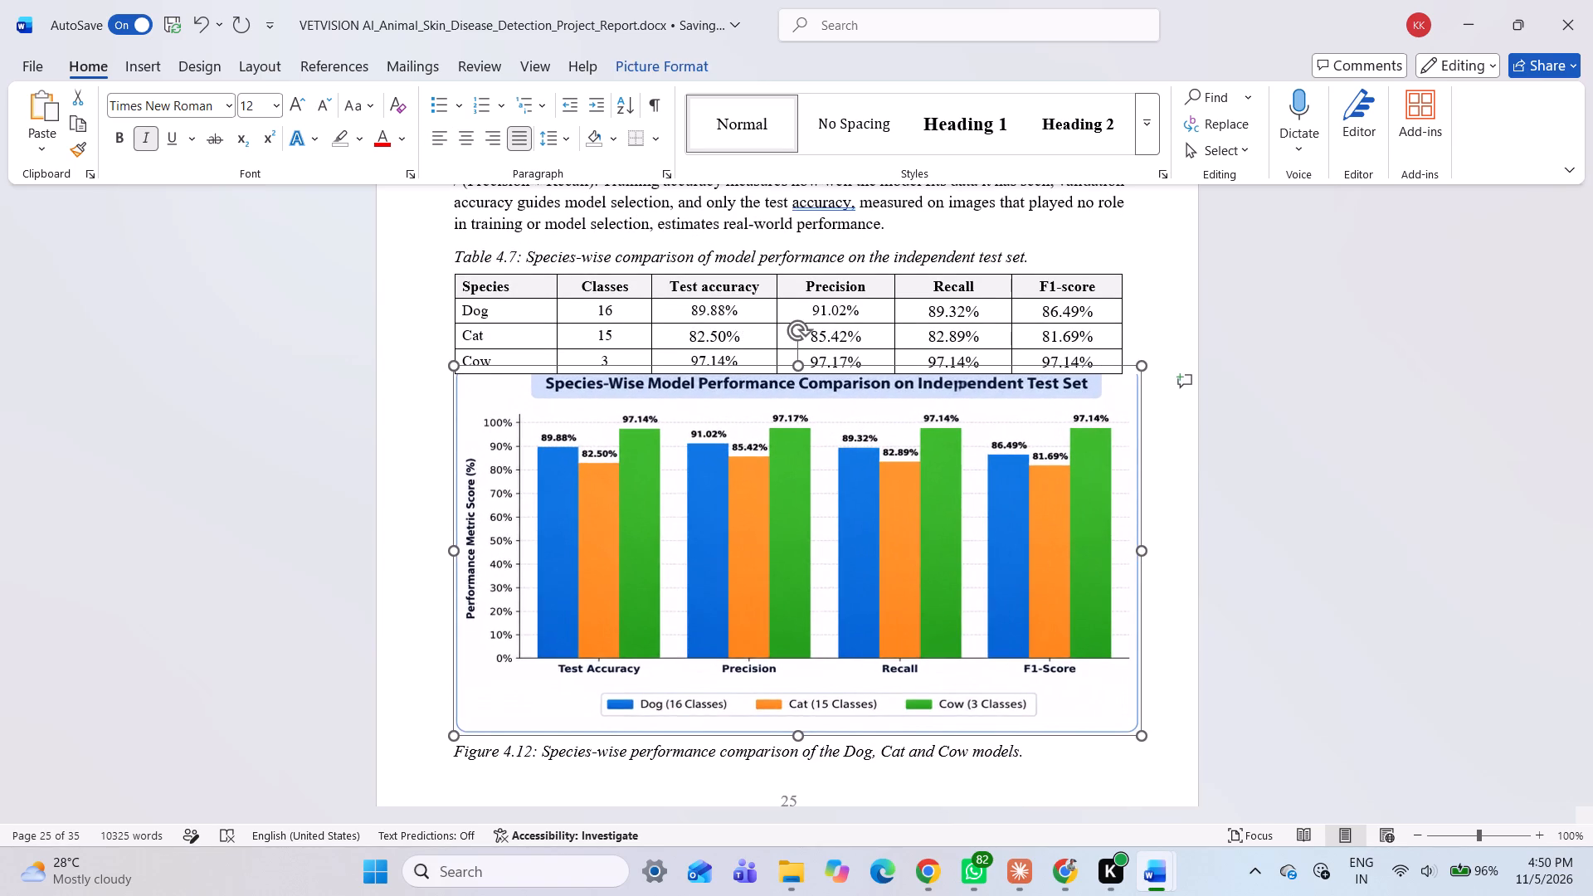
drag(1046, 735, 1046, 737)
click(831, 330)
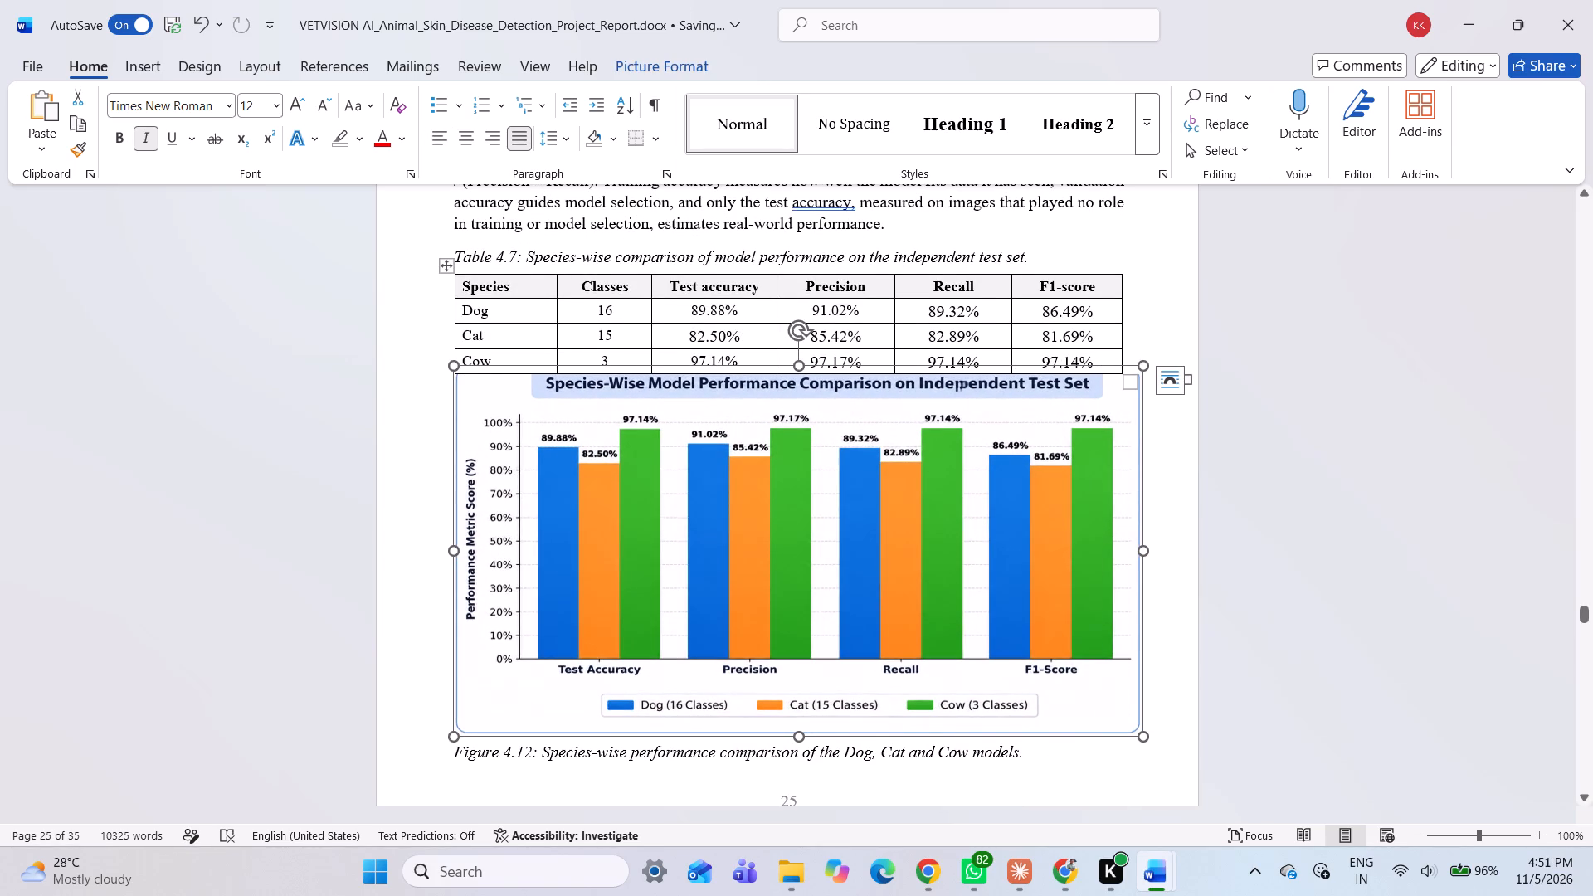
click(781, 416)
drag(797, 365, 800, 375)
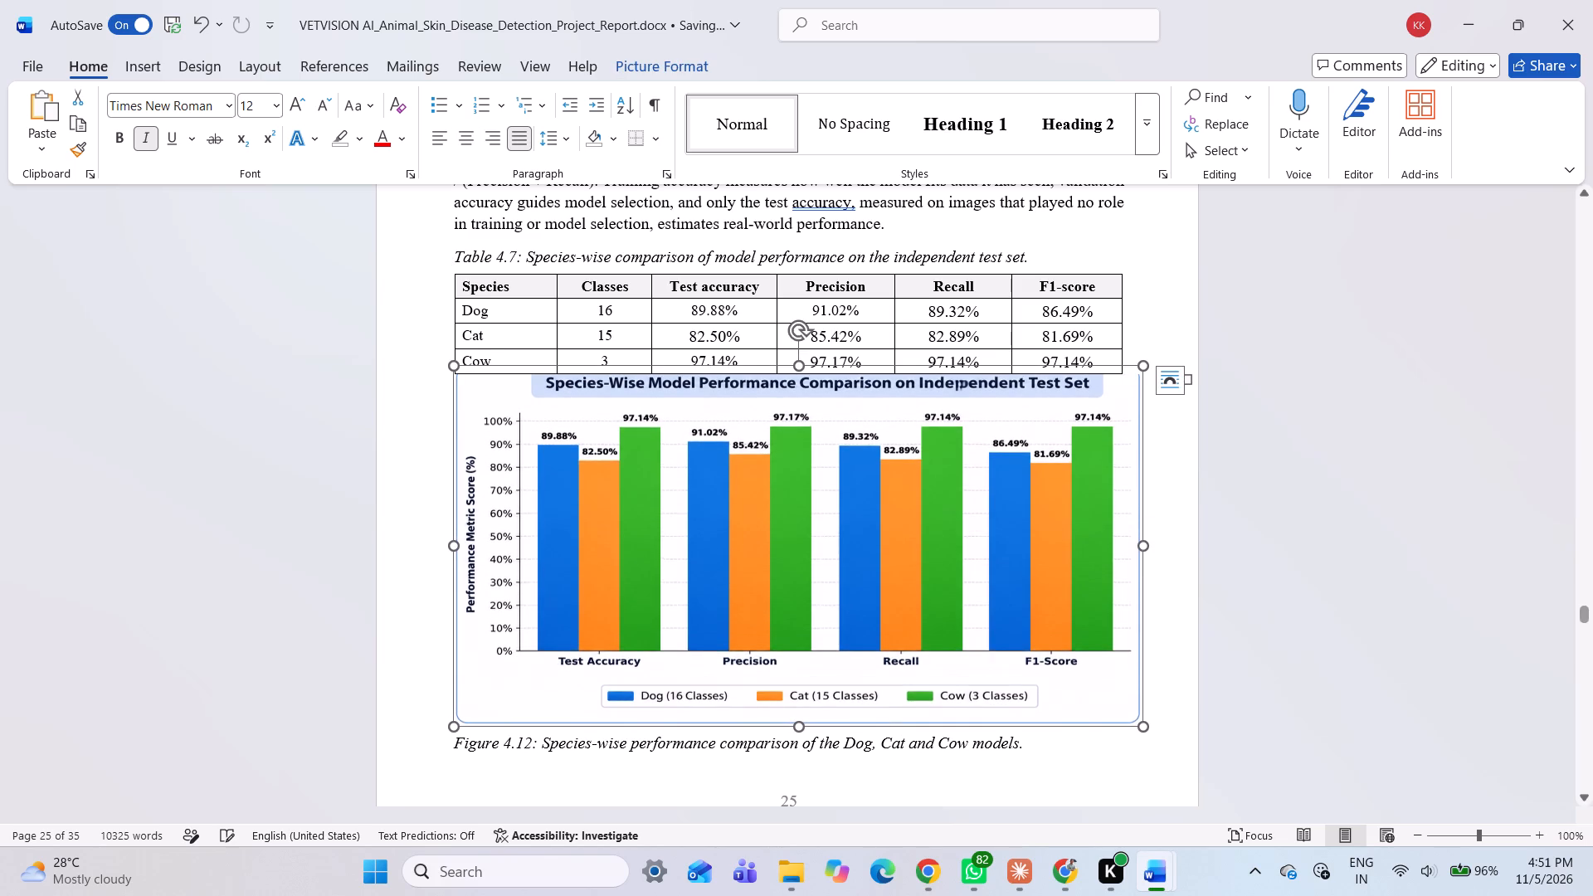
Move the species-wise performance chart below the Figure 4.12 caption on page 25.
drag(1099, 633, 1099, 660)
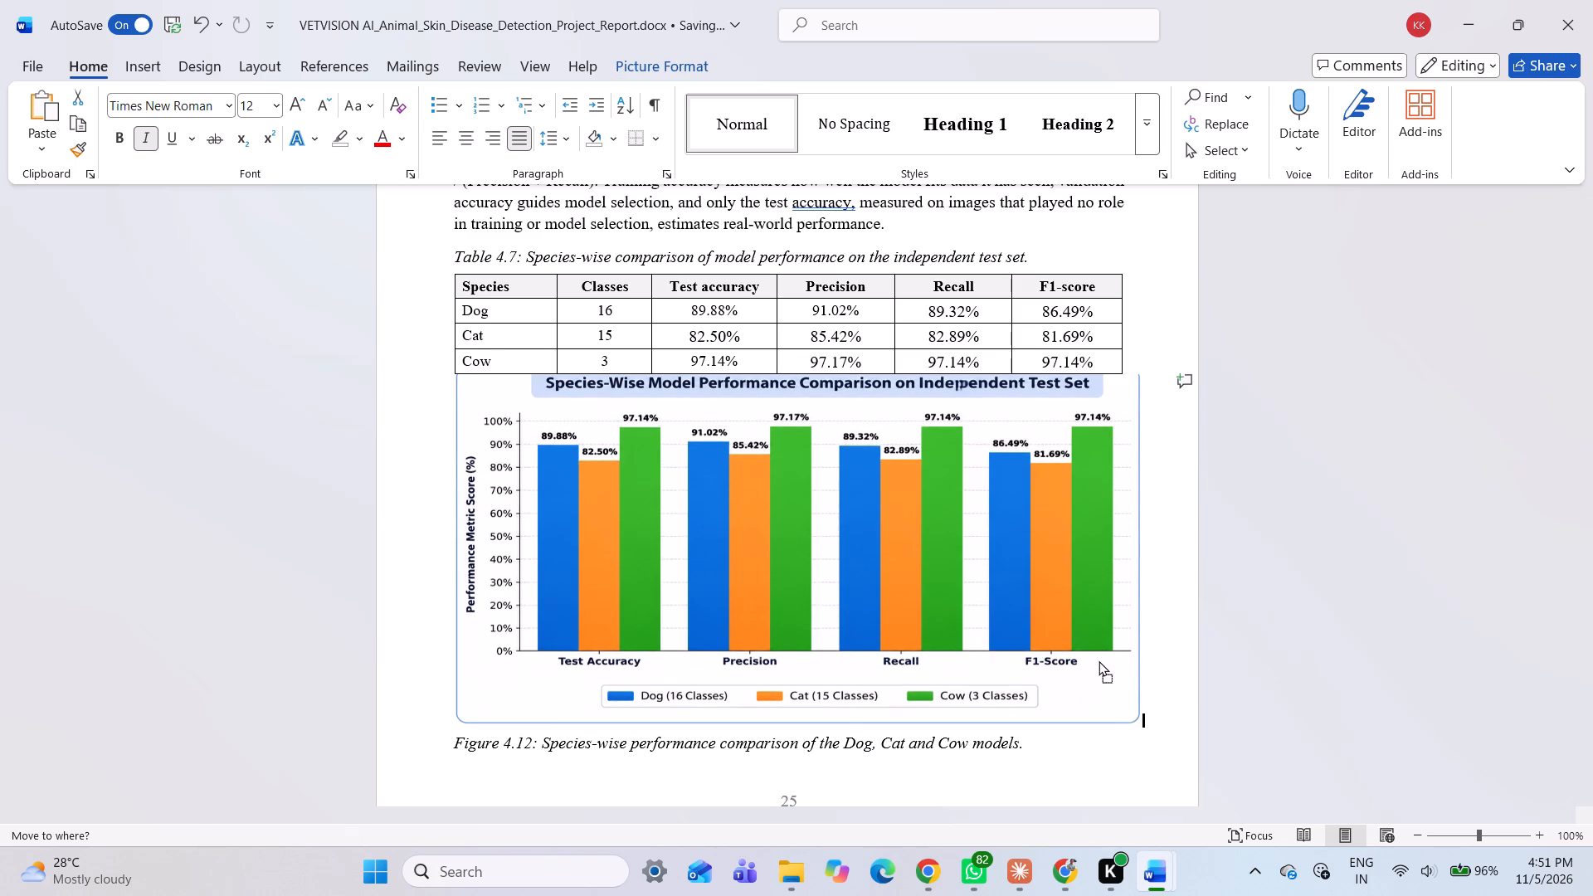
drag(1099, 660, 1098, 762)
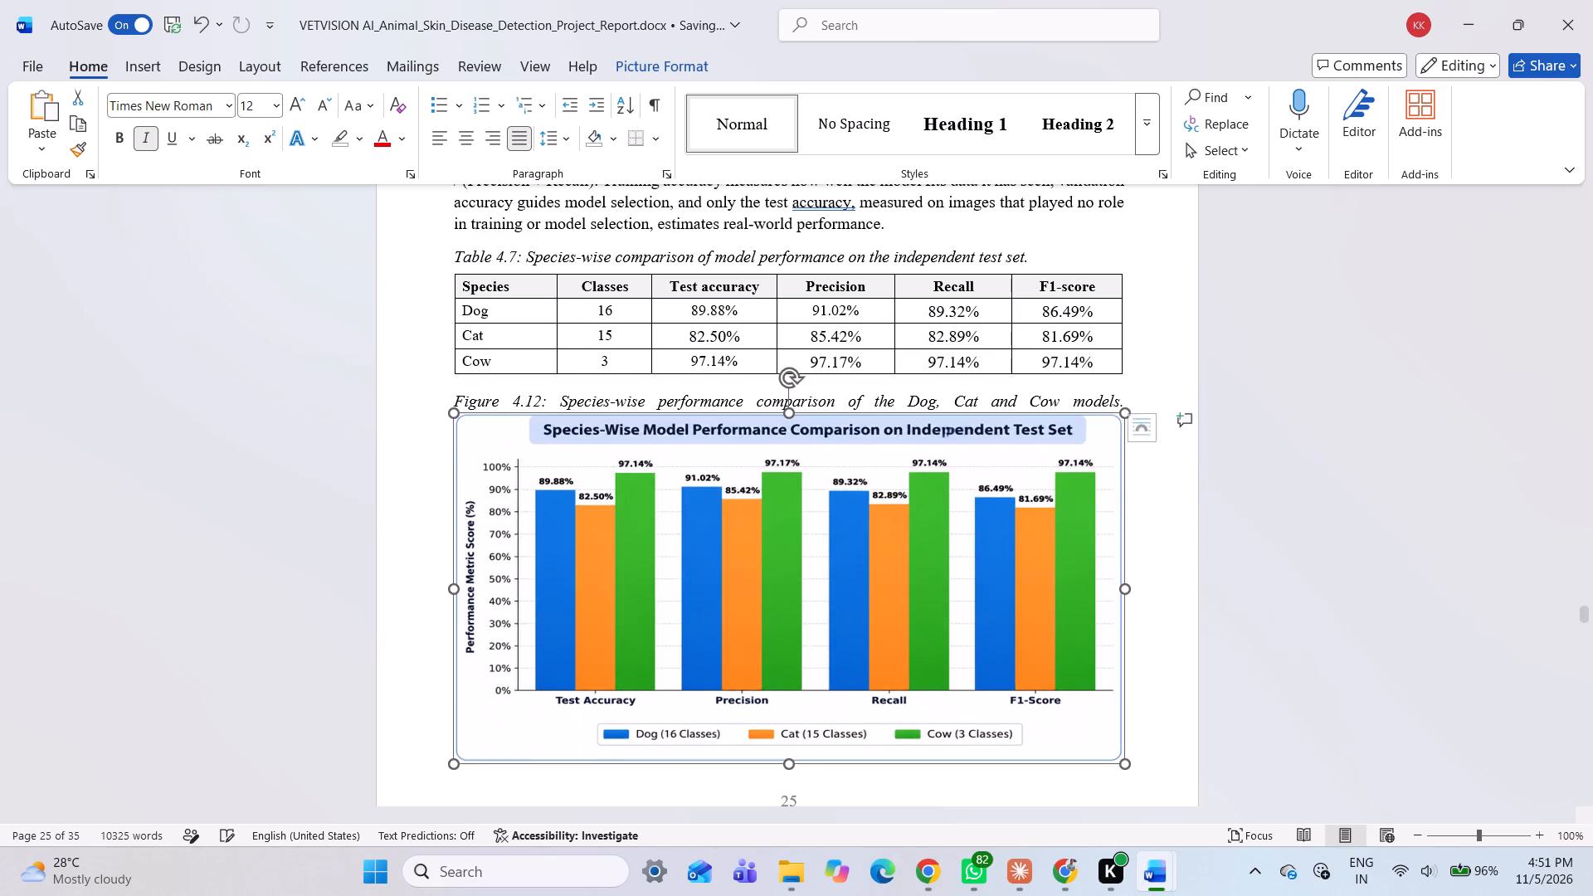
click(1272, 627)
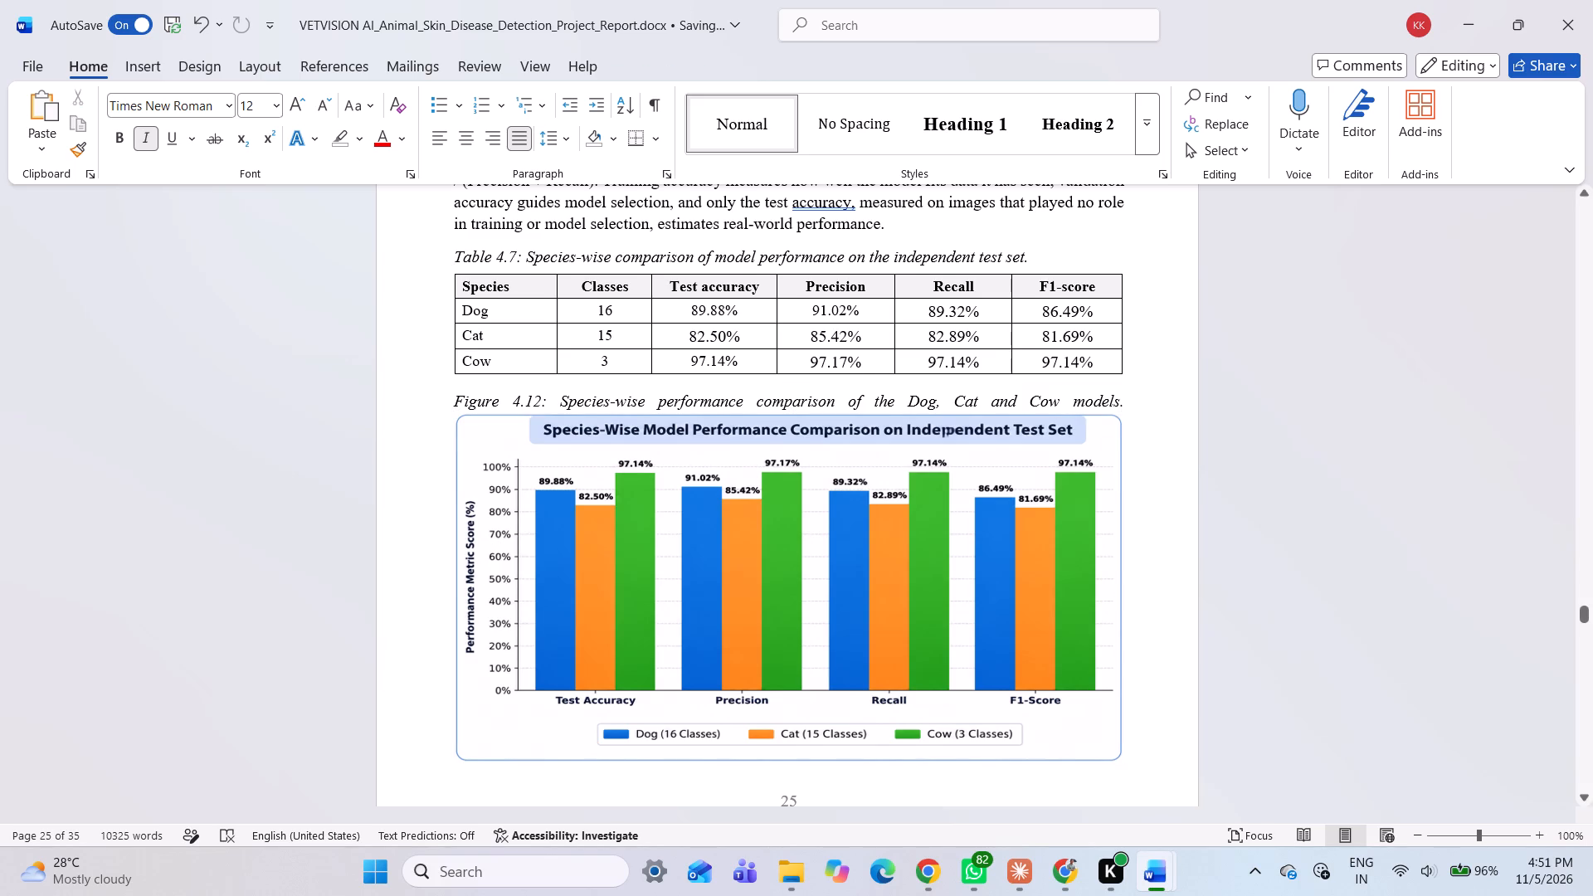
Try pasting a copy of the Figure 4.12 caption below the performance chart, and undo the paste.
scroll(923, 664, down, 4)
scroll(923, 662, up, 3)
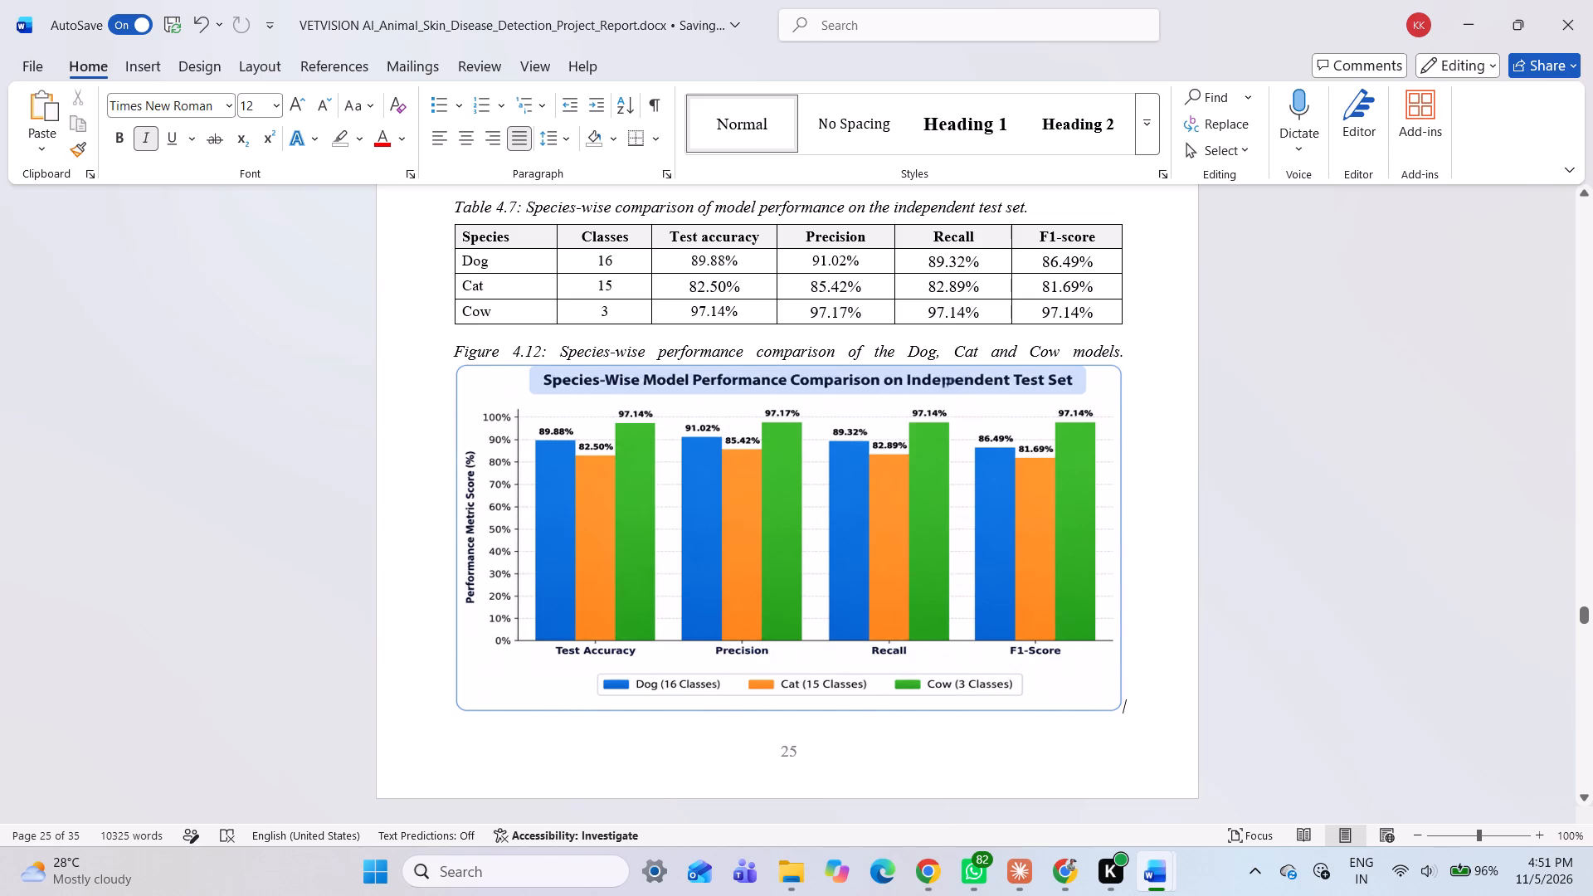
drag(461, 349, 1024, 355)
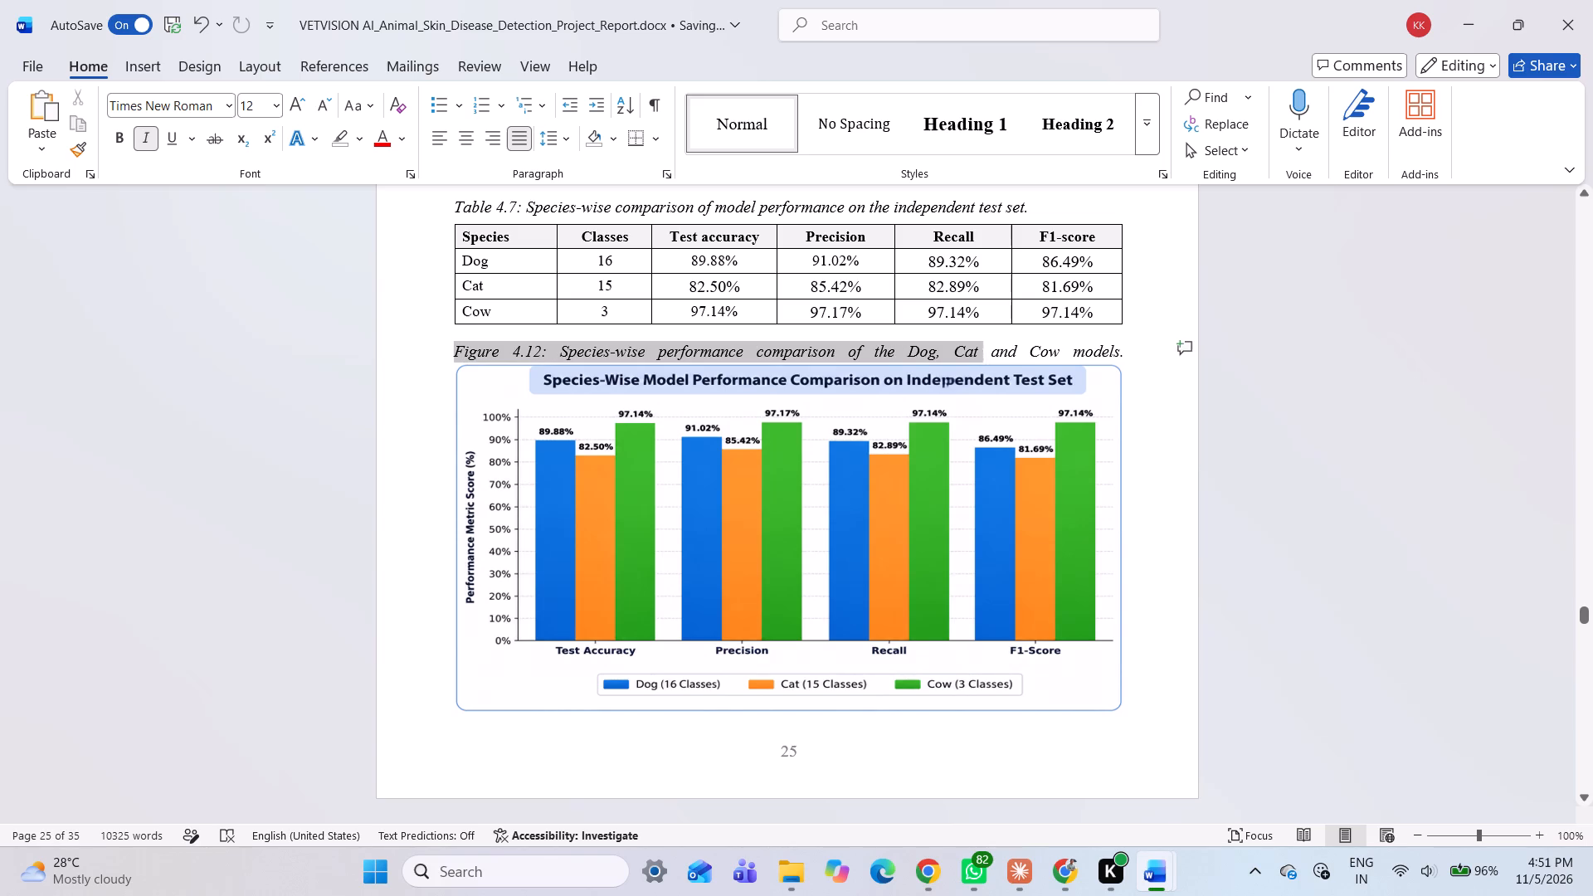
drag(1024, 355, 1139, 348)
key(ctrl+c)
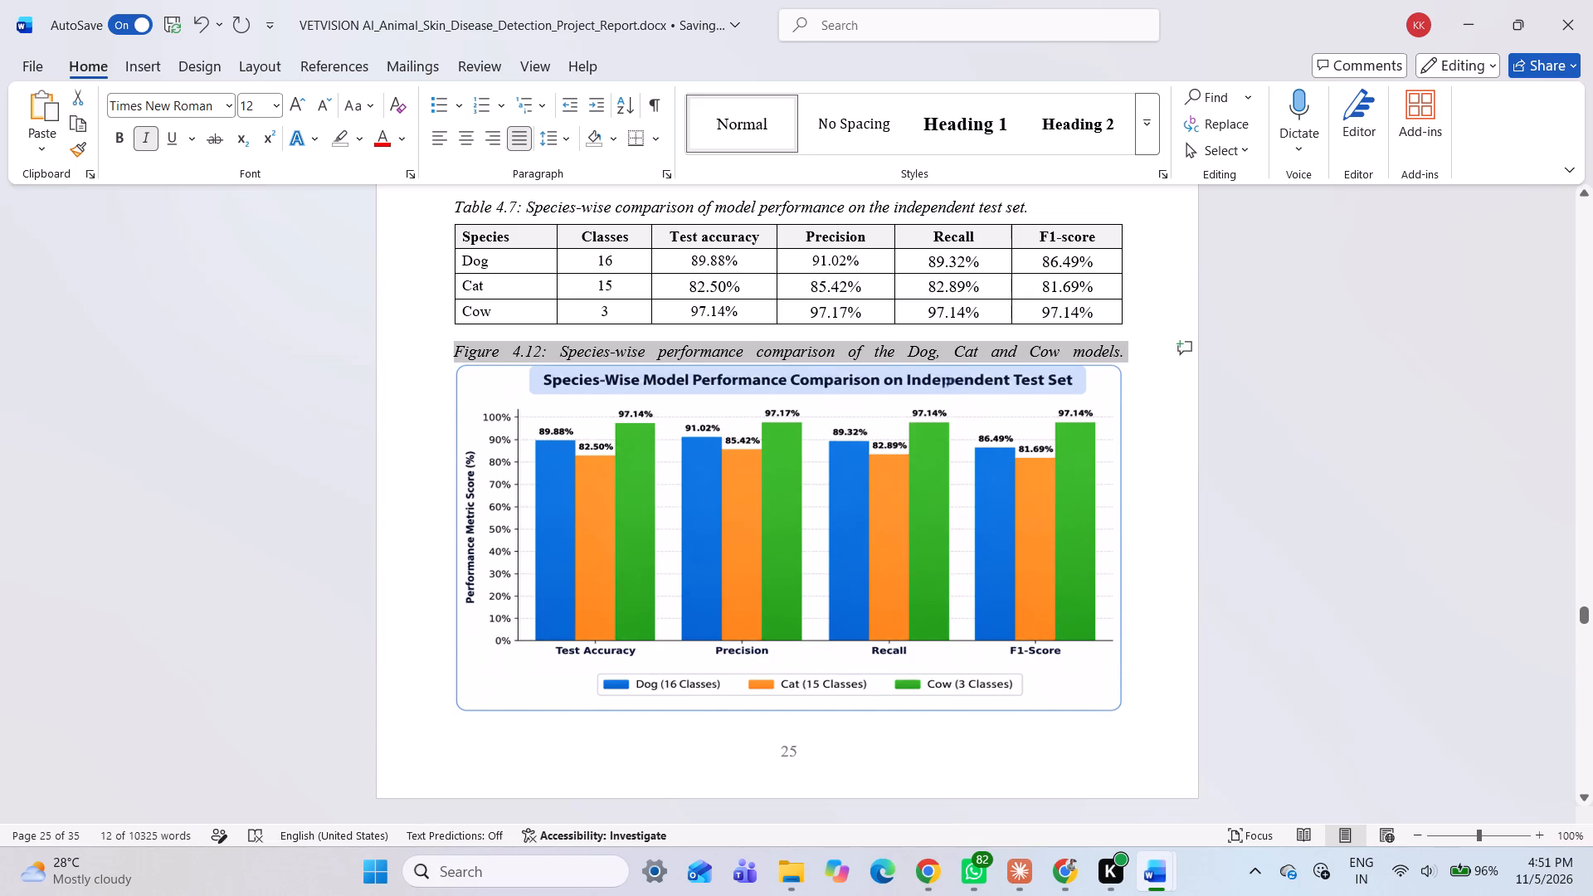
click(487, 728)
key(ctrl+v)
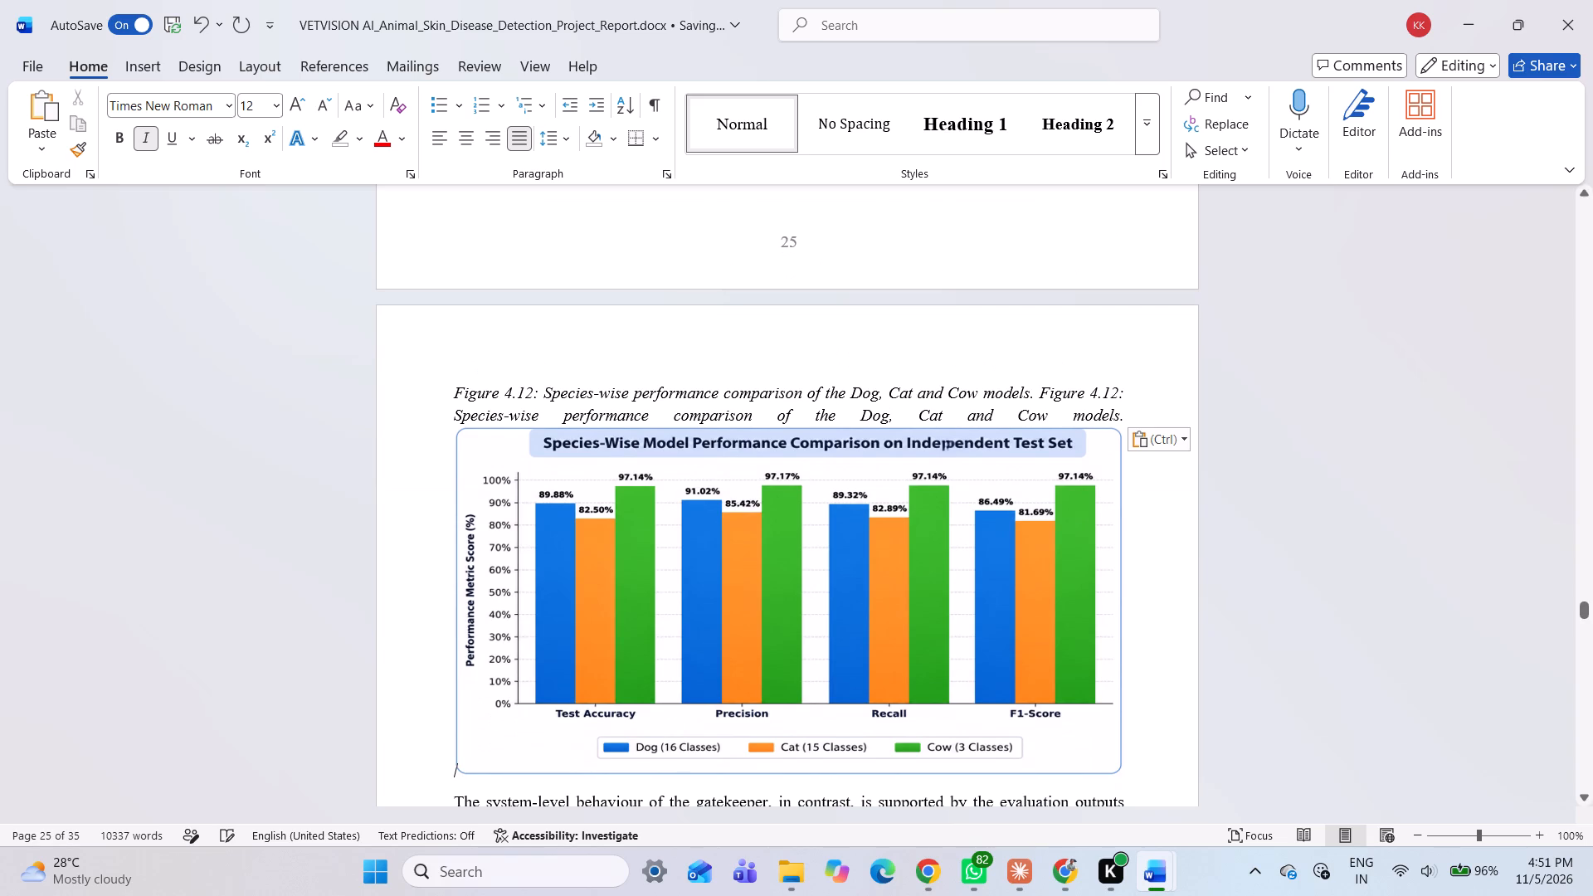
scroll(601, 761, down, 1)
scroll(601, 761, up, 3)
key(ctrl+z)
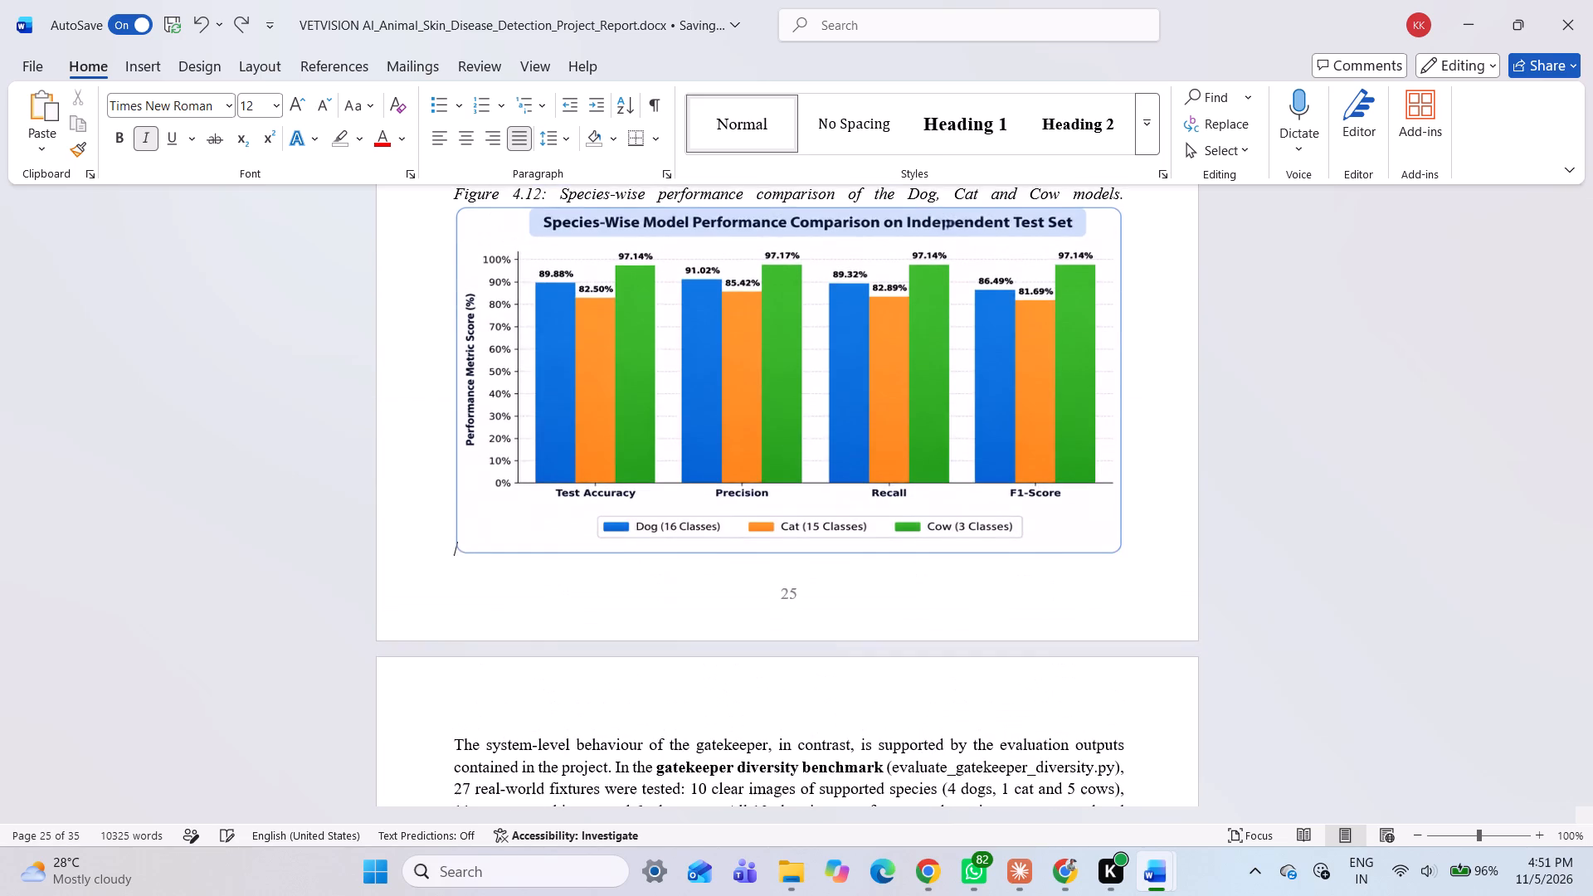
Reduce the height of the Figure 4.12 performance chart slightly while keeping it as wide as the text column.
scroll(611, 766, up, 2)
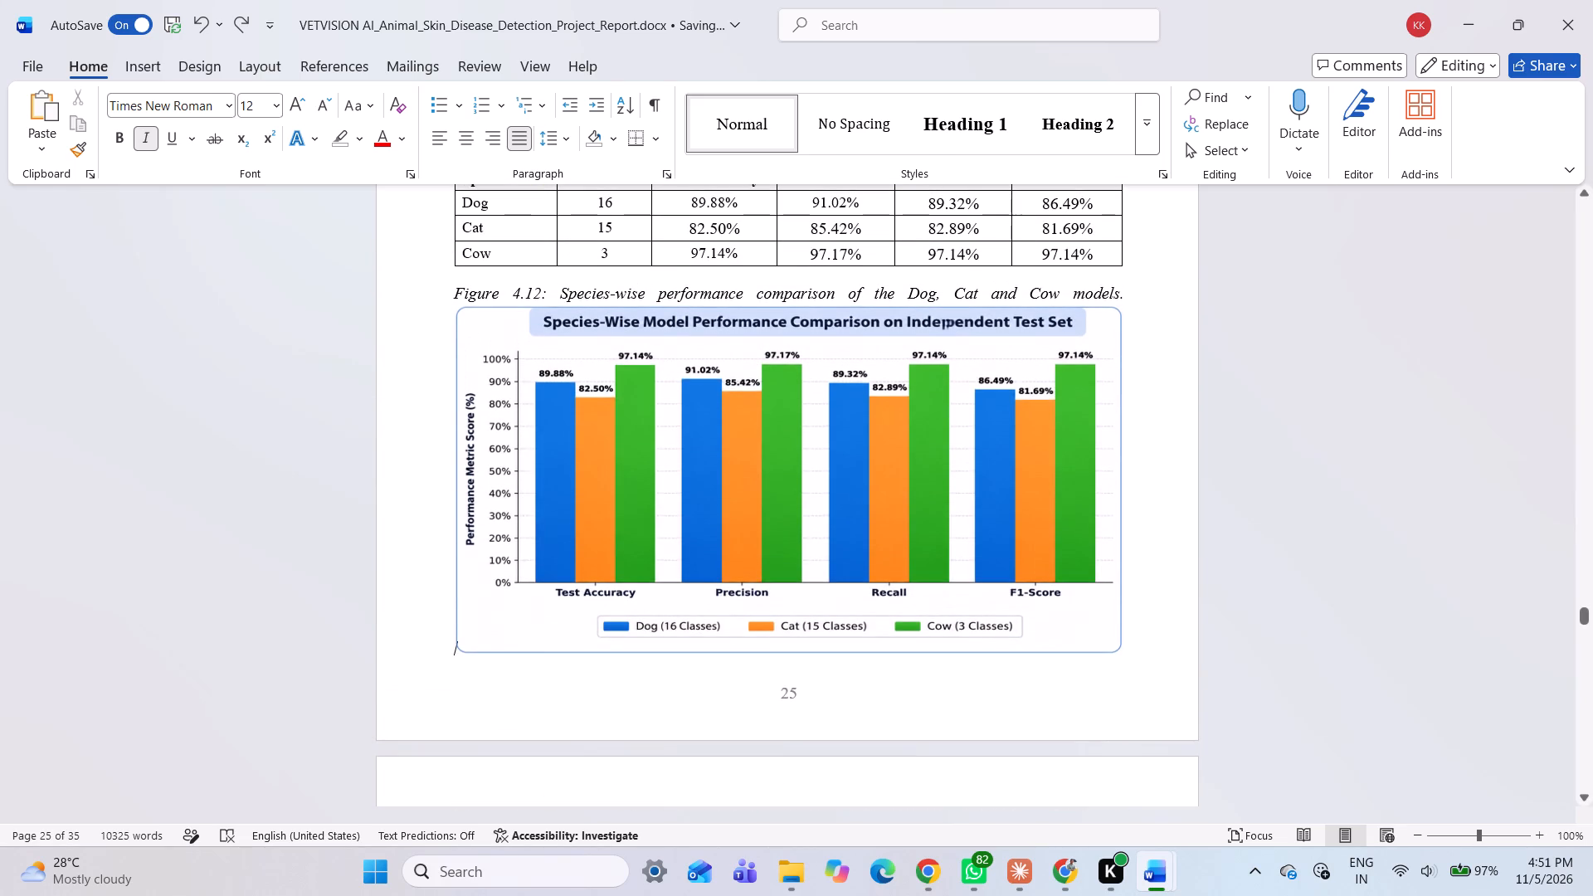
click(826, 596)
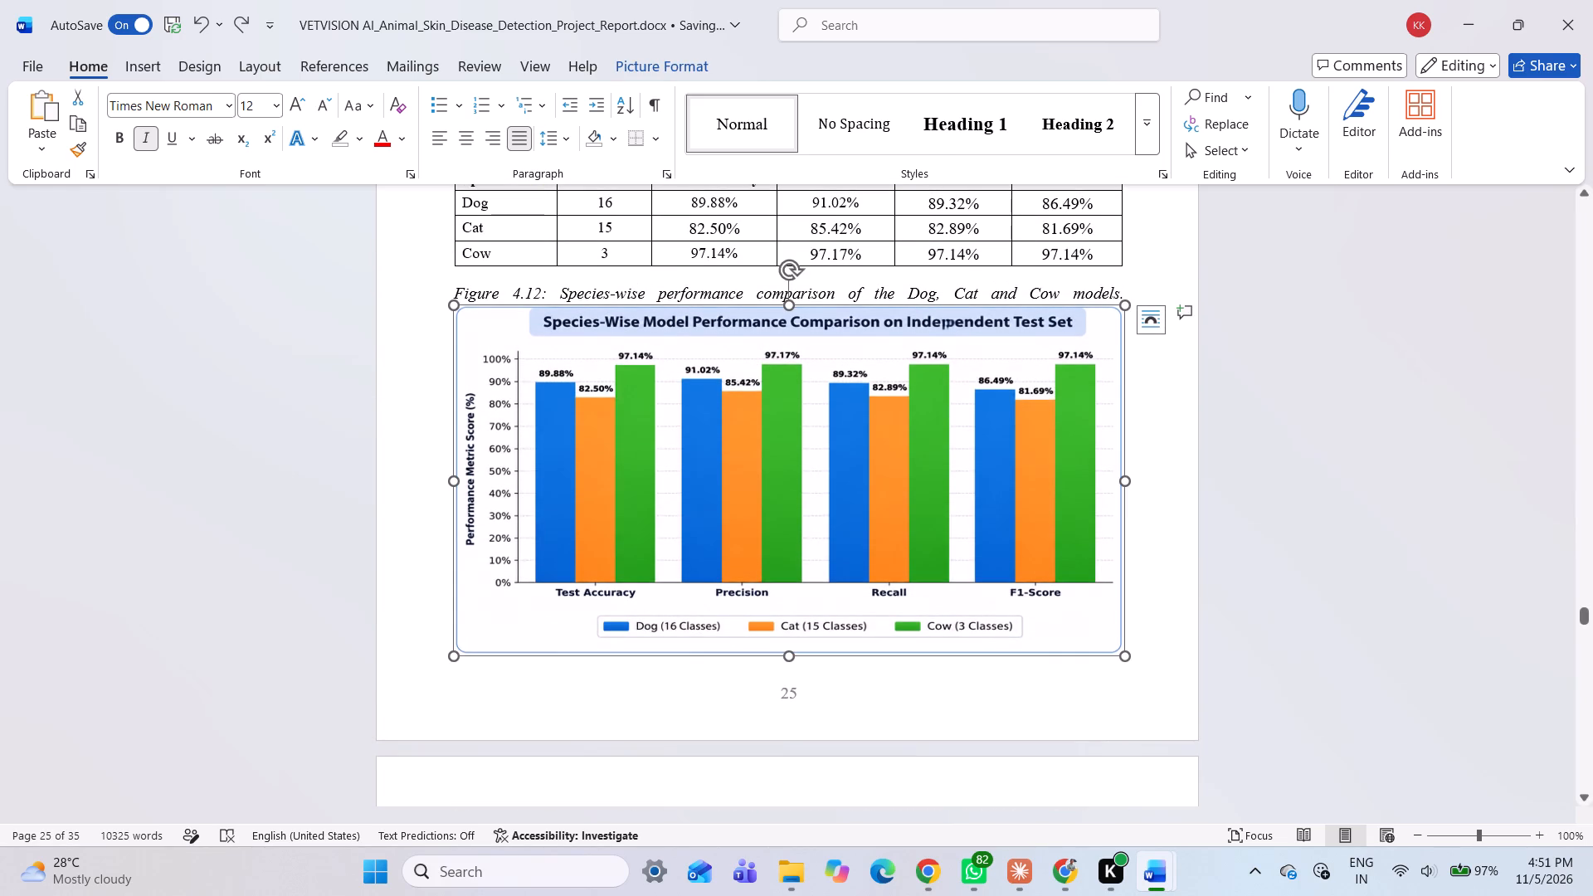
drag(1121, 656, 1096, 620)
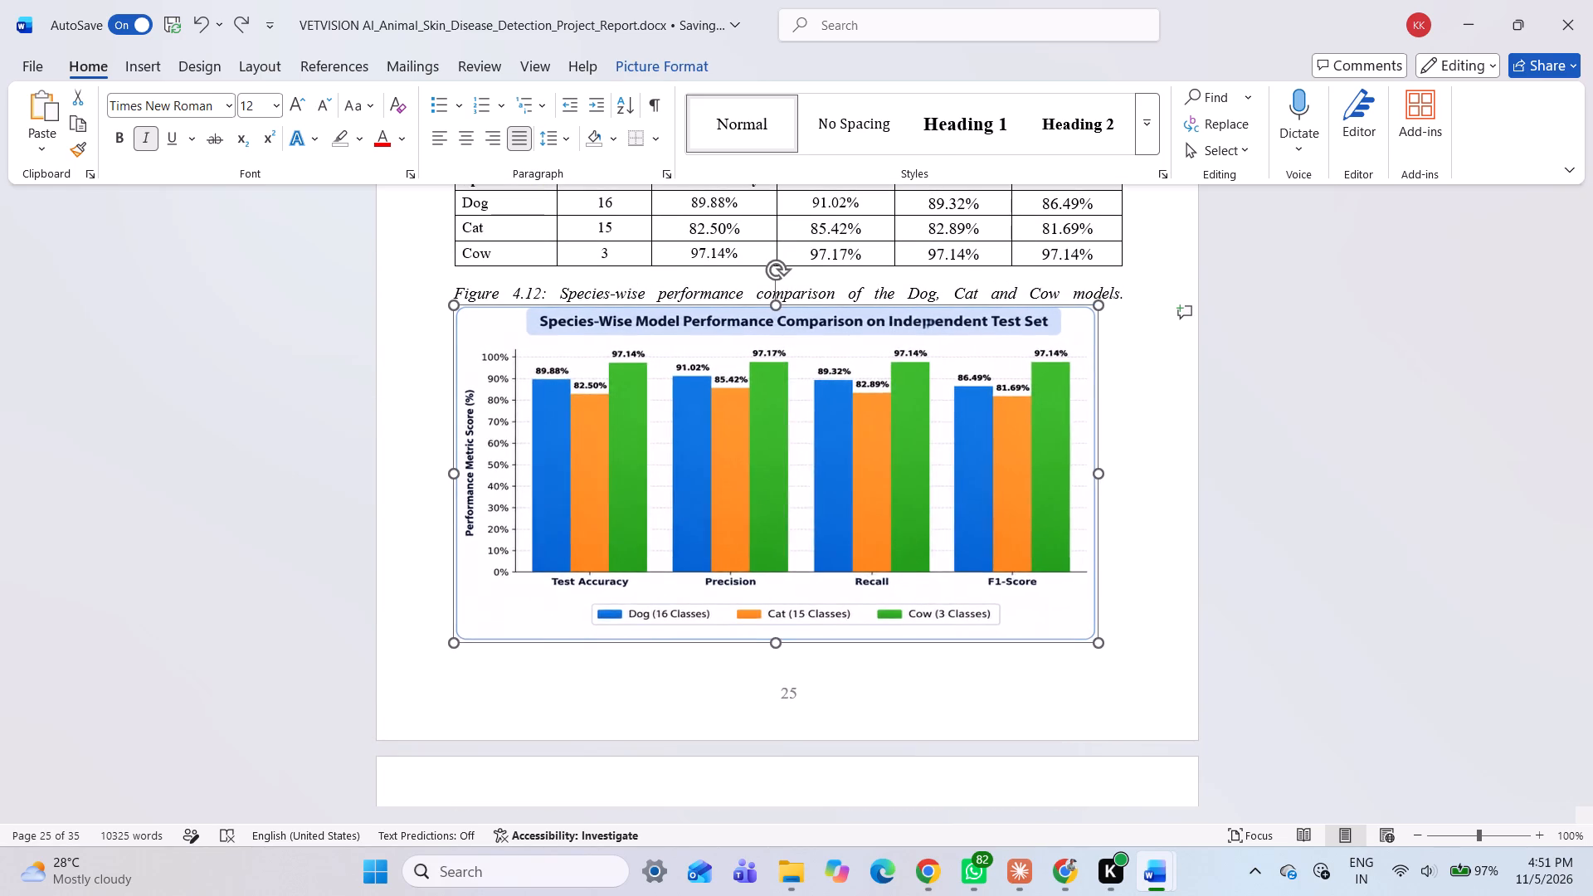
drag(1096, 620, 1082, 597)
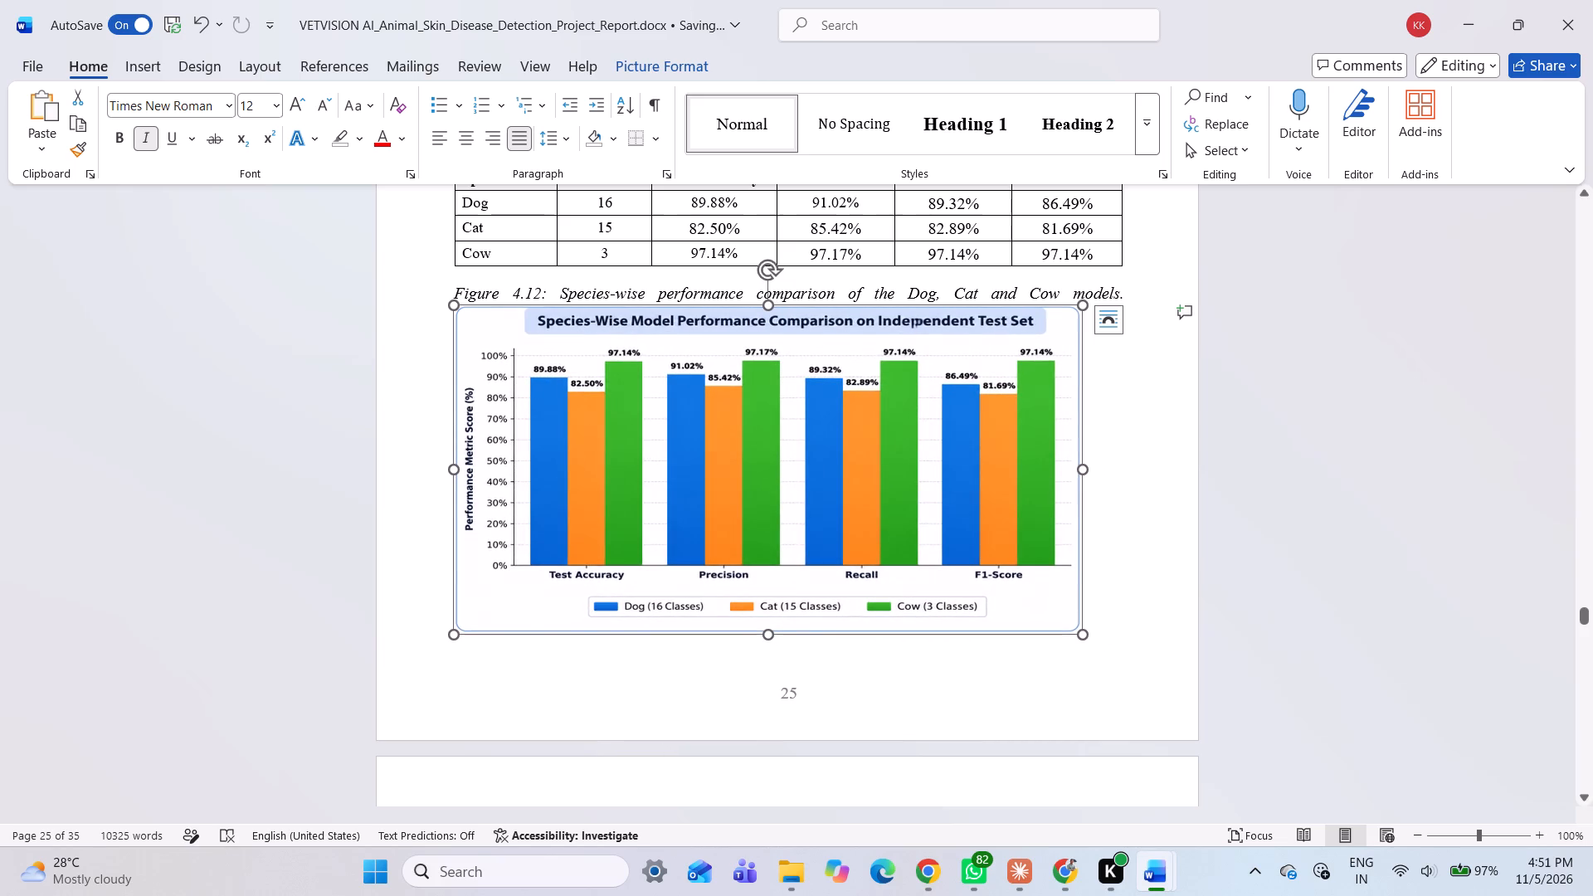
drag(636, 590, 716, 592)
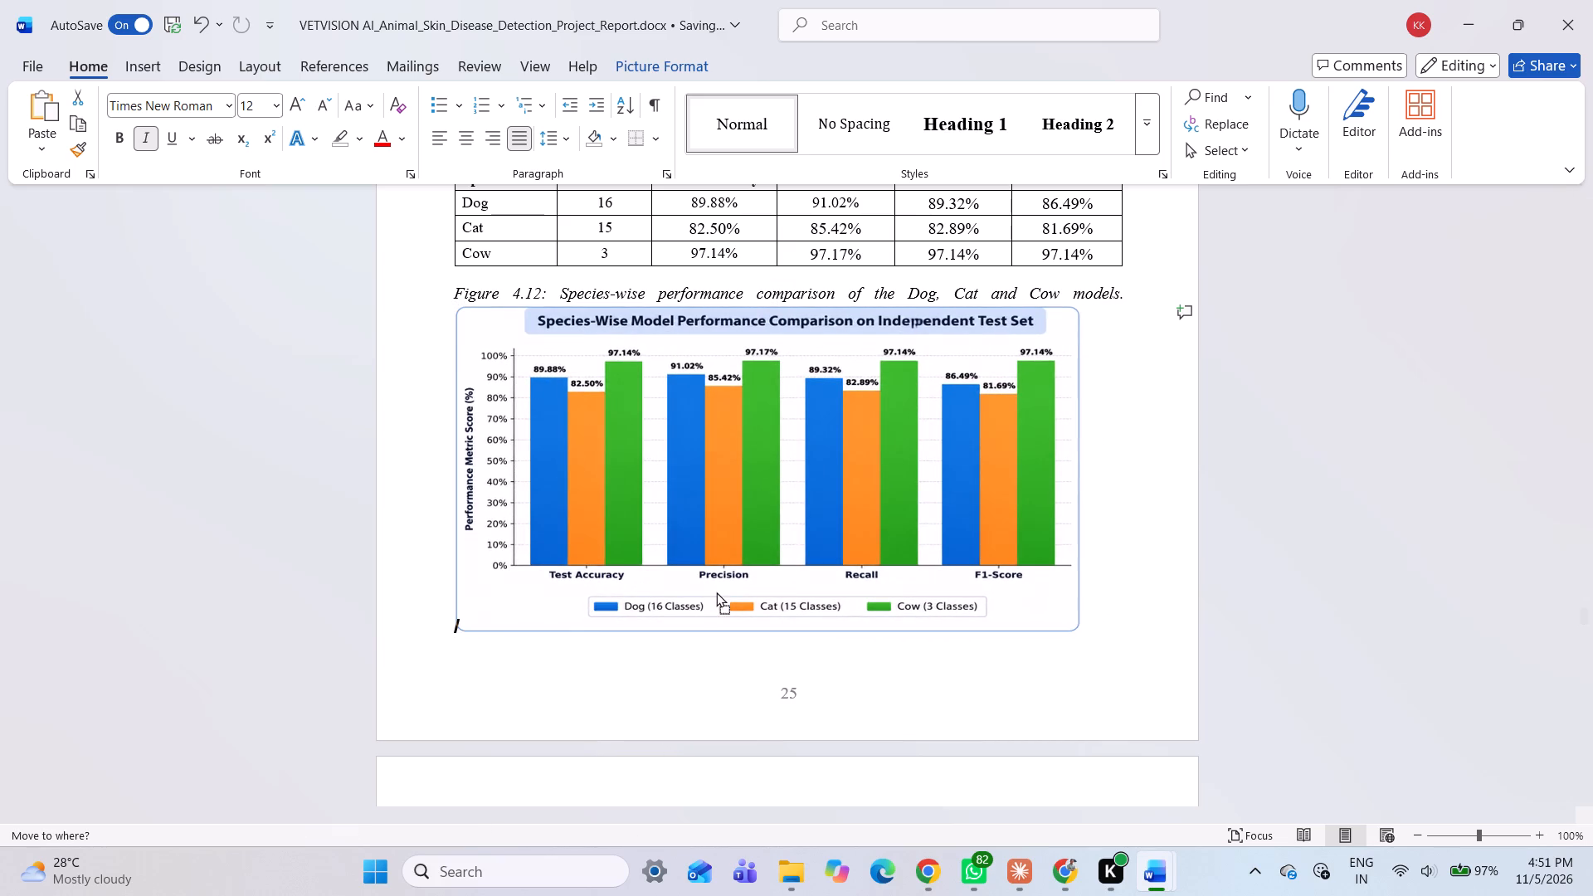
drag(716, 592, 748, 592)
drag(1079, 473, 1080, 473)
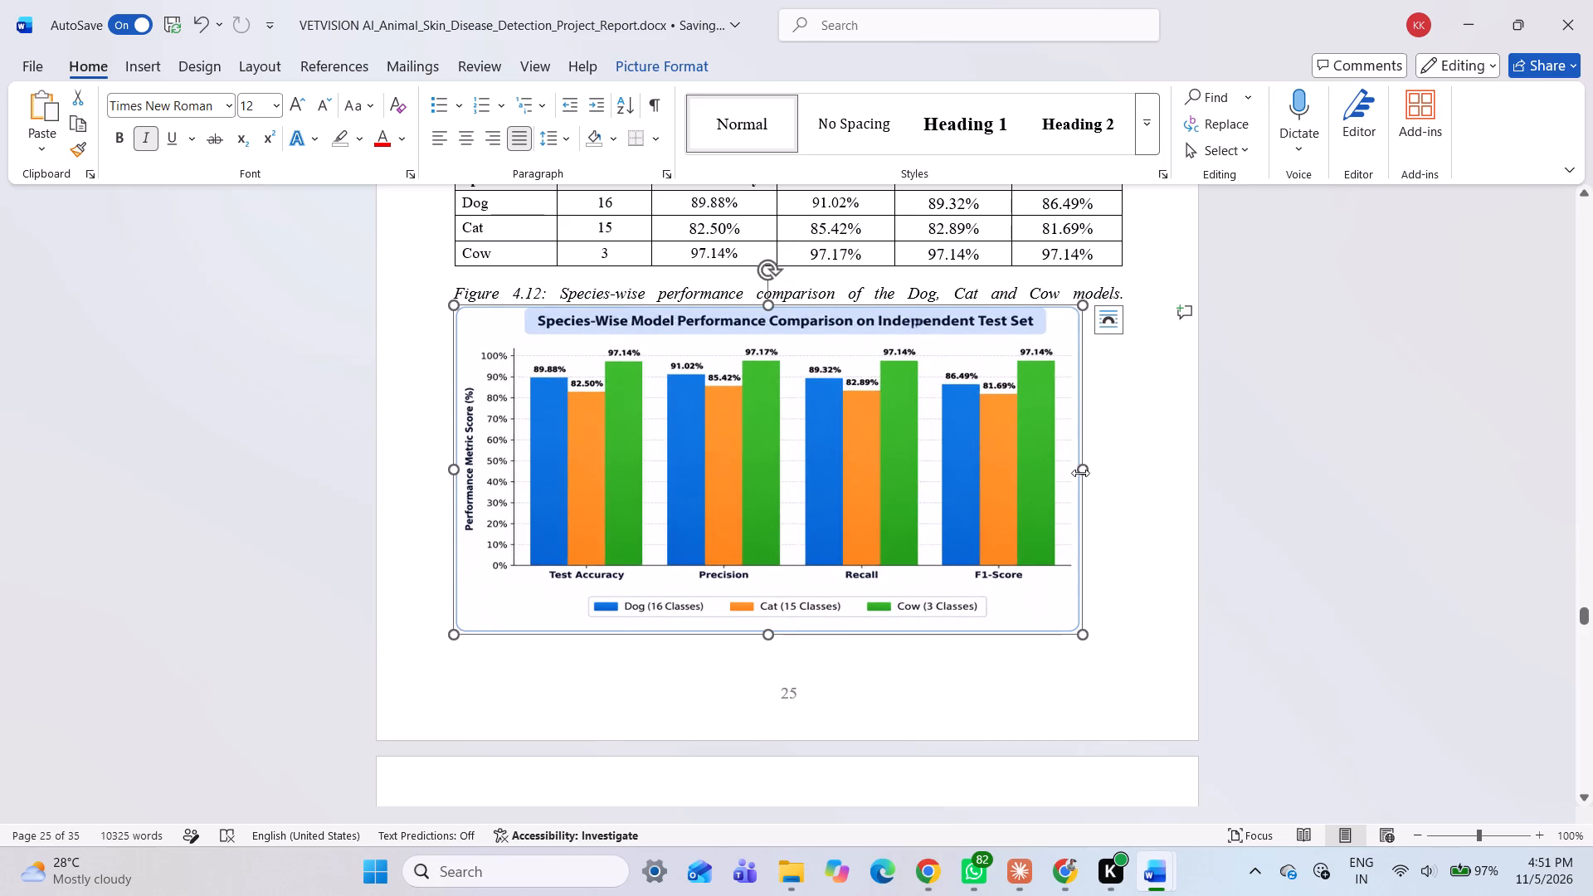
drag(1080, 473, 1125, 476)
click(415, 329)
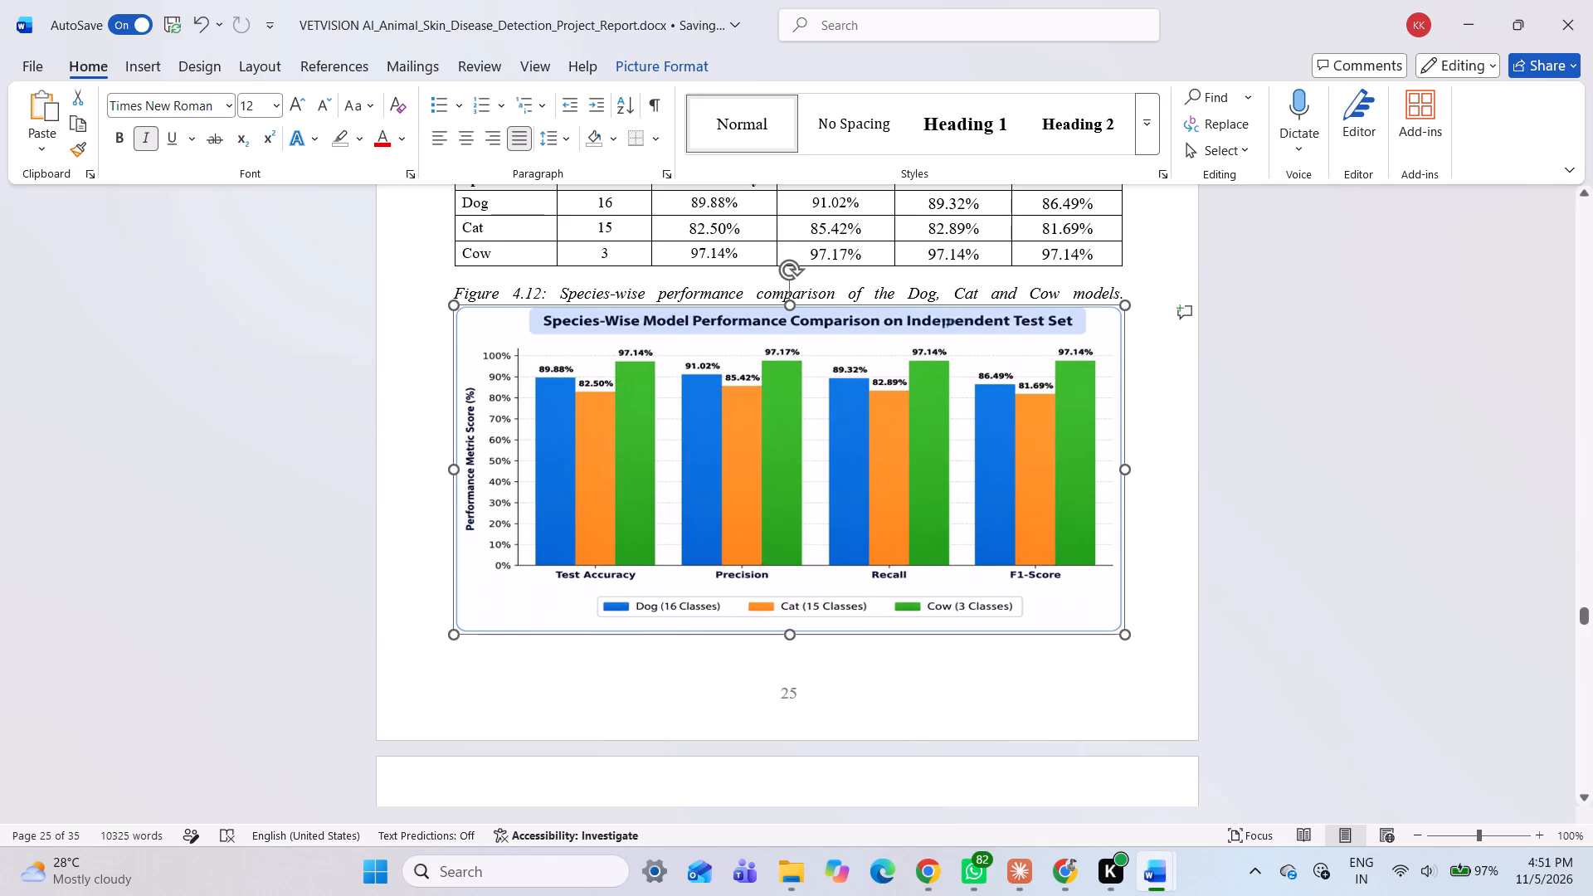
click(481, 660)
click(475, 665)
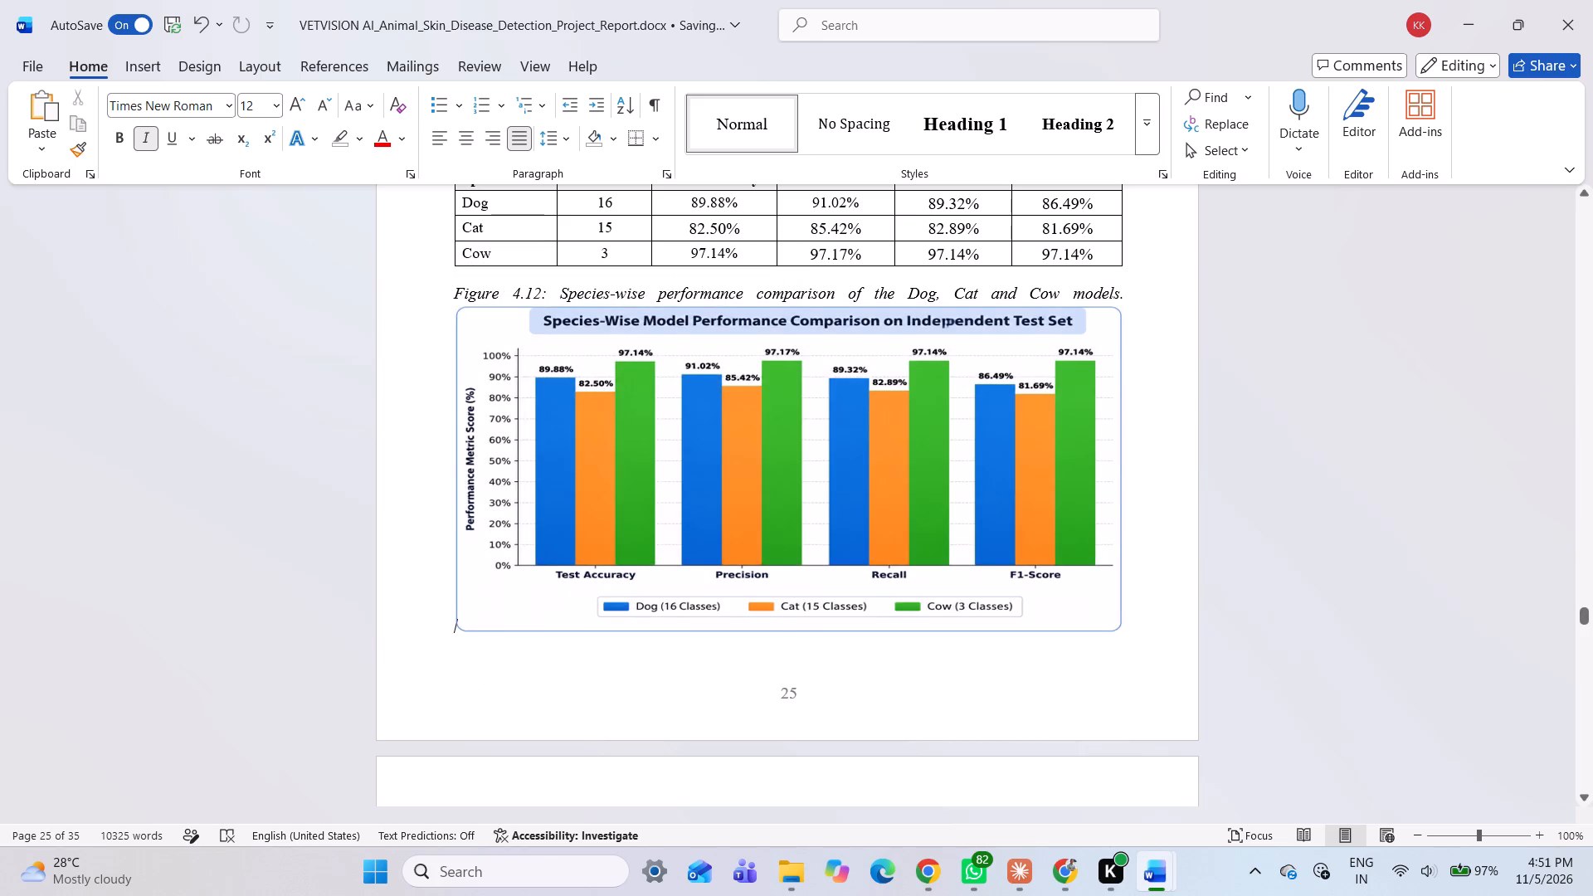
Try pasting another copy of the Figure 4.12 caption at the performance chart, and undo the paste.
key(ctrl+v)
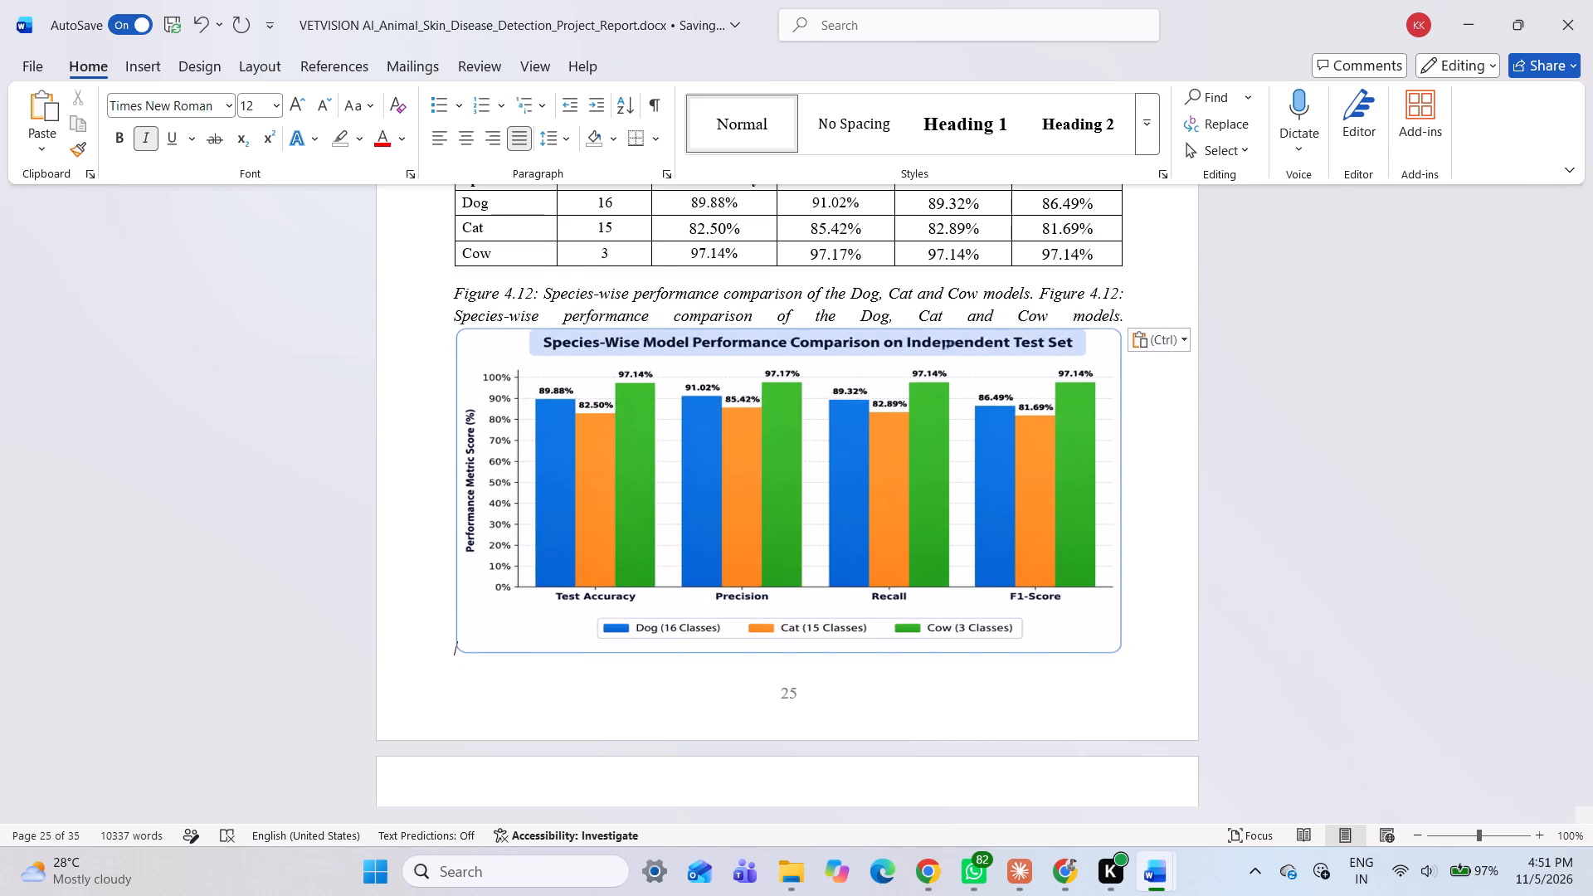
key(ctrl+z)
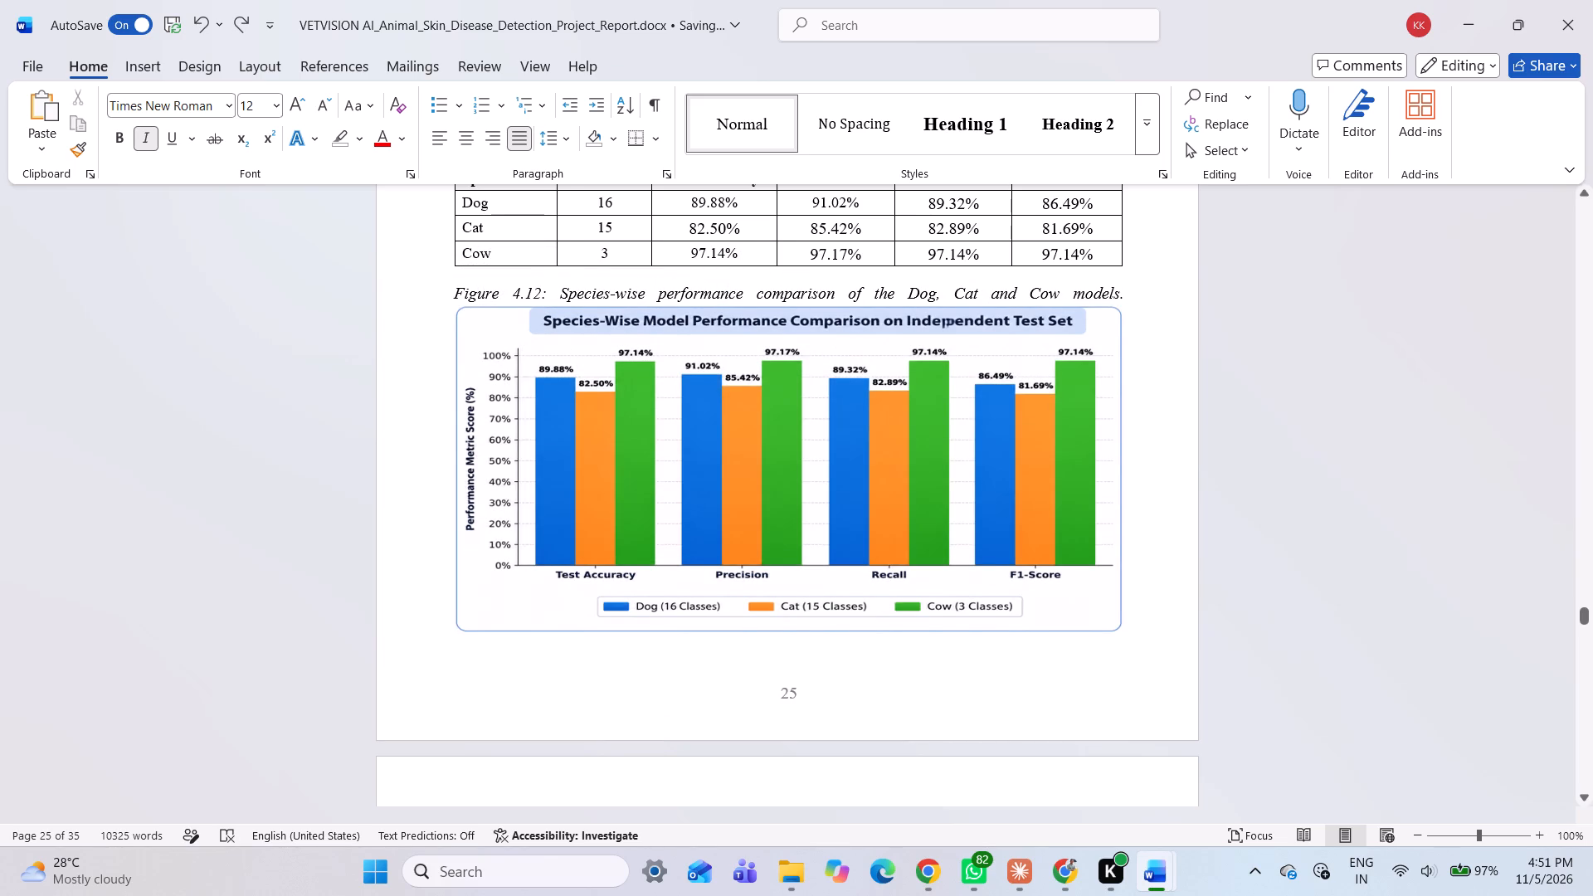
Copy the full Figure 4.12 caption line above the performance chart.
drag(455, 287, 1118, 288)
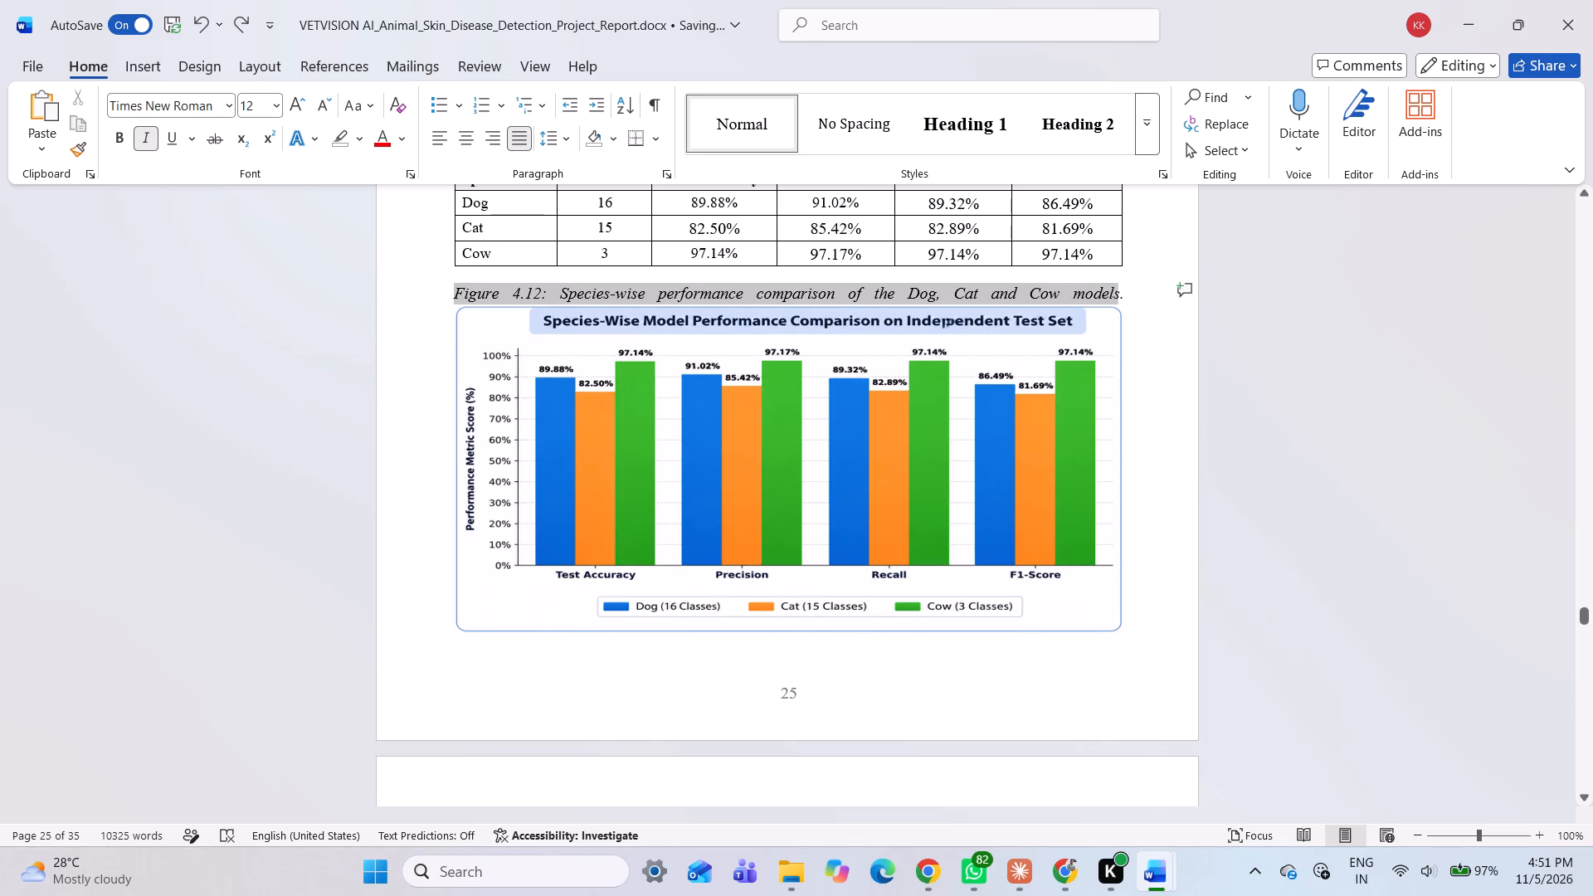
drag(1118, 288, 1134, 290)
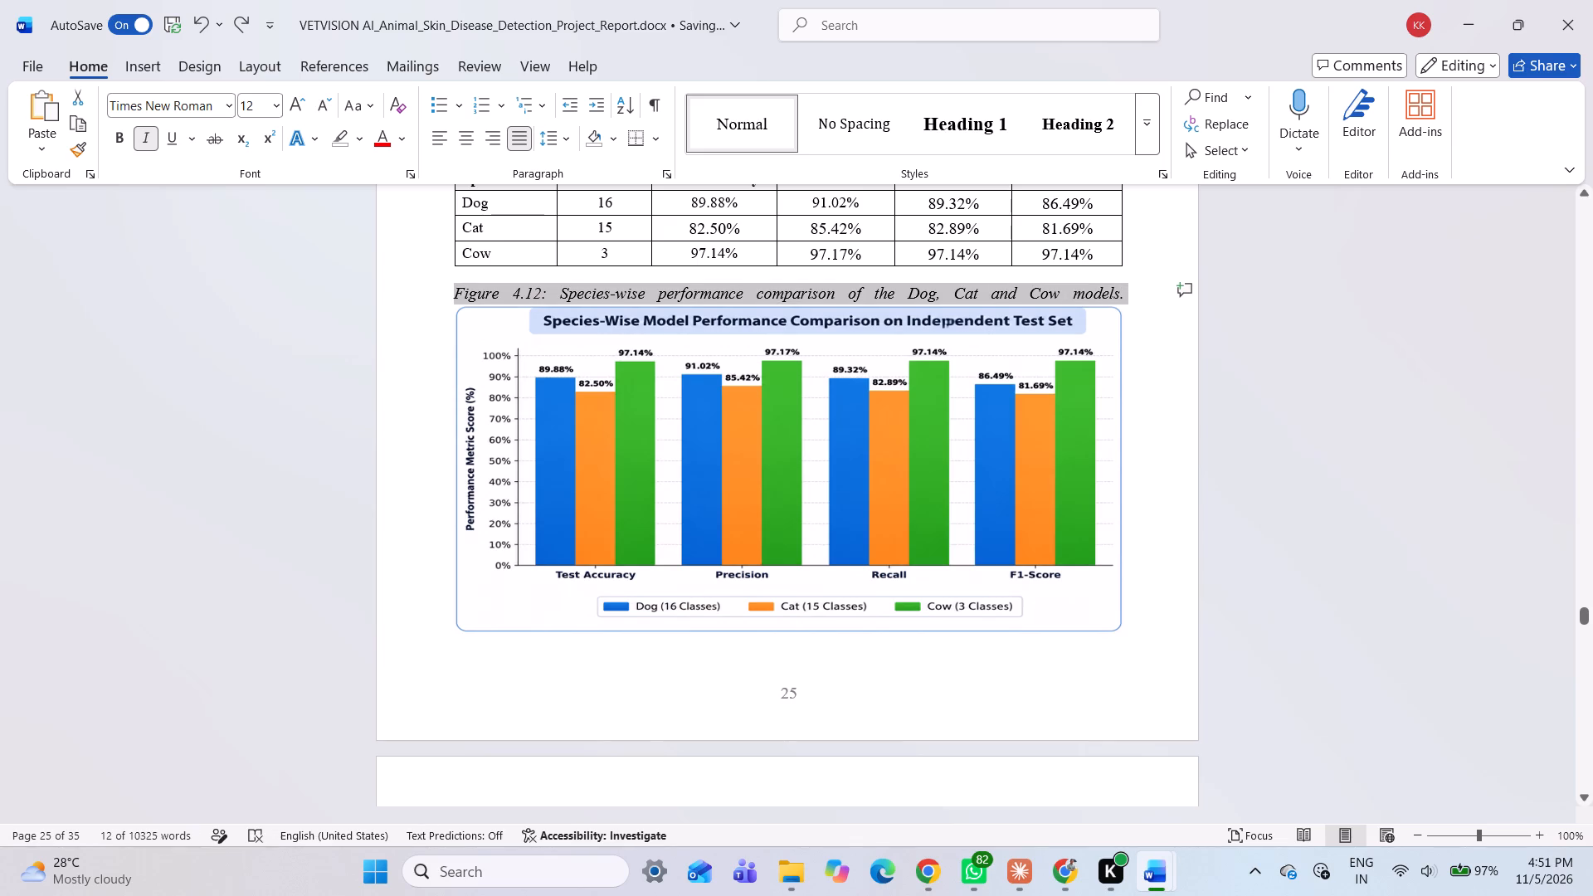
key(ctrl+c)
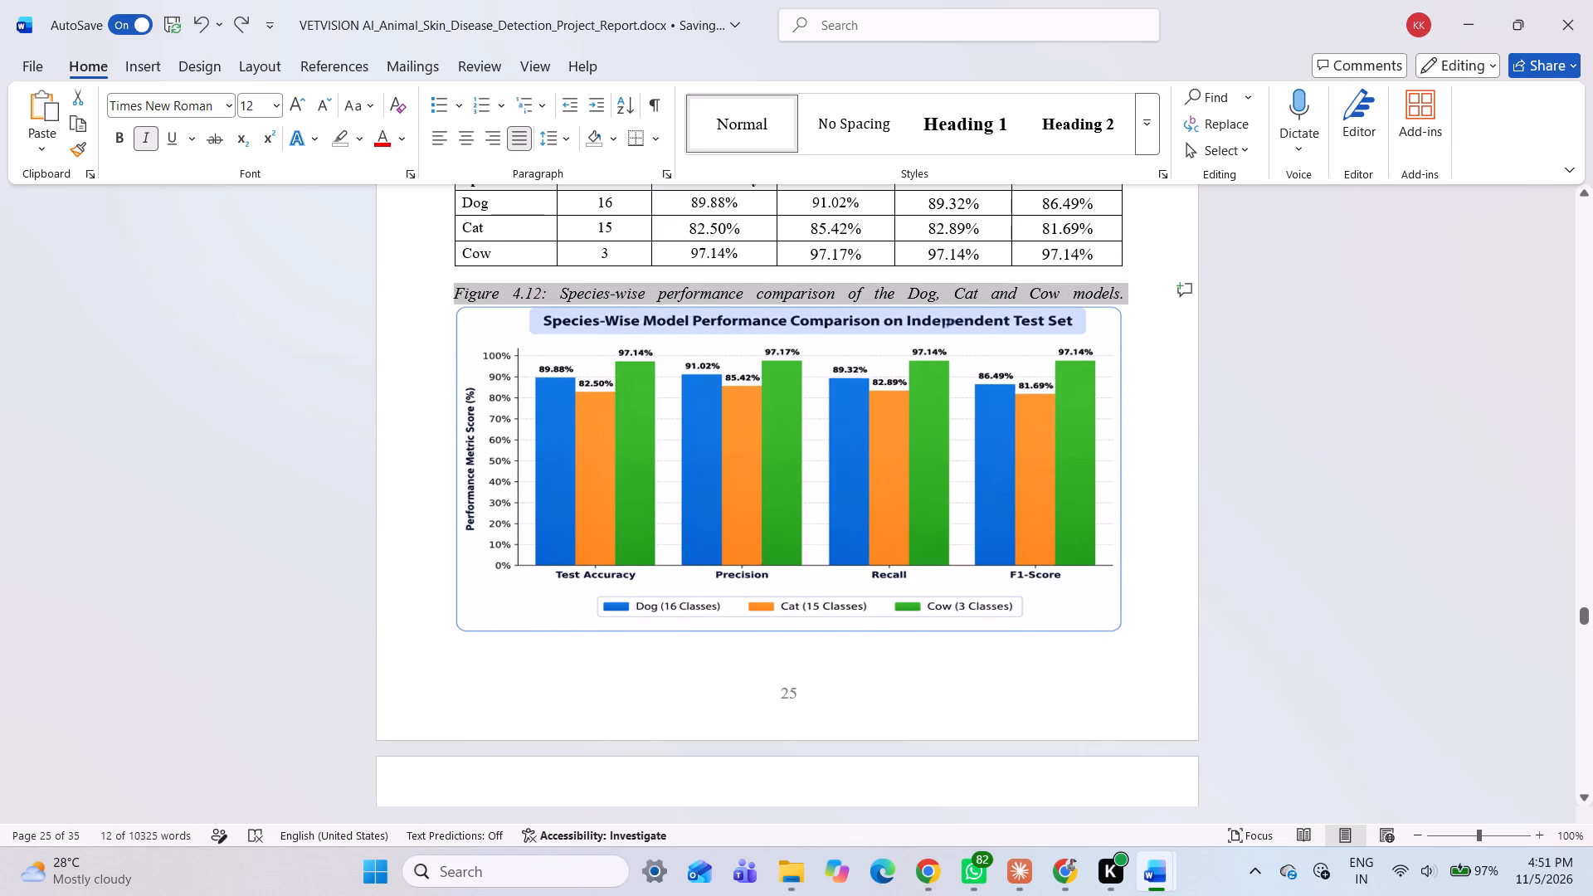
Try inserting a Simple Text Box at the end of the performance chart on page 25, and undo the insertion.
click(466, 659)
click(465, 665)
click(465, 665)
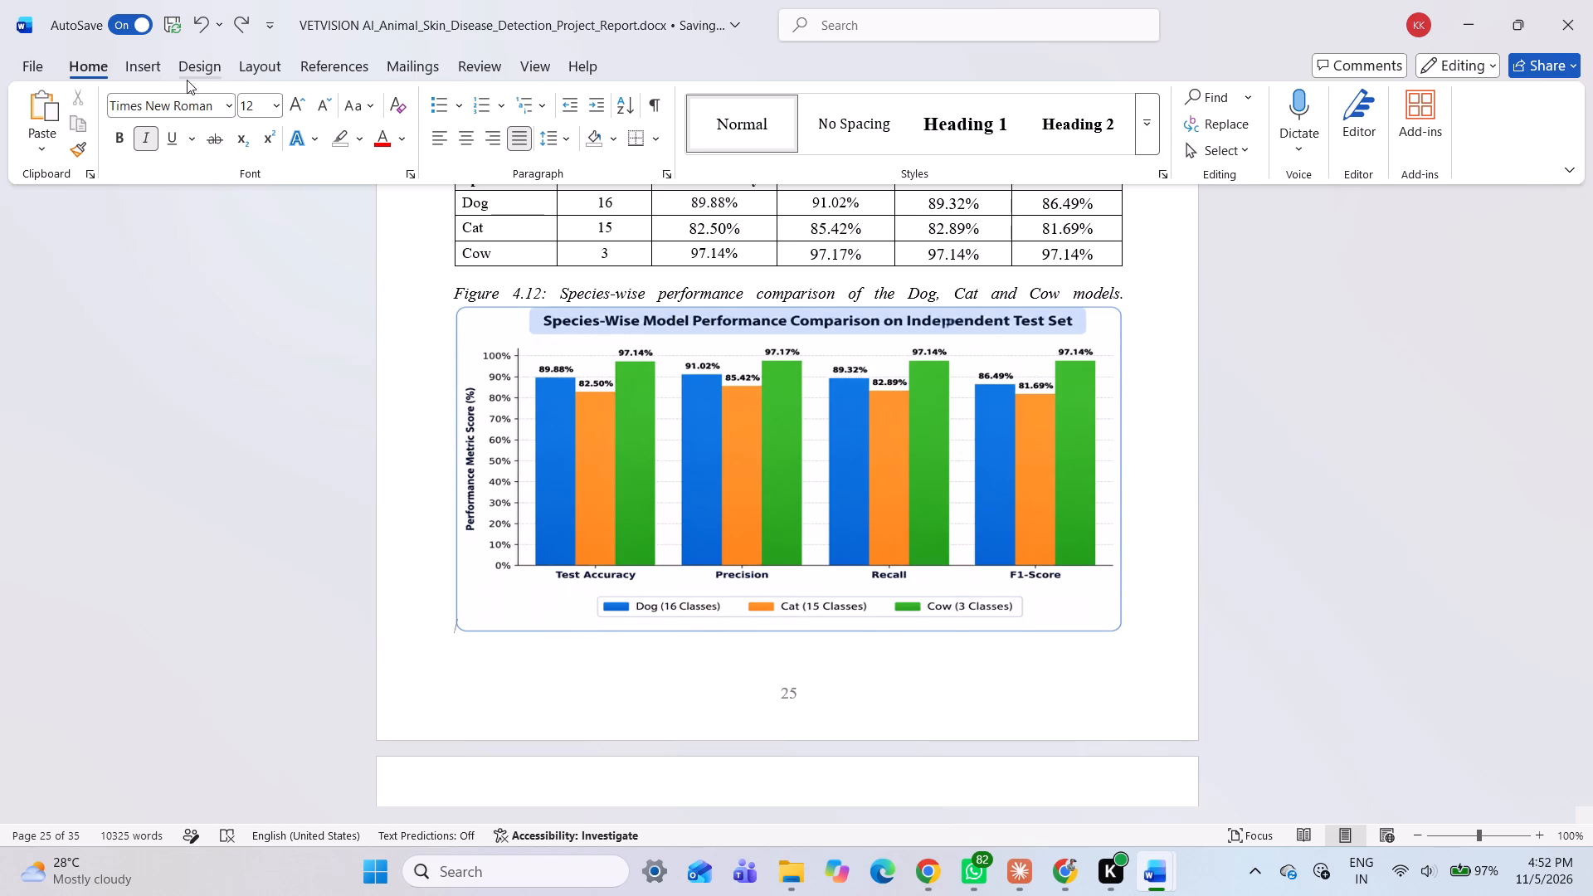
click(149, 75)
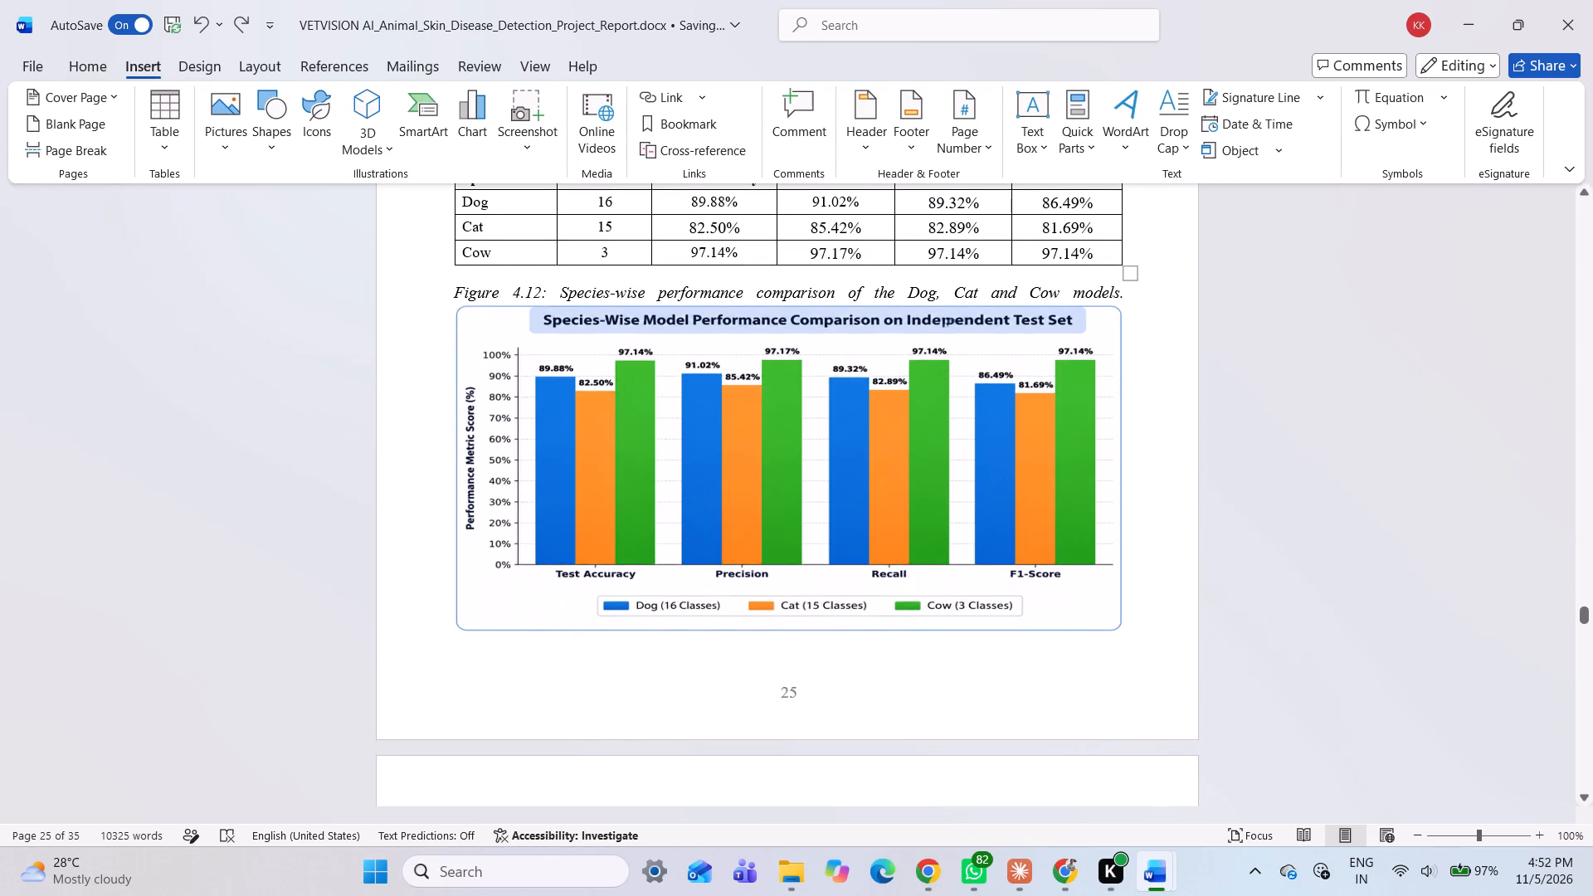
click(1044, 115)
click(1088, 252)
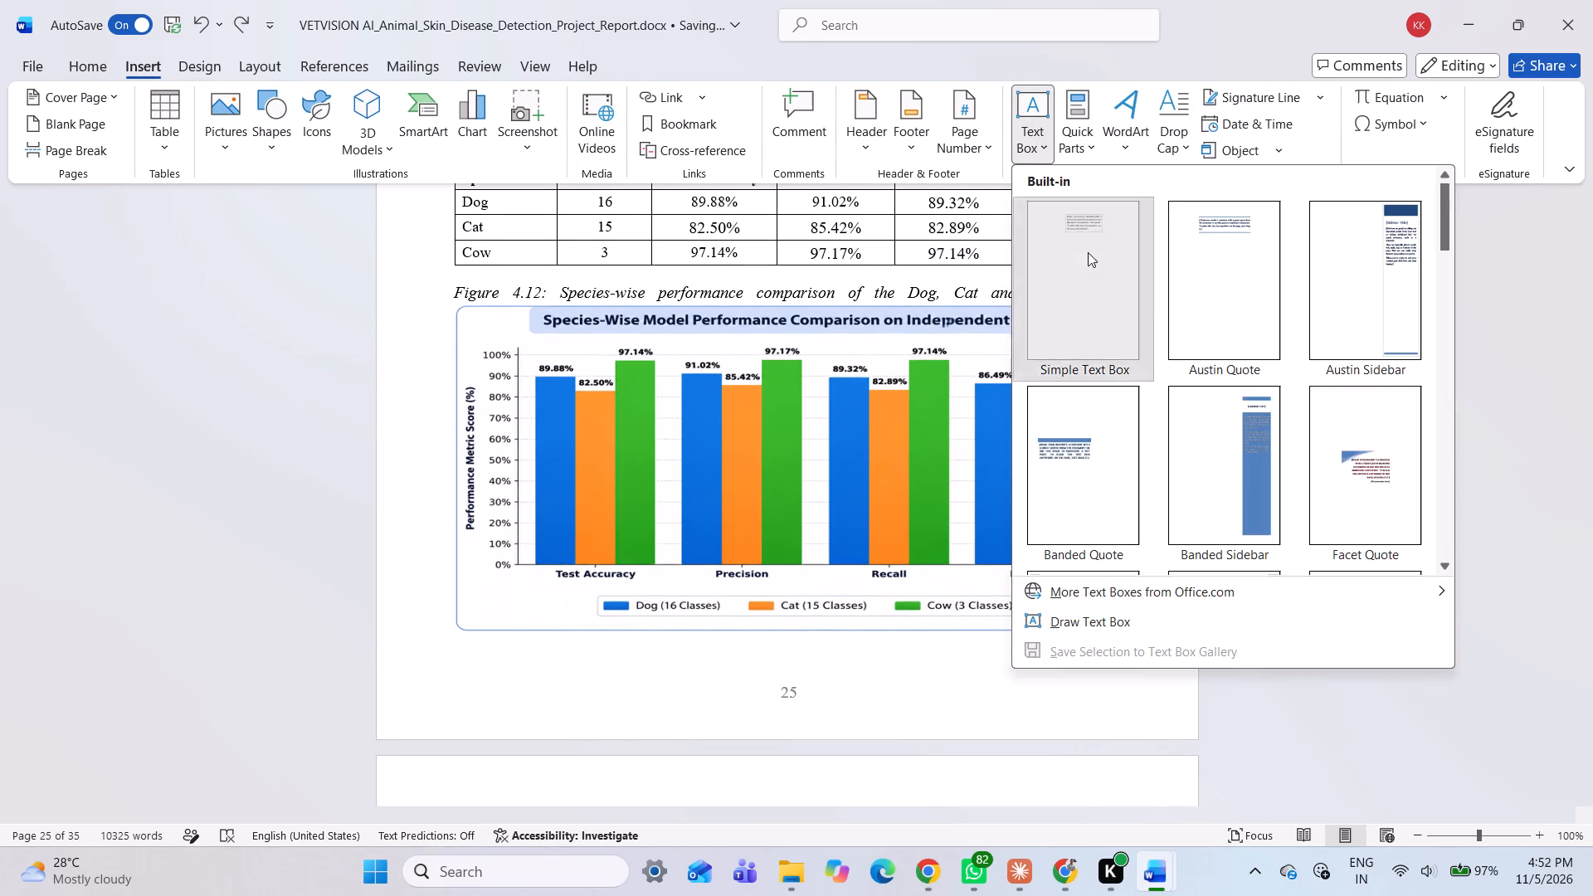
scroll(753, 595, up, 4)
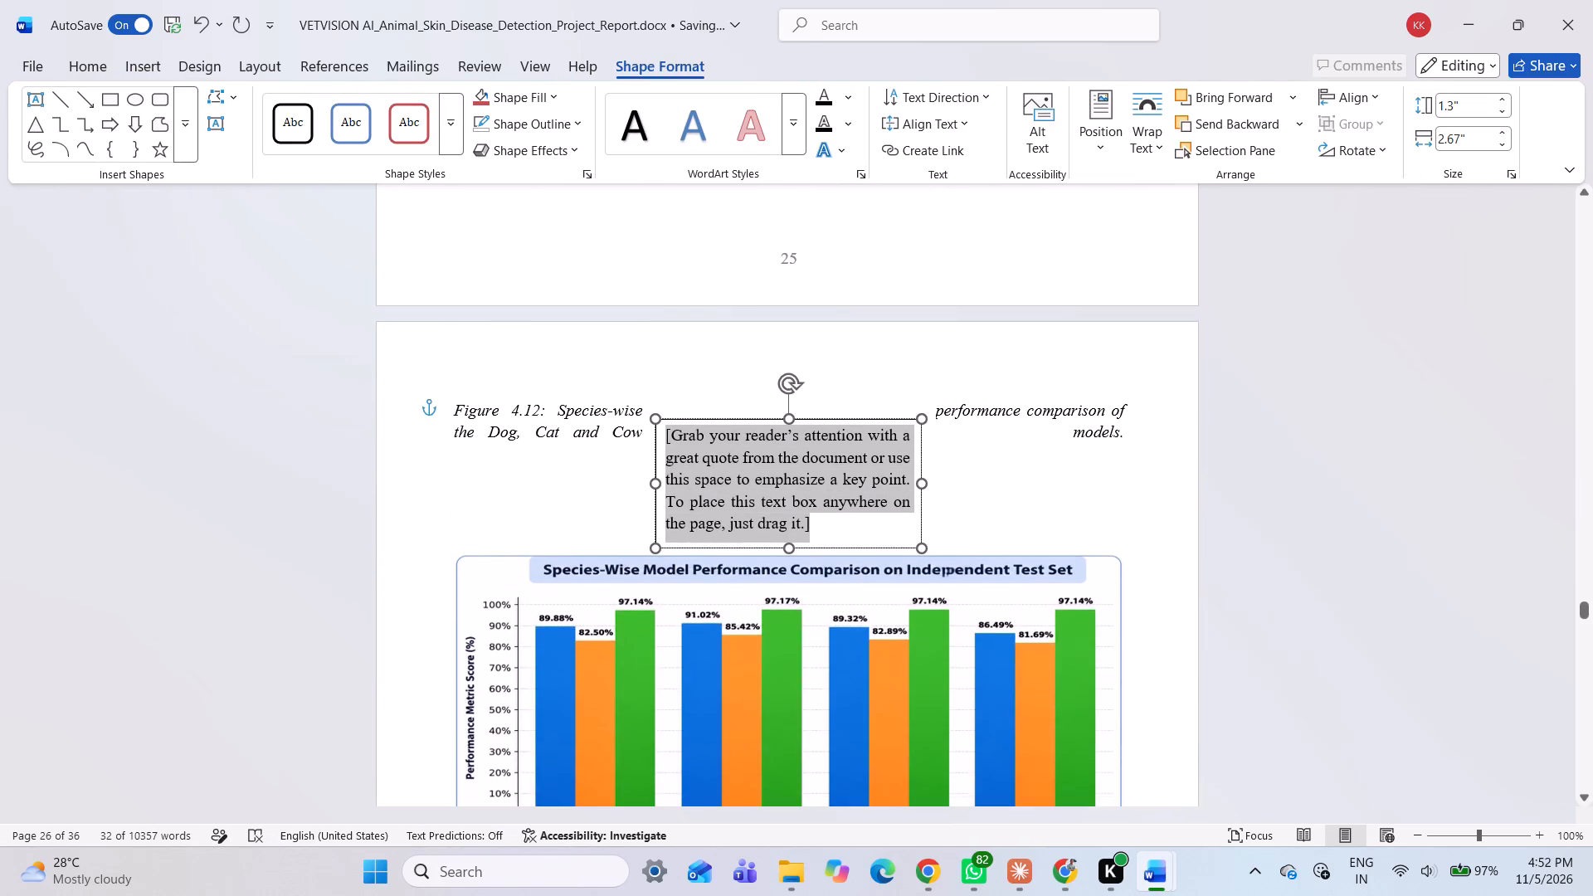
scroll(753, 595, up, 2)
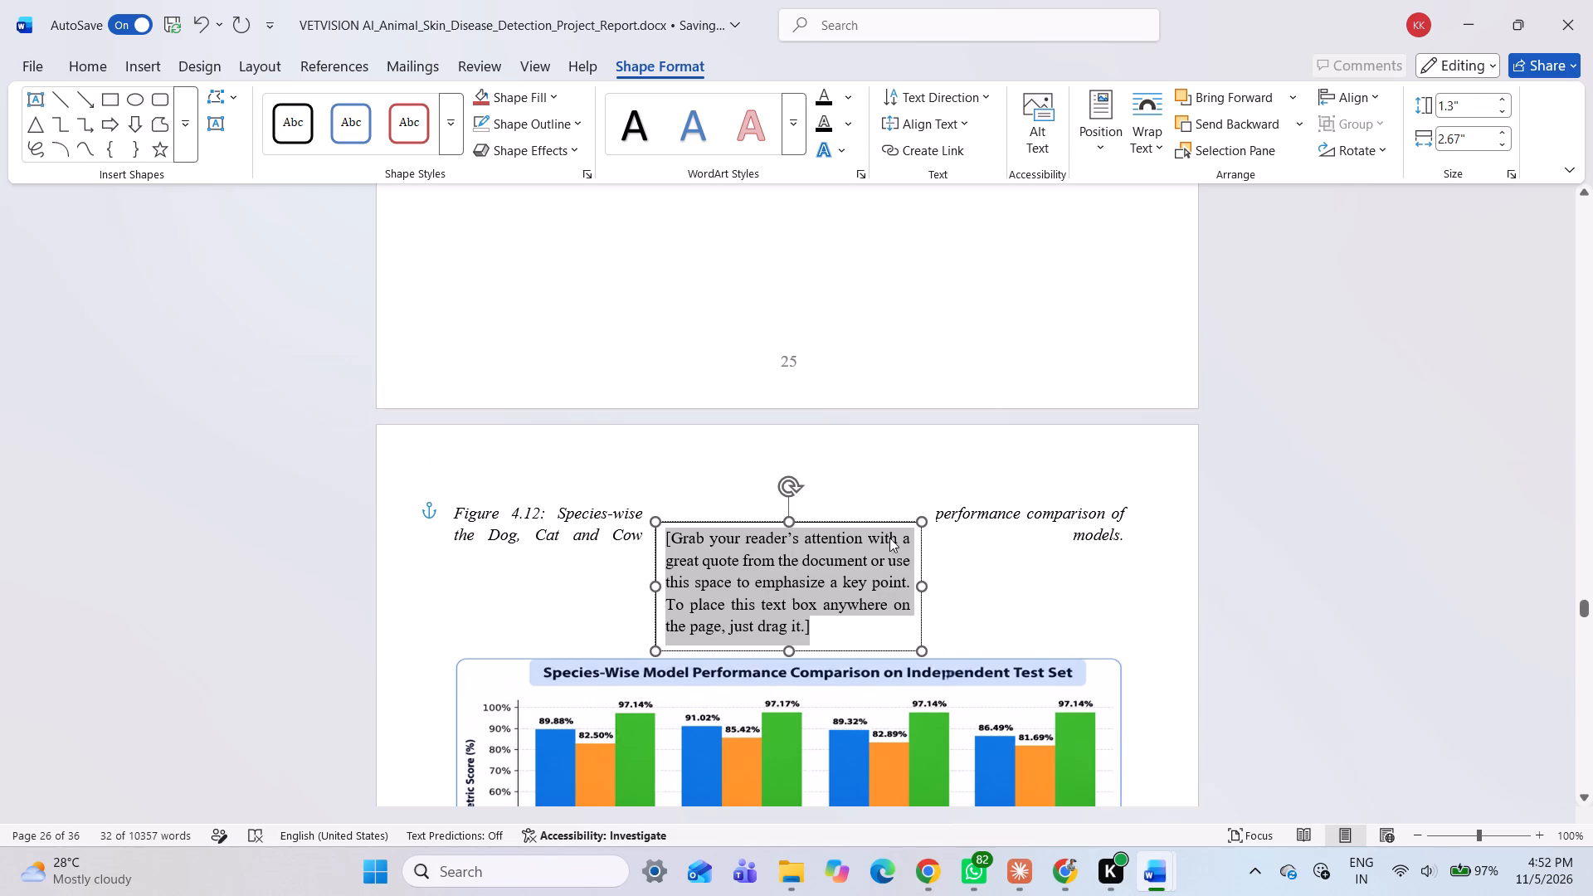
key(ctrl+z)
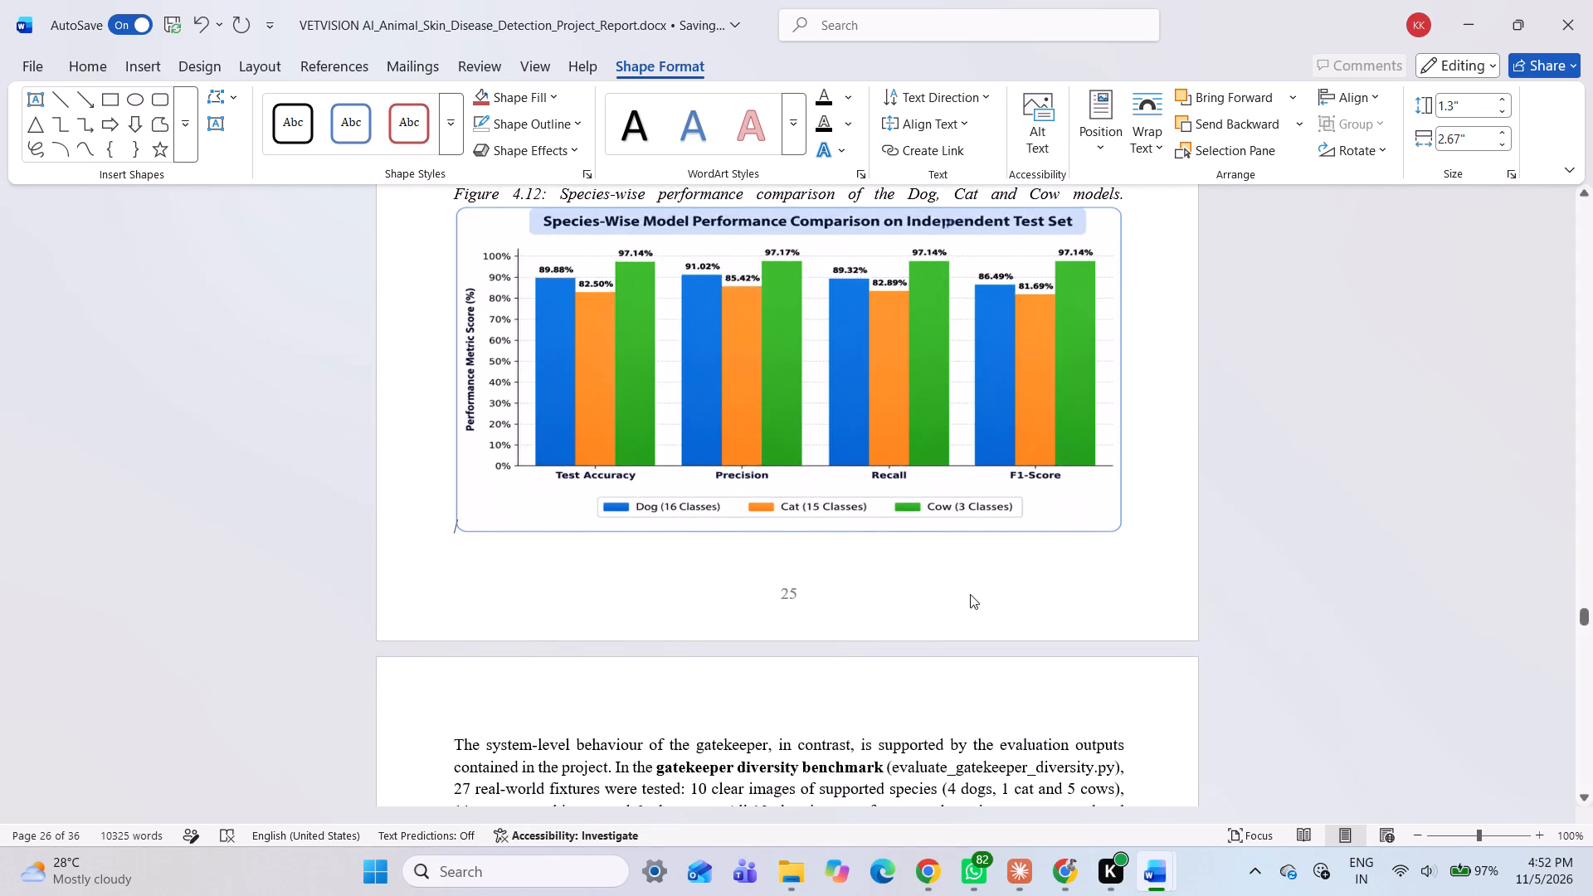
Delete the Figure 4.12 caption text between Table 4.7 and the performance chart.
scroll(970, 594, up, 1)
scroll(971, 595, down, 4)
scroll(971, 595, up, 5)
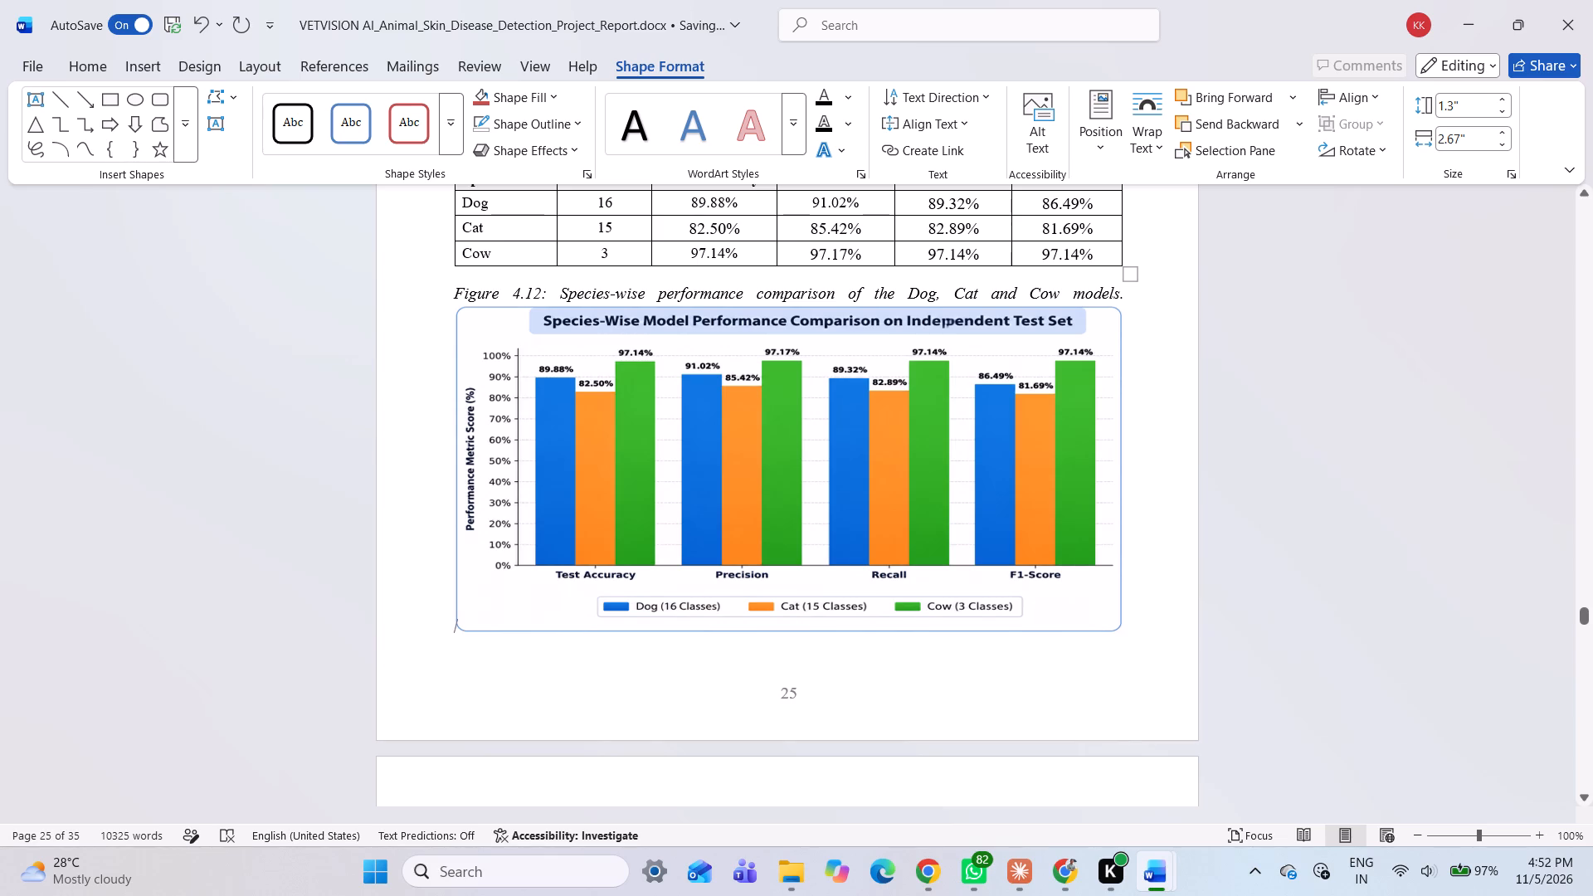
drag(458, 285, 1132, 290)
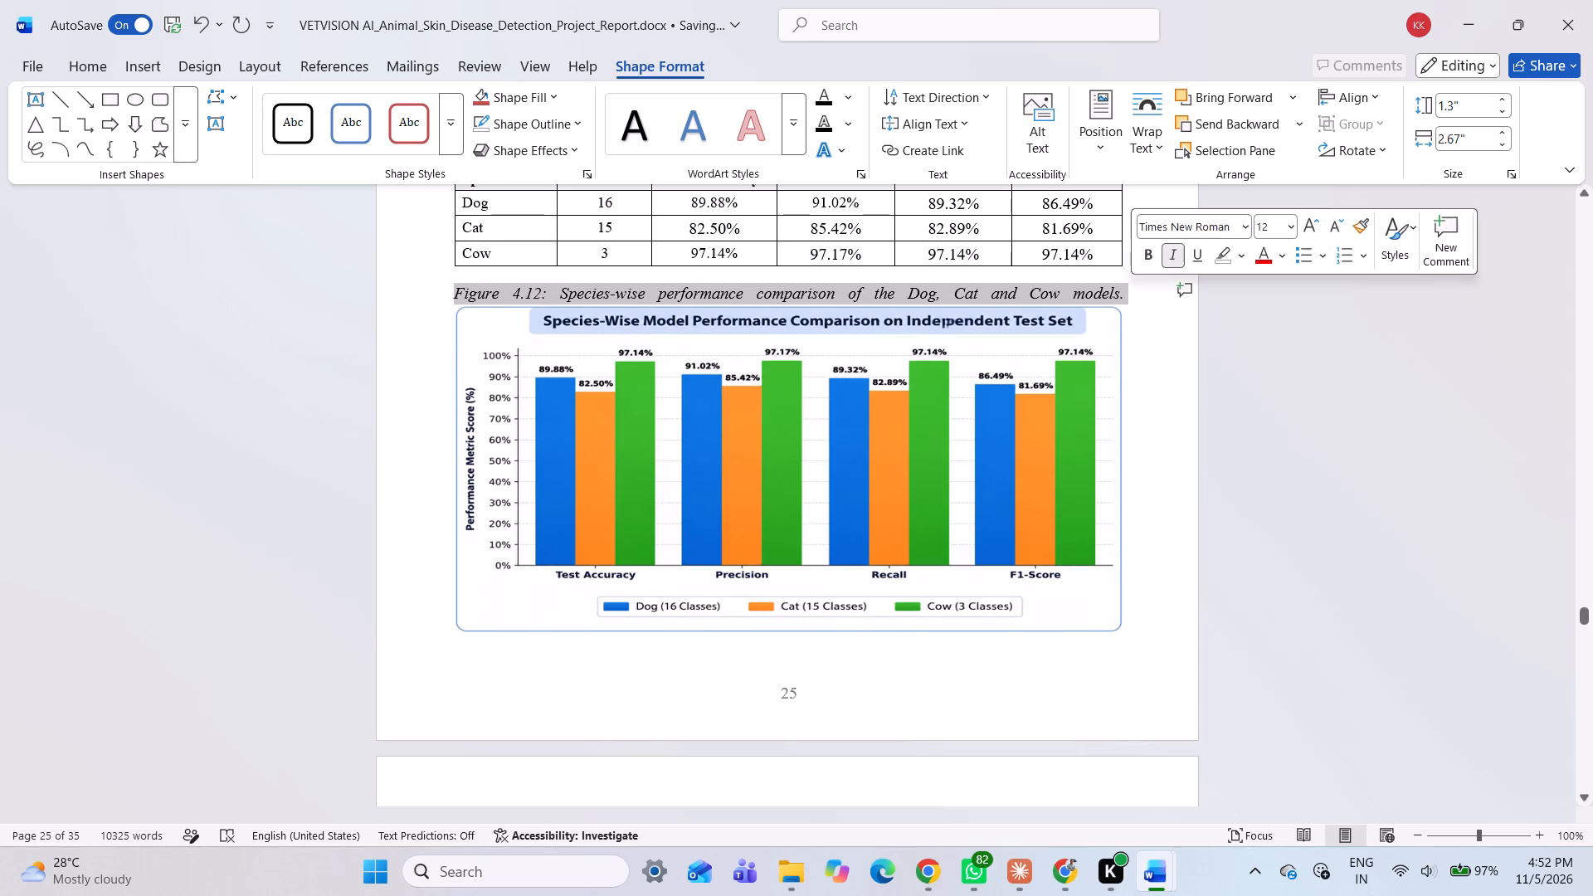
key(BackSpace)
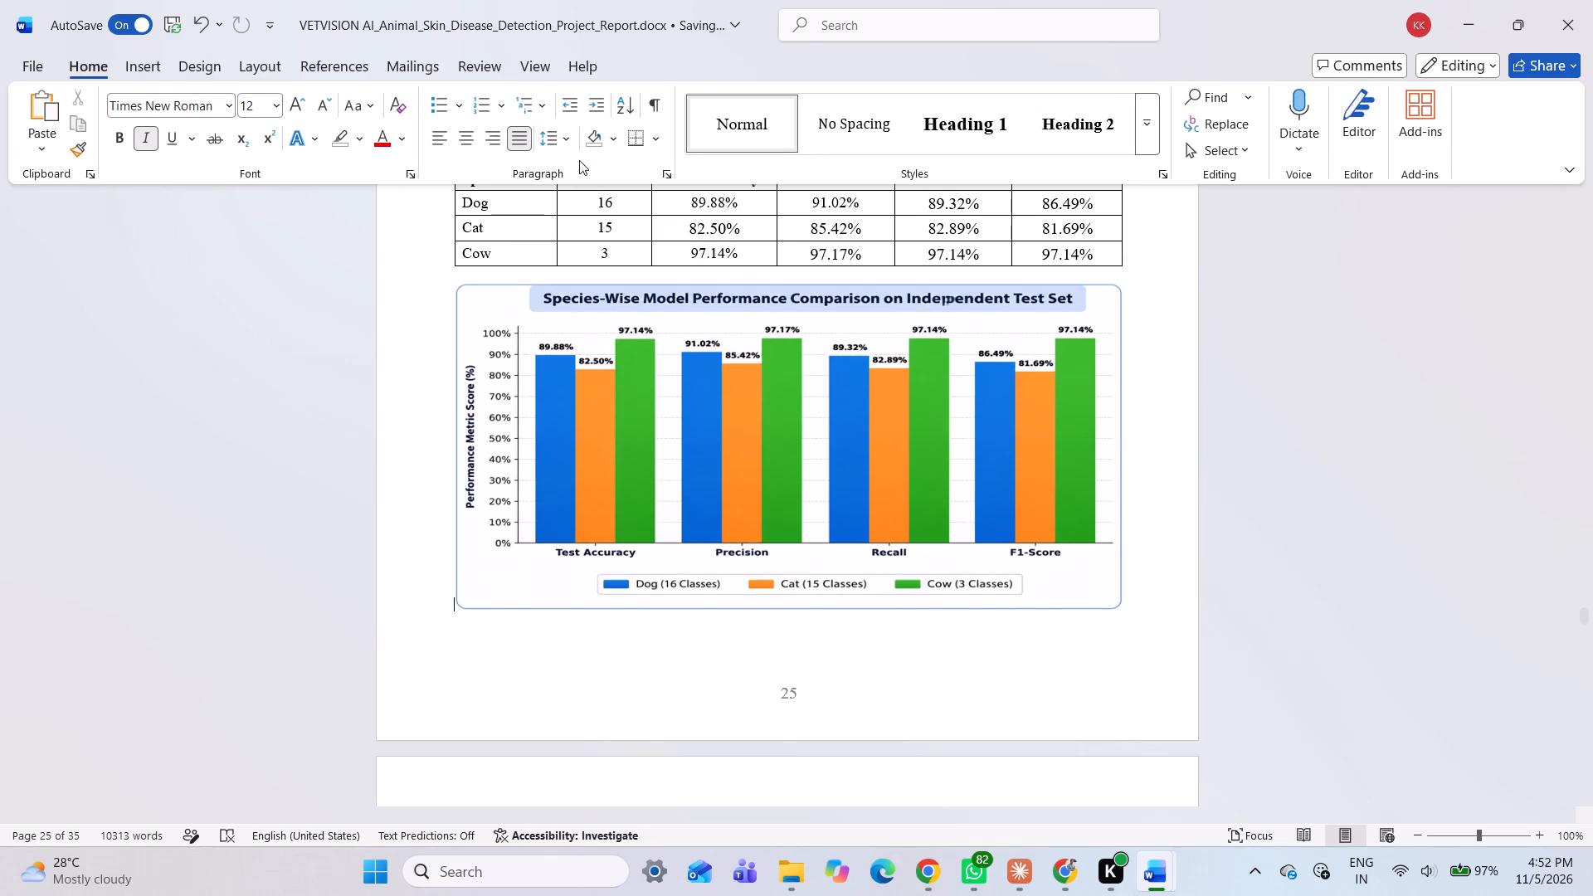
Insert a Simple Text Box containing the copied Figure 4.12 caption and widen it to about 7.31 inches so the caption fits on one line.
click(129, 61)
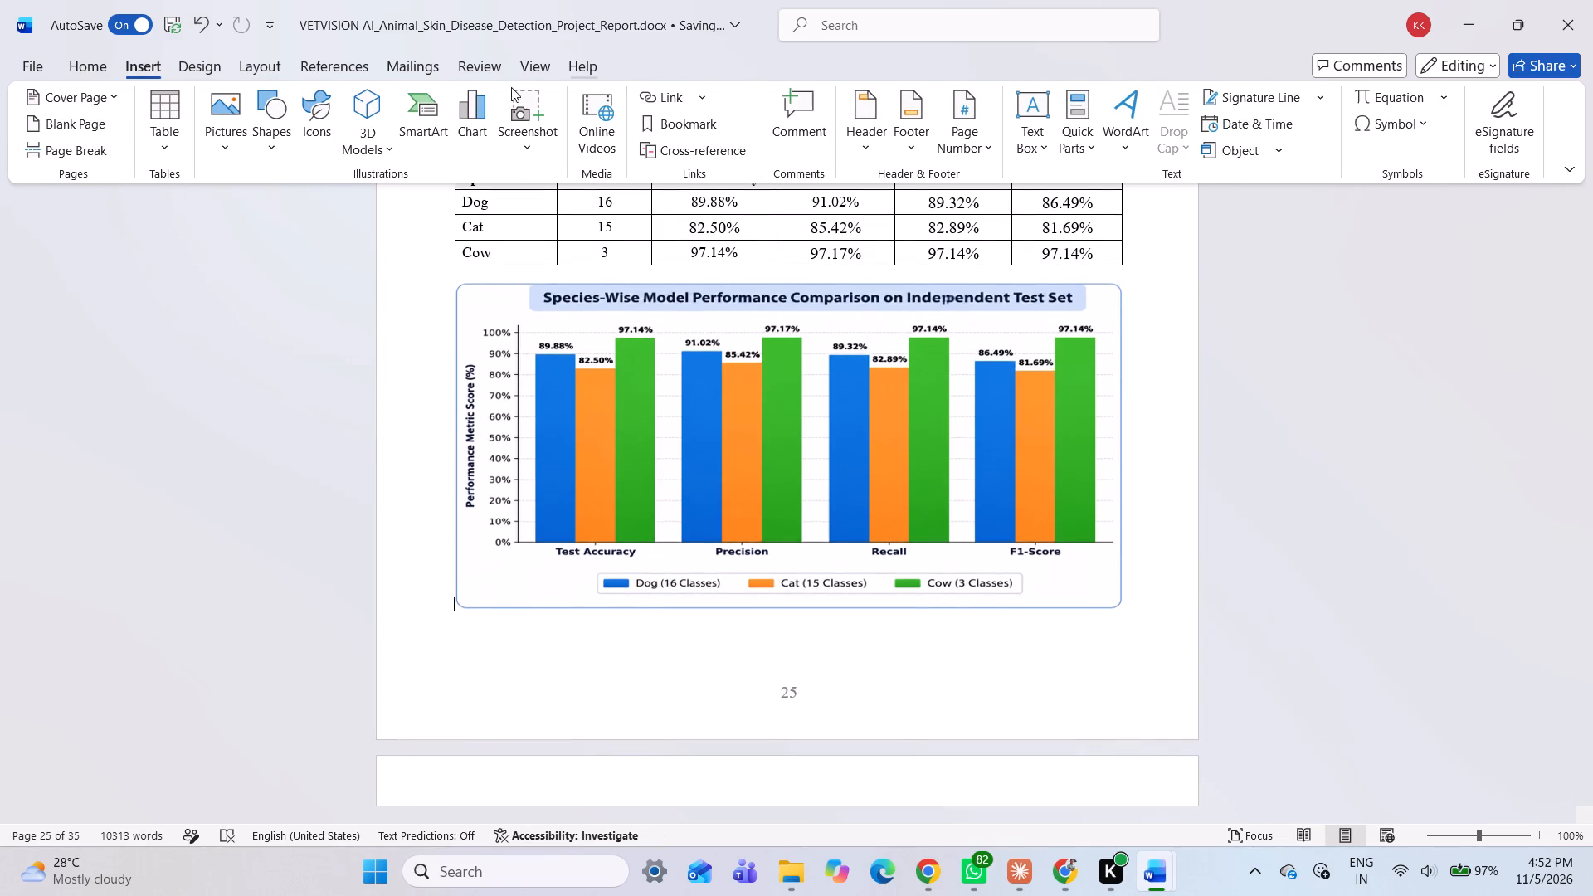
click(1026, 115)
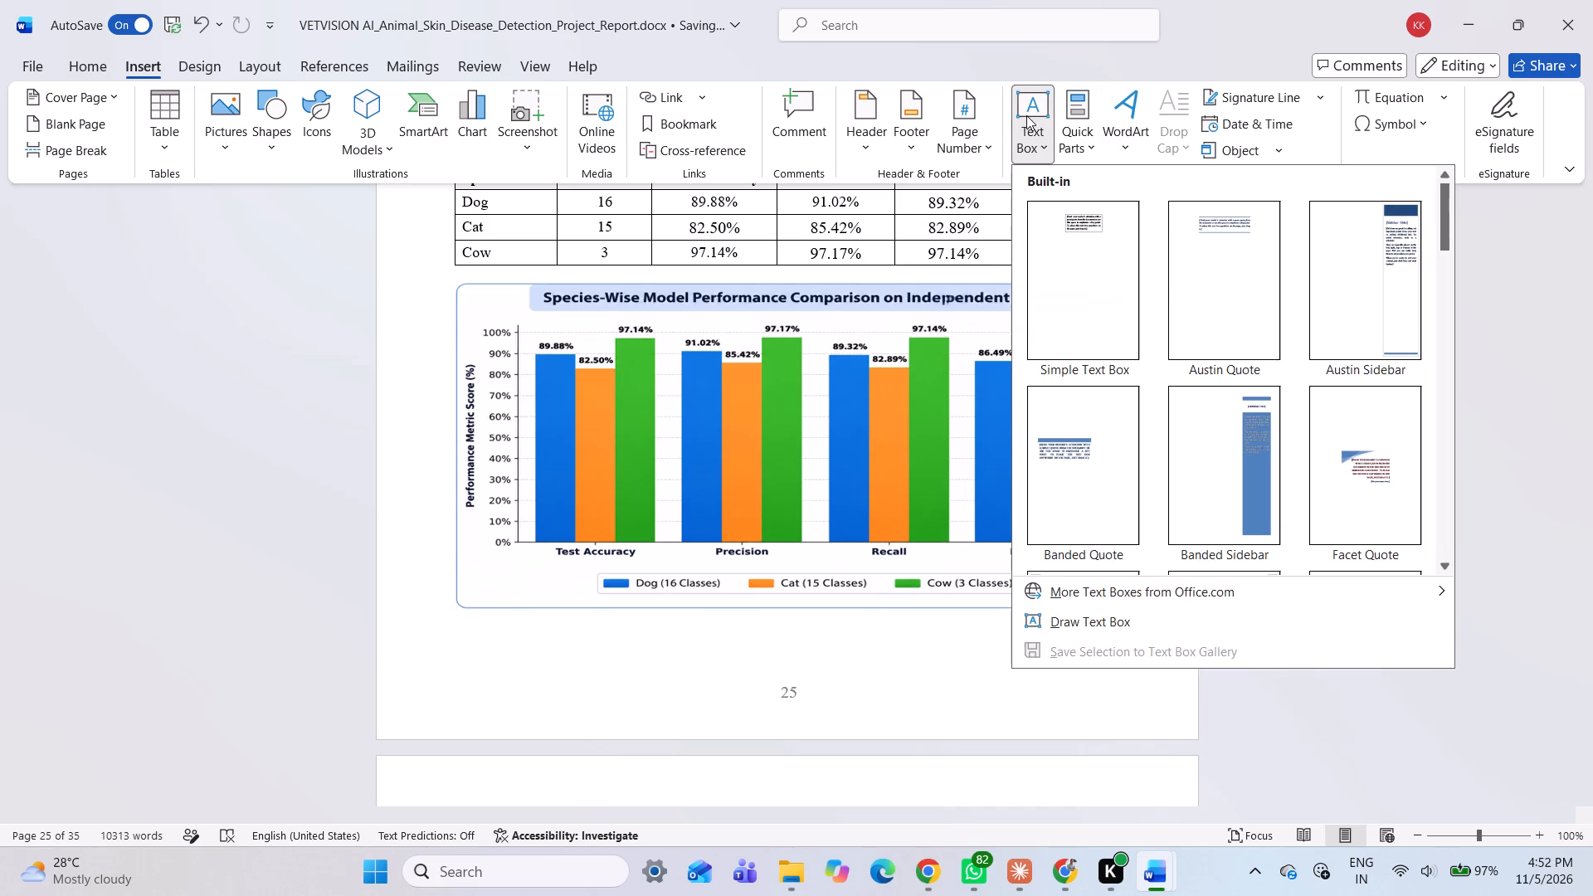
click(1079, 252)
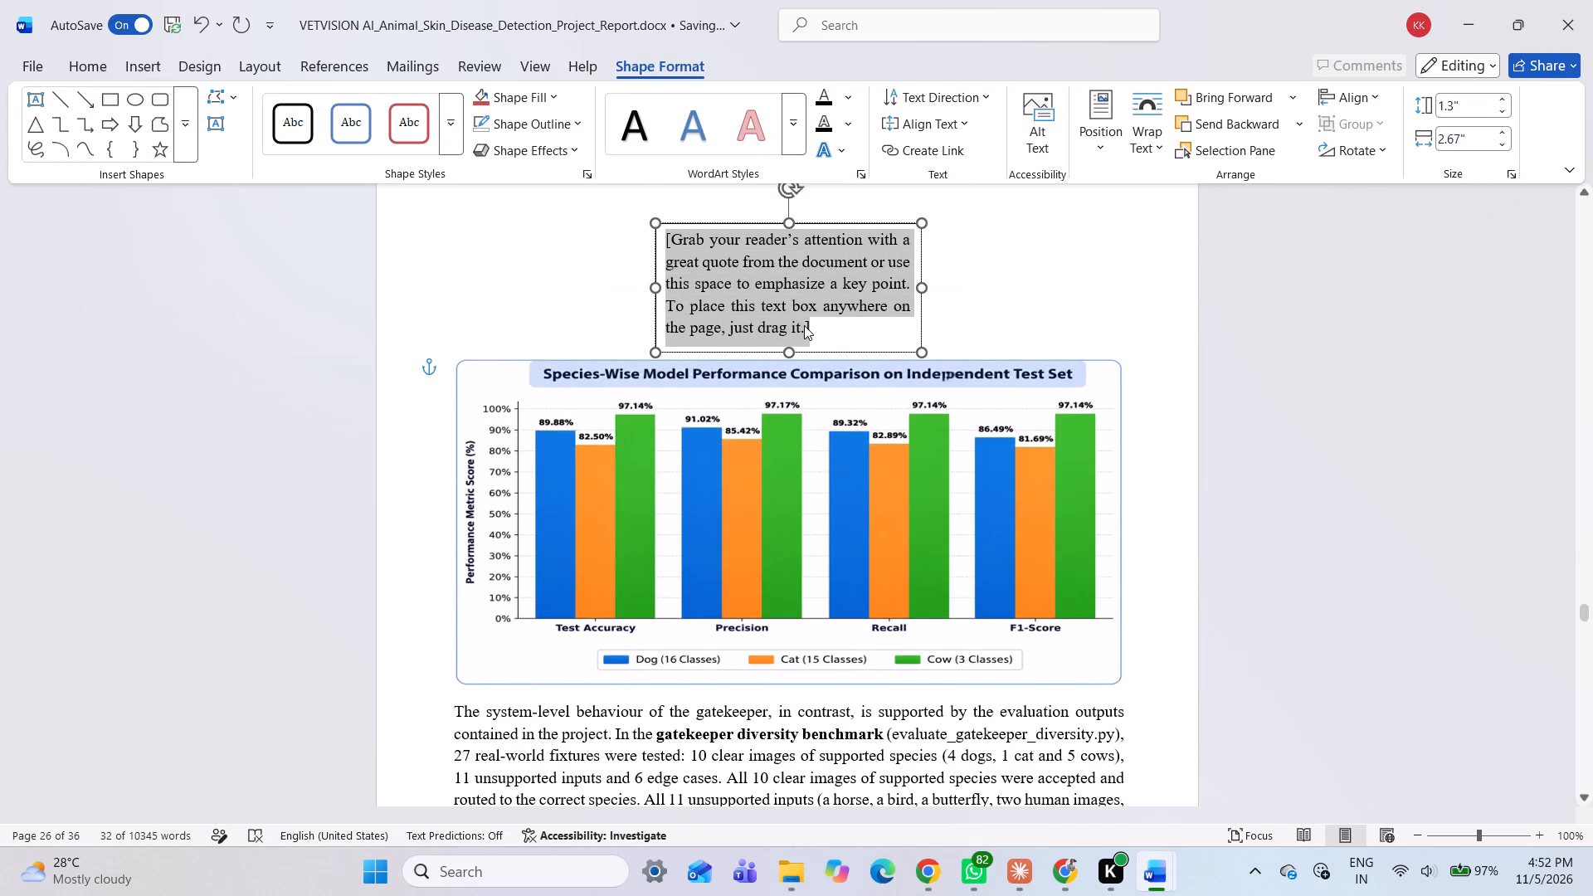
key(ctrl+v)
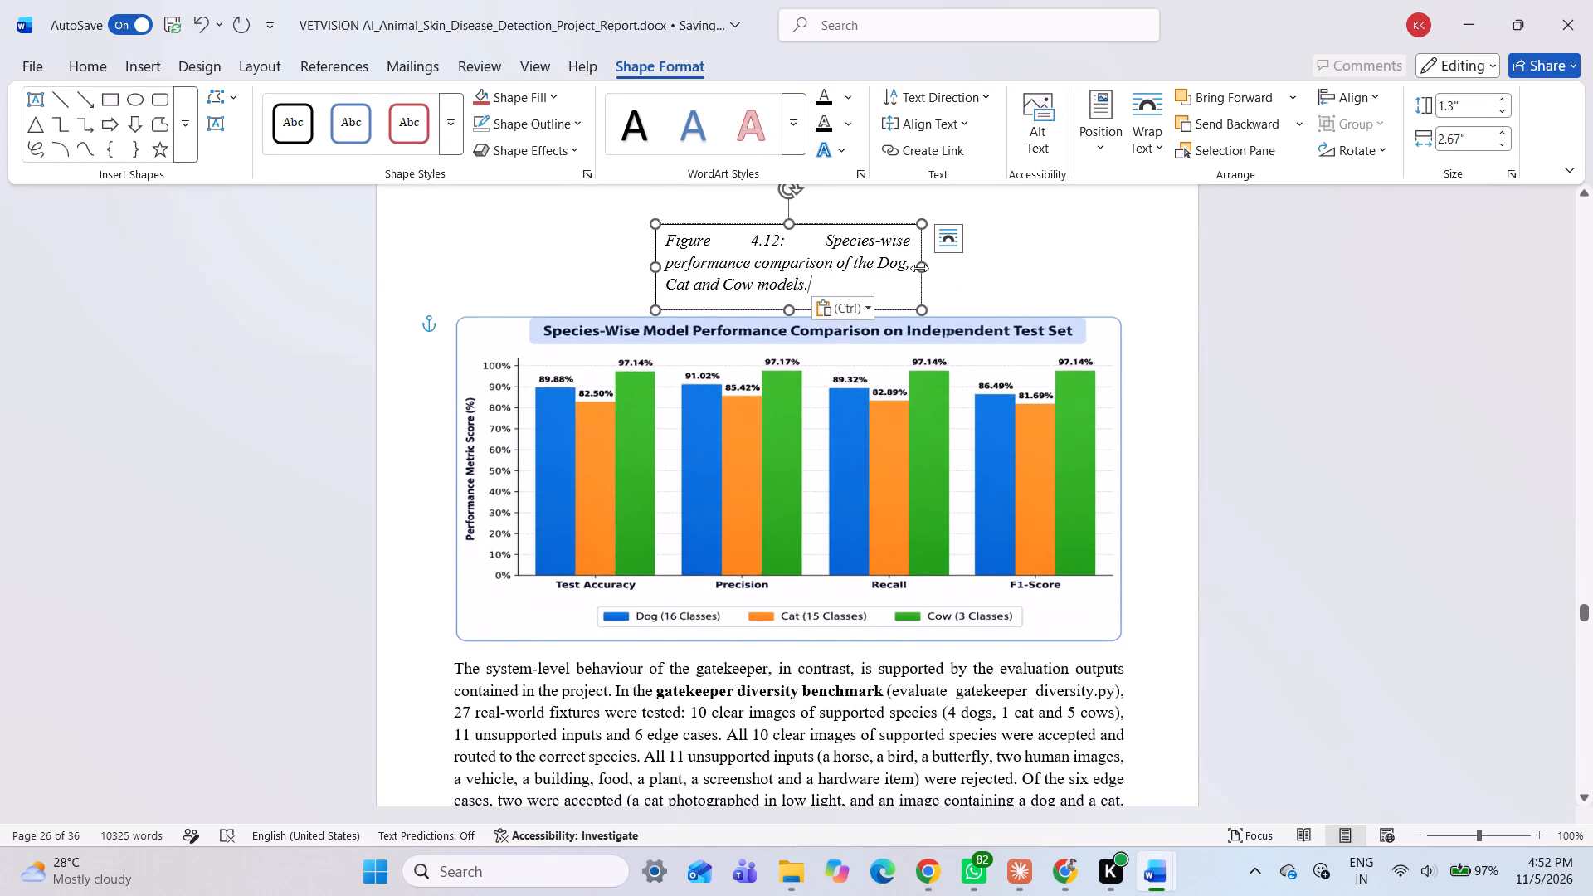
drag(919, 268, 1153, 251)
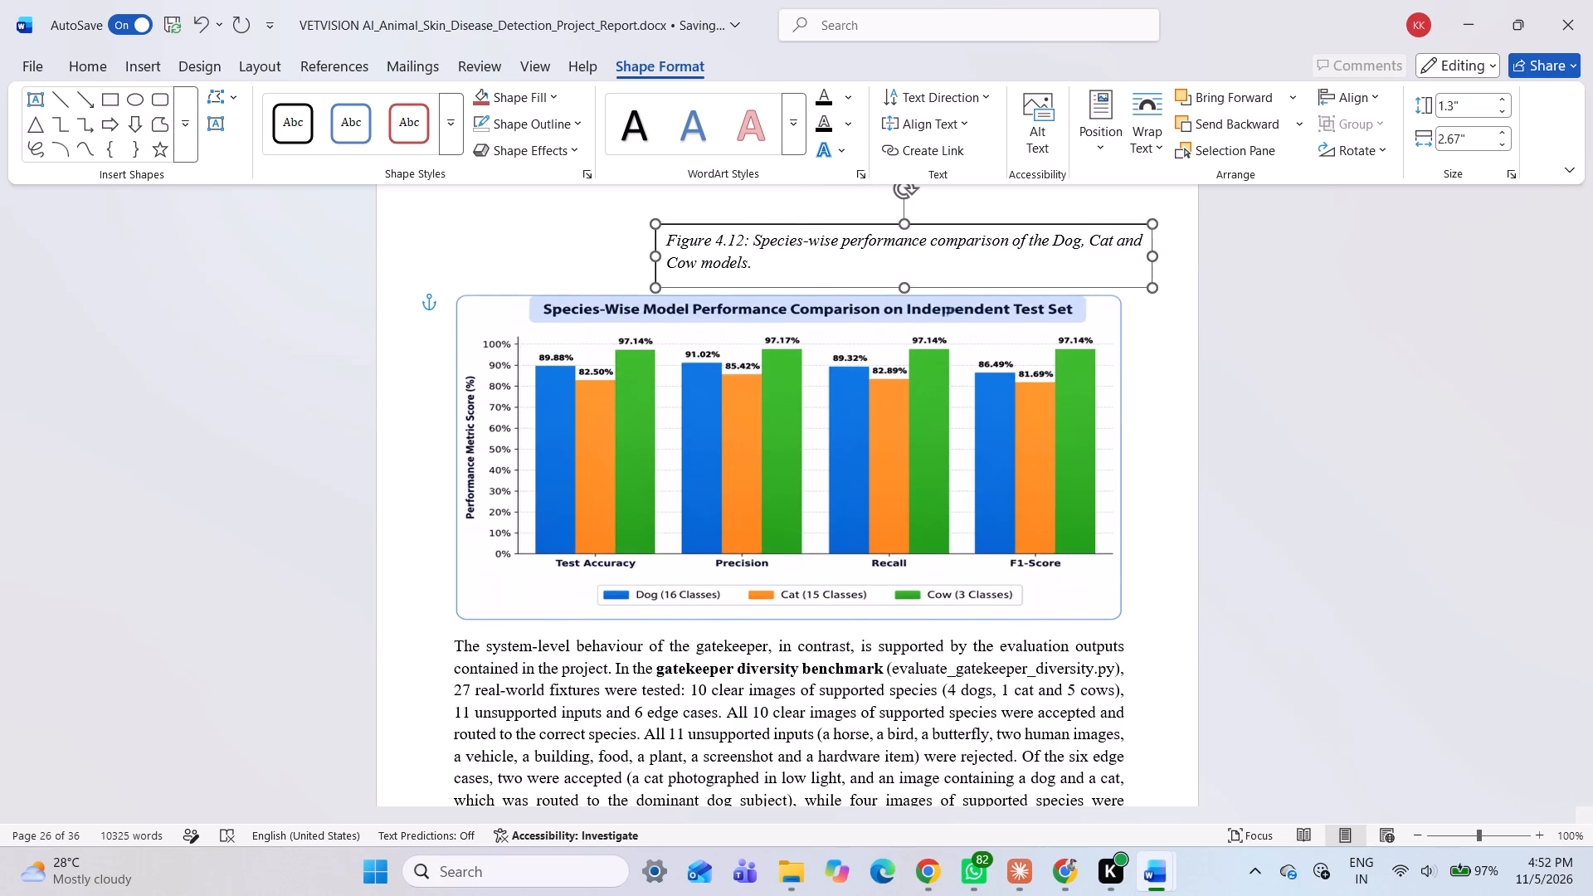
drag(1153, 251, 1189, 250)
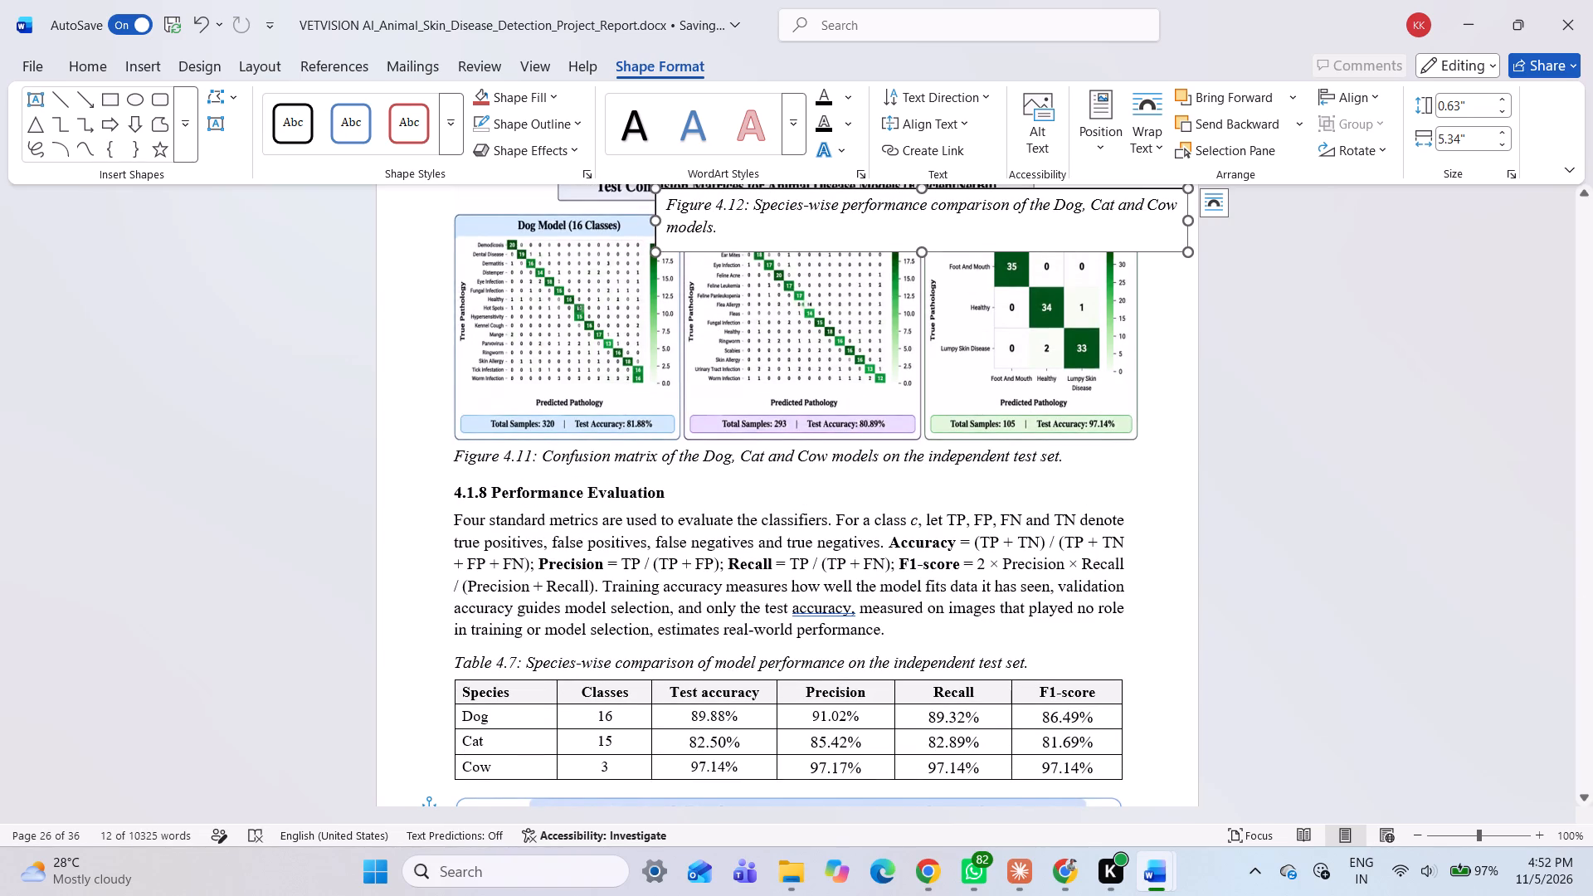
drag(654, 222, 460, 246)
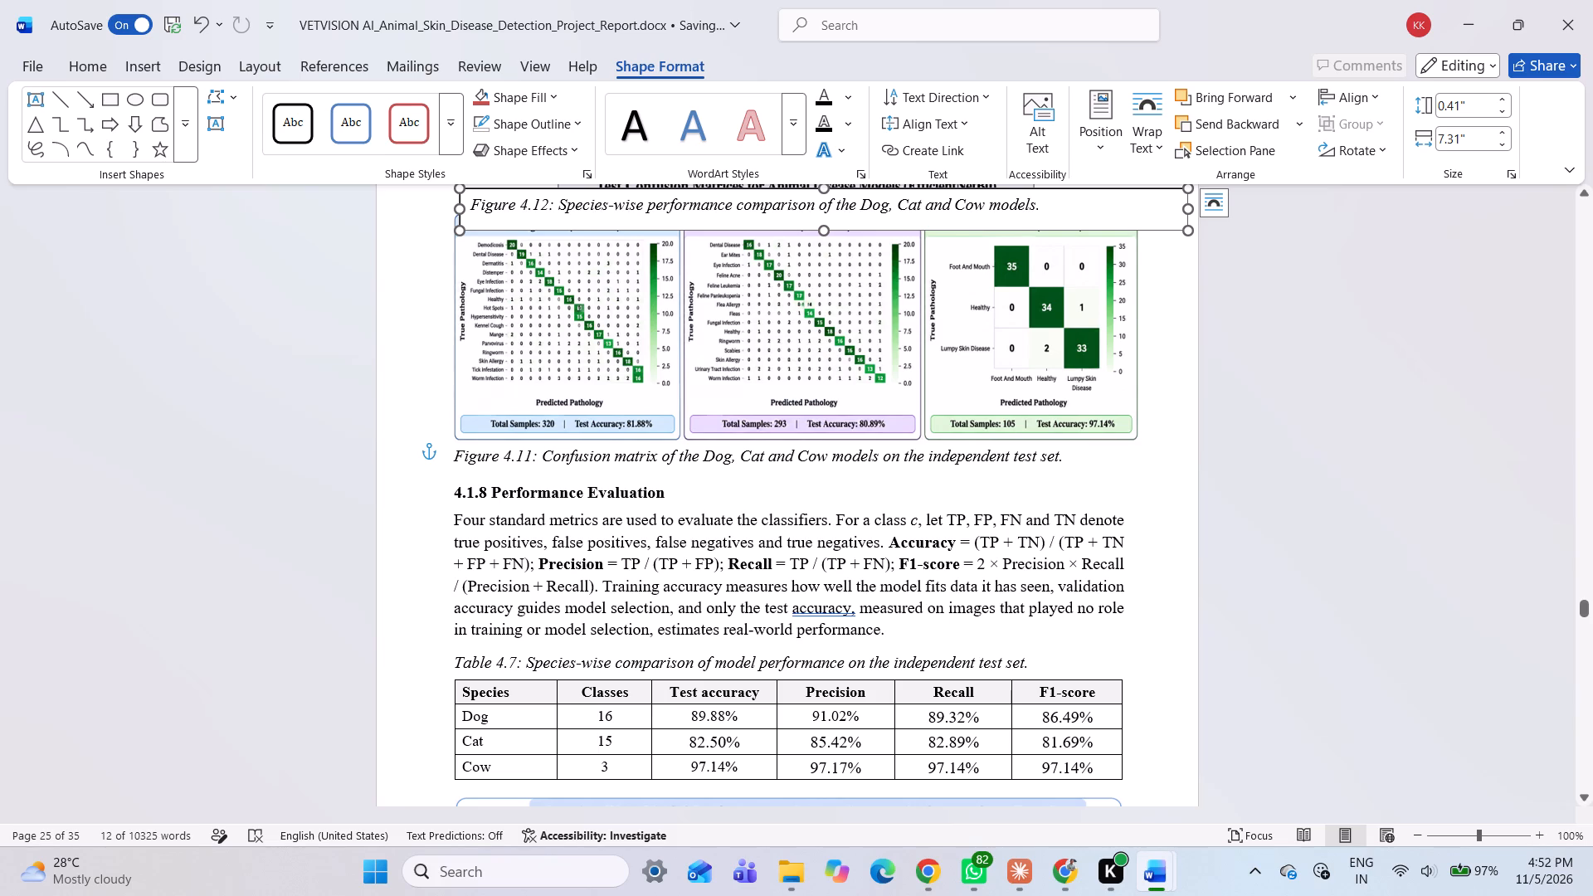
Move the Figure 4.12 caption text box directly below the species-wise performance chart, above the page 25 number.
drag(1159, 228, 1133, 819)
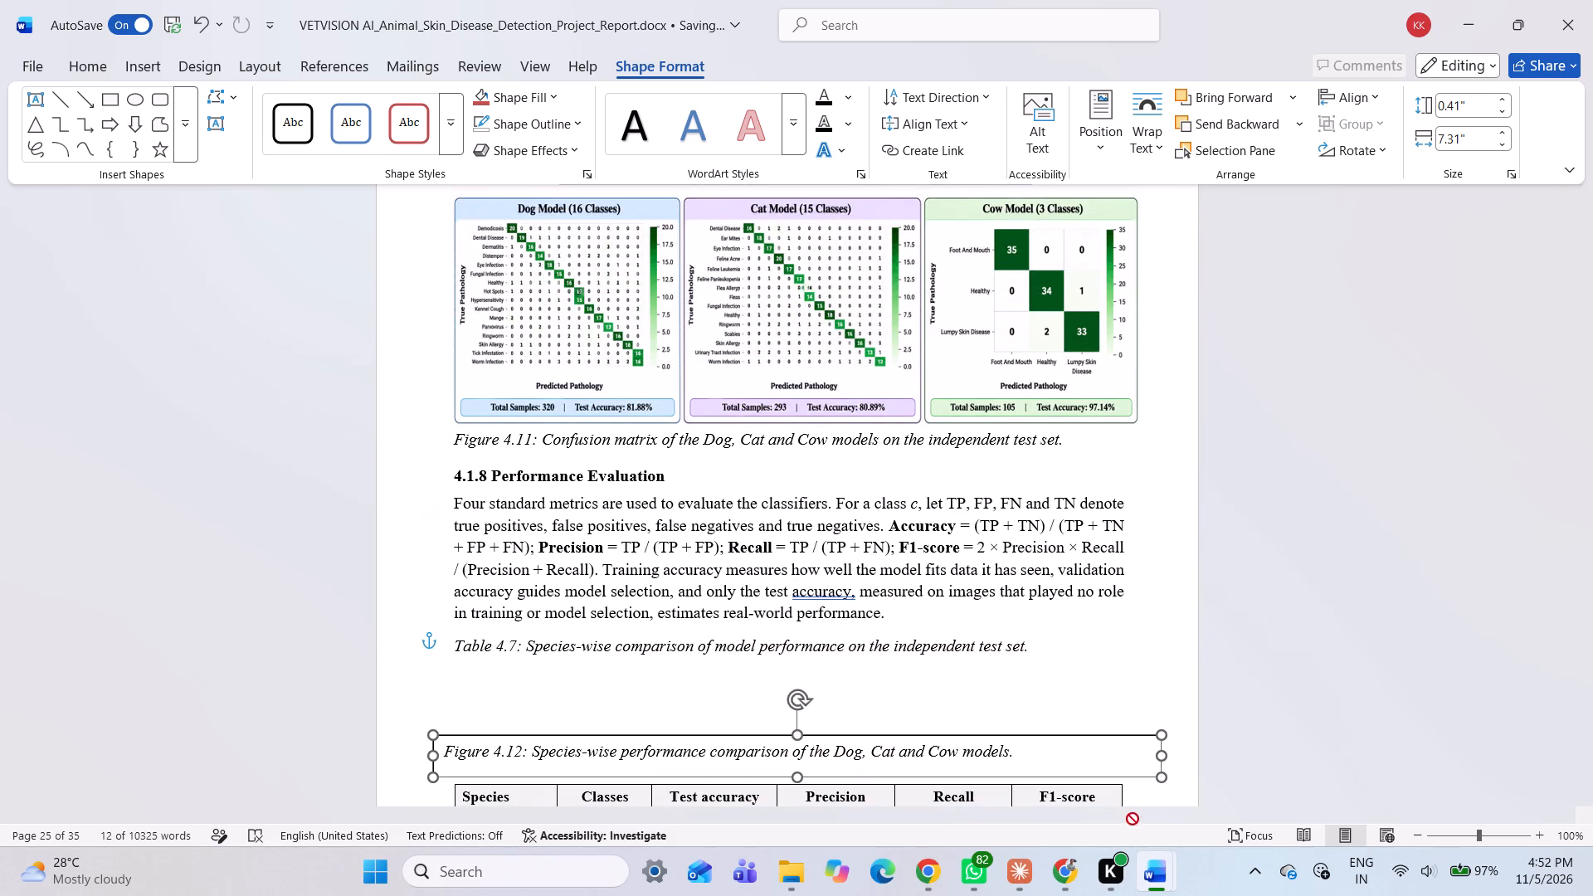
drag(1133, 819, 1133, 675)
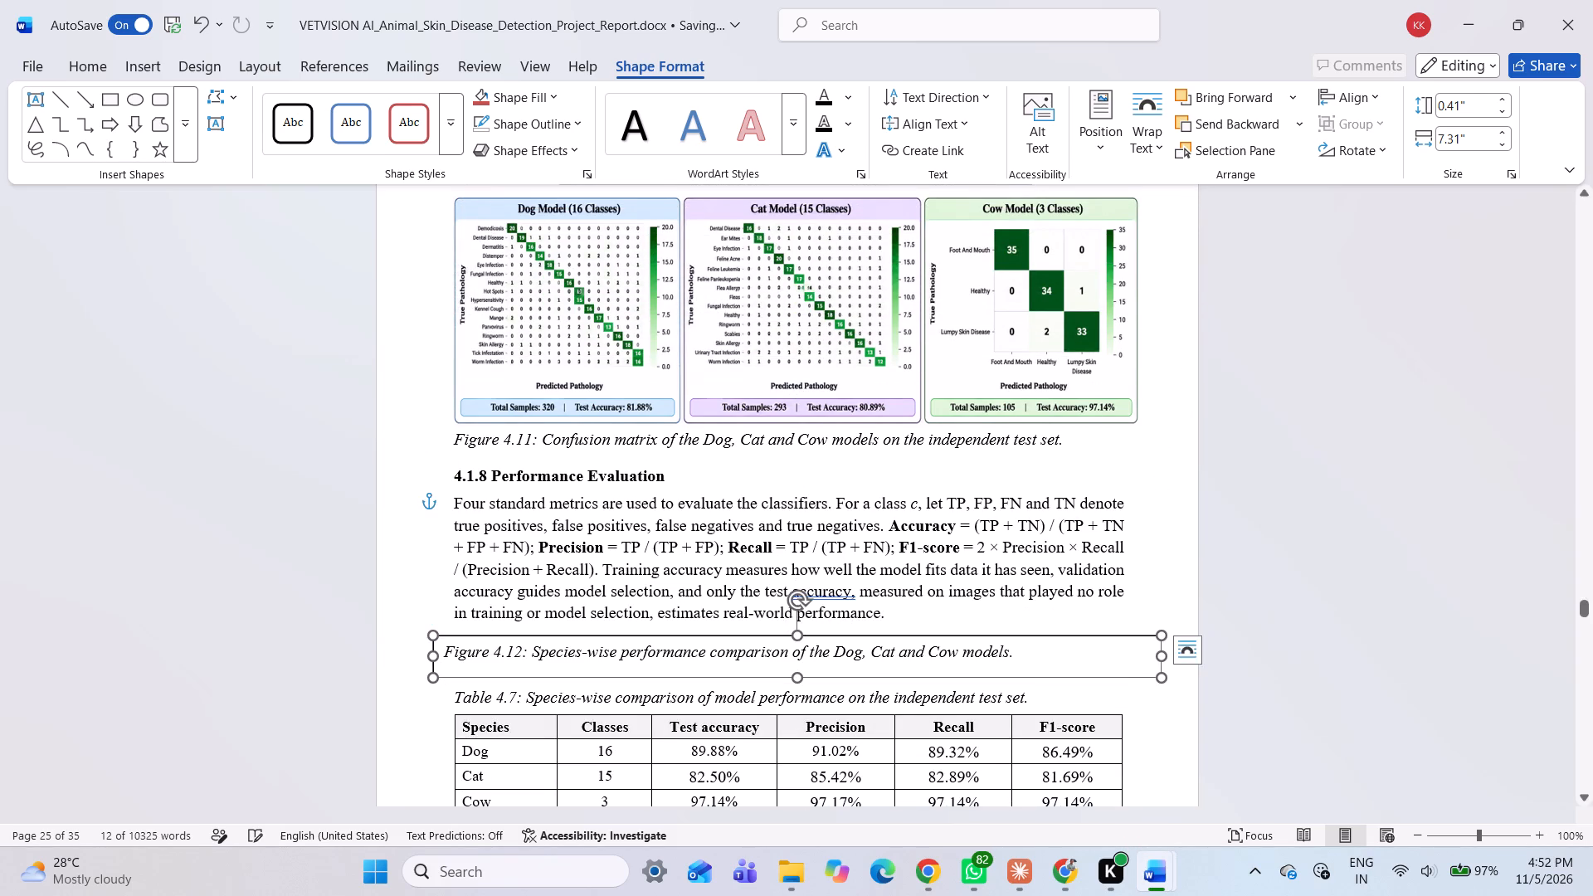
scroll(1170, 656, down, 4)
scroll(1100, 503, down, 5)
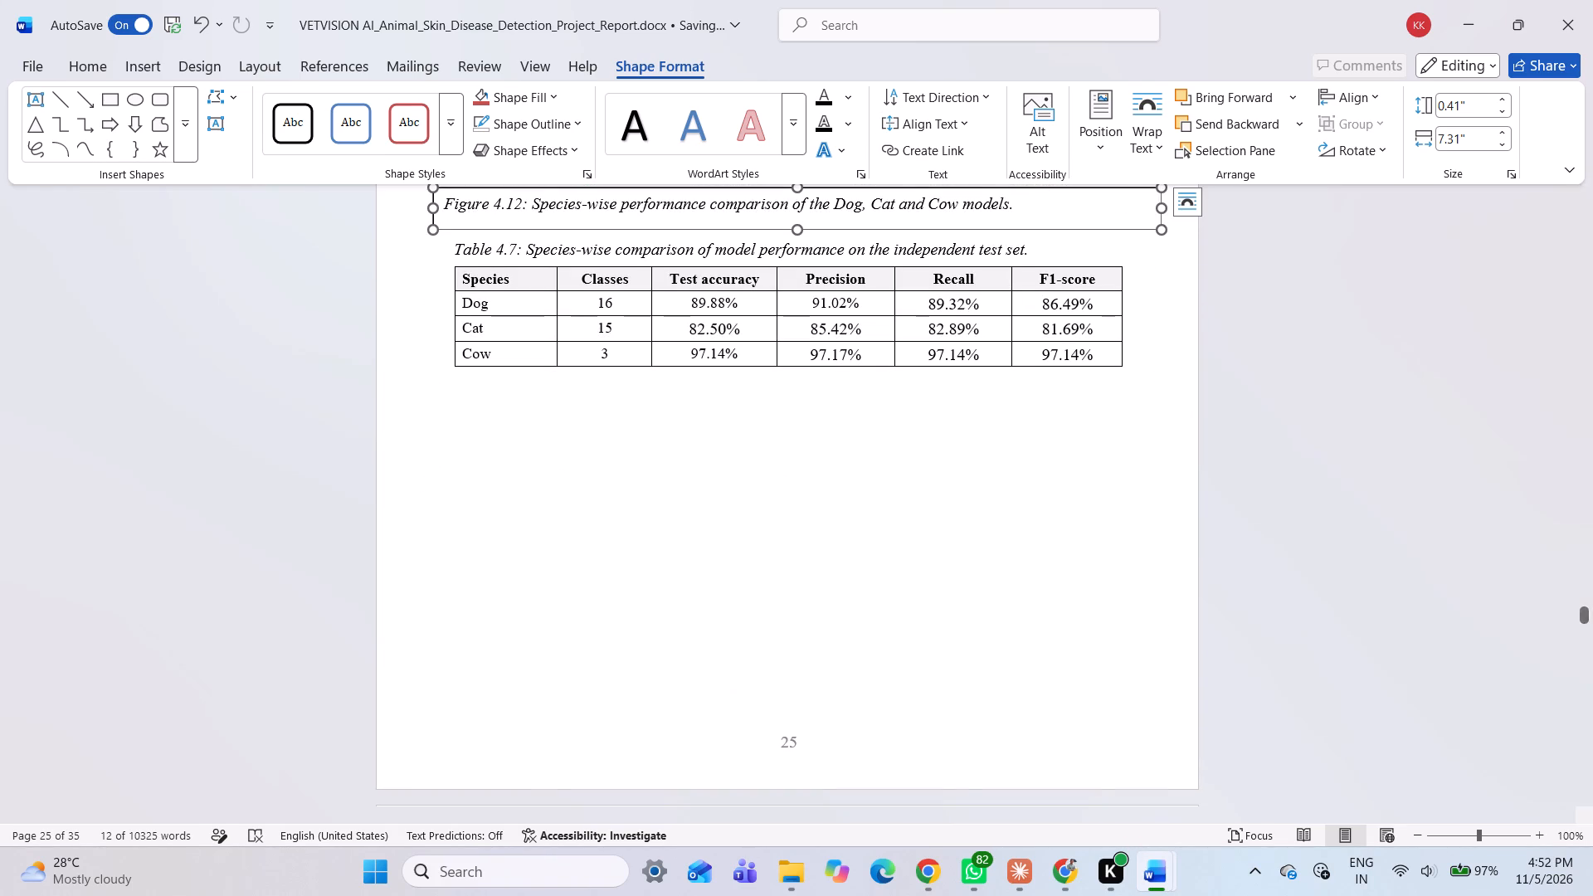
drag(1037, 229, 1006, 427)
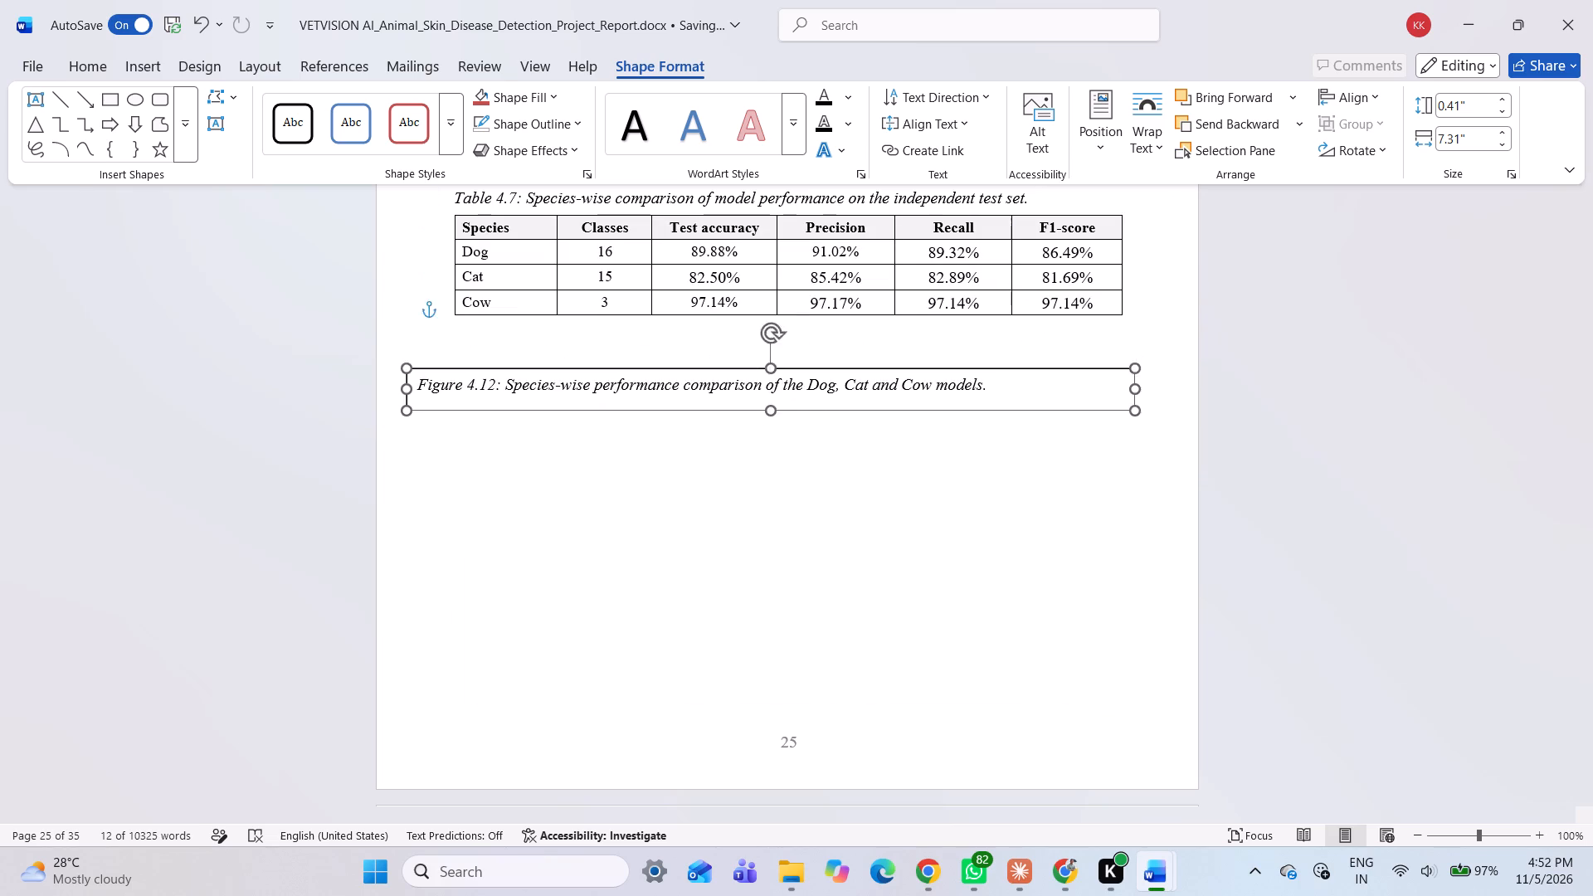
drag(1006, 427, 1029, 726)
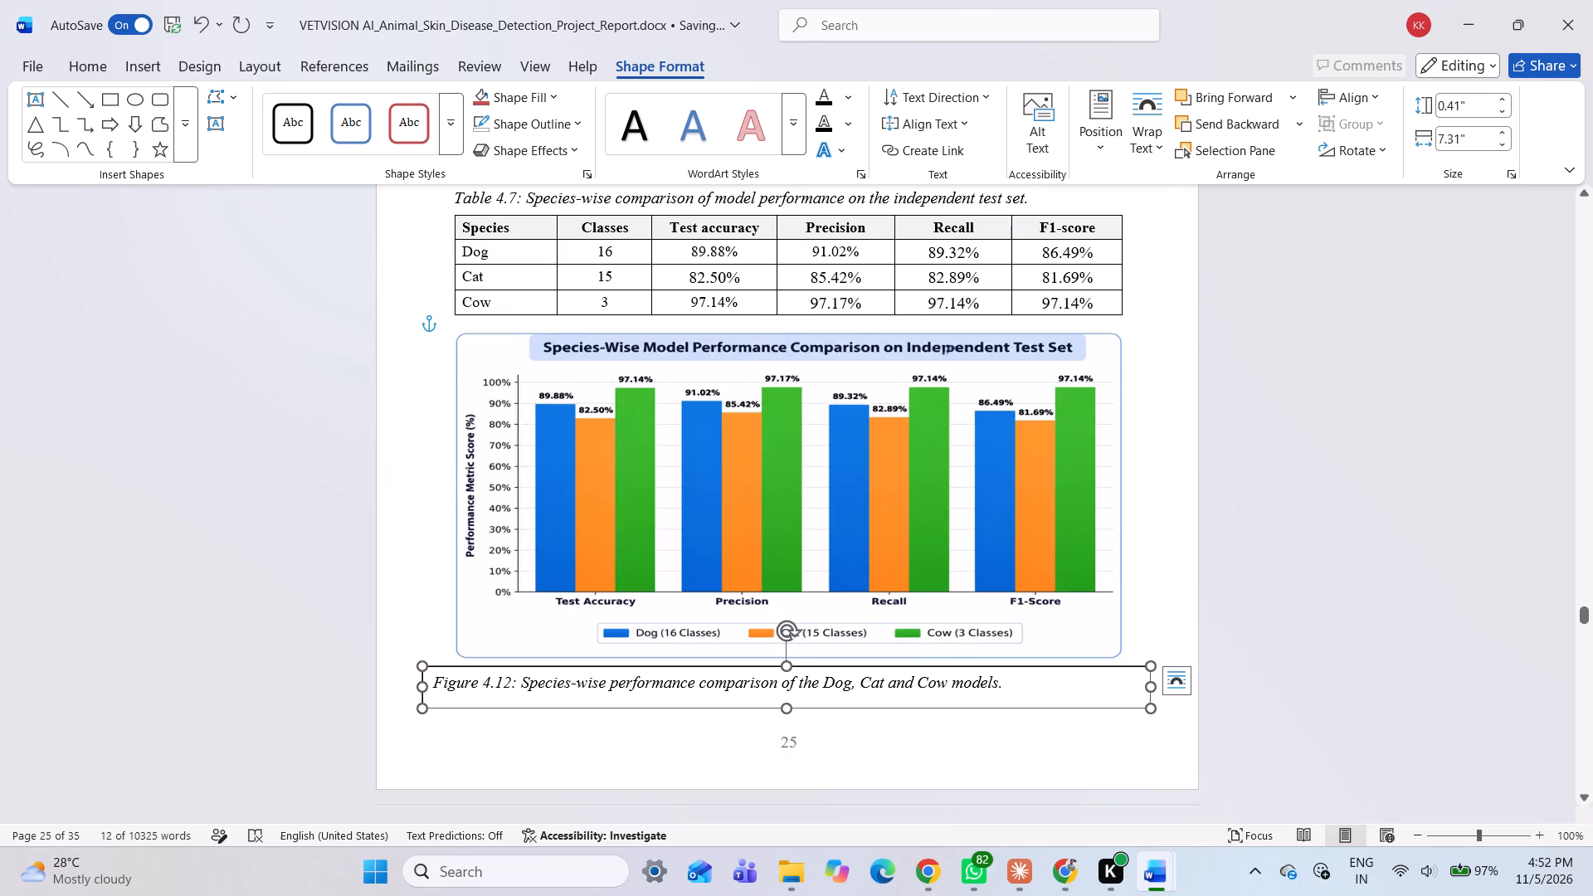
Remove the outline from the Figure 4.12 caption text box.
right_click(1126, 665)
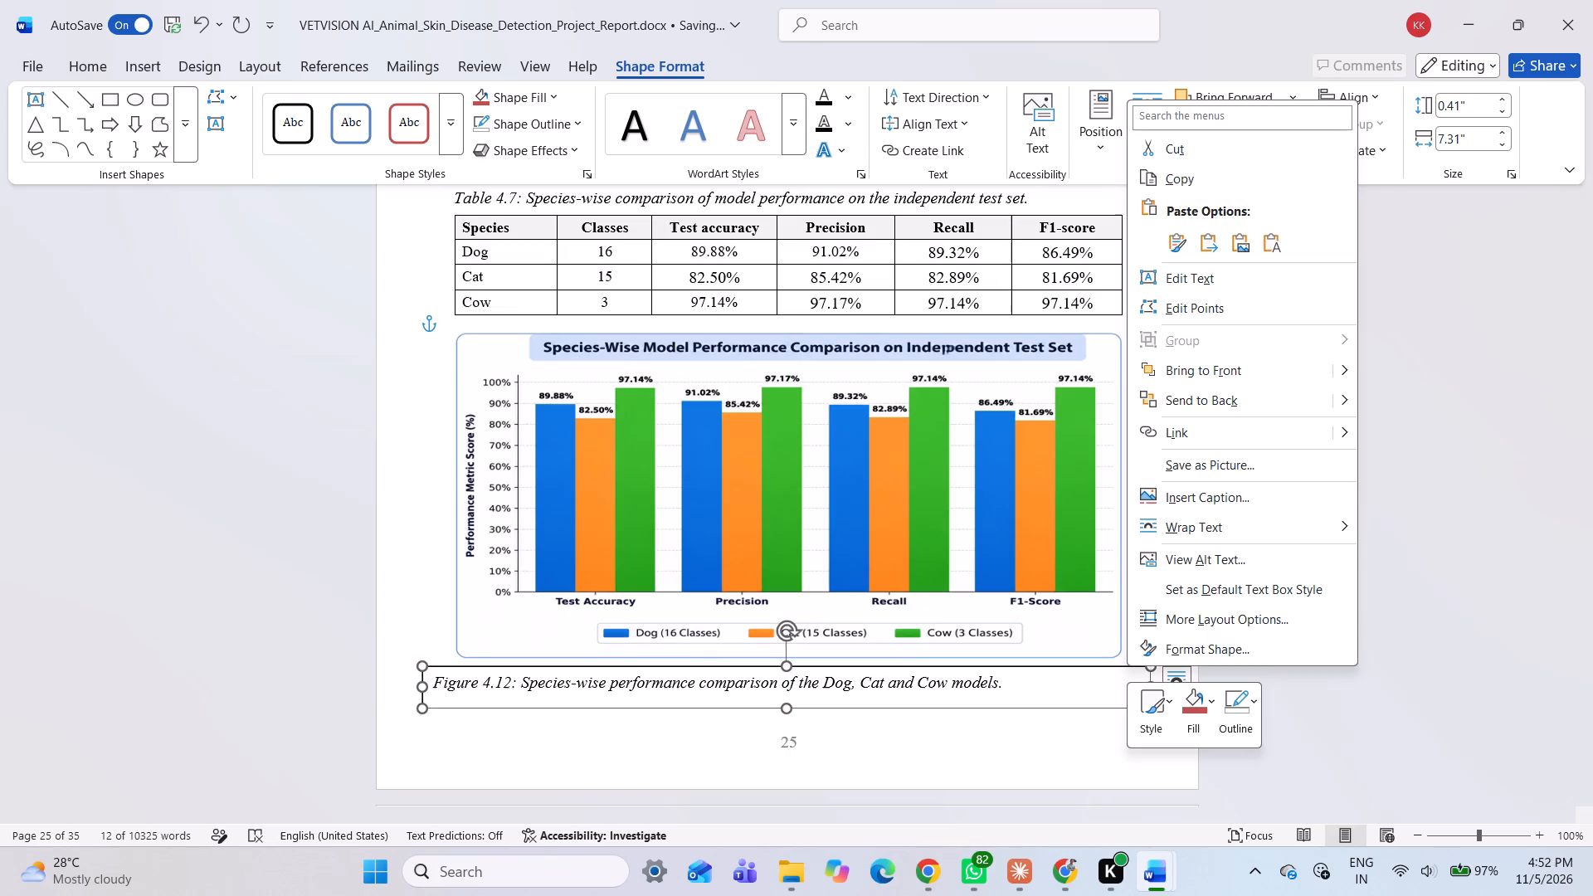
click(1243, 700)
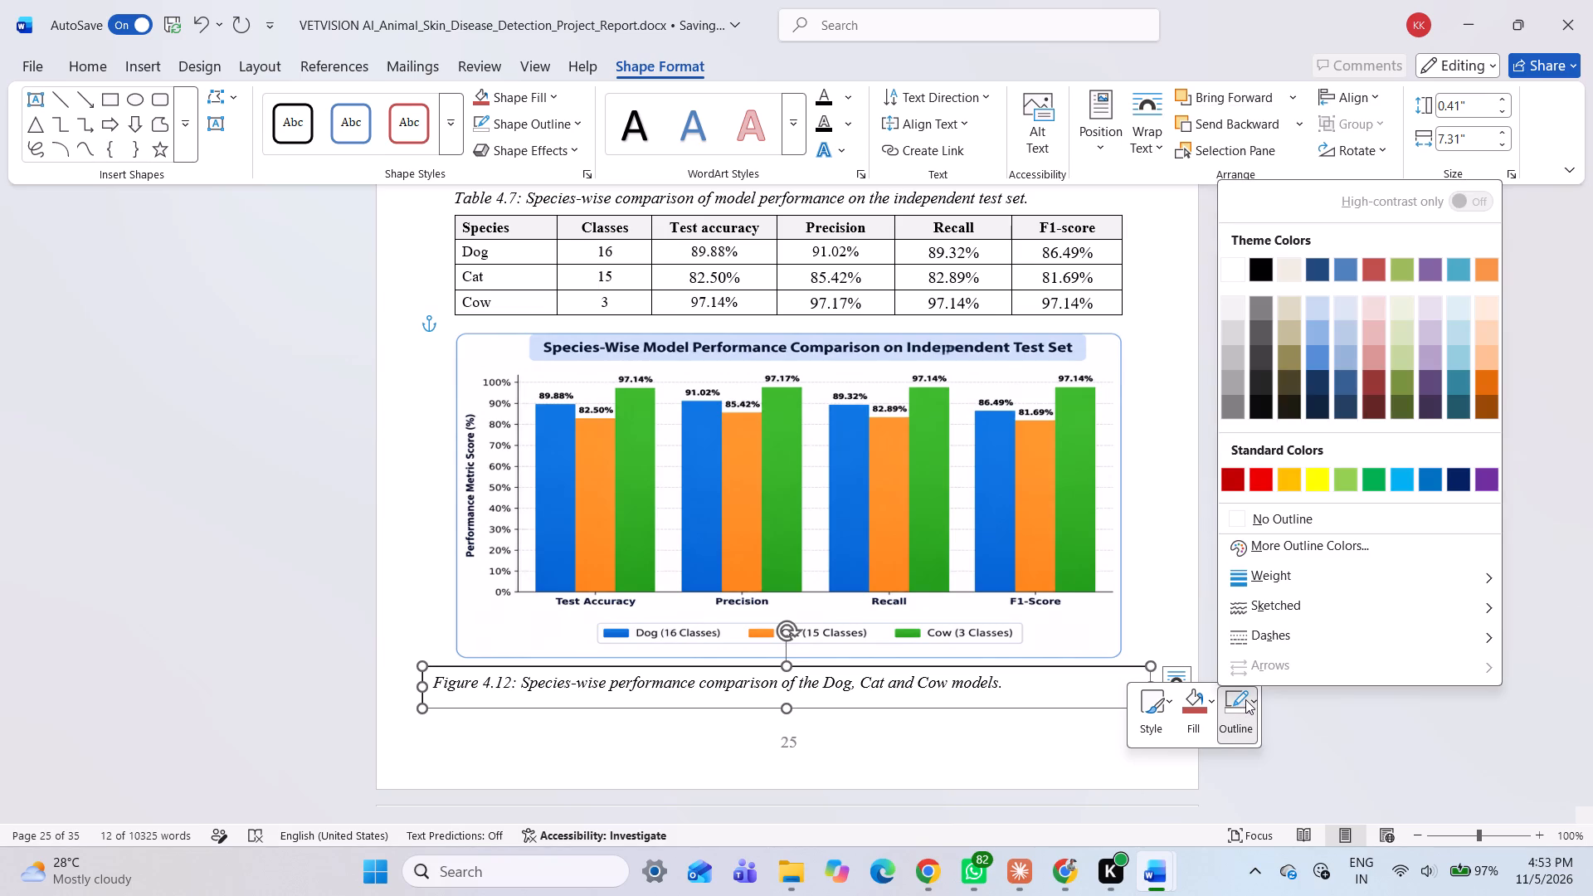
click(1238, 520)
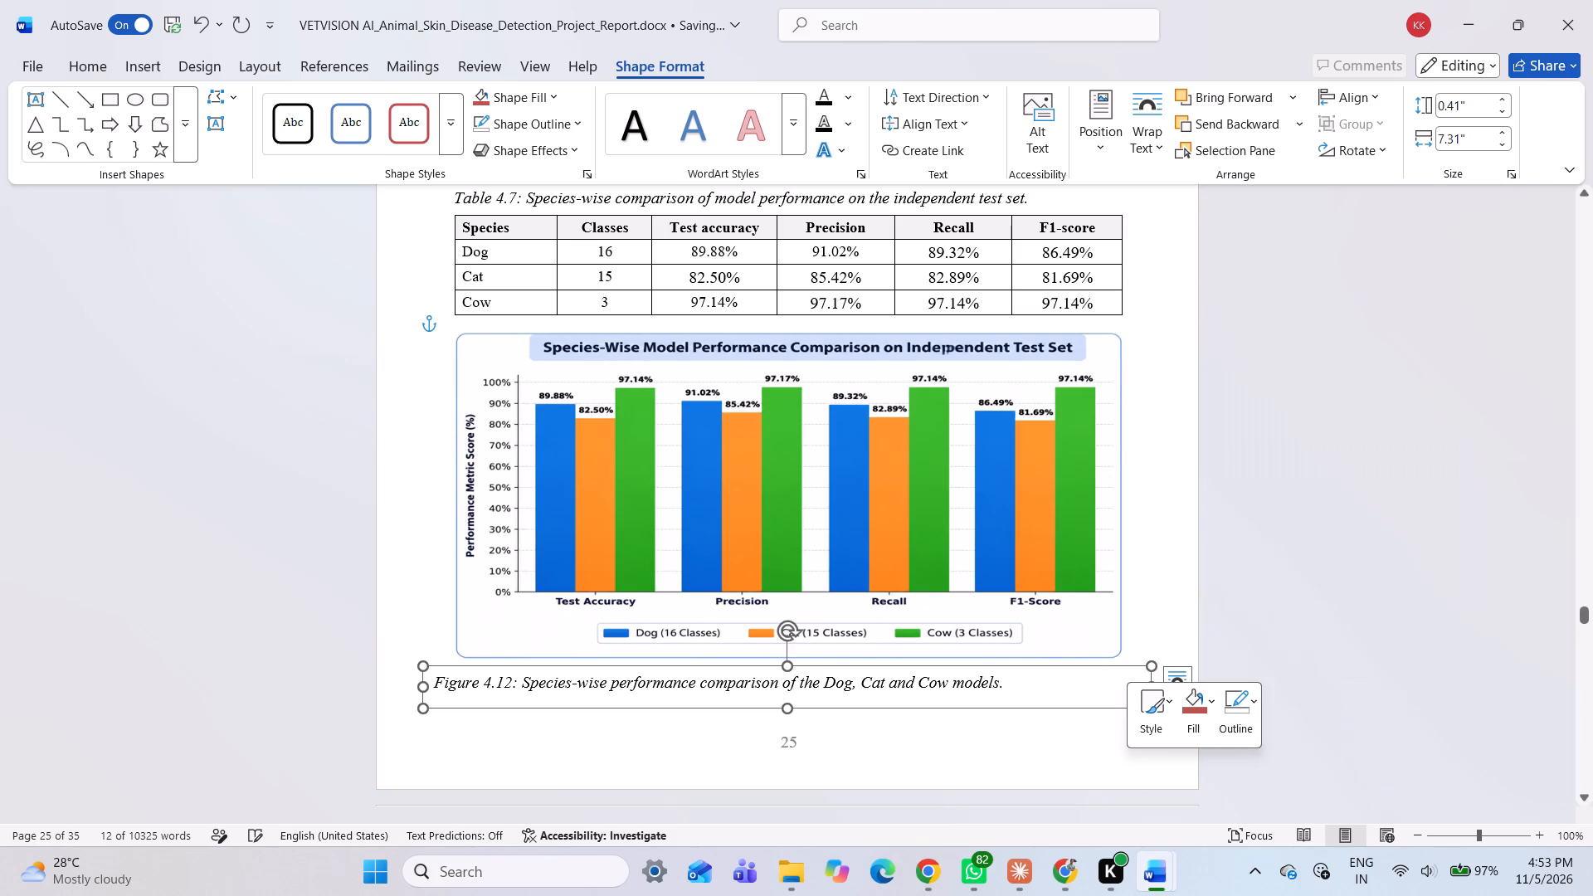
click(1221, 567)
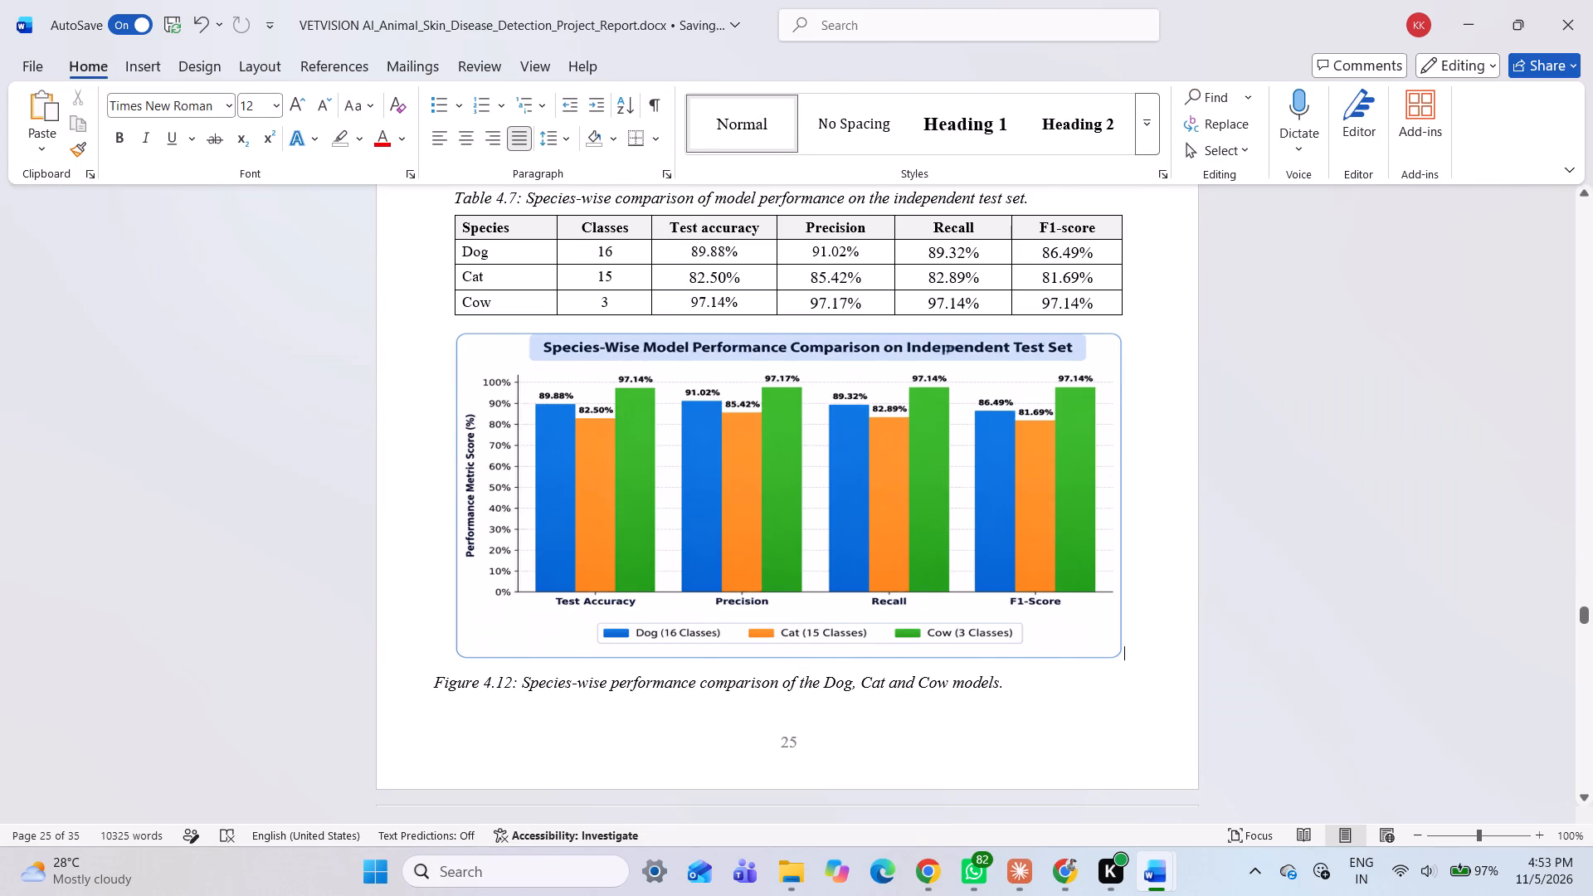
Indent the Figure 4.12 caption with leading spaces so it starts in line with the chart's left edge.
click(437, 683)
key(space)
key(space)
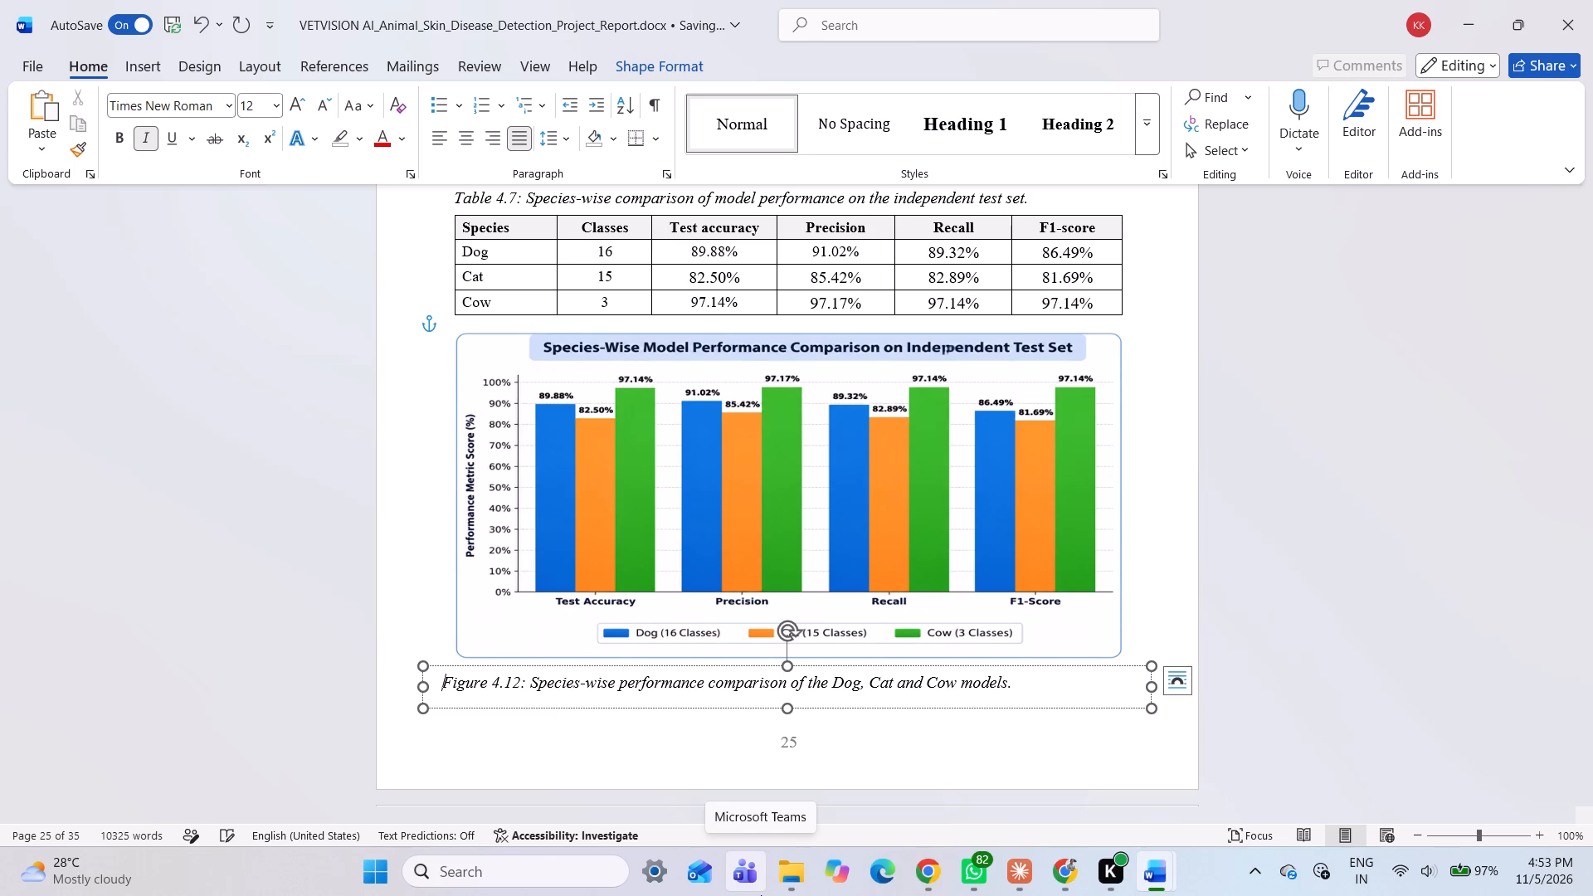
click(580, 606)
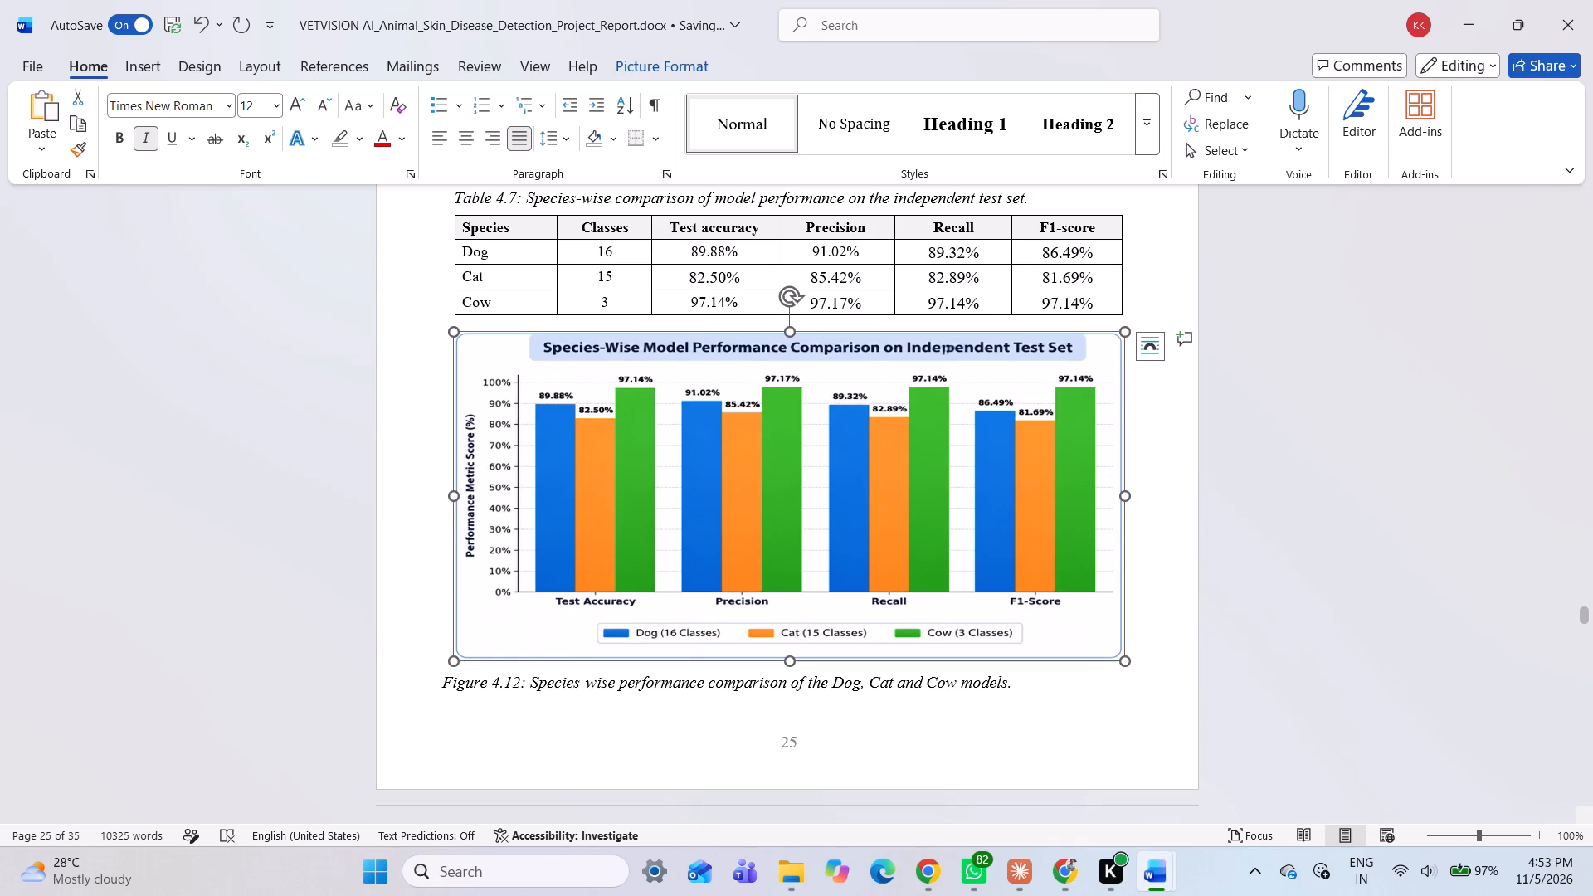
scroll(560, 626, up, 4)
scroll(560, 626, down, 4)
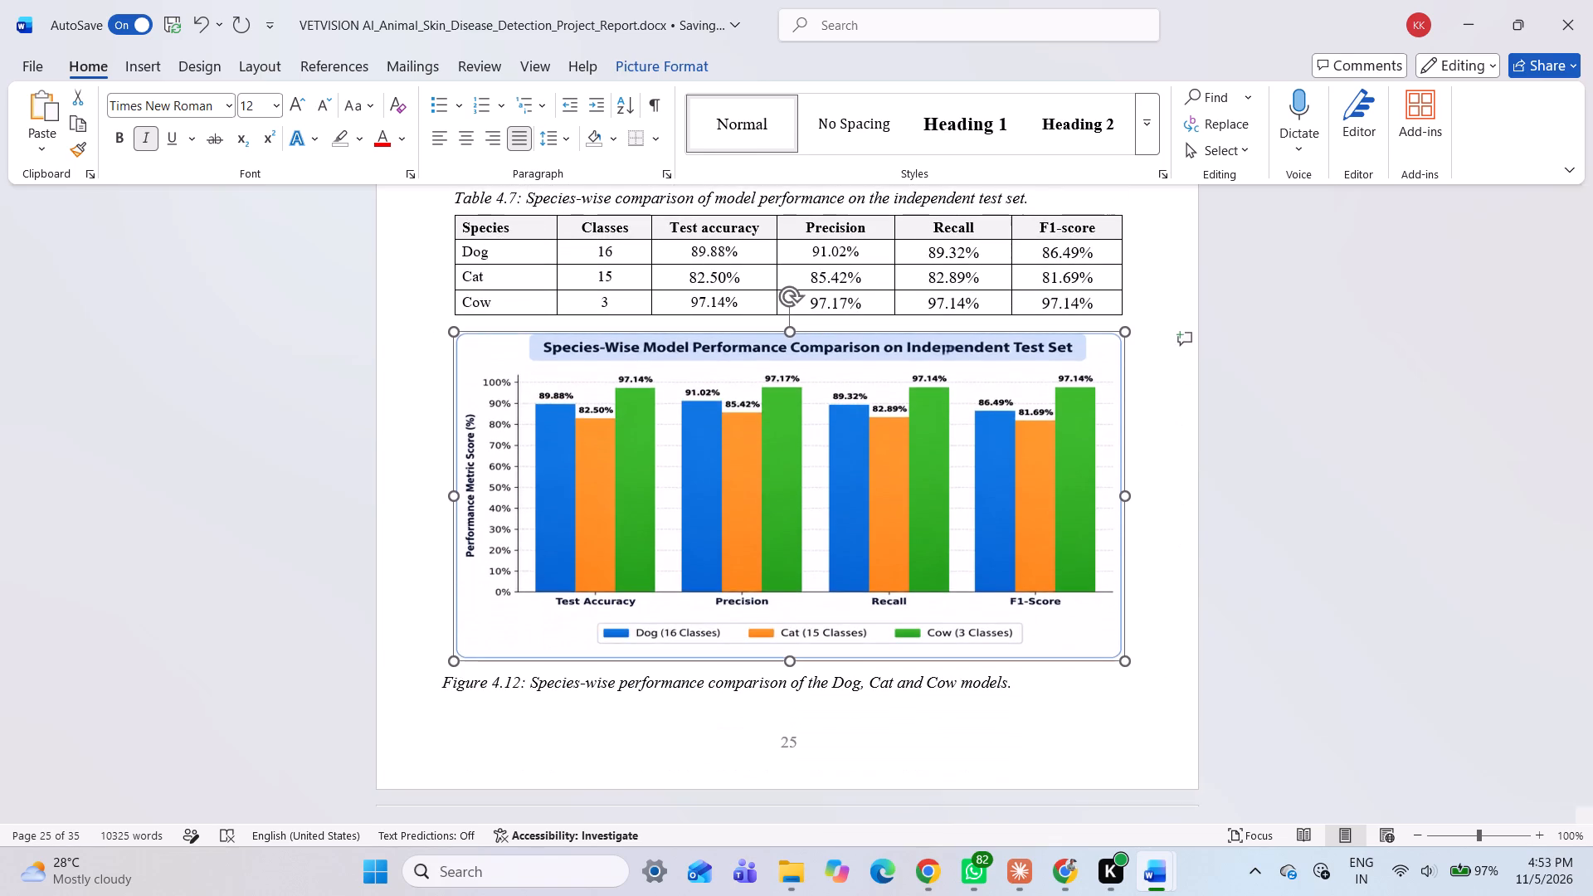
click(465, 692)
key(Left)
key(Left)
key(Left)
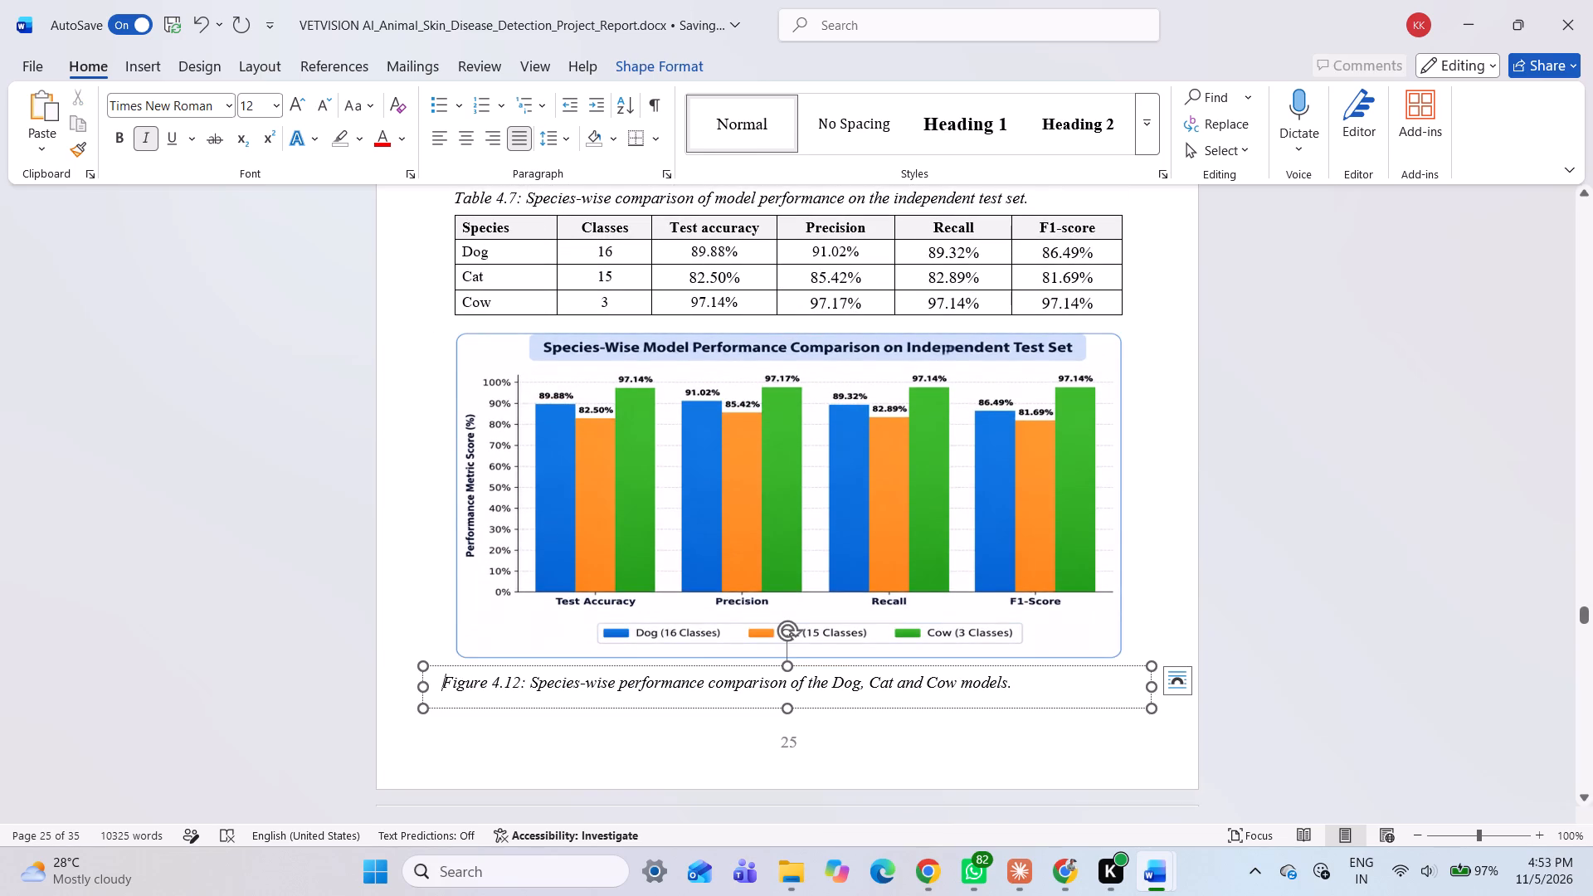
key(space)
key(space)
key(space)
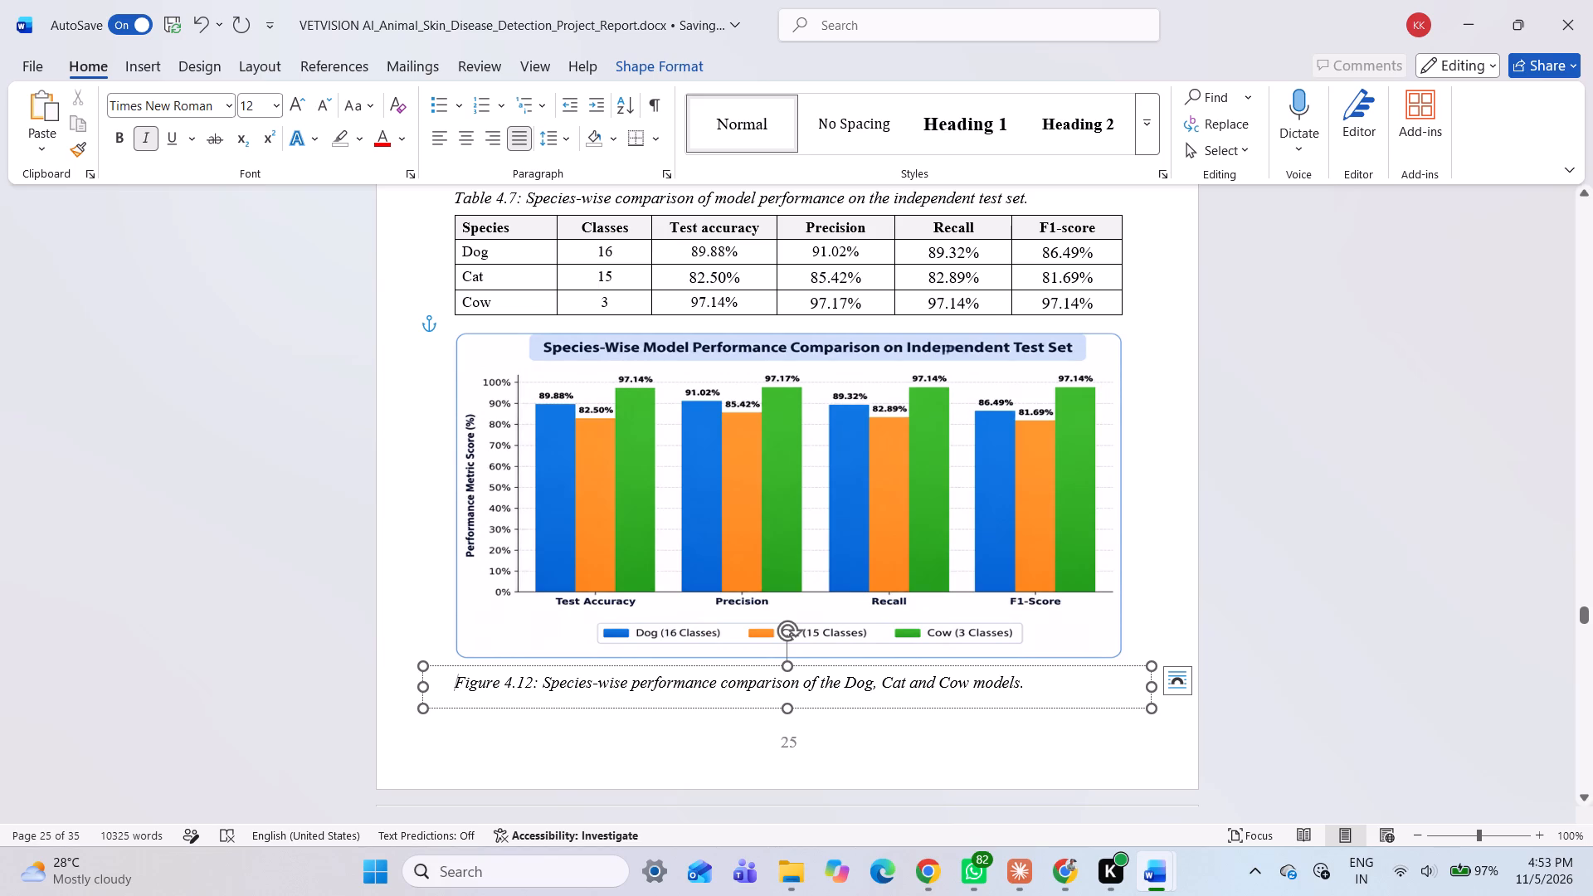
Review the placement of the Figure 4.12 chart and its caption on page 25 against the surrounding content.
click(1191, 494)
scroll(1169, 504, up, 11)
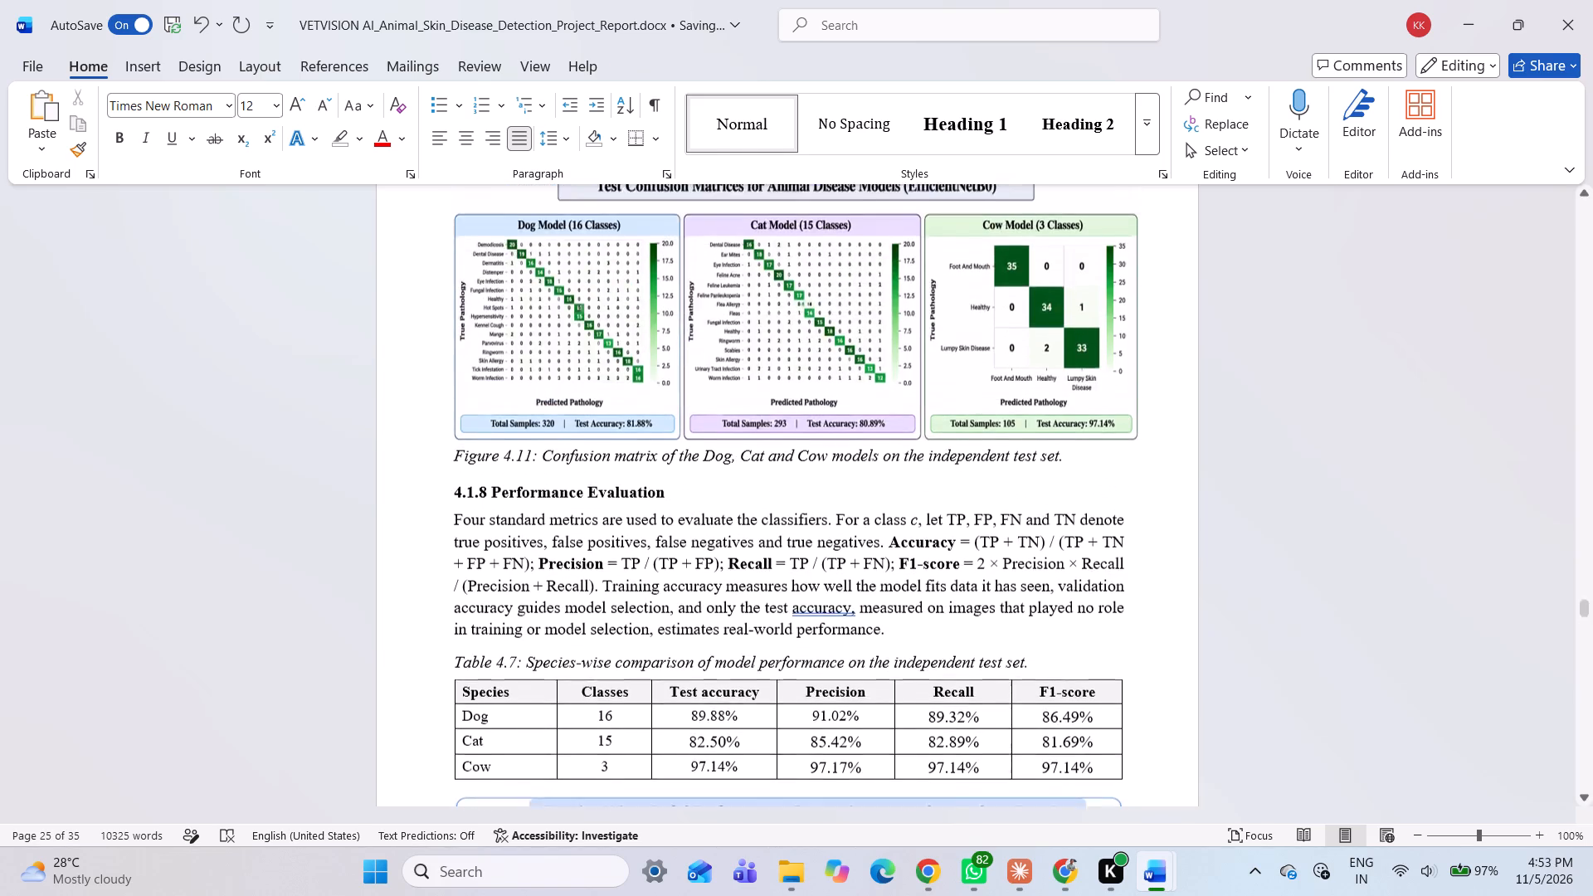
scroll(1169, 504, up, 2)
scroll(1168, 511, down, 10)
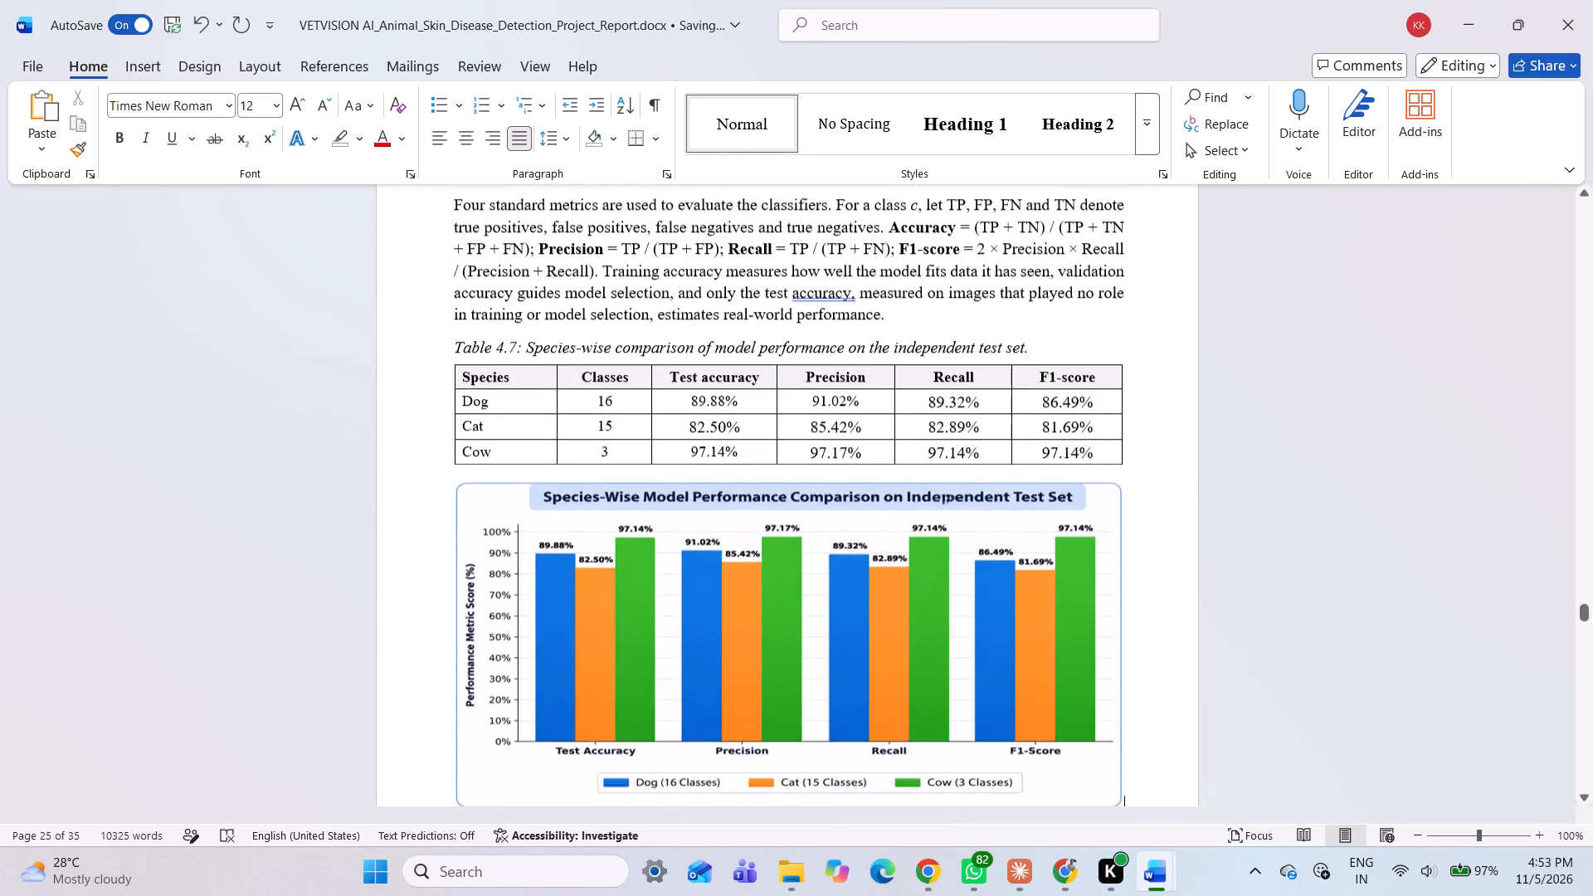
scroll(1161, 538, down, 2)
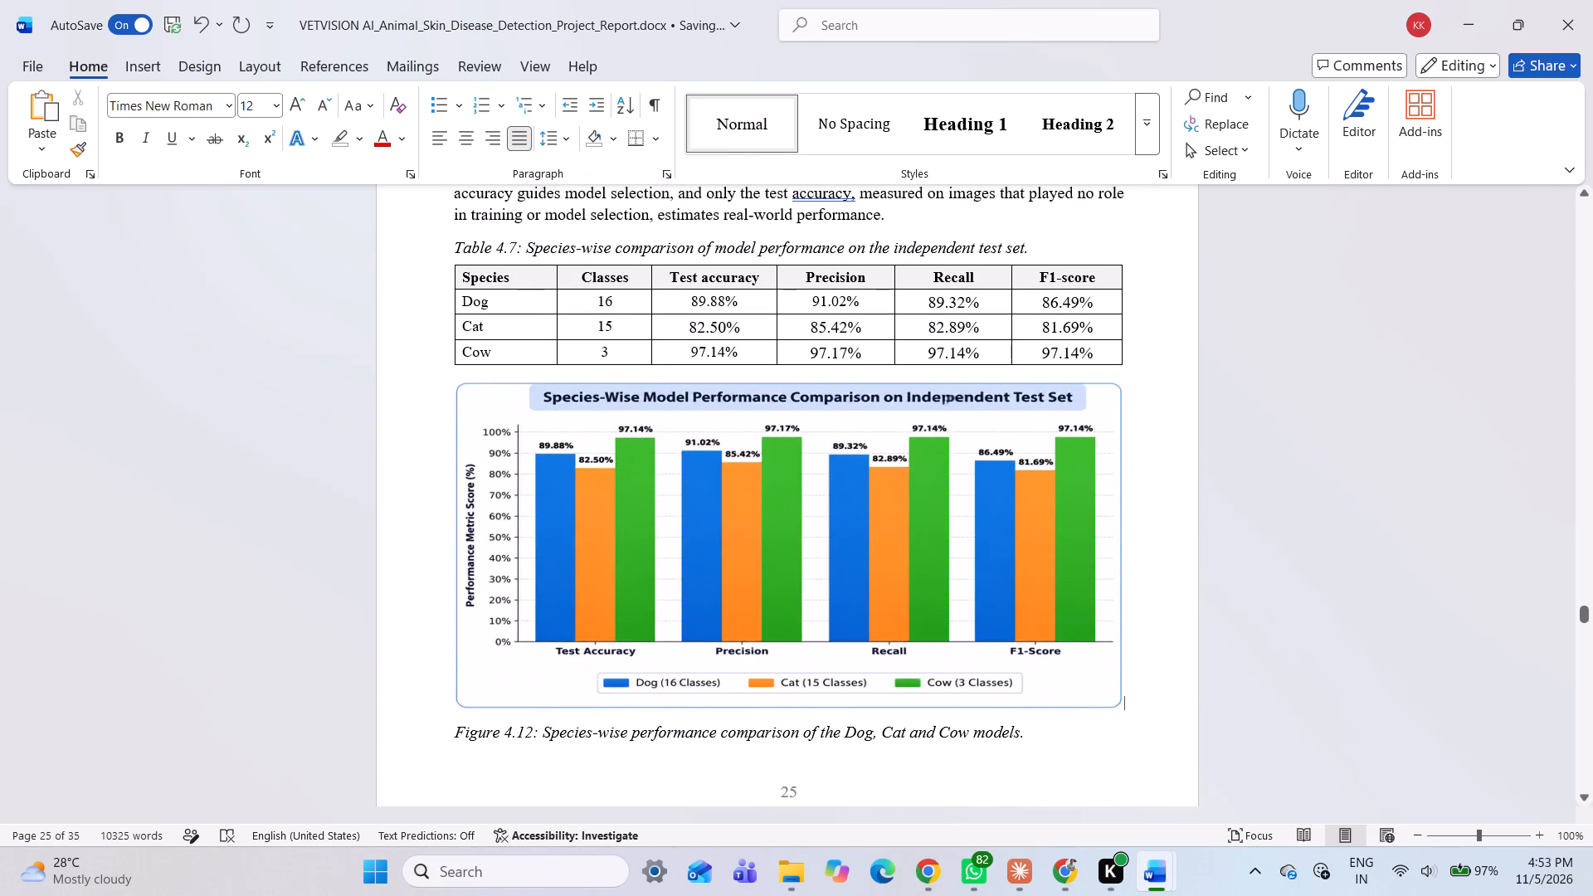
click(824, 499)
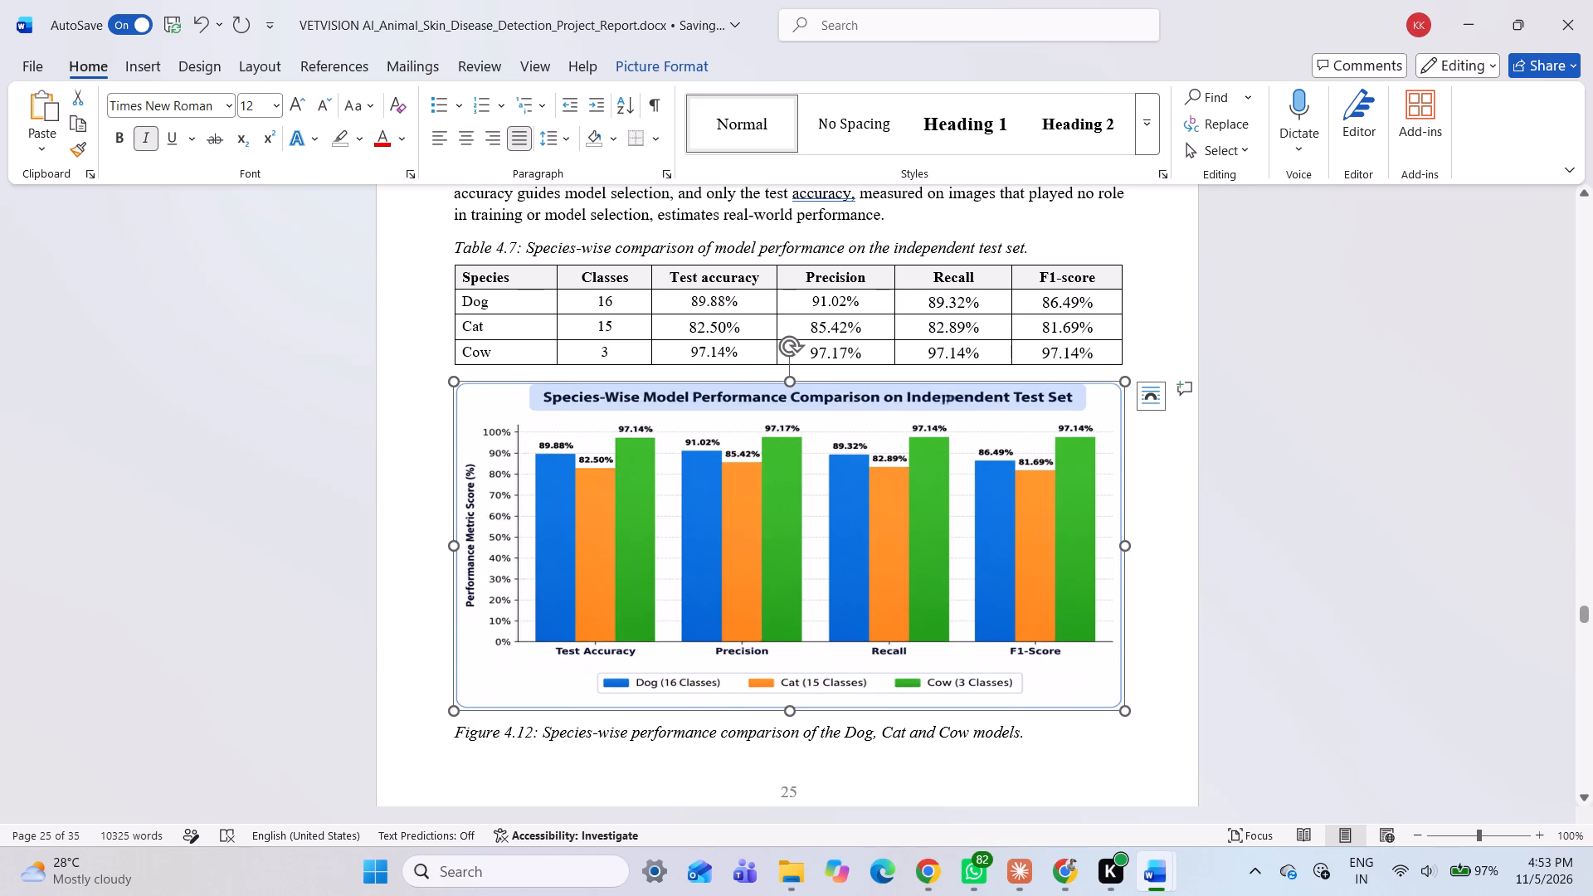
click(1227, 609)
scroll(1221, 612, down, 5)
scroll(1091, 626, down, 5)
scroll(1084, 623, up, 3)
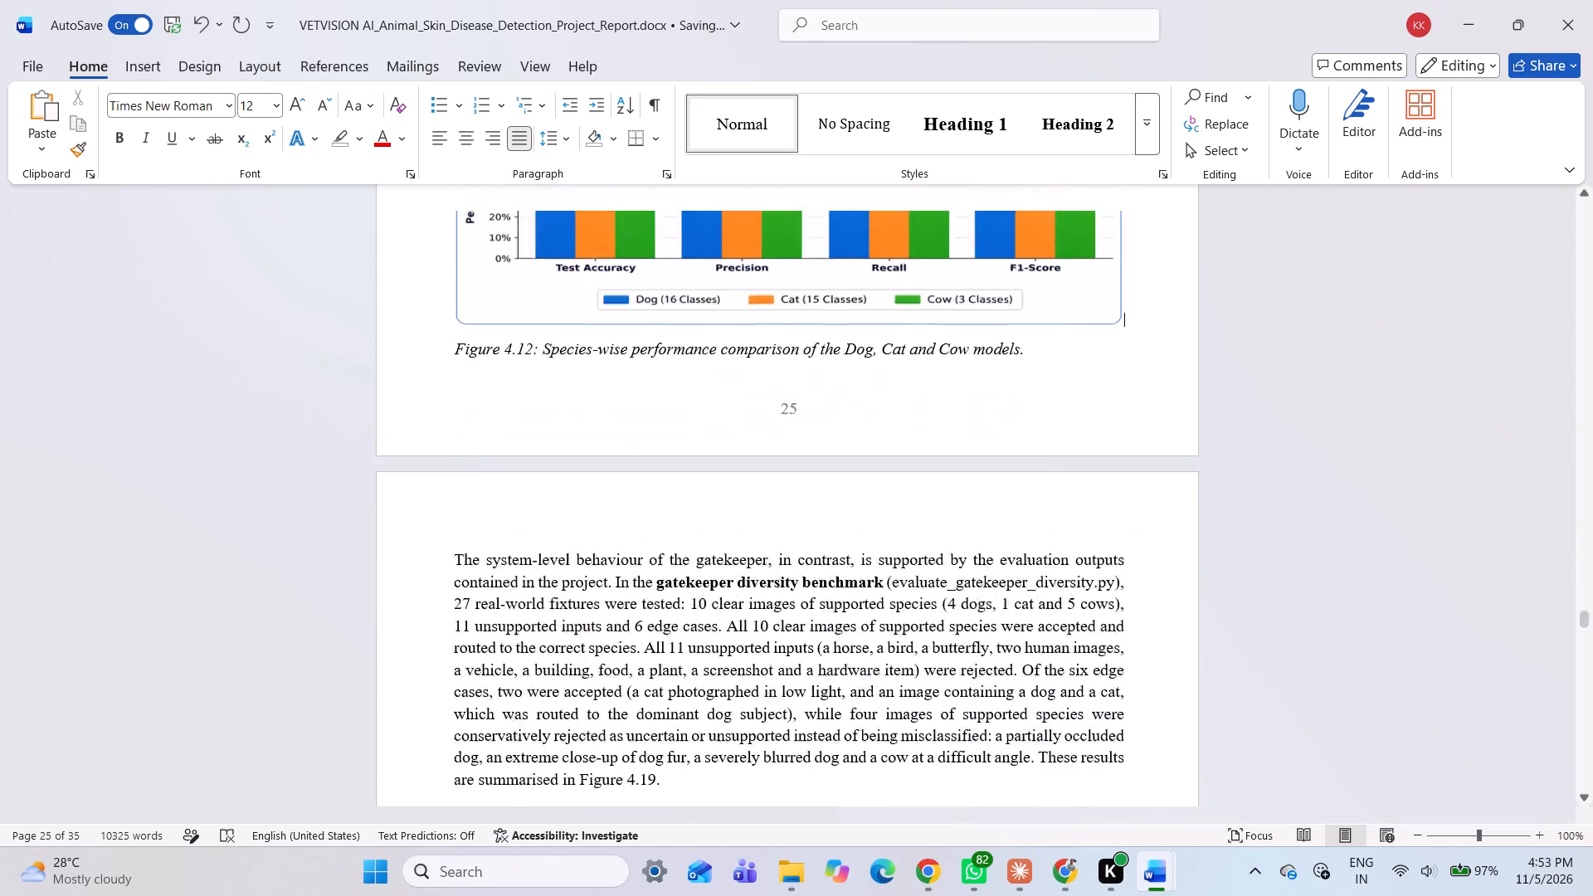
scroll(1084, 623, up, 2)
scroll(1084, 623, down, 7)
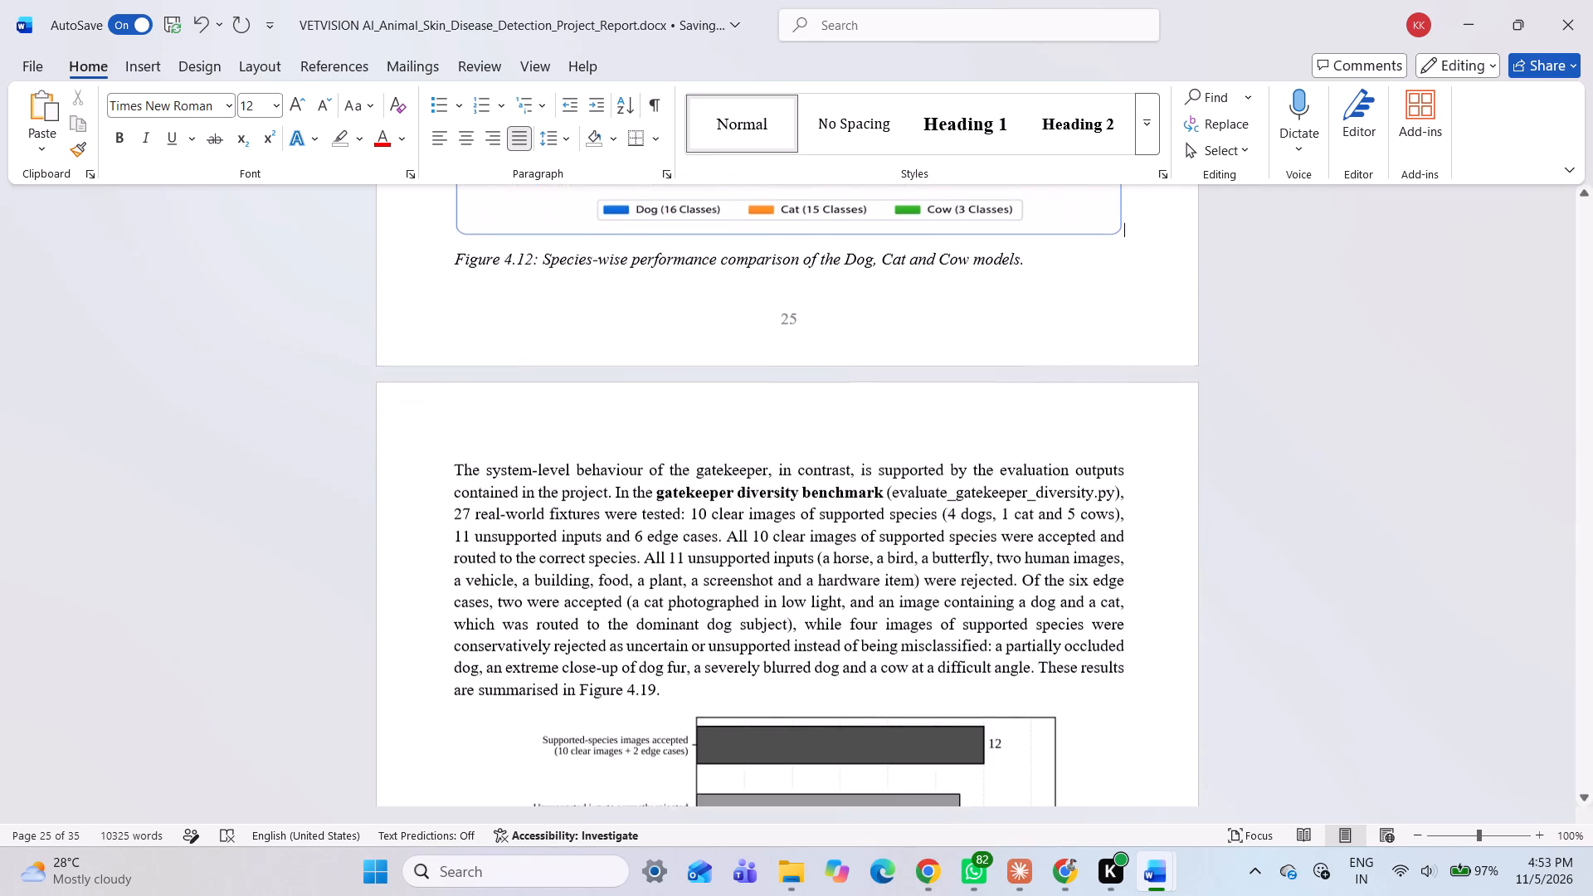
Check Figure 4.13 and the website screenshot placeholders after it, comparing their numbering with the figure list in the VETVISION_Contents Pages document.
scroll(1080, 635, down, 5)
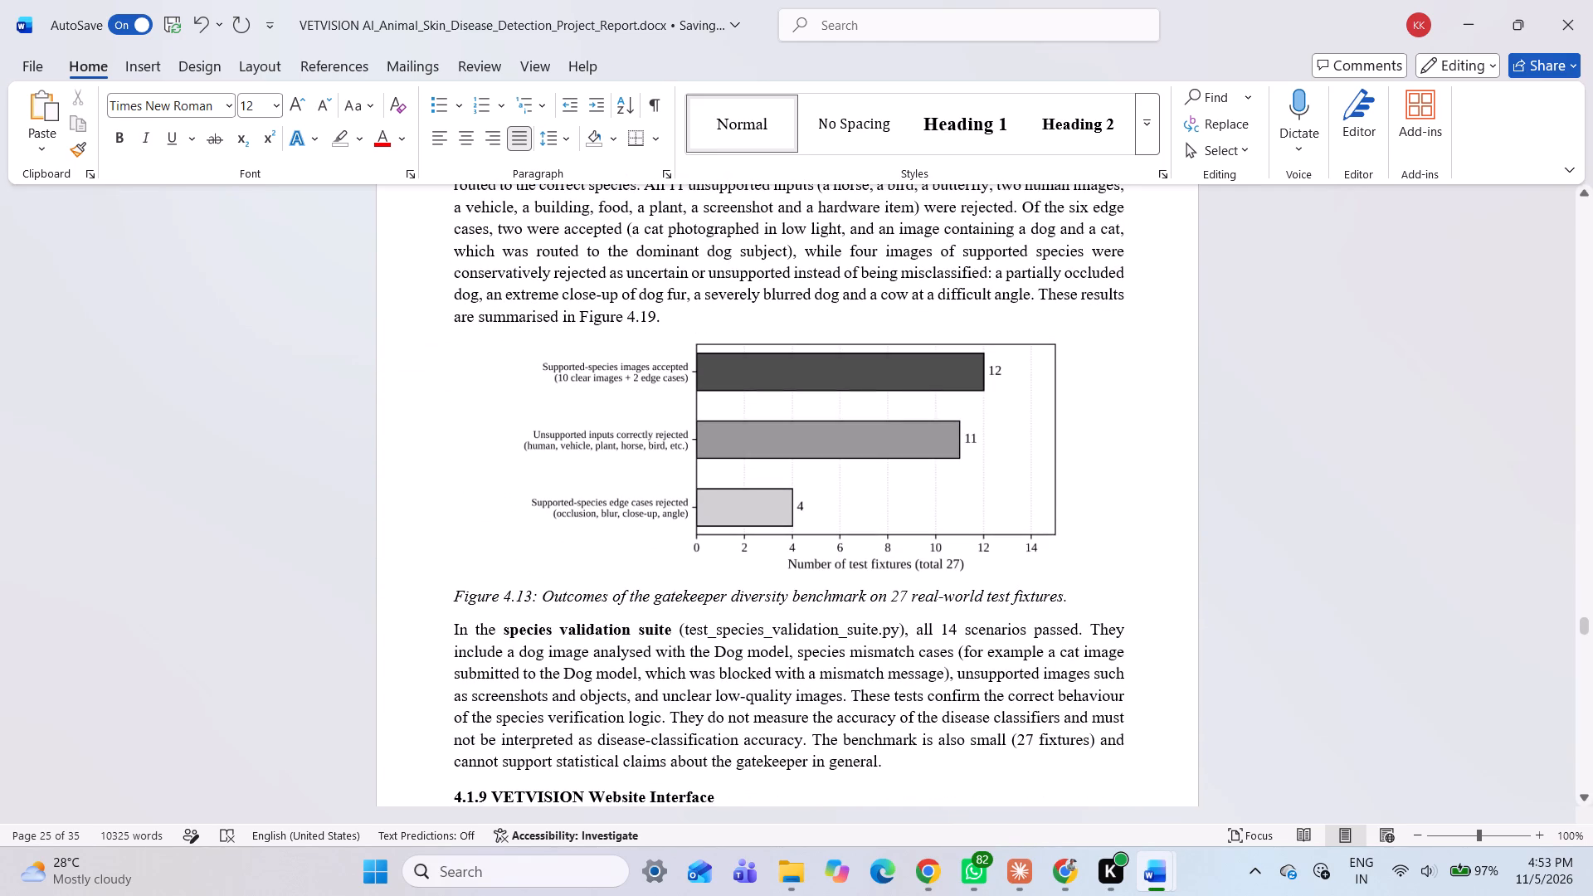
click(931, 495)
scroll(1107, 533, down, 9)
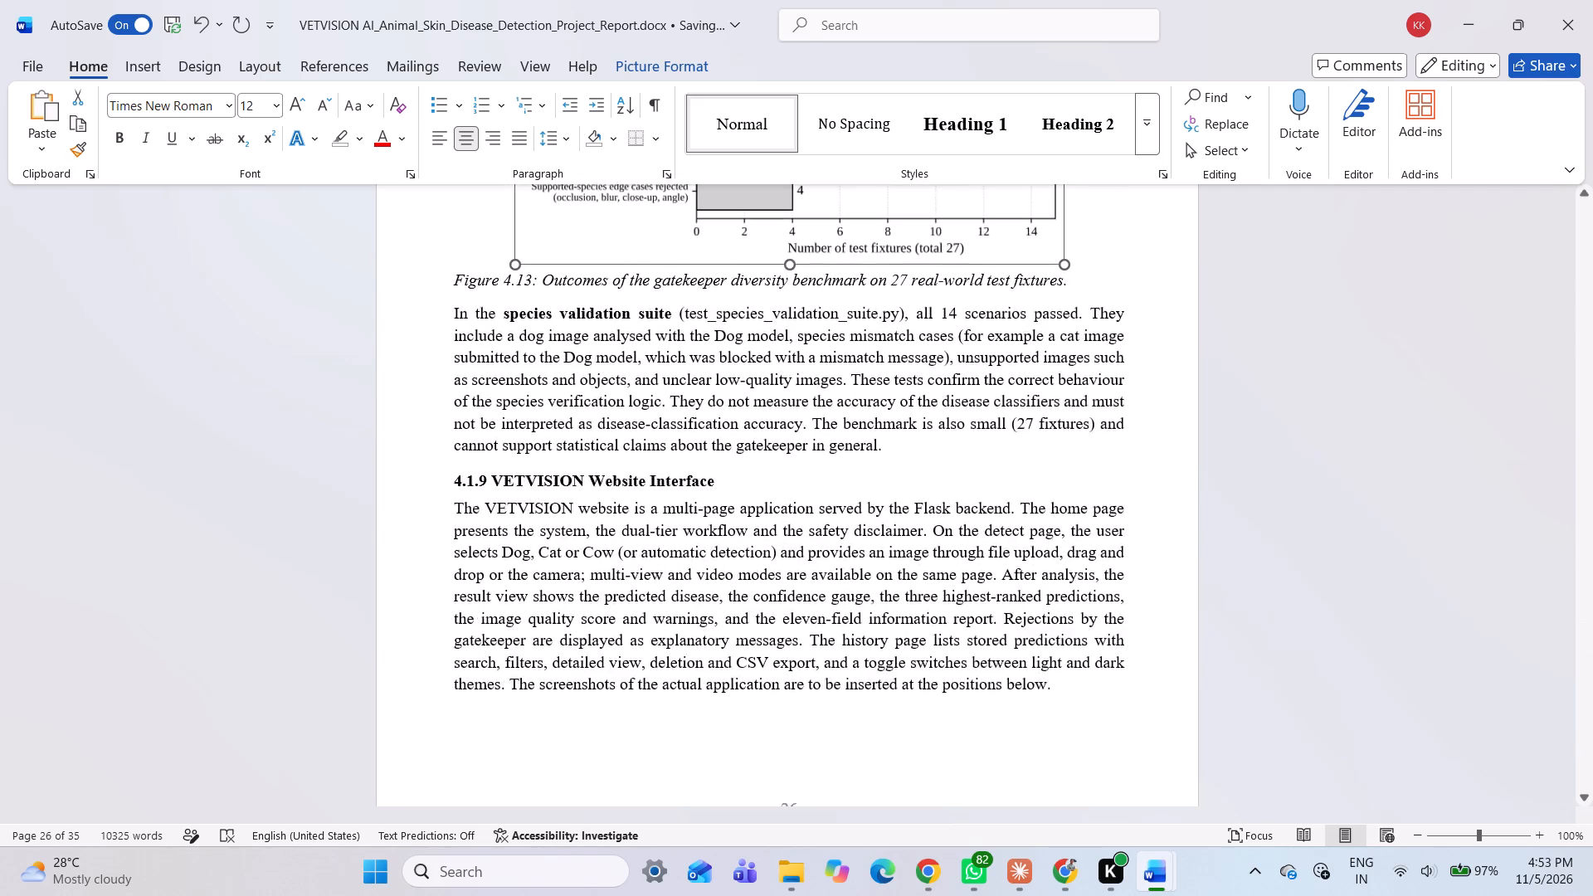
scroll(1073, 591, down, 2)
scroll(1026, 640, down, 20)
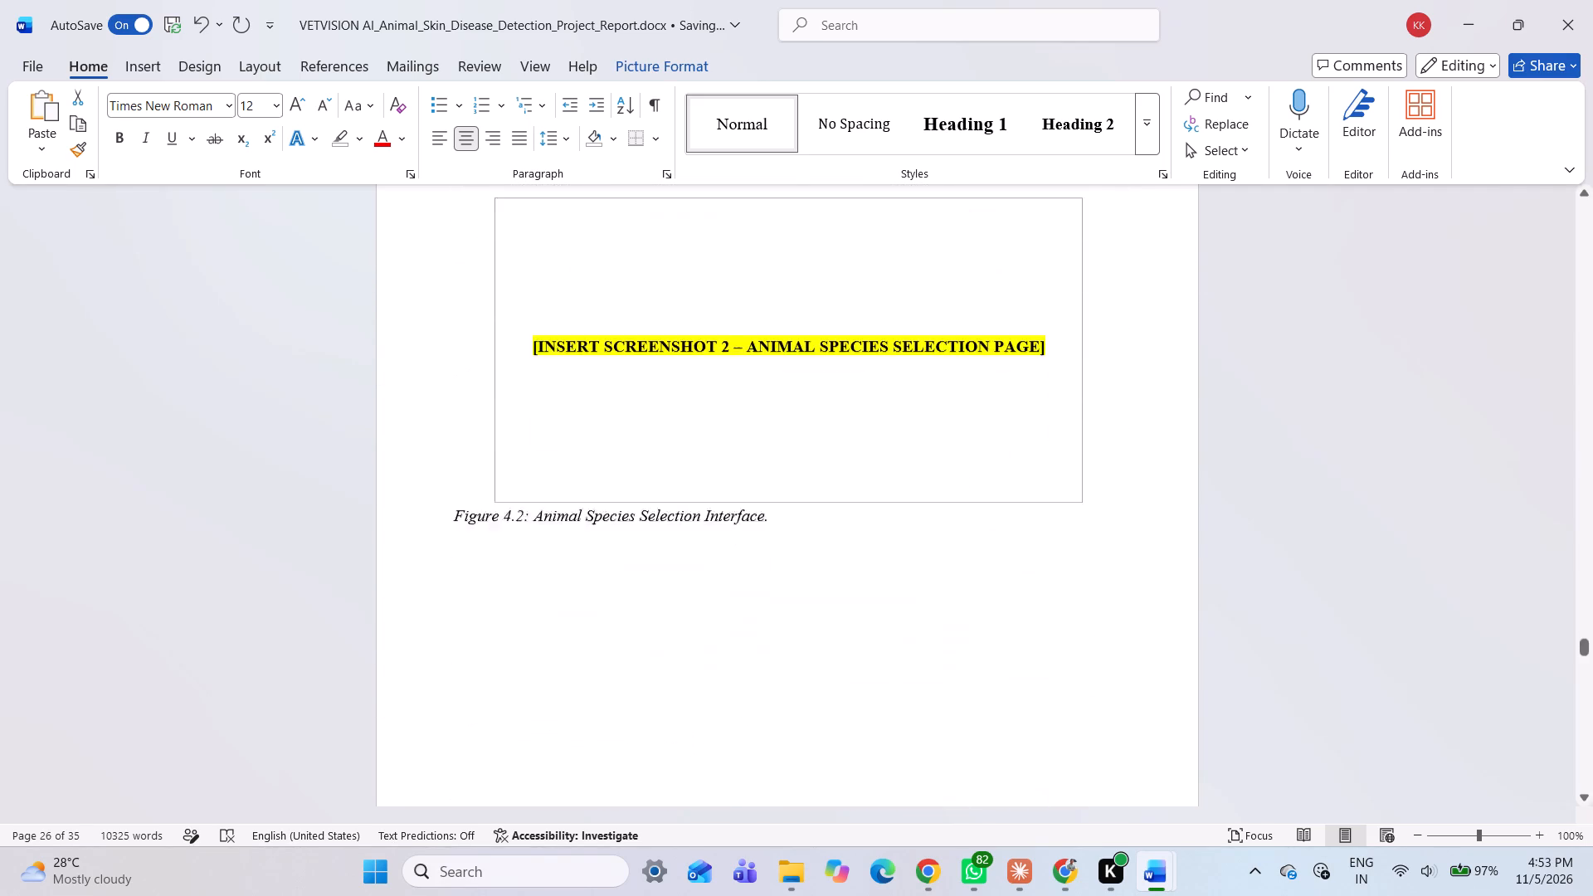
scroll(995, 653, down, 13)
scroll(990, 660, up, 6)
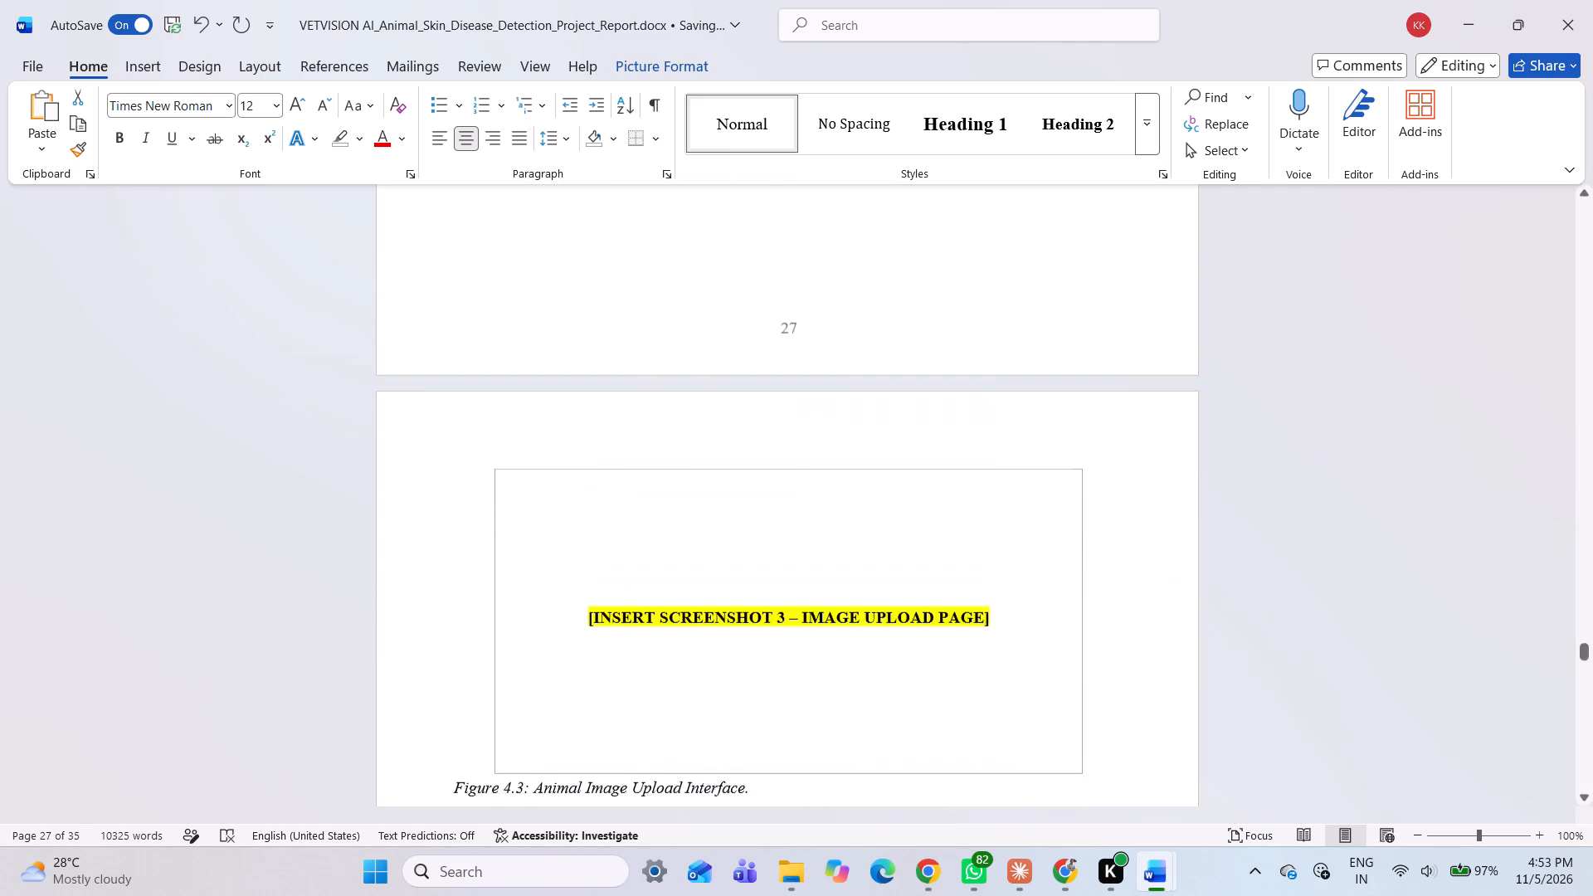
scroll(990, 660, up, 20)
scroll(990, 660, up, 20)
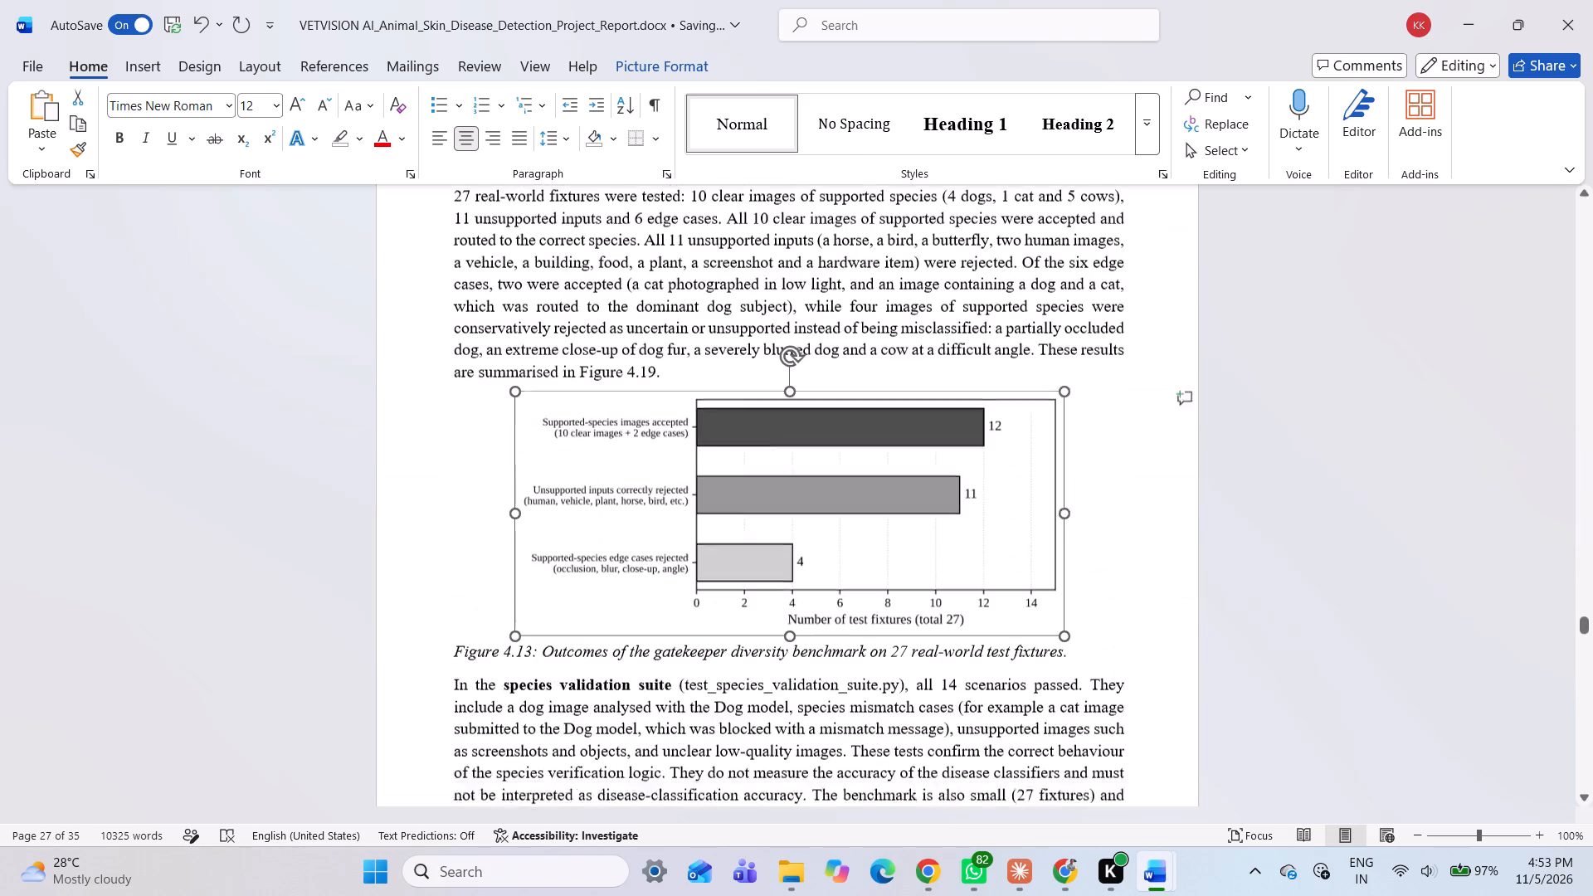
scroll(990, 660, up, 1)
scroll(990, 667, down, 6)
scroll(987, 670, up, 4)
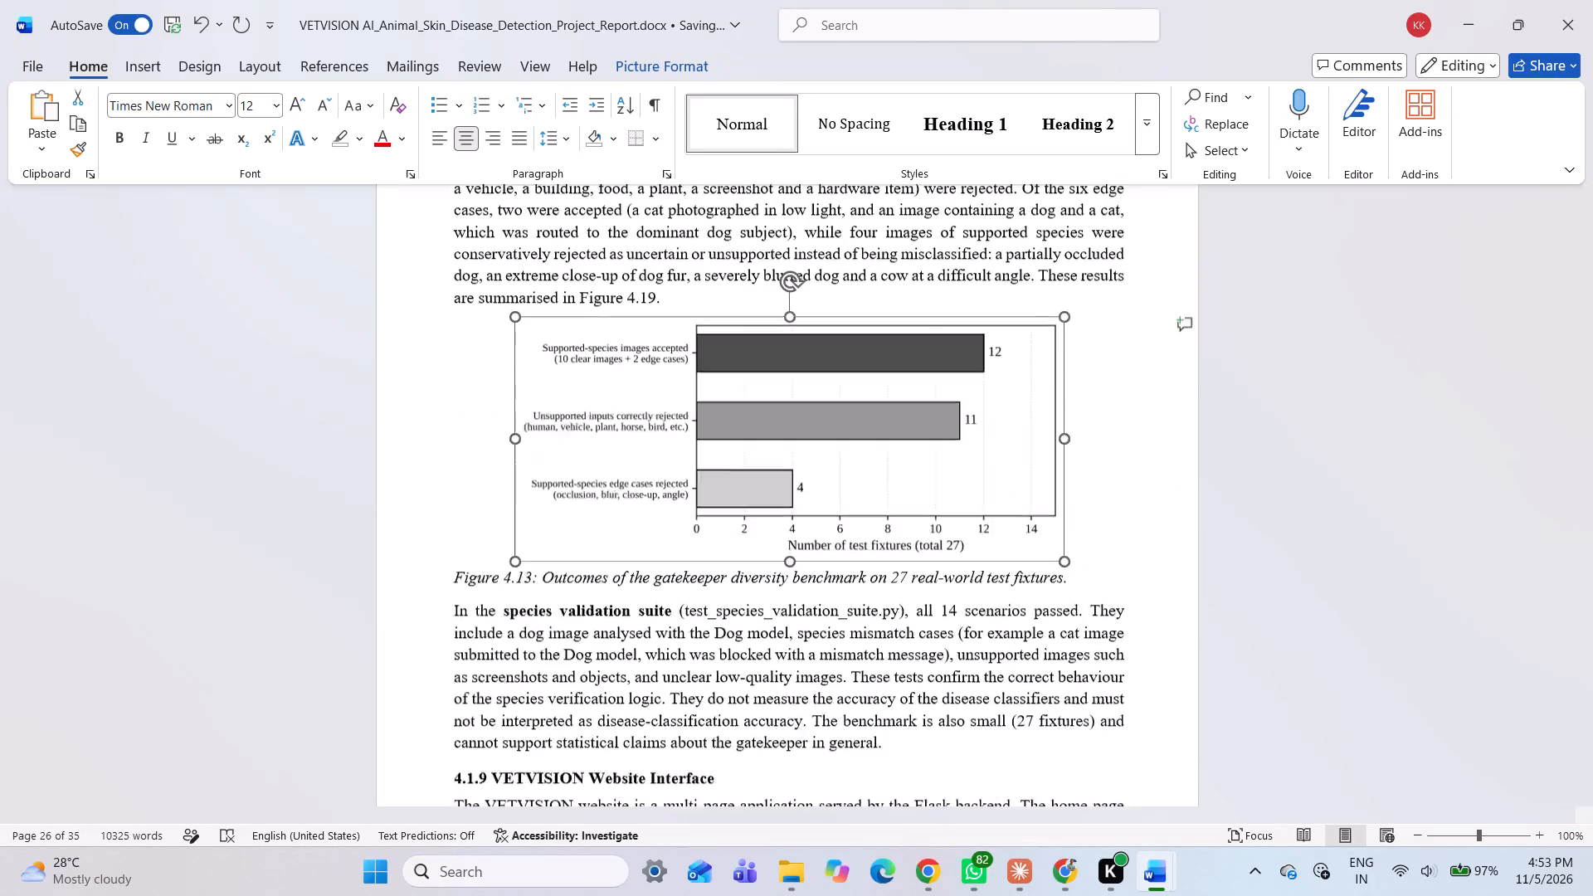
scroll(987, 670, up, 11)
scroll(978, 683, down, 6)
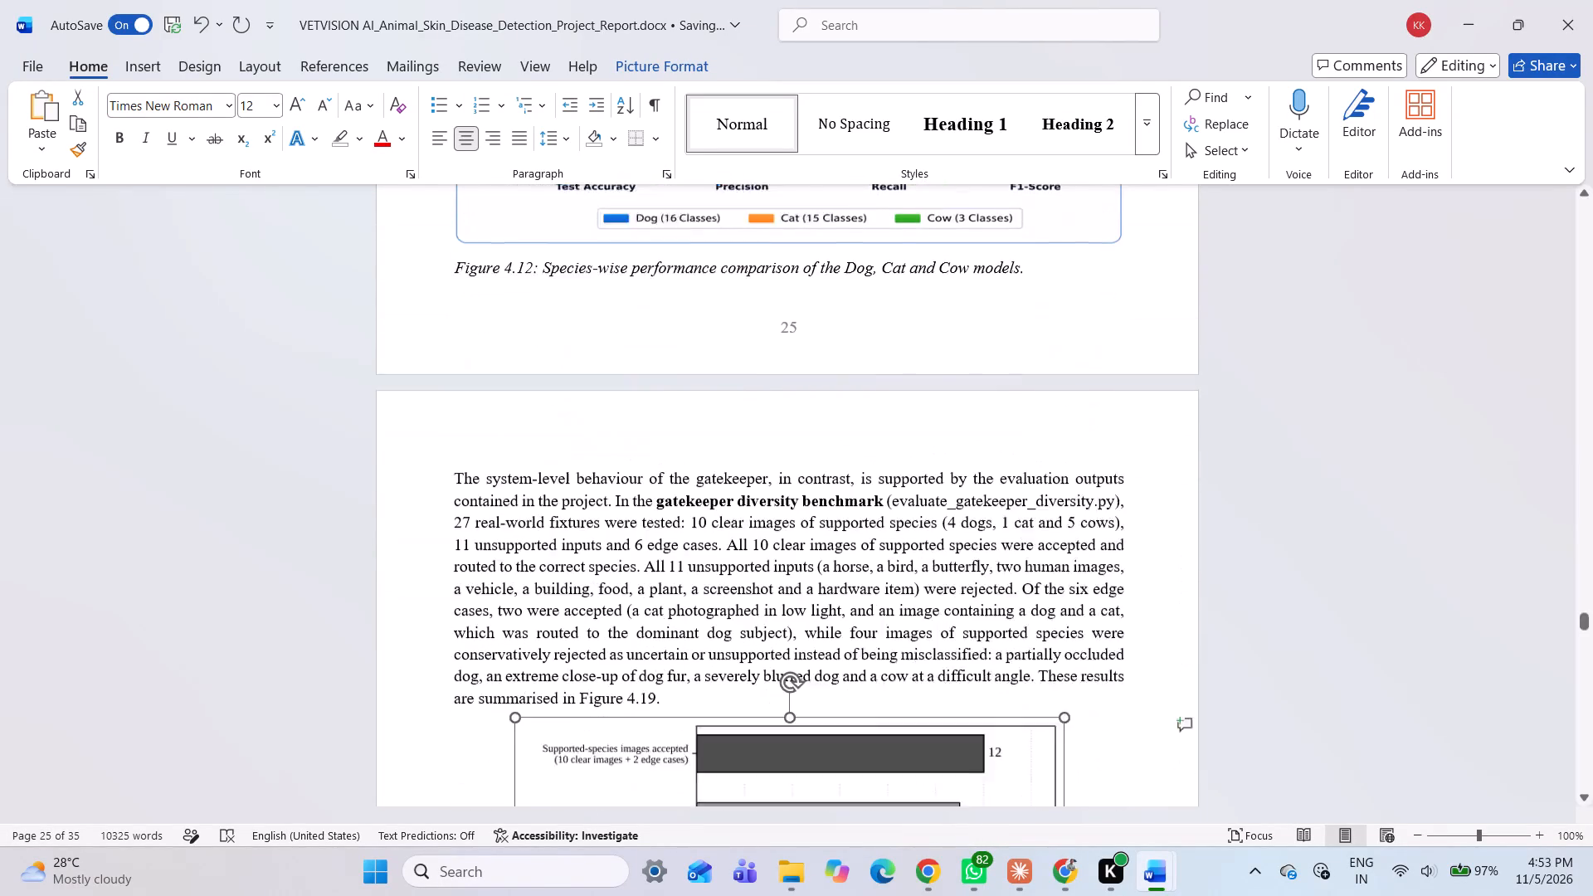
scroll(957, 675, down, 14)
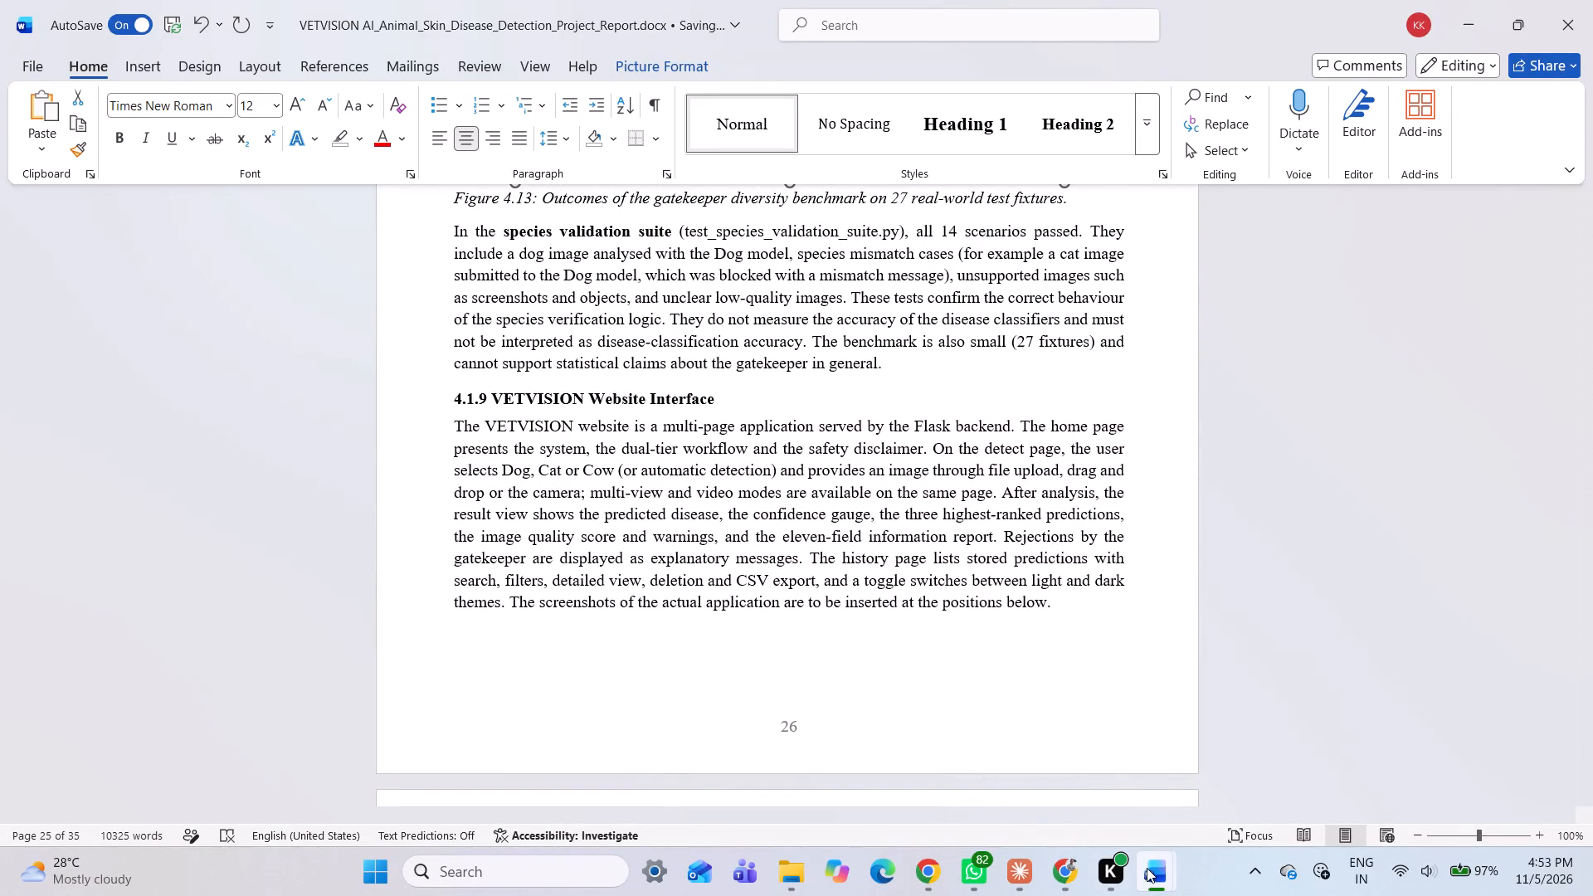
click(1099, 759)
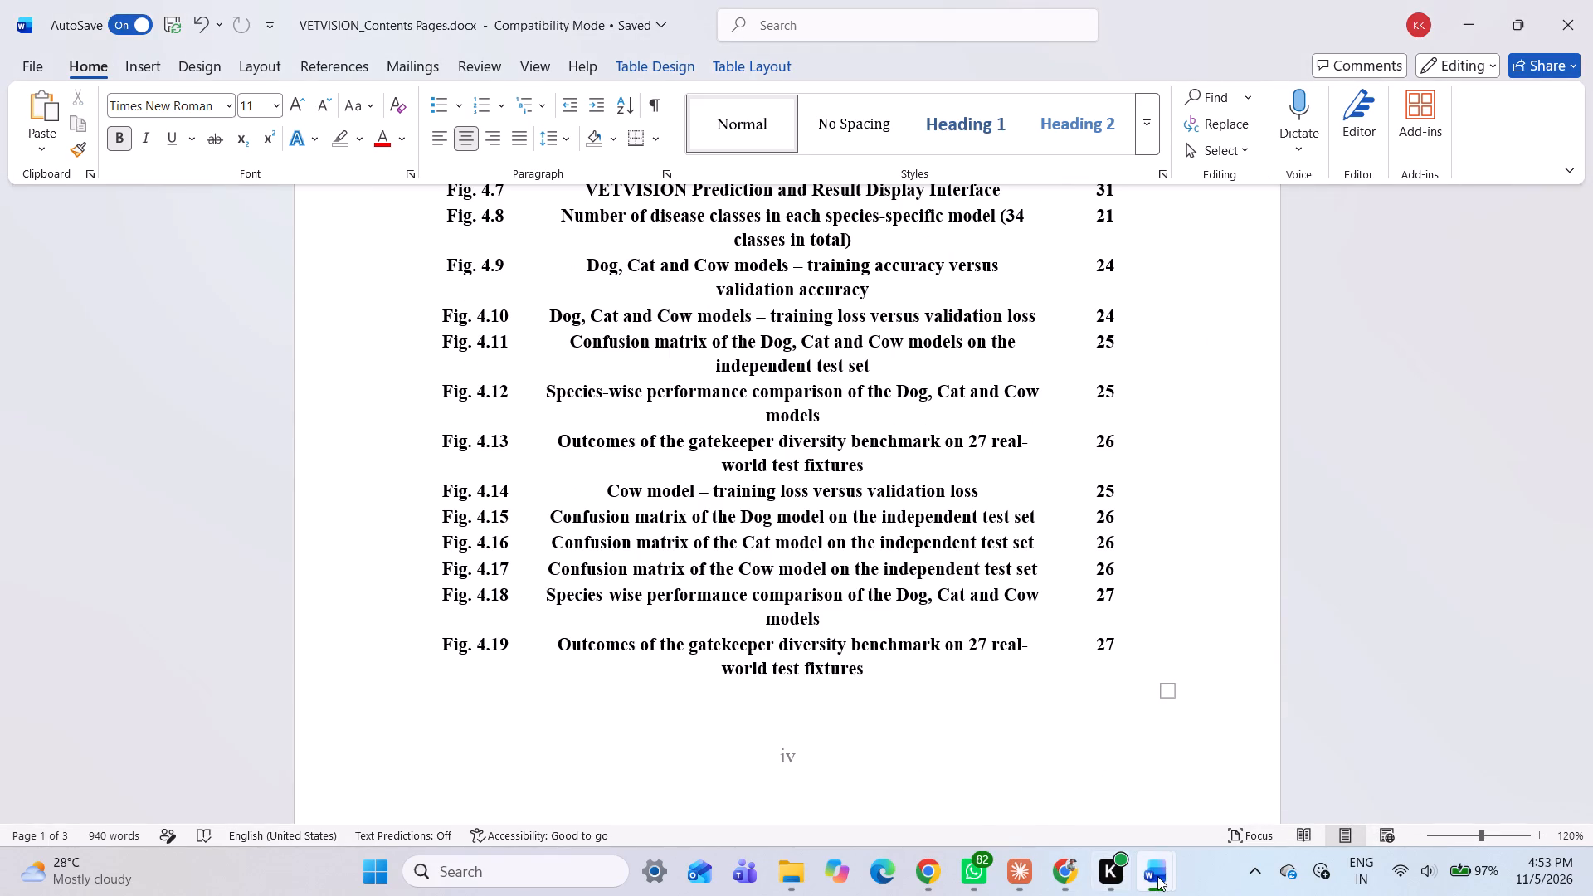
click(1205, 774)
Insert "AI" after "VETVISION" in the home page figure caption below the Screenshot 1 placeholder.
scroll(783, 528, down, 6)
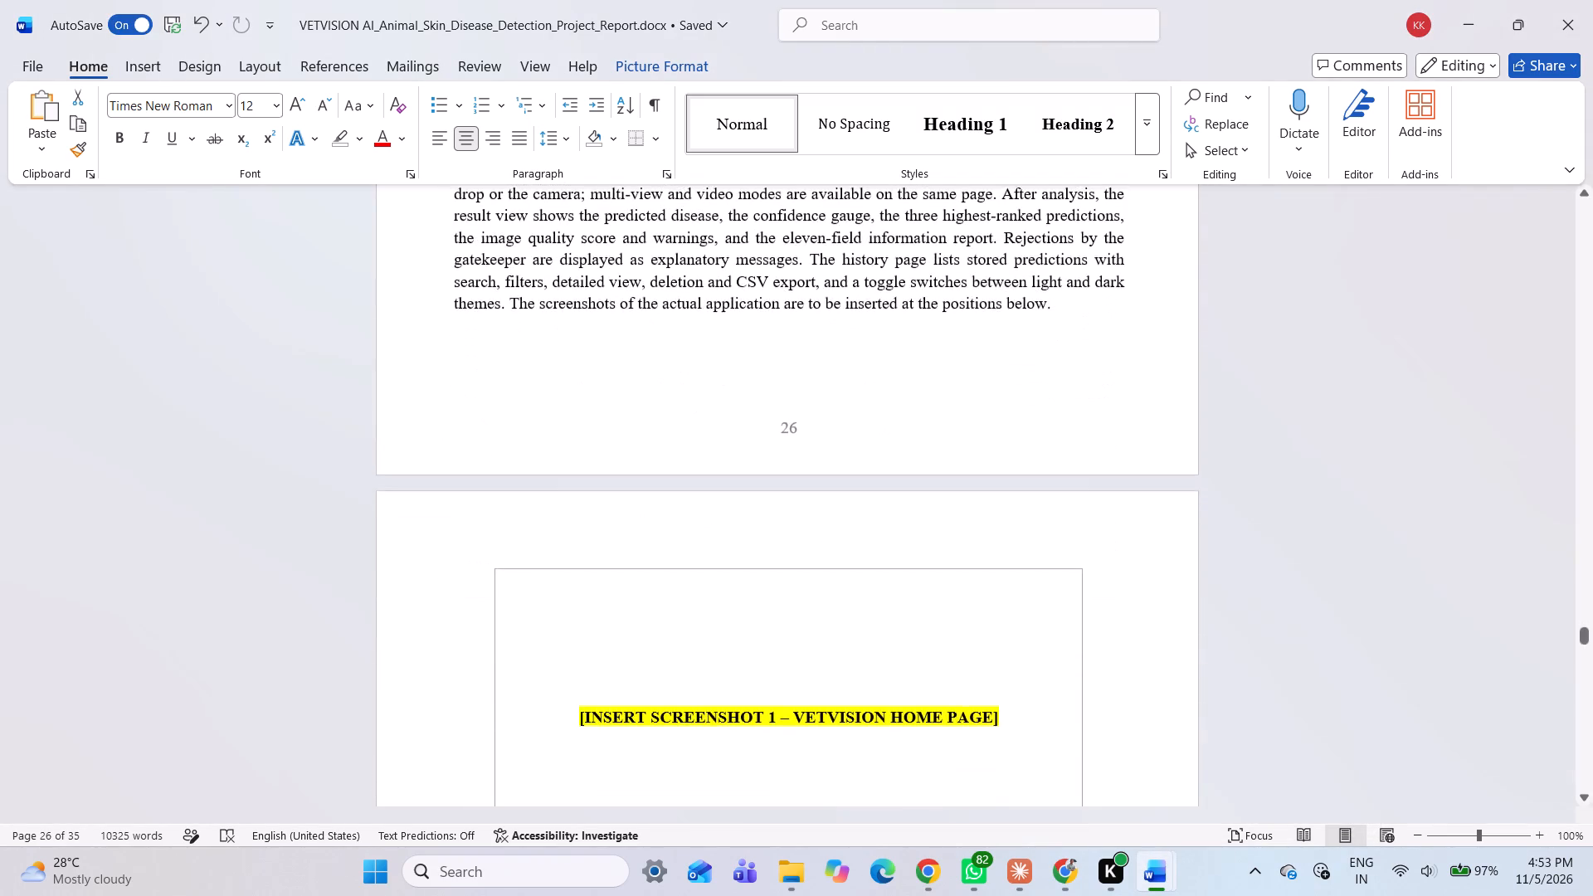
scroll(779, 526, down, 6)
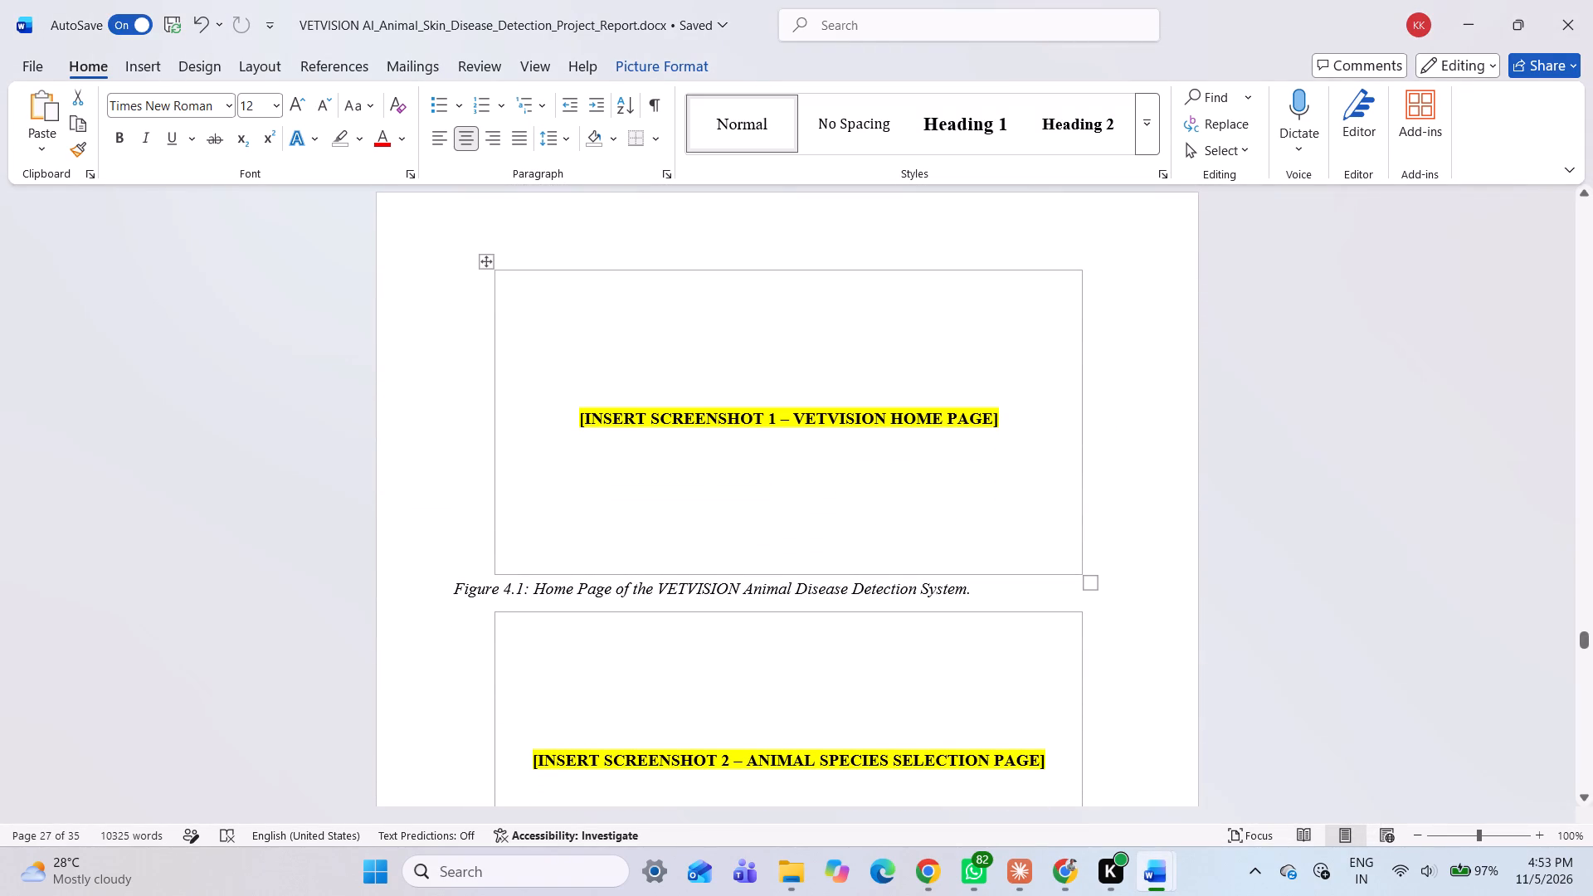
drag(536, 592, 988, 605)
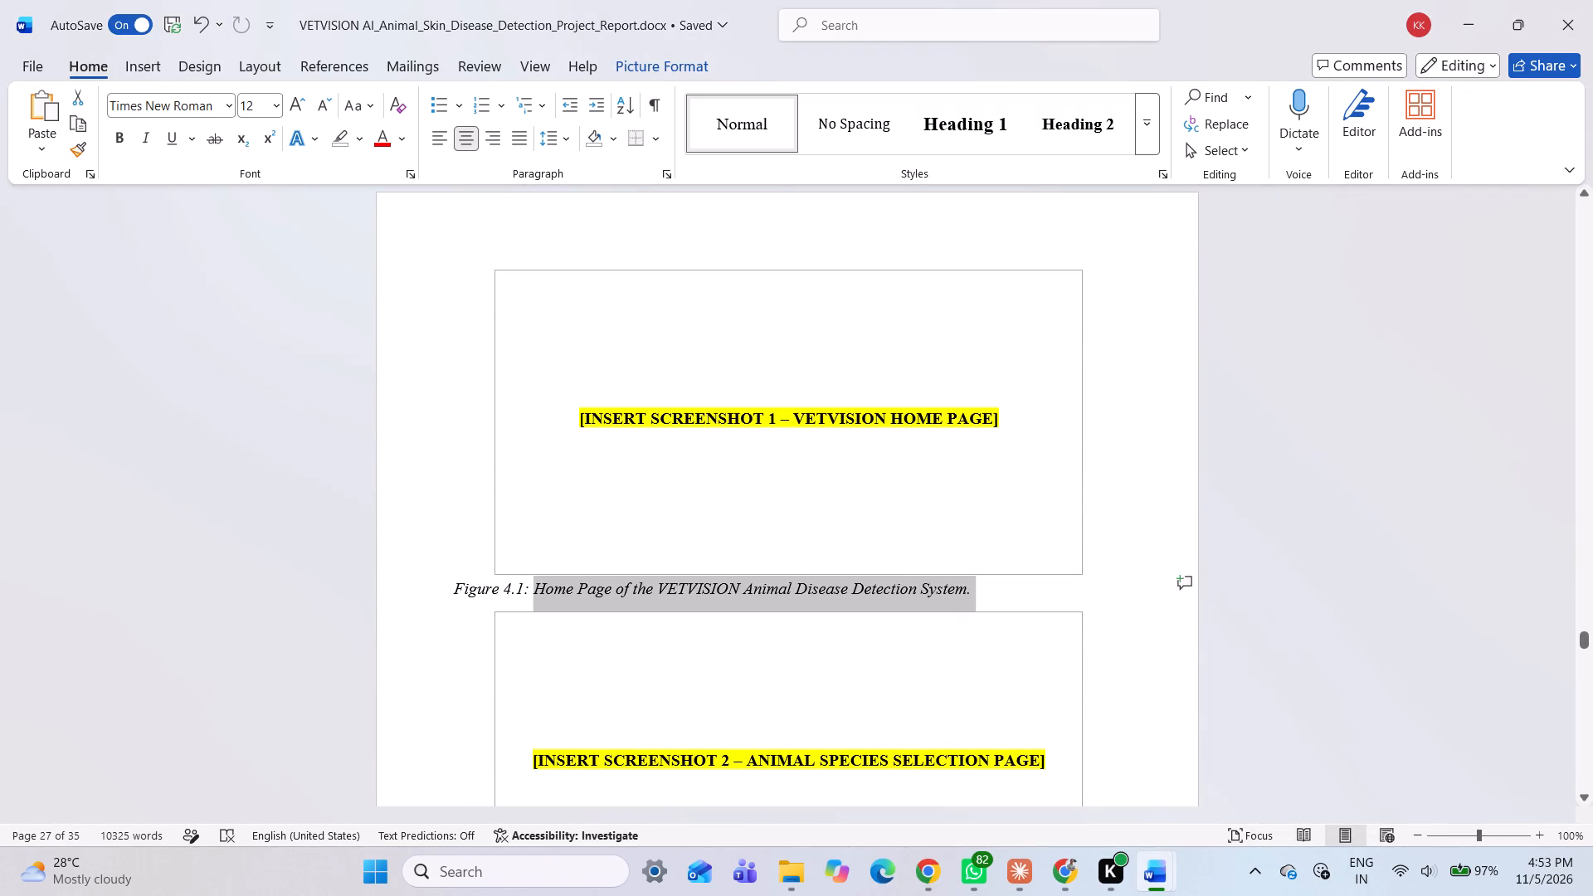
drag(988, 605, 976, 601)
click(793, 581)
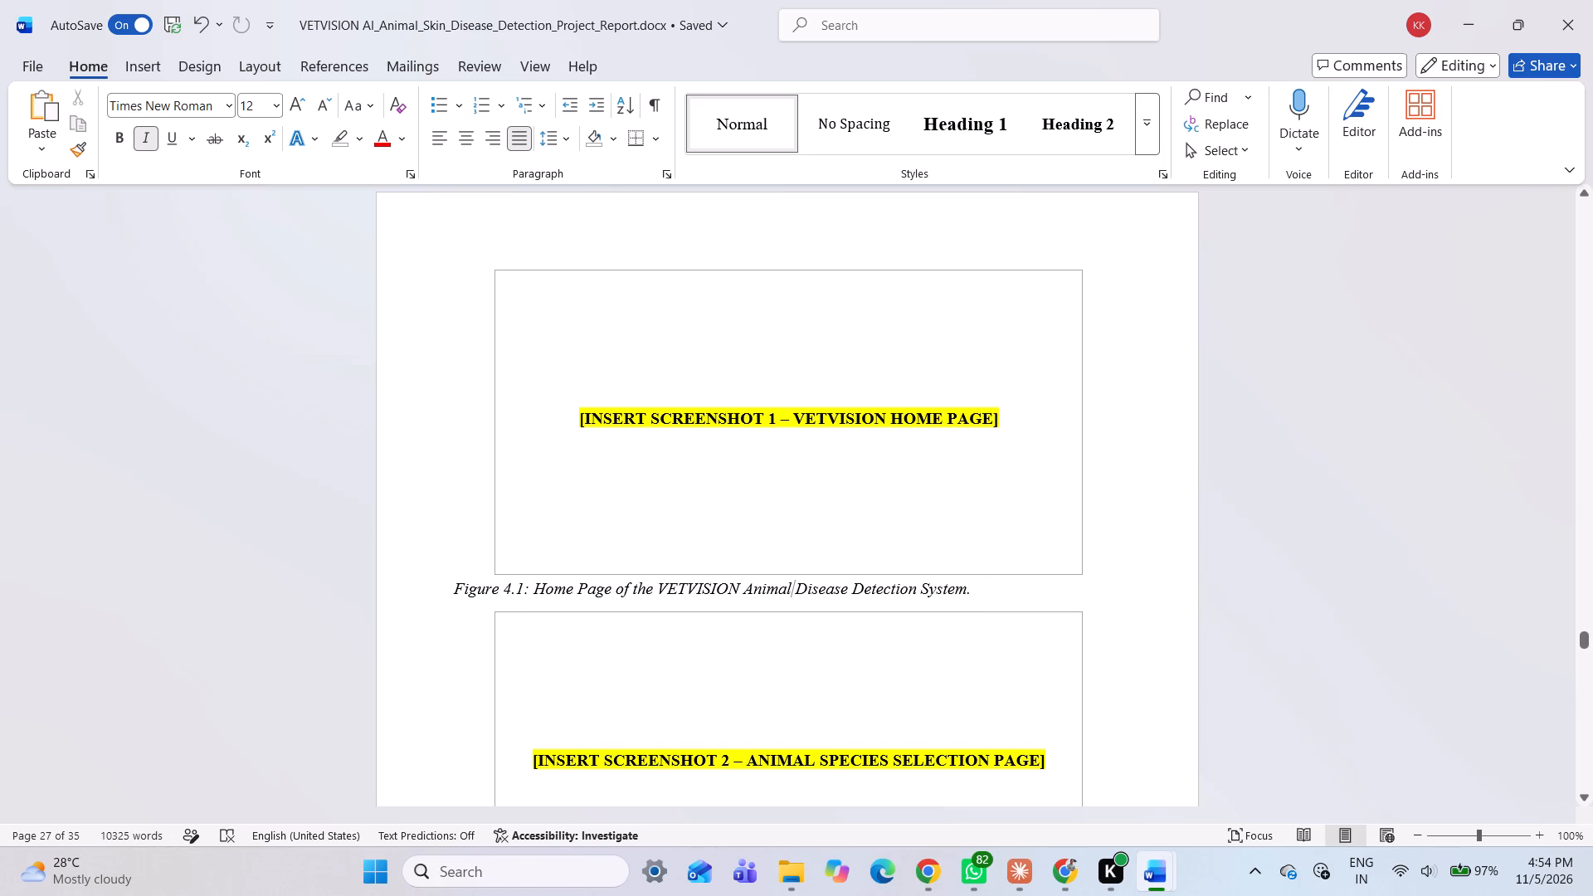
click(738, 590)
key(space)
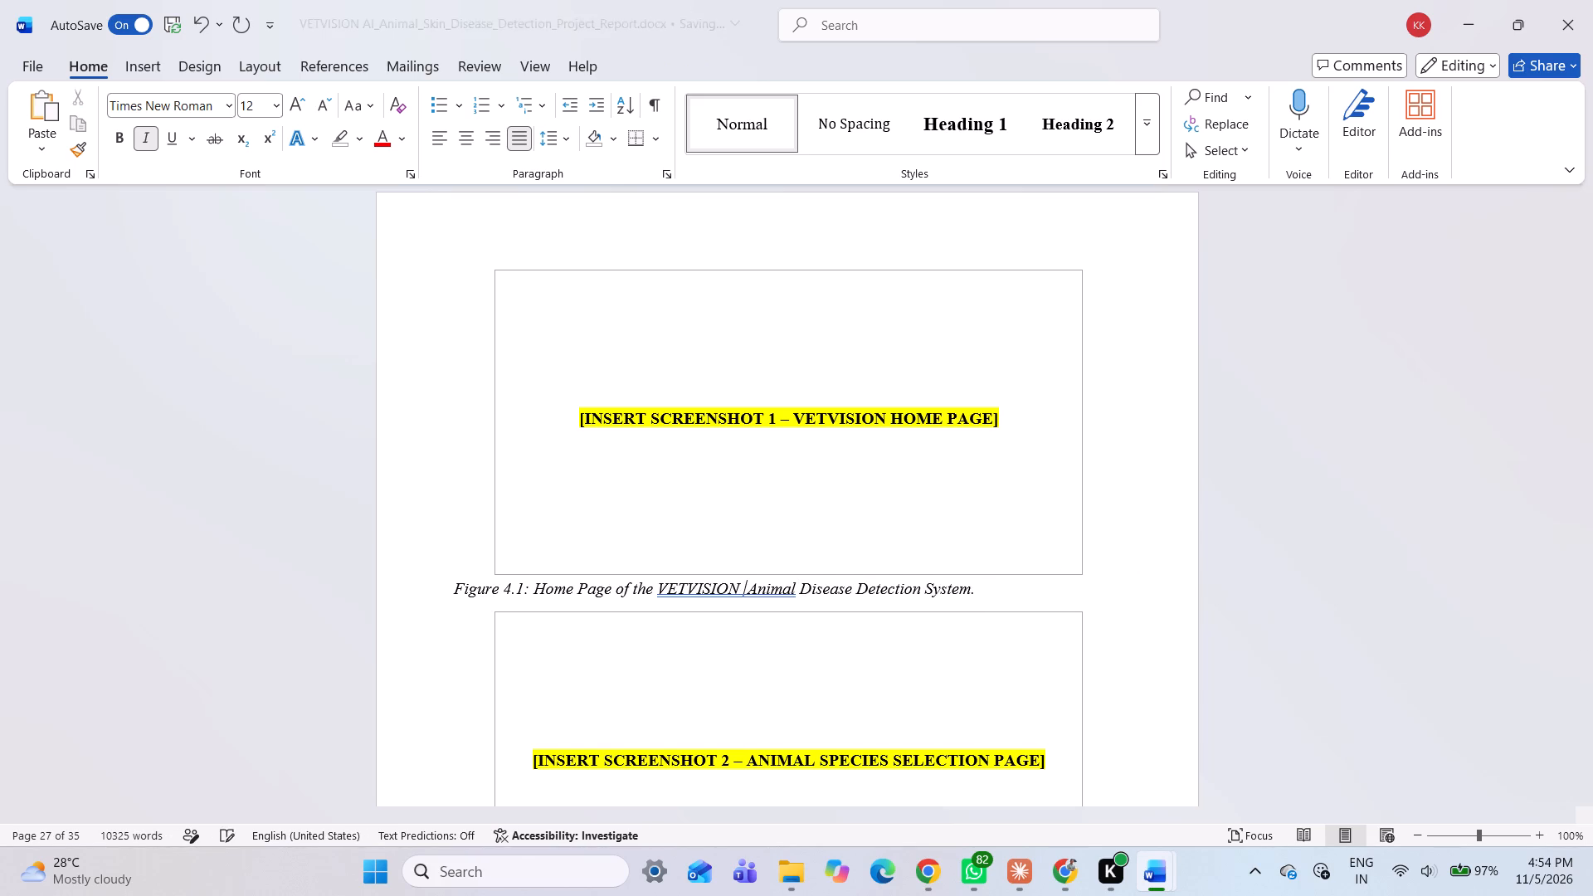
text(AI)
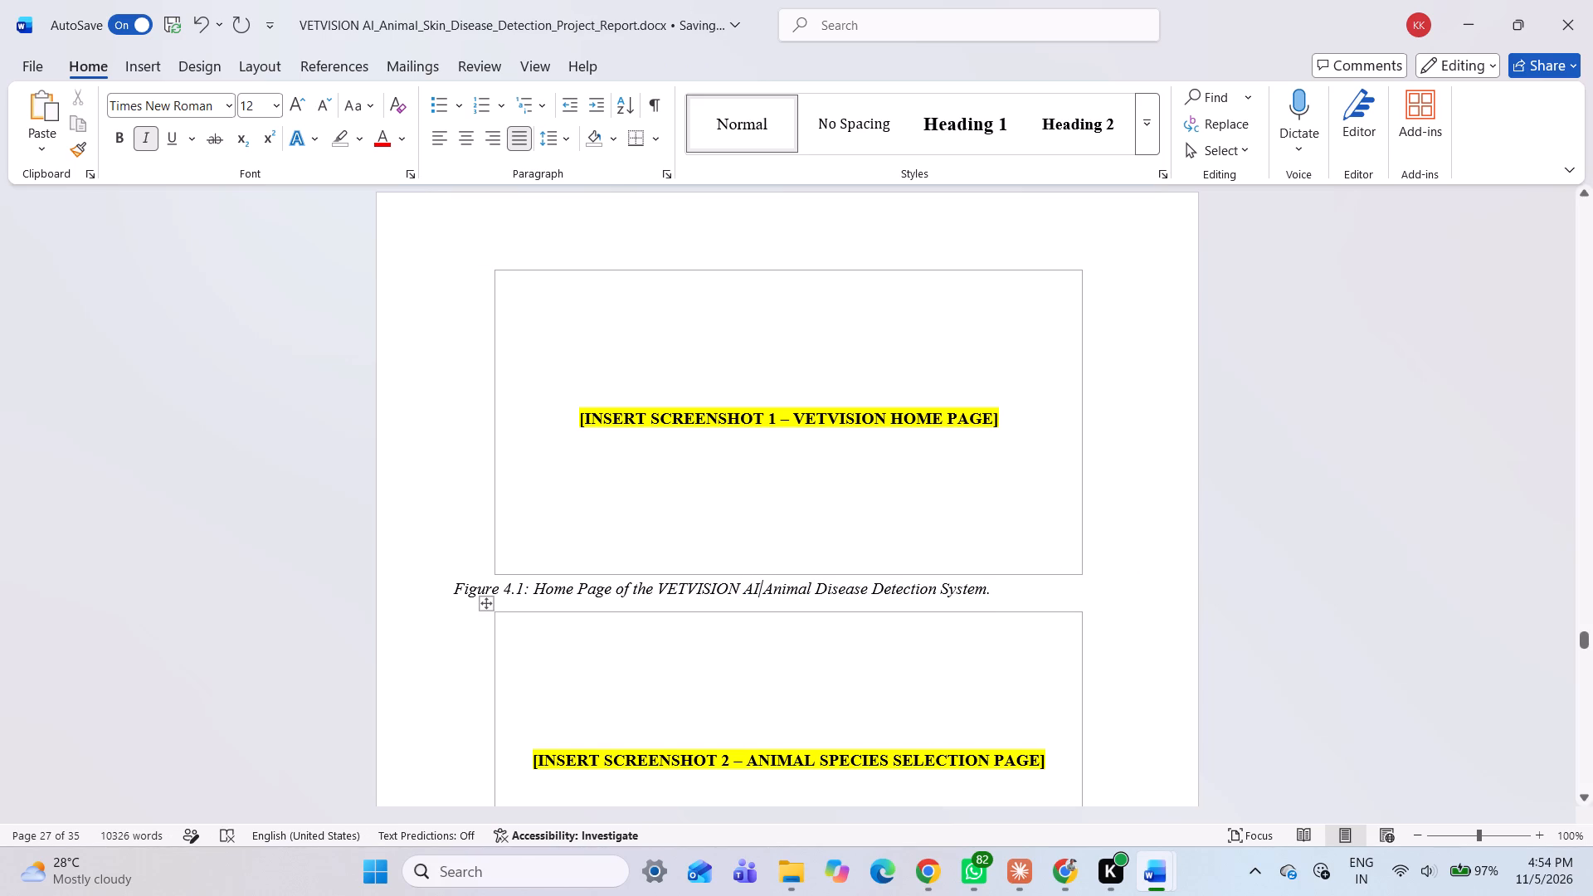
Renumber the home page figure caption as Figure 4.14, continuing from the gatekeeper benchmark figure.
scroll(761, 587, up, 17)
scroll(753, 583, up, 4)
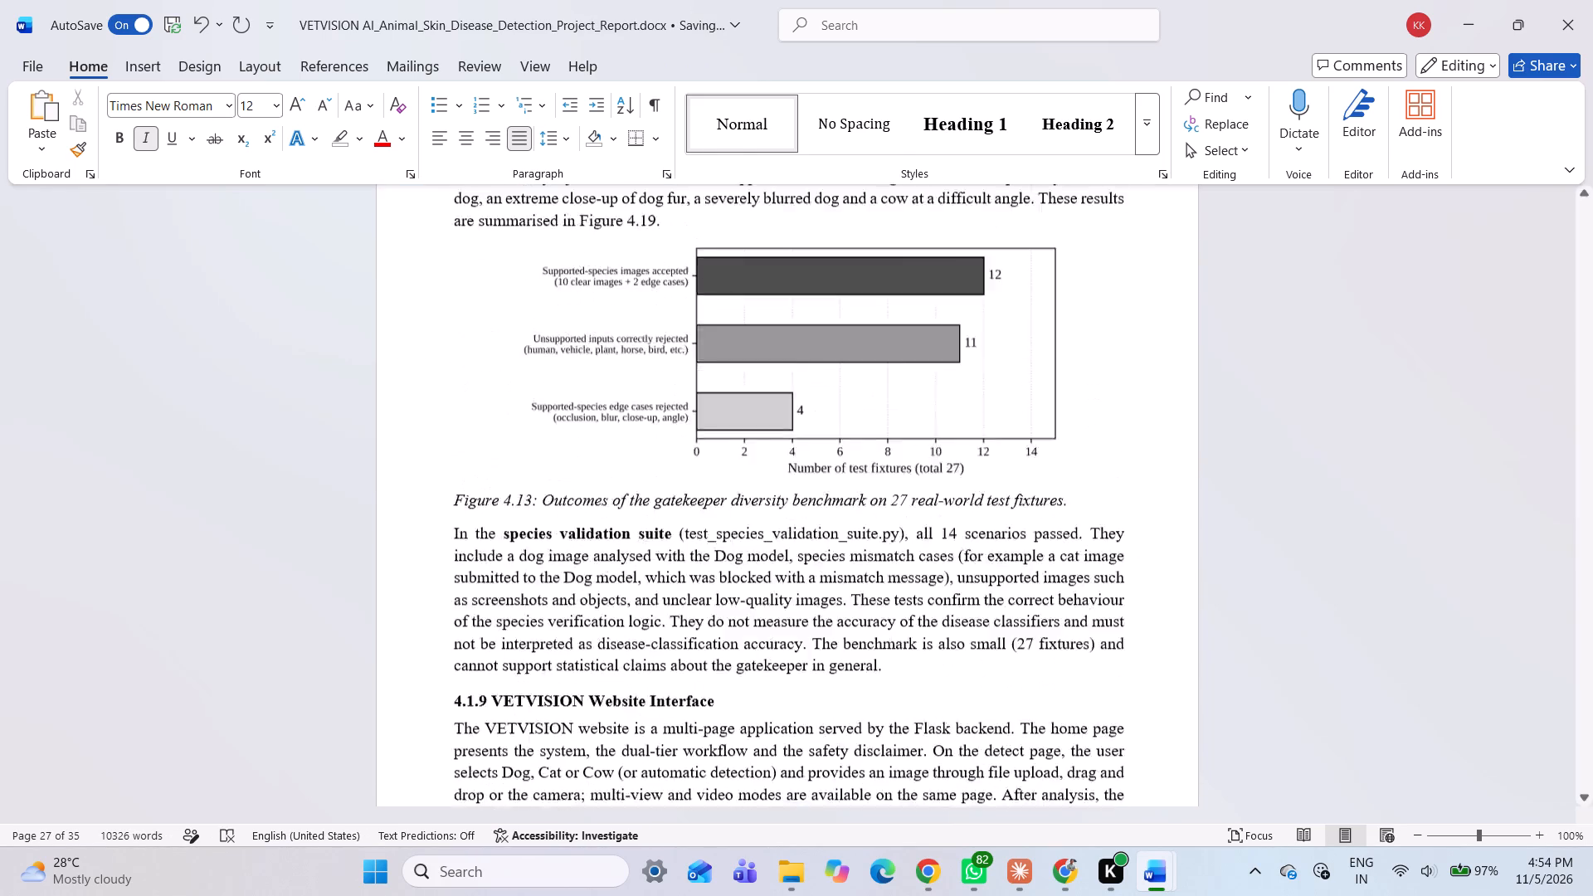
scroll(753, 583, down, 17)
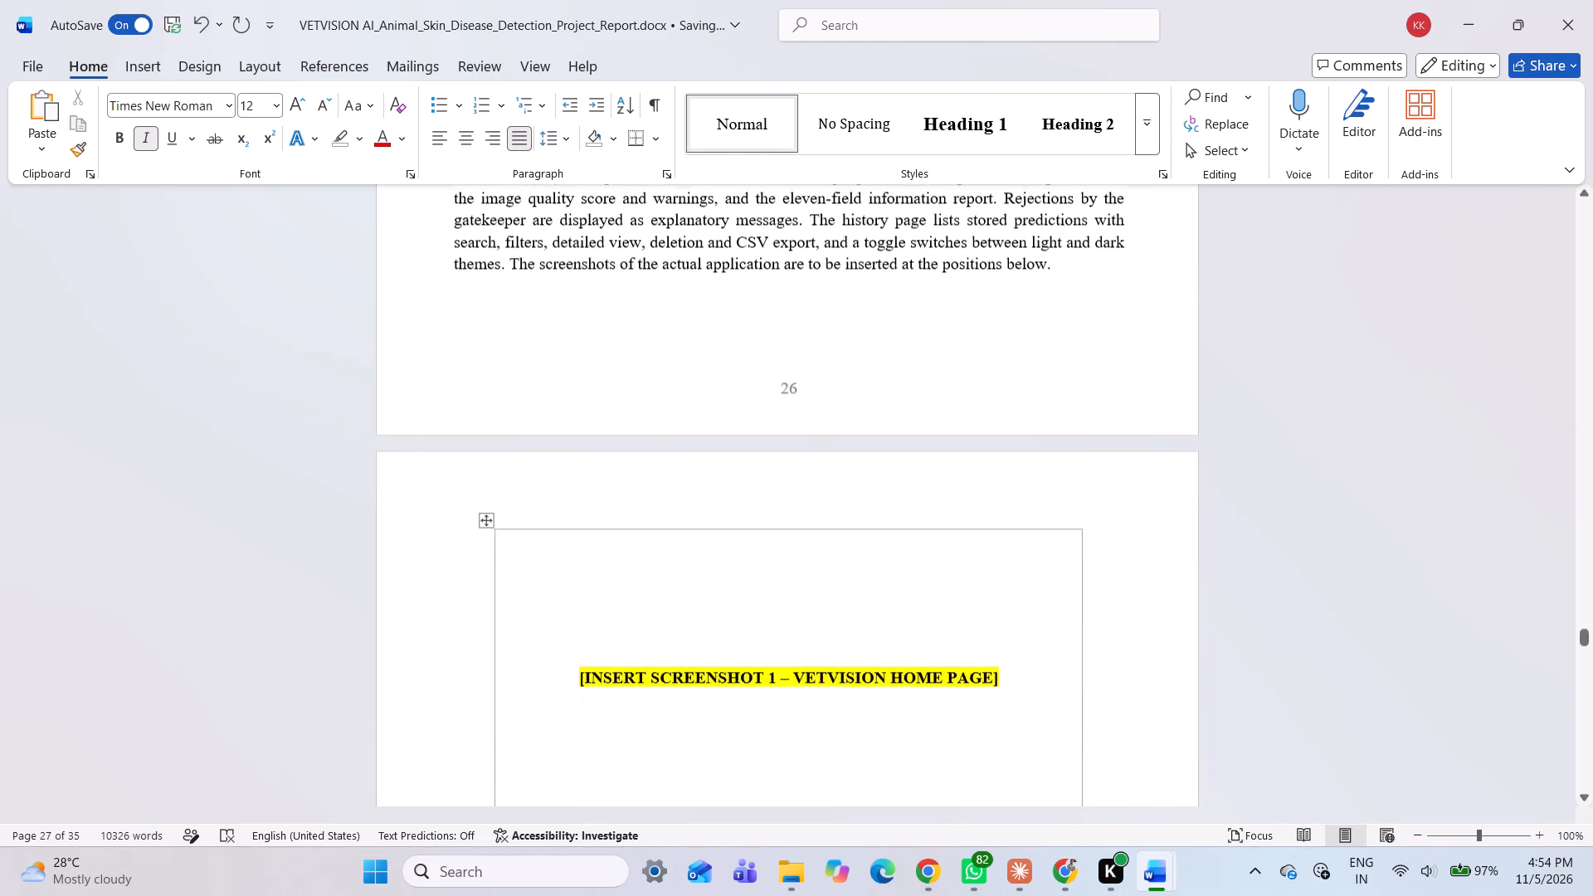
scroll(659, 675, down, 5)
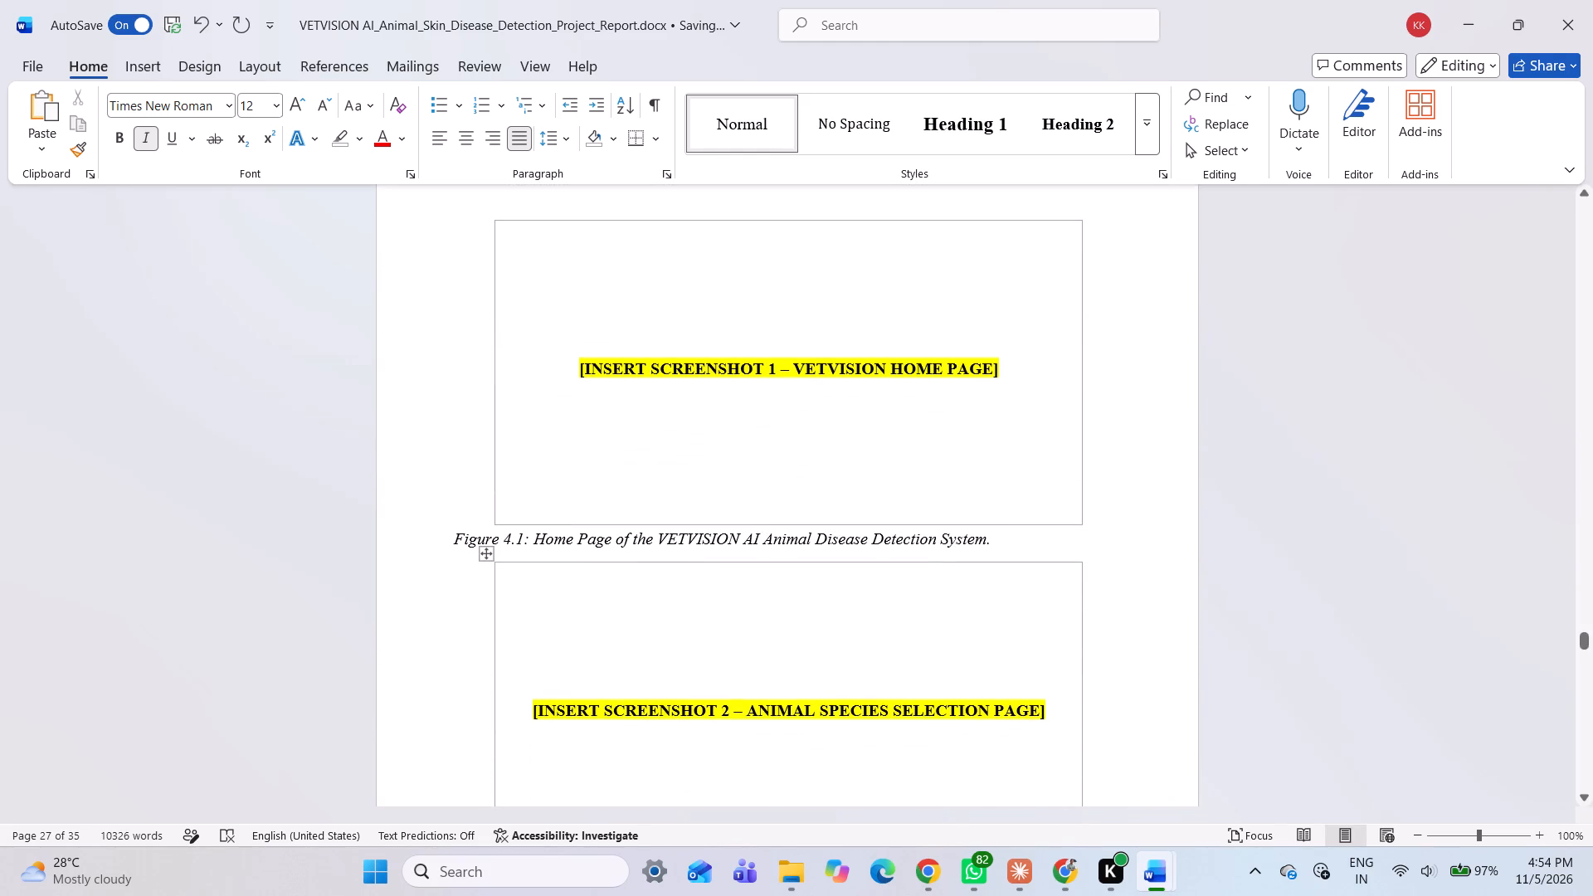
click(523, 538)
key(4)
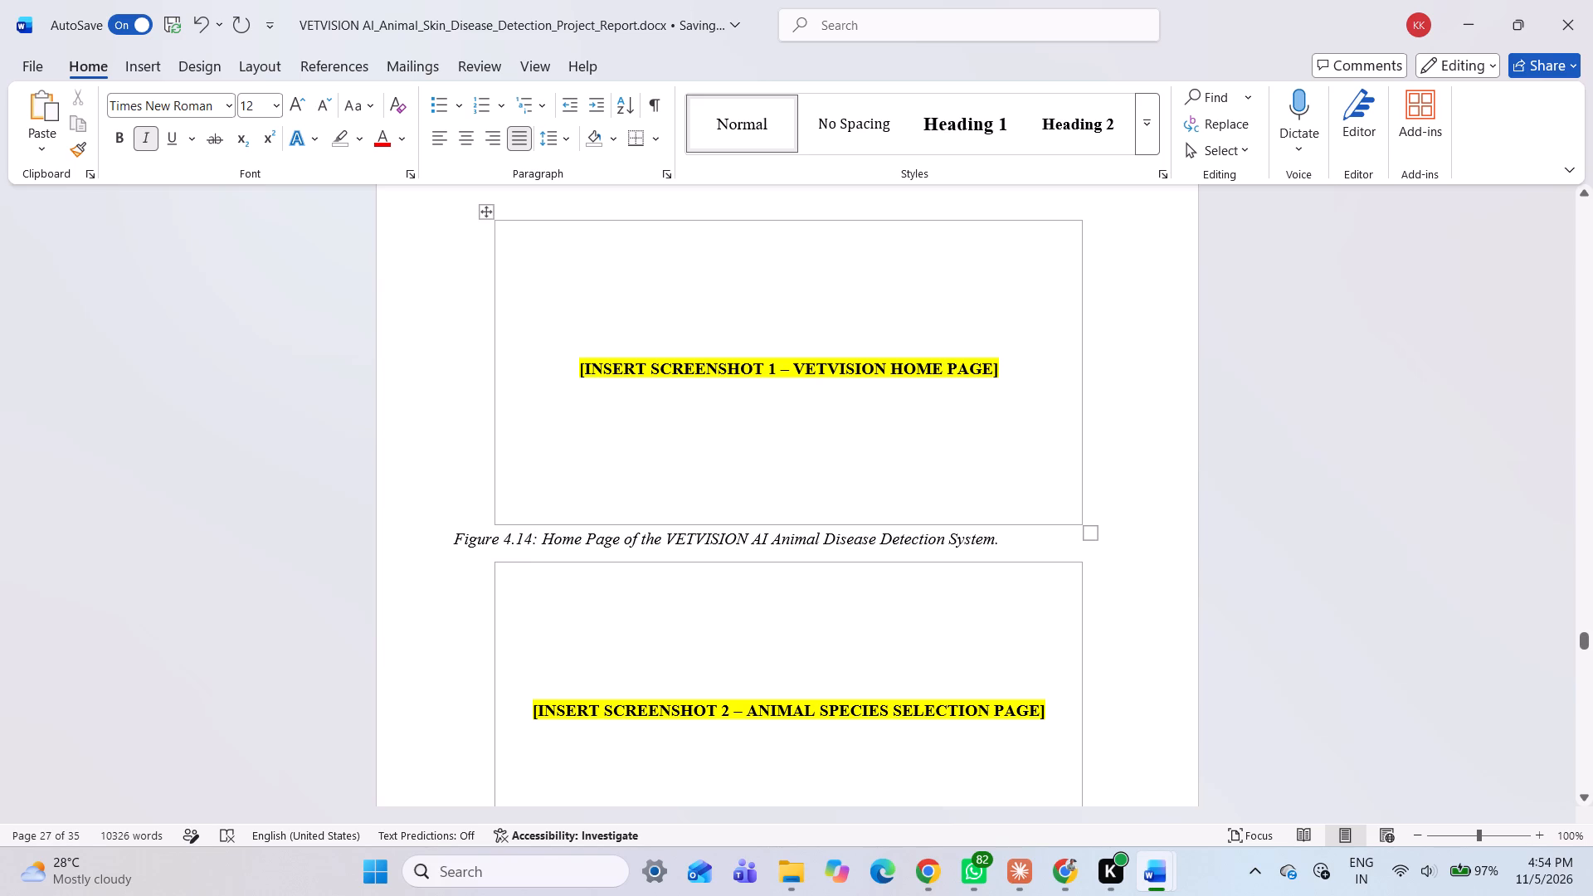
Copy the Figure 4.14 title from the report and paste it over the Fig. 4.14 title in the VETVISION_Contents Pages figure list.
drag(545, 542, 1016, 543)
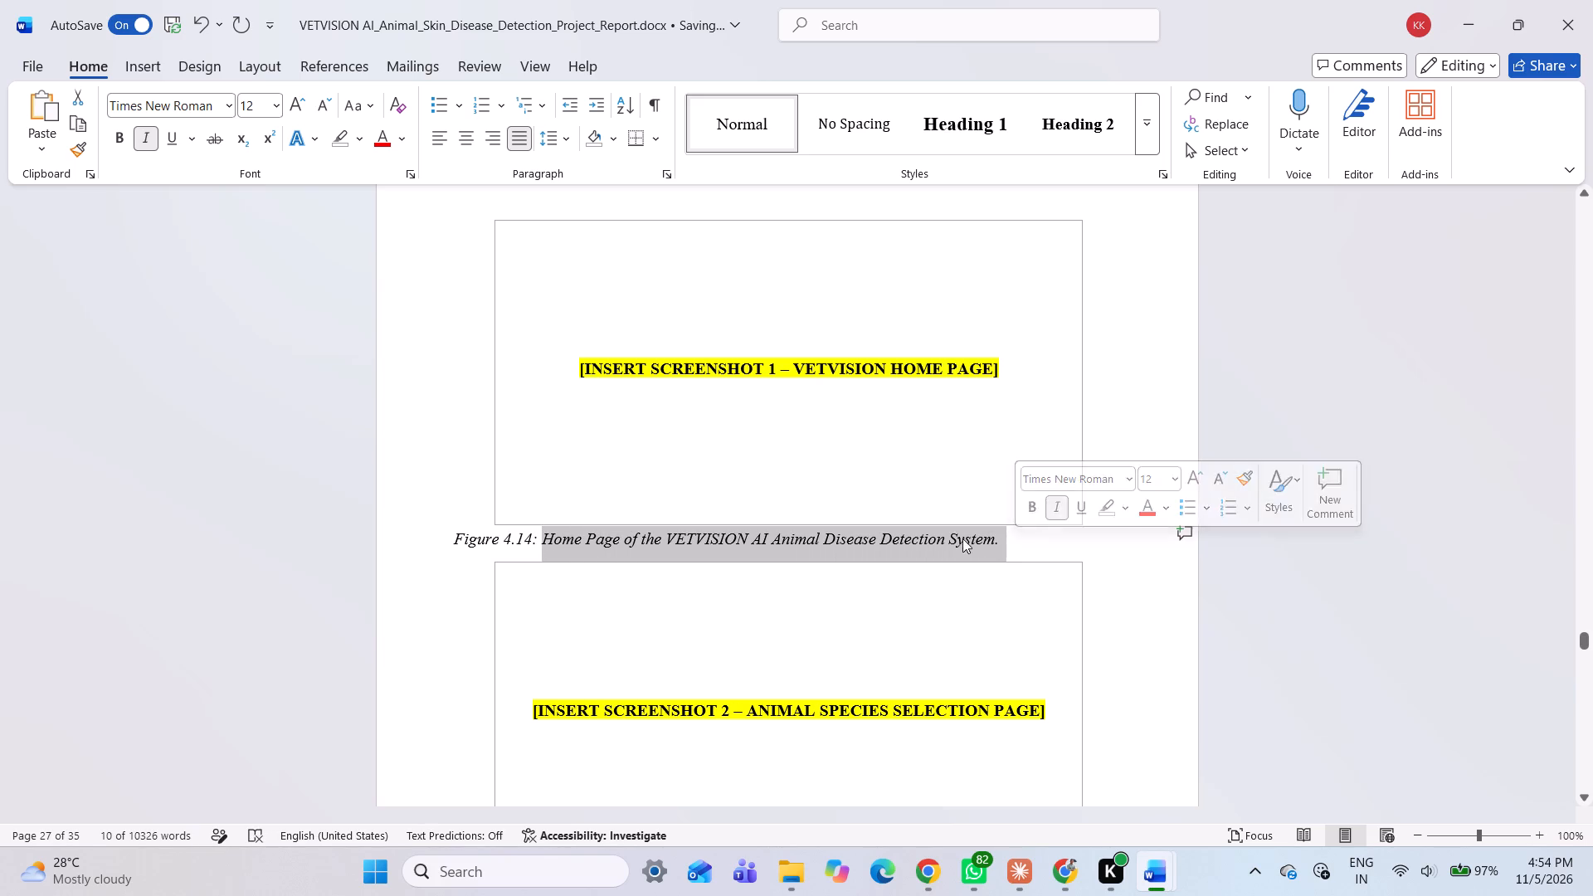
click(850, 598)
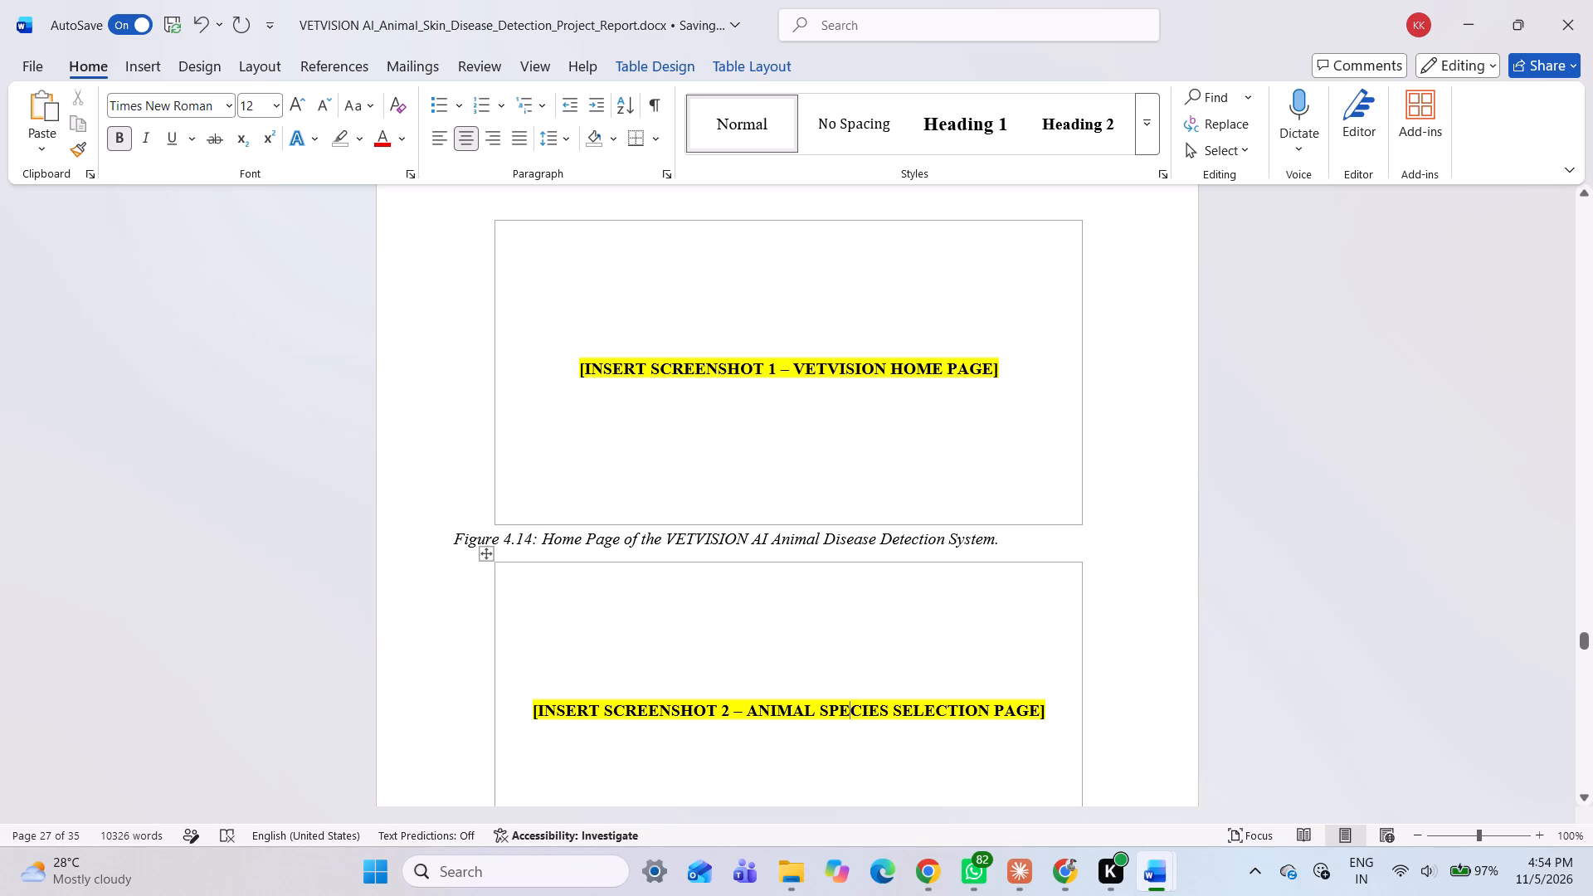
drag(547, 533, 987, 531)
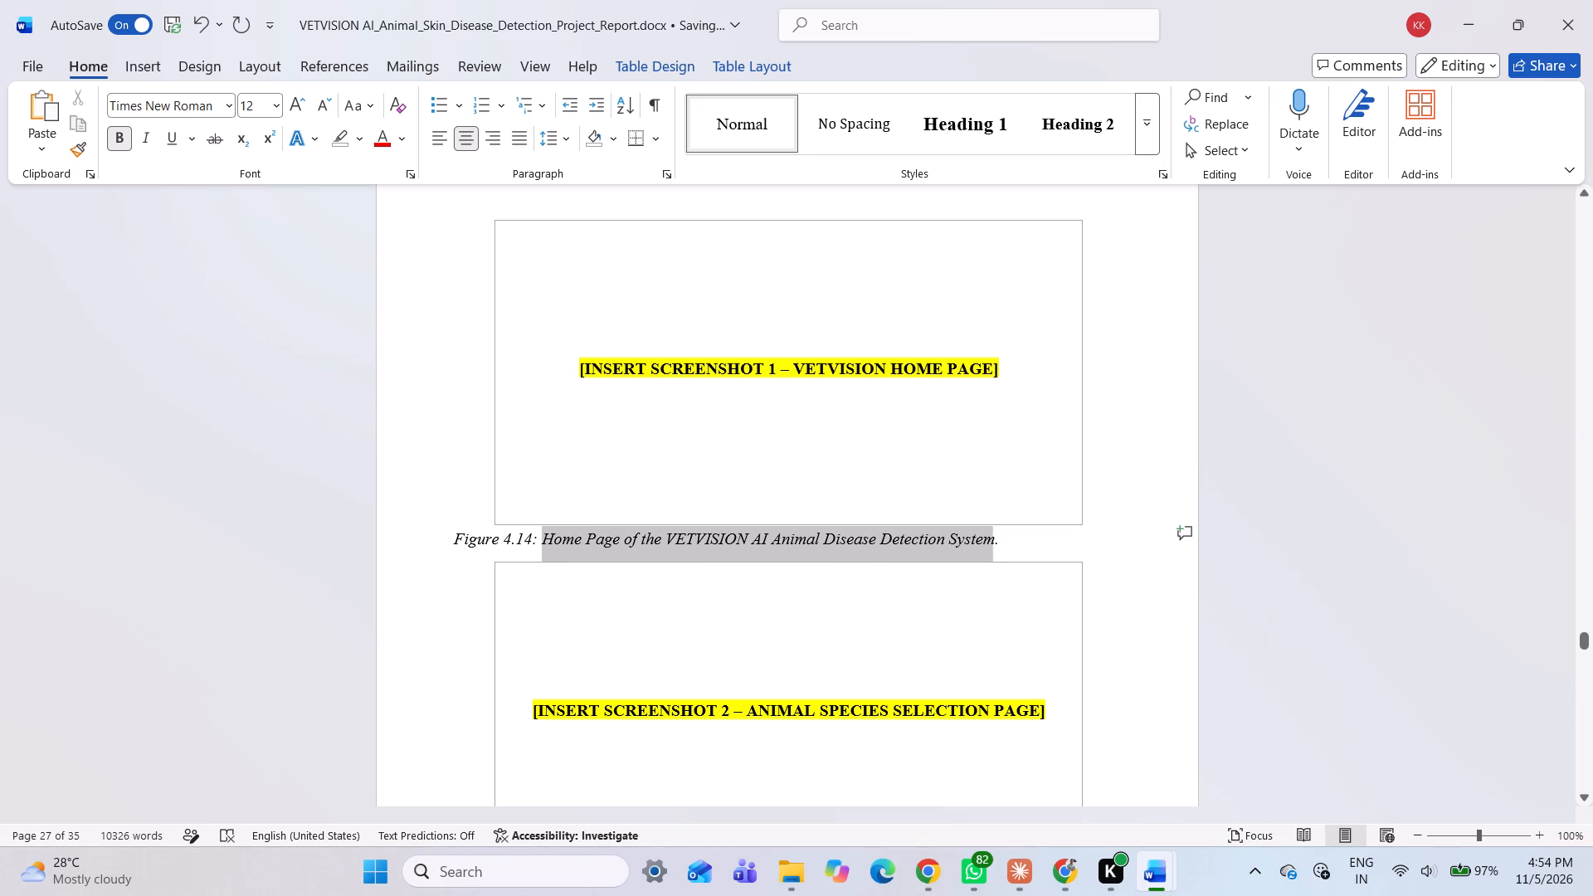
drag(987, 531, 1003, 537)
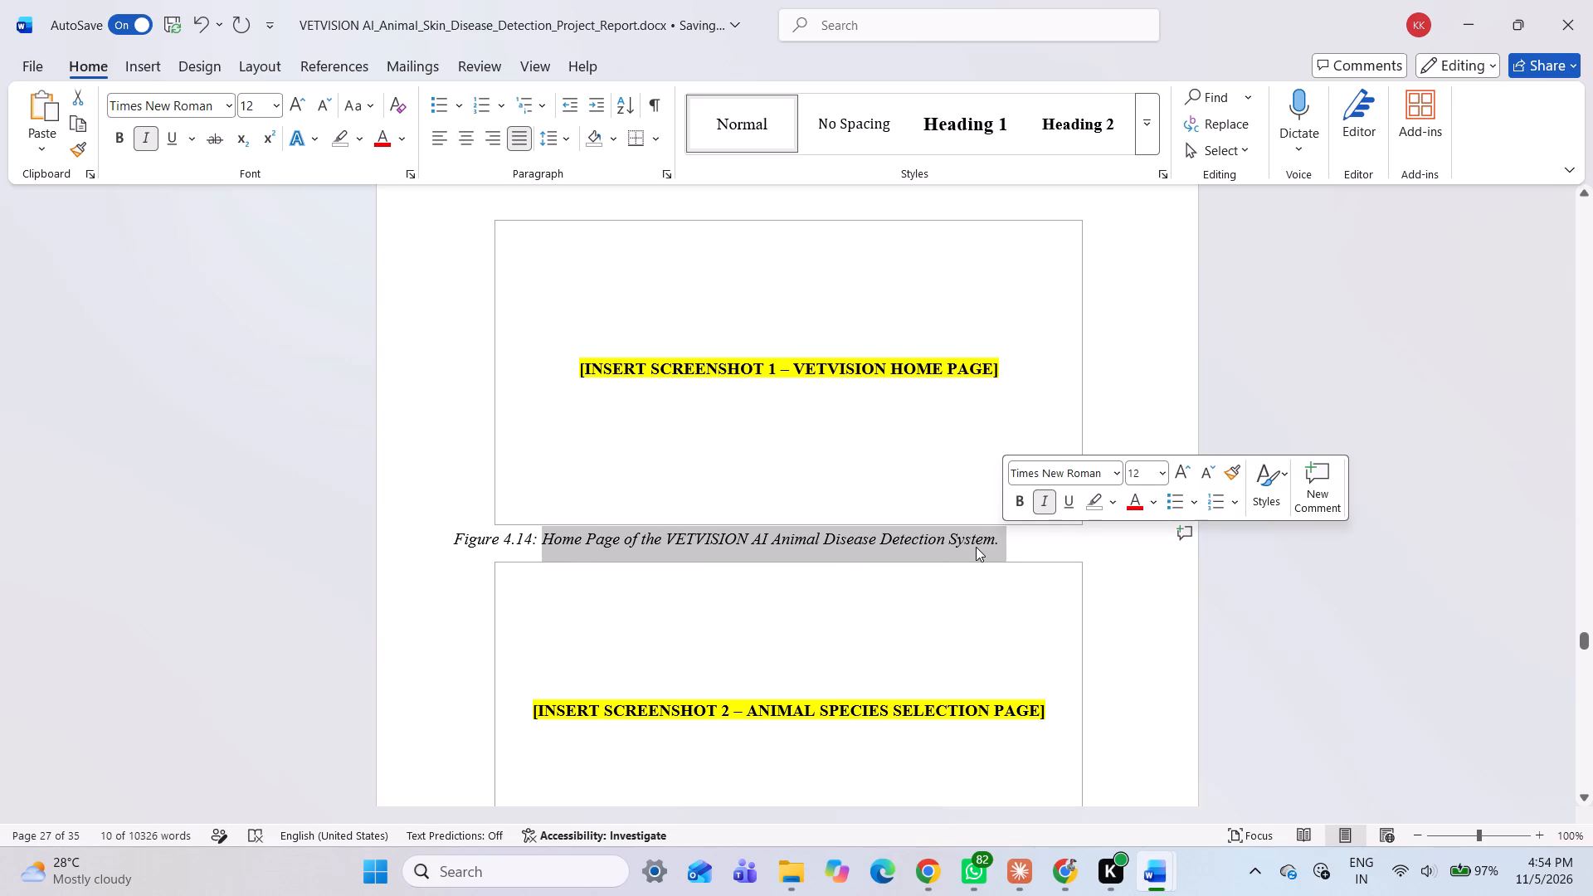
key(ctrl+c)
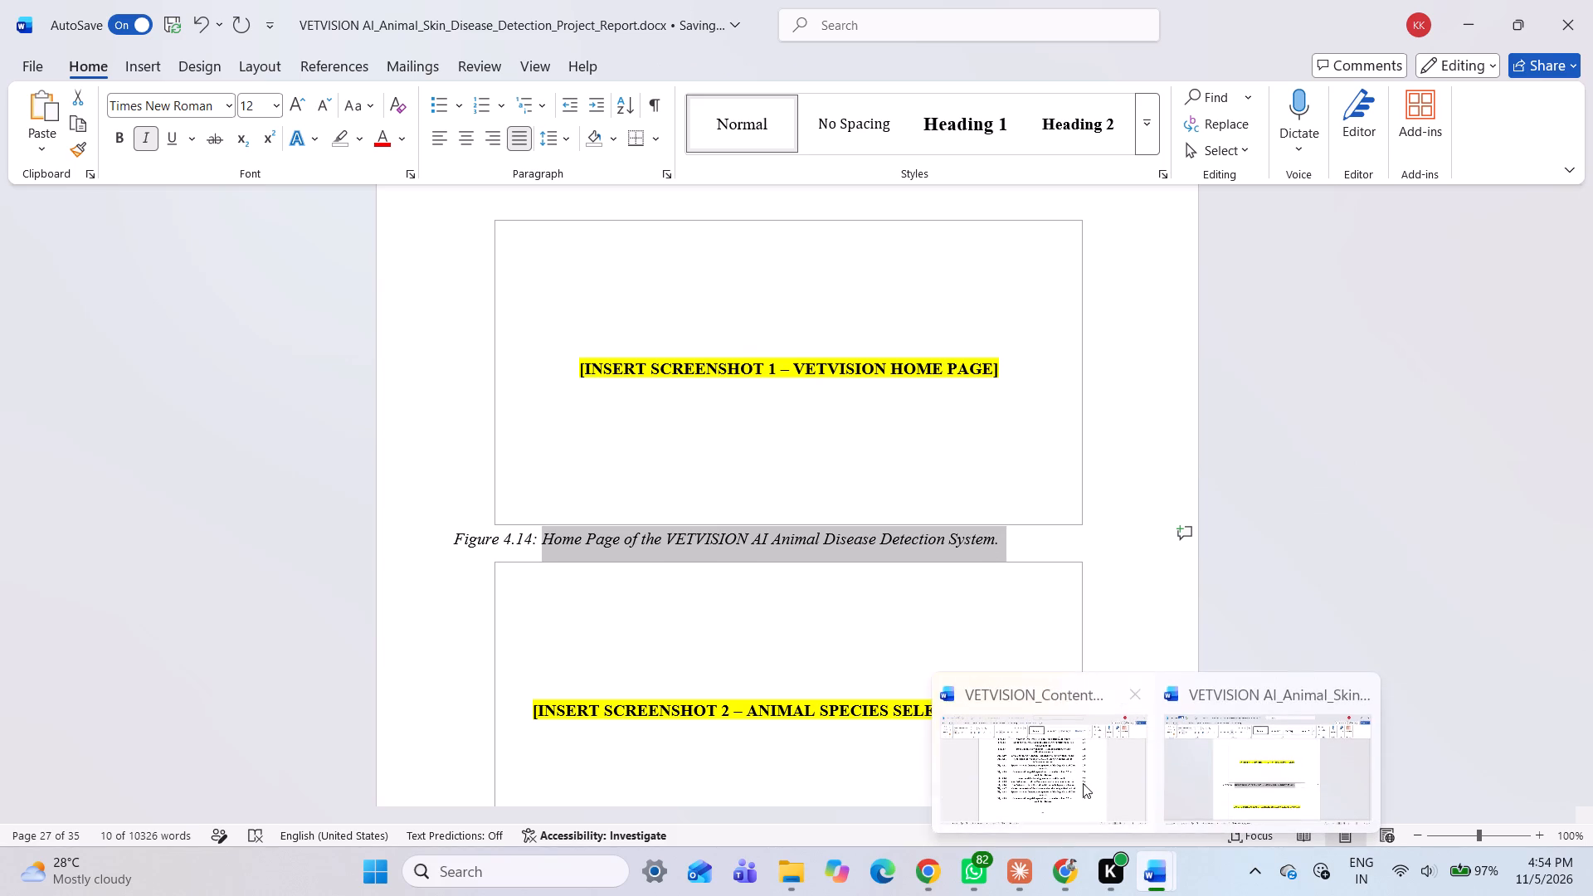
click(1080, 782)
drag(606, 493, 812, 492)
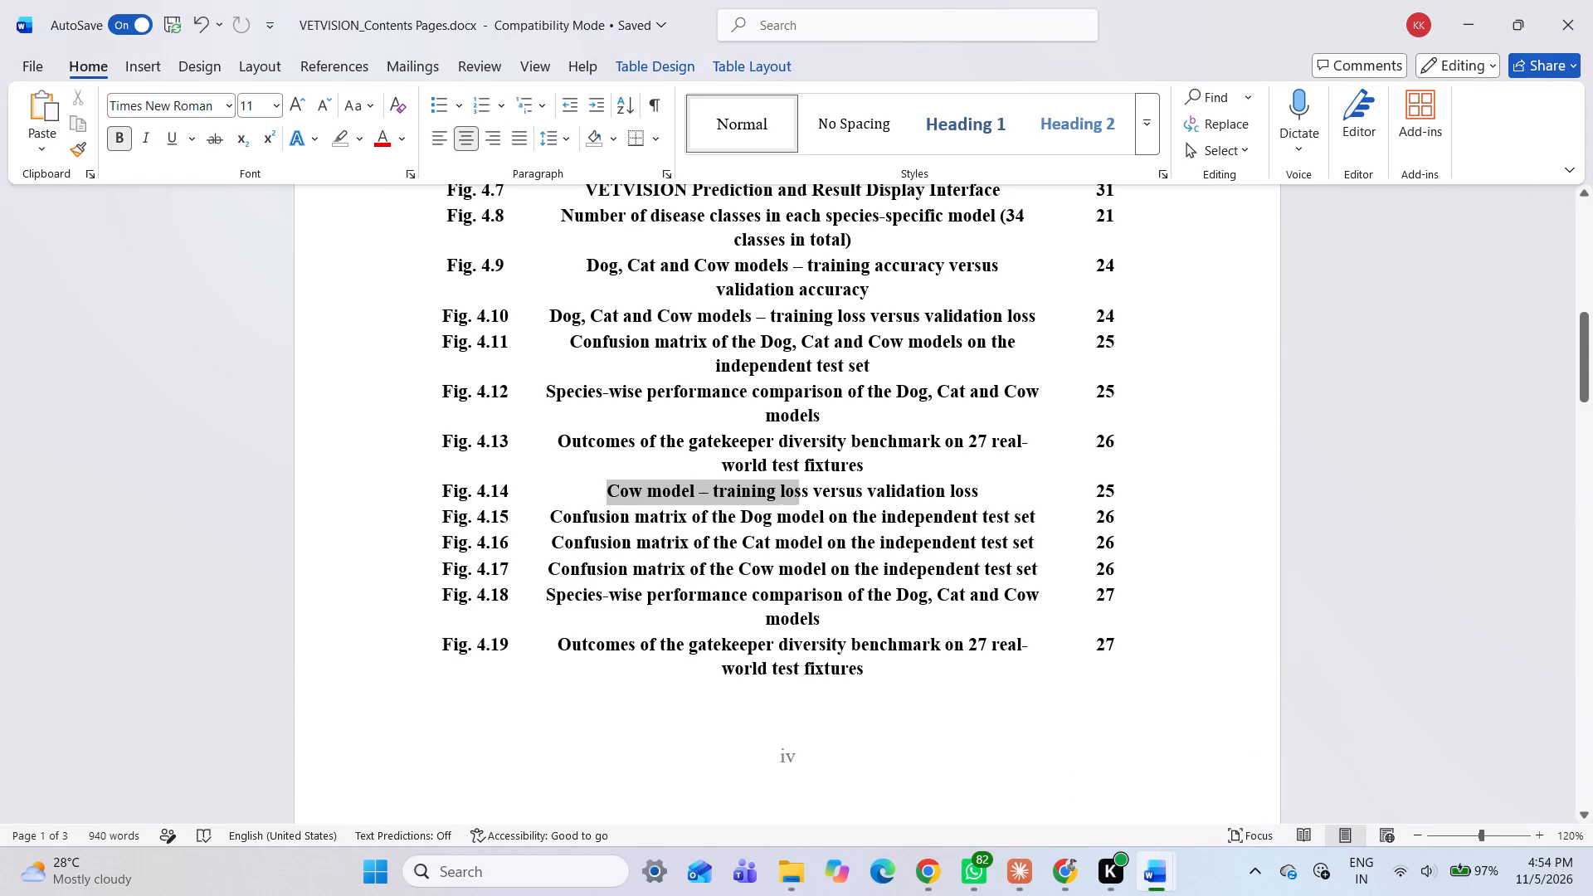
drag(812, 492, 972, 487)
key(ctrl+v)
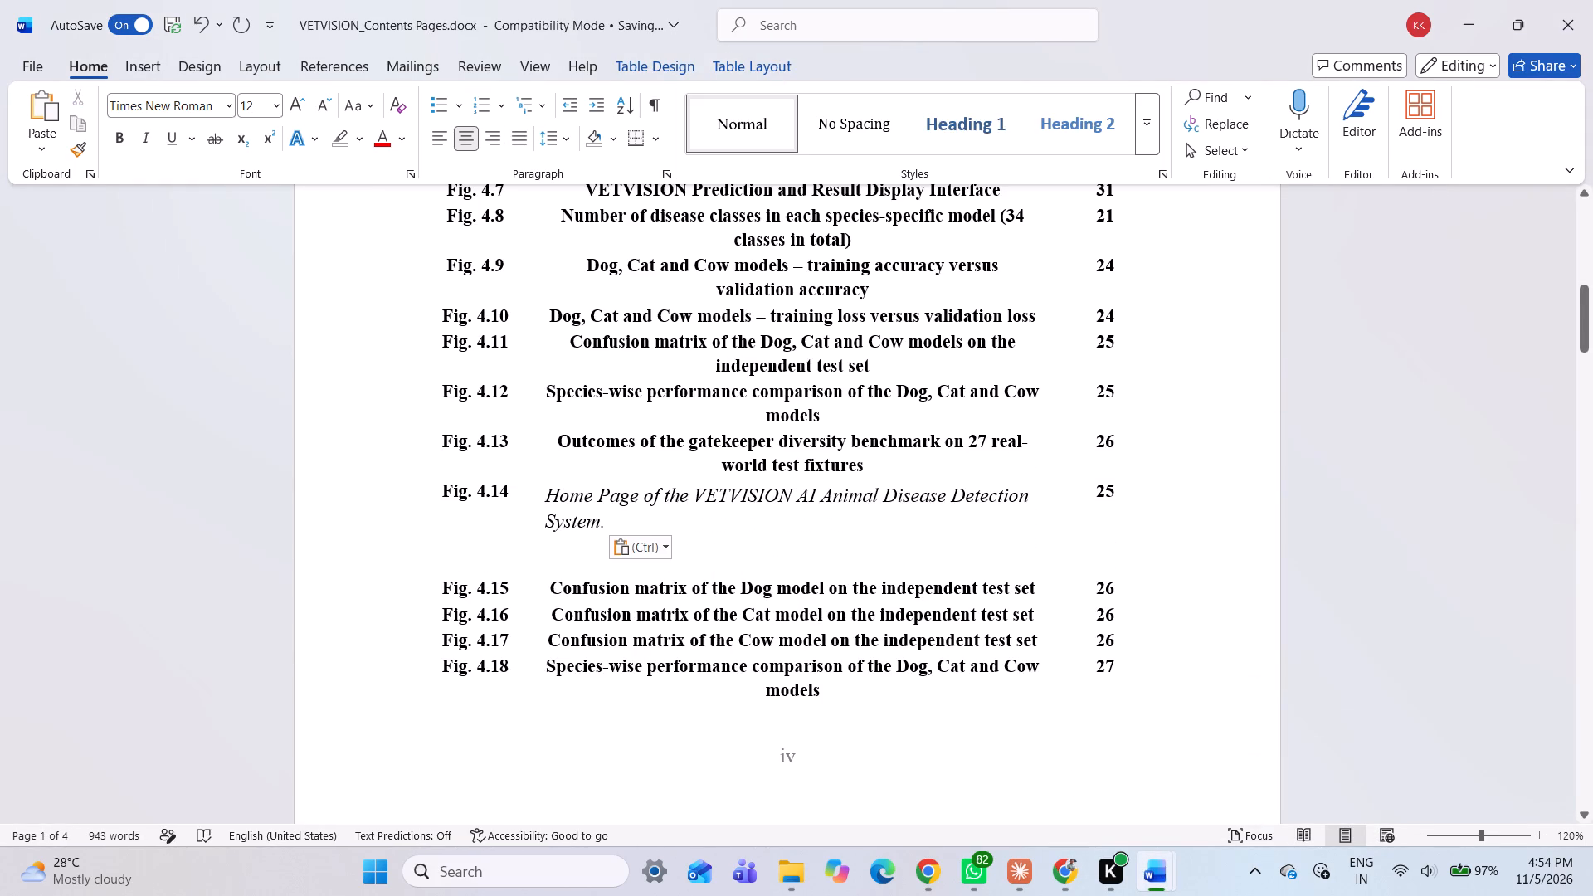
Match the pasted Fig. 4.14 title to the other figure list entries: remove italics, make it bold and set size 11.
double_click(590, 443)
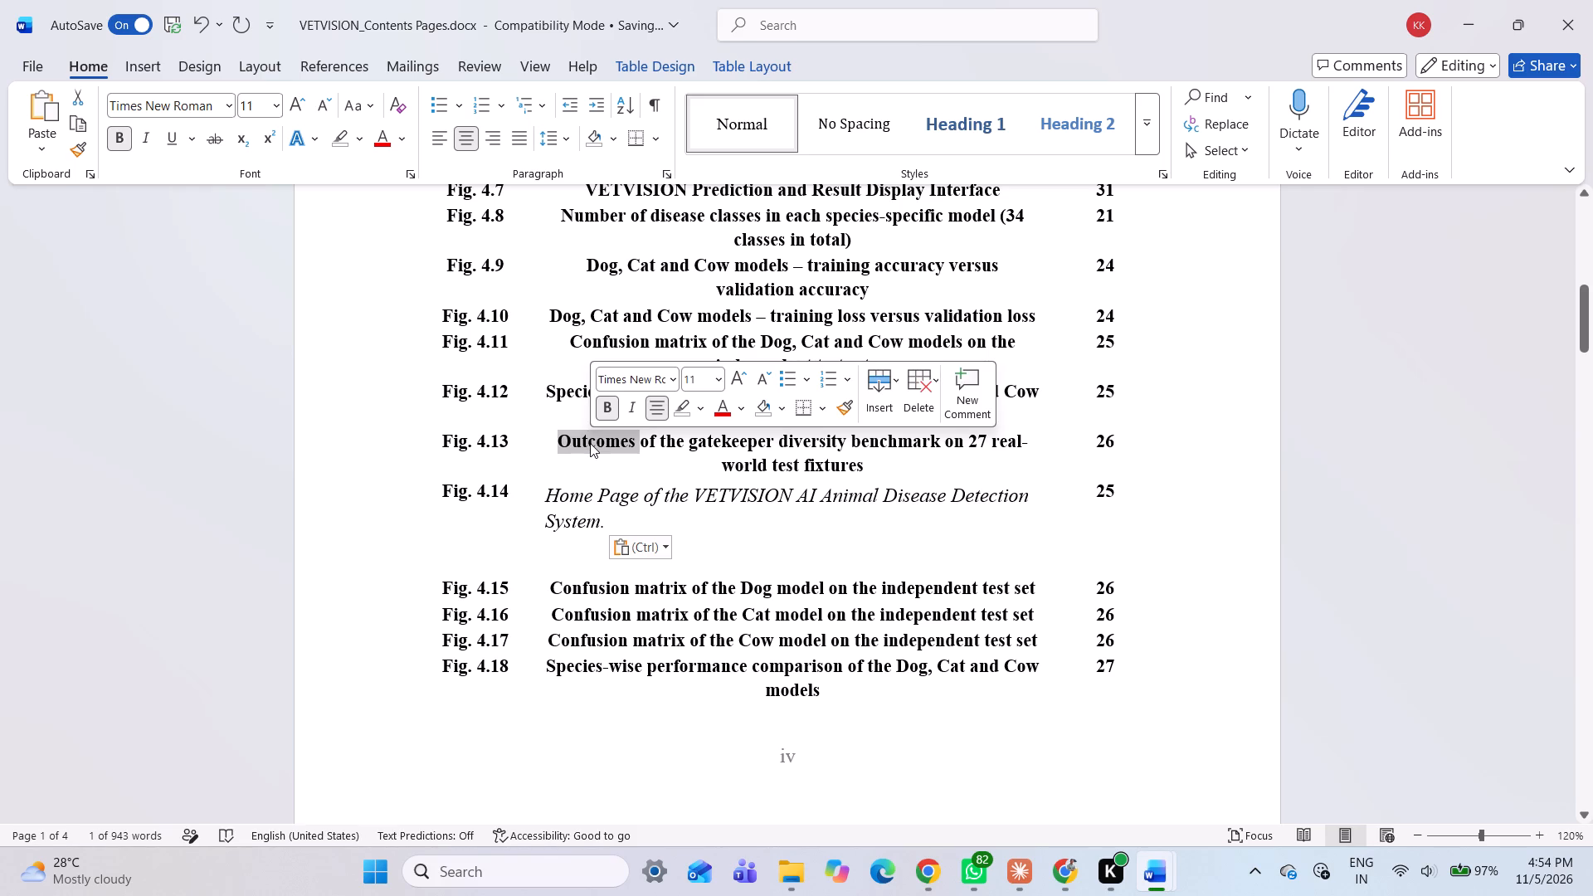
click(548, 465)
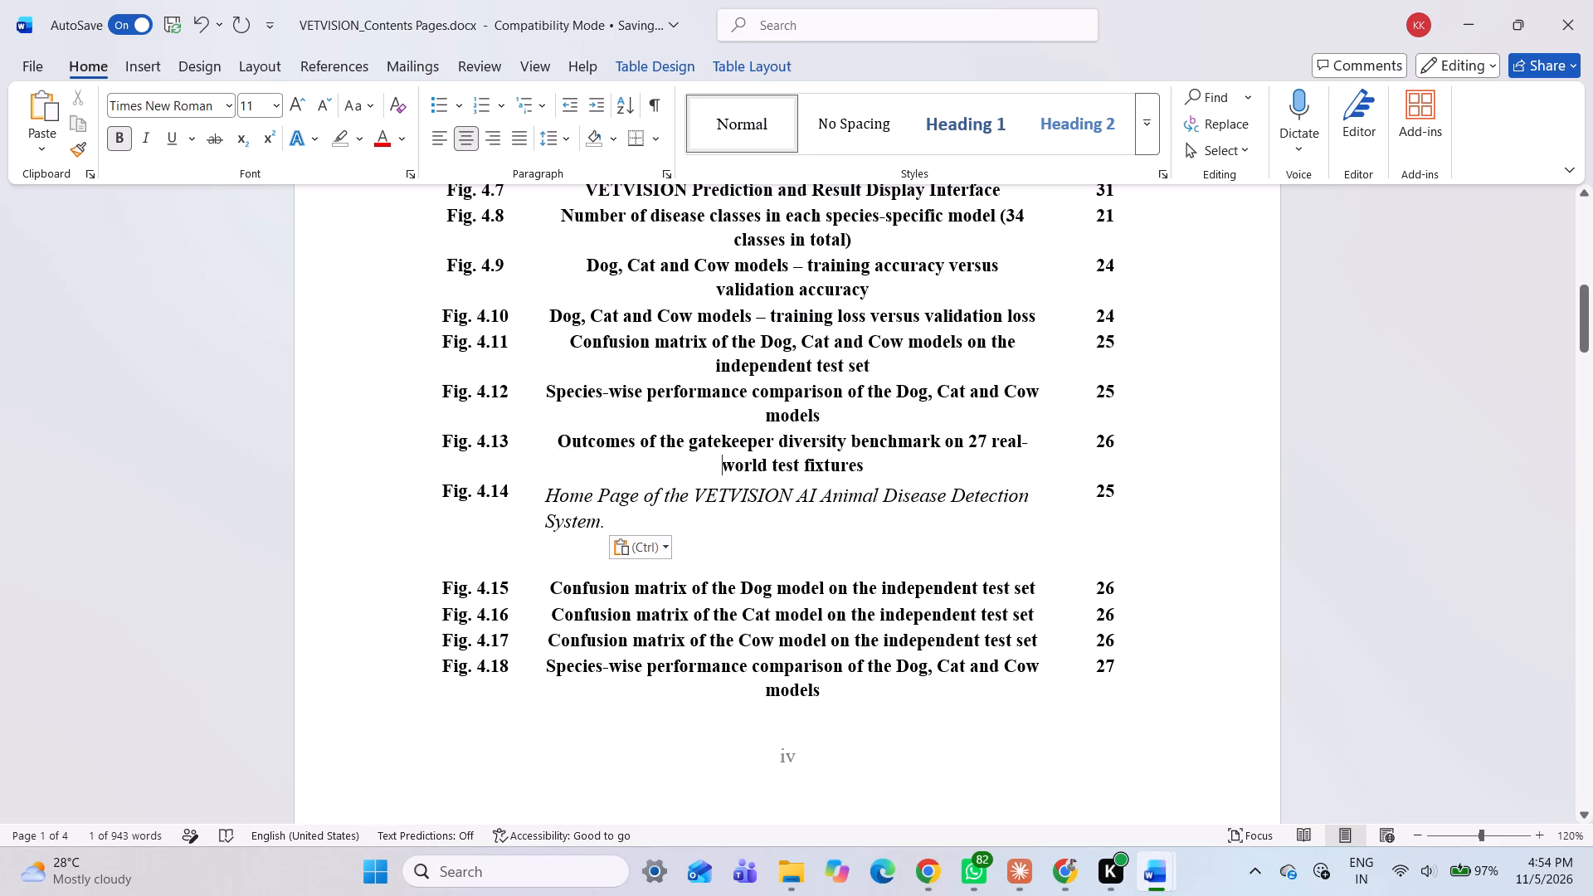
drag(546, 487, 607, 523)
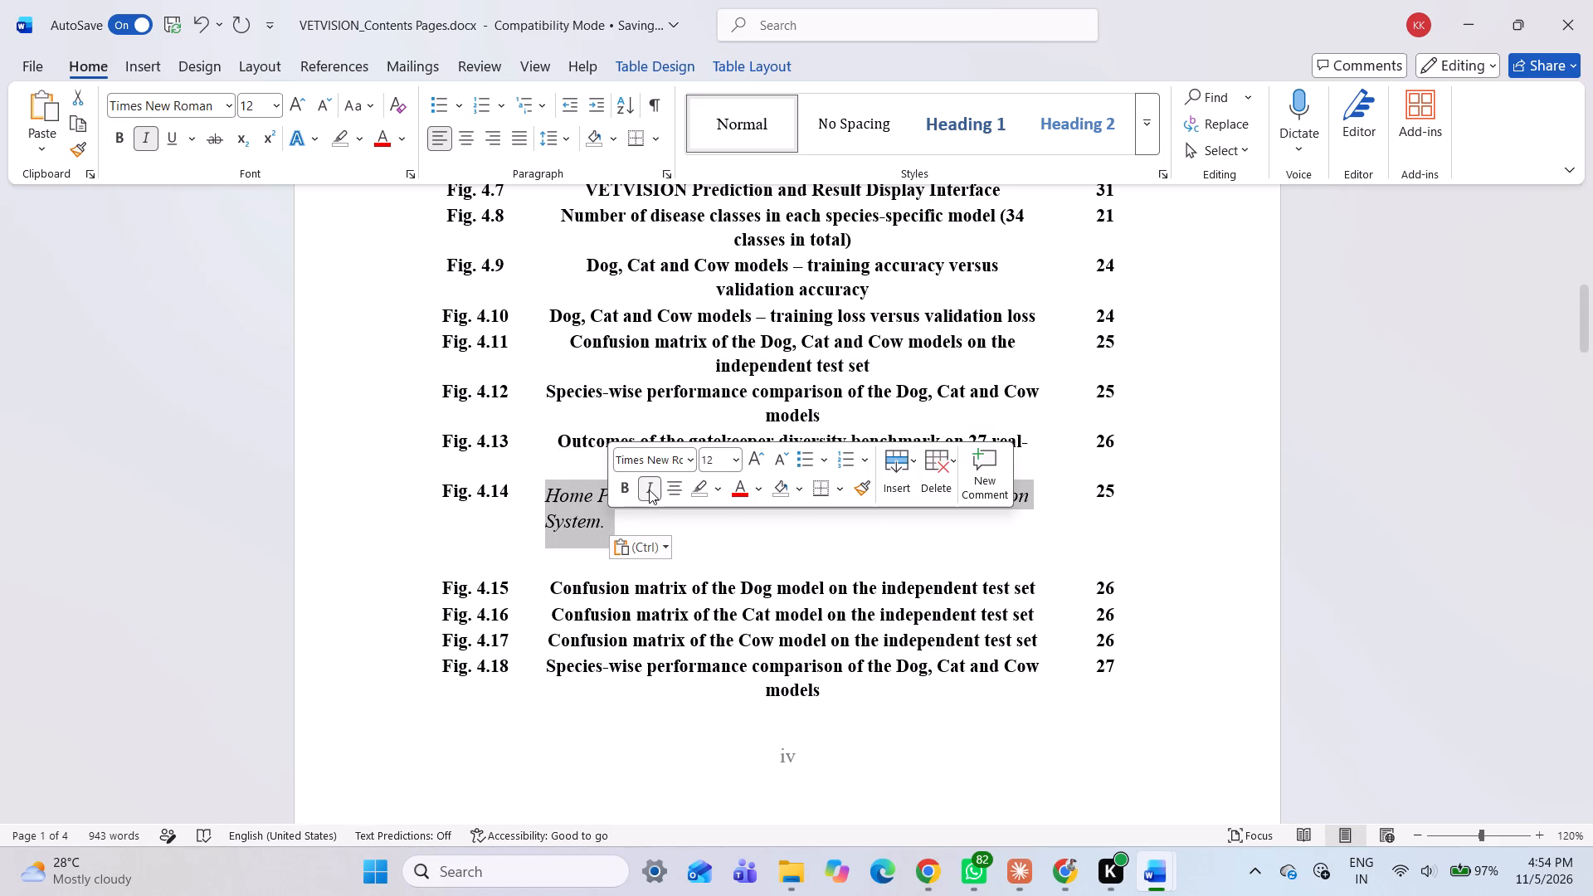
click(649, 489)
click(625, 488)
click(723, 454)
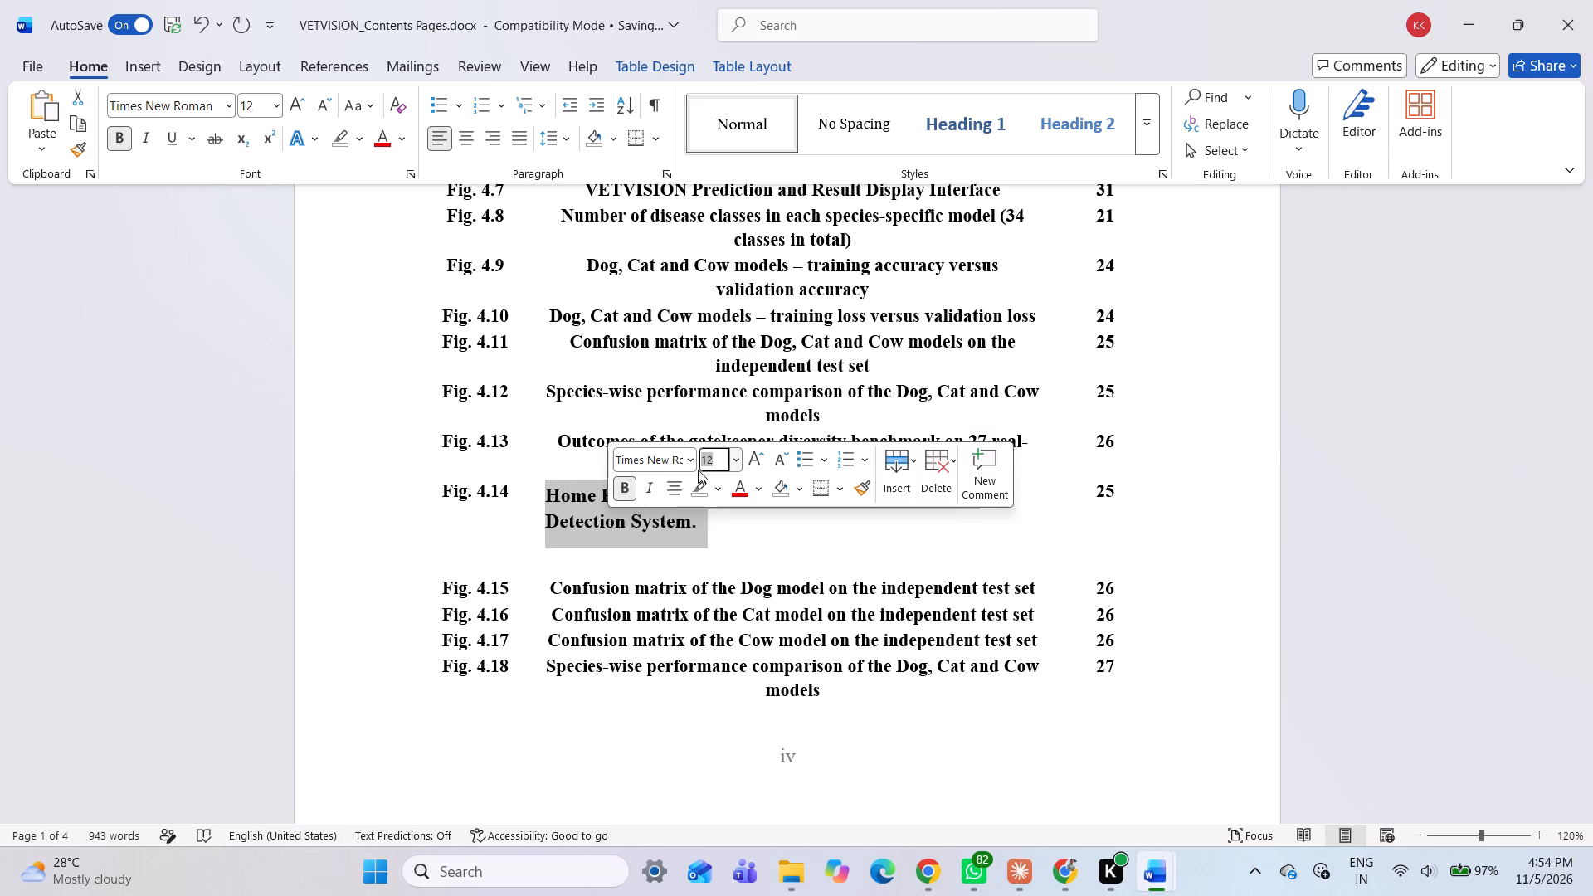
key(BackSpace)
text(11)
key(Return)
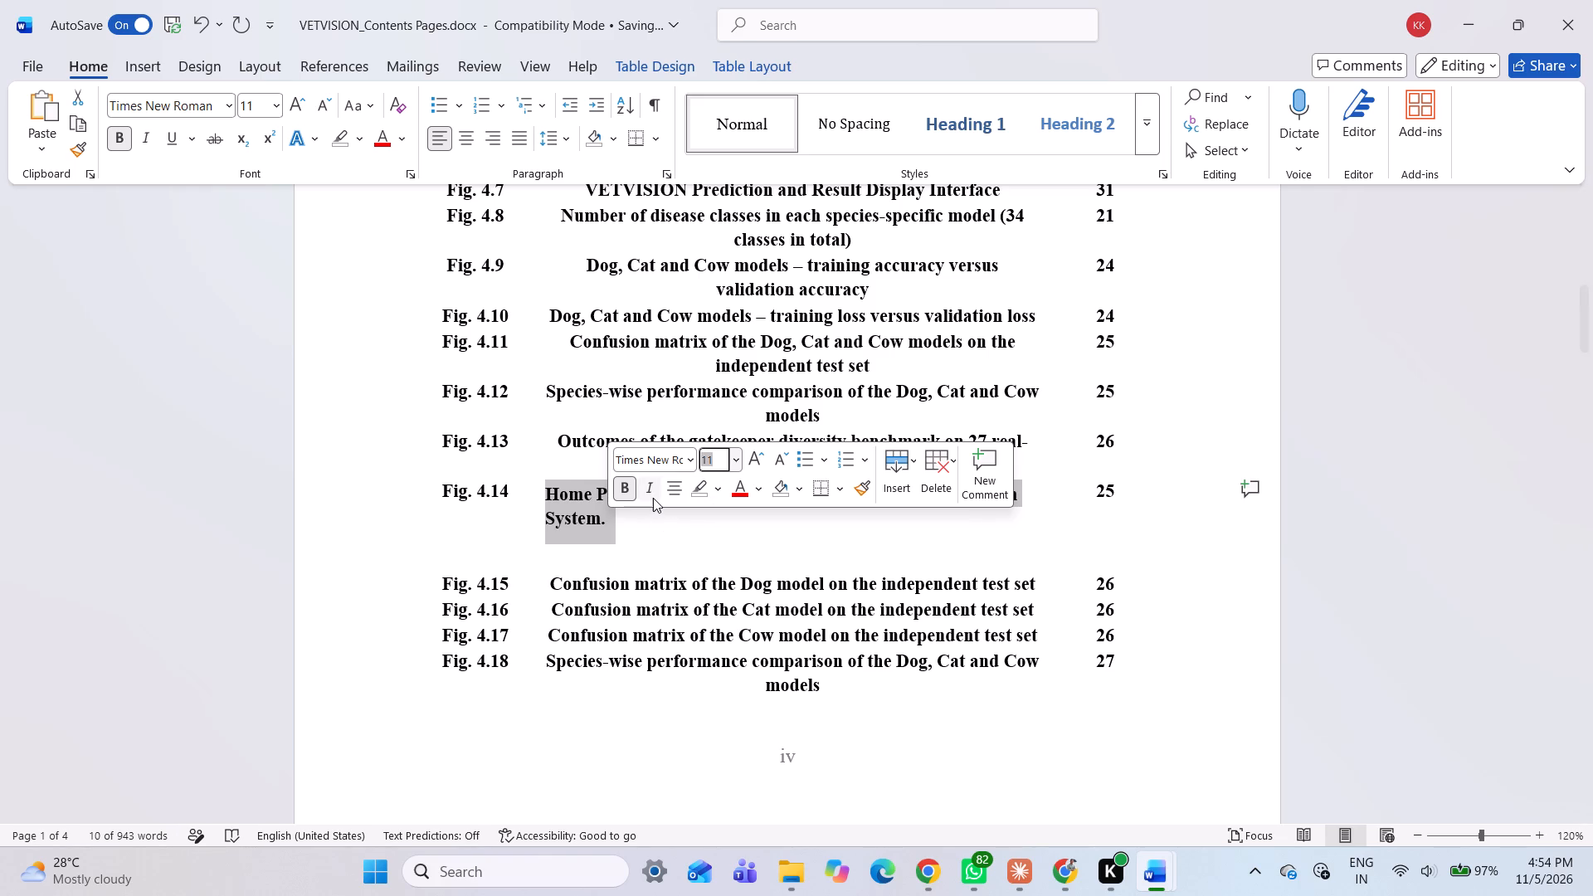
click(671, 528)
Centre the Fig. 4.14 title within its cell in the figure list.
double_click(643, 442)
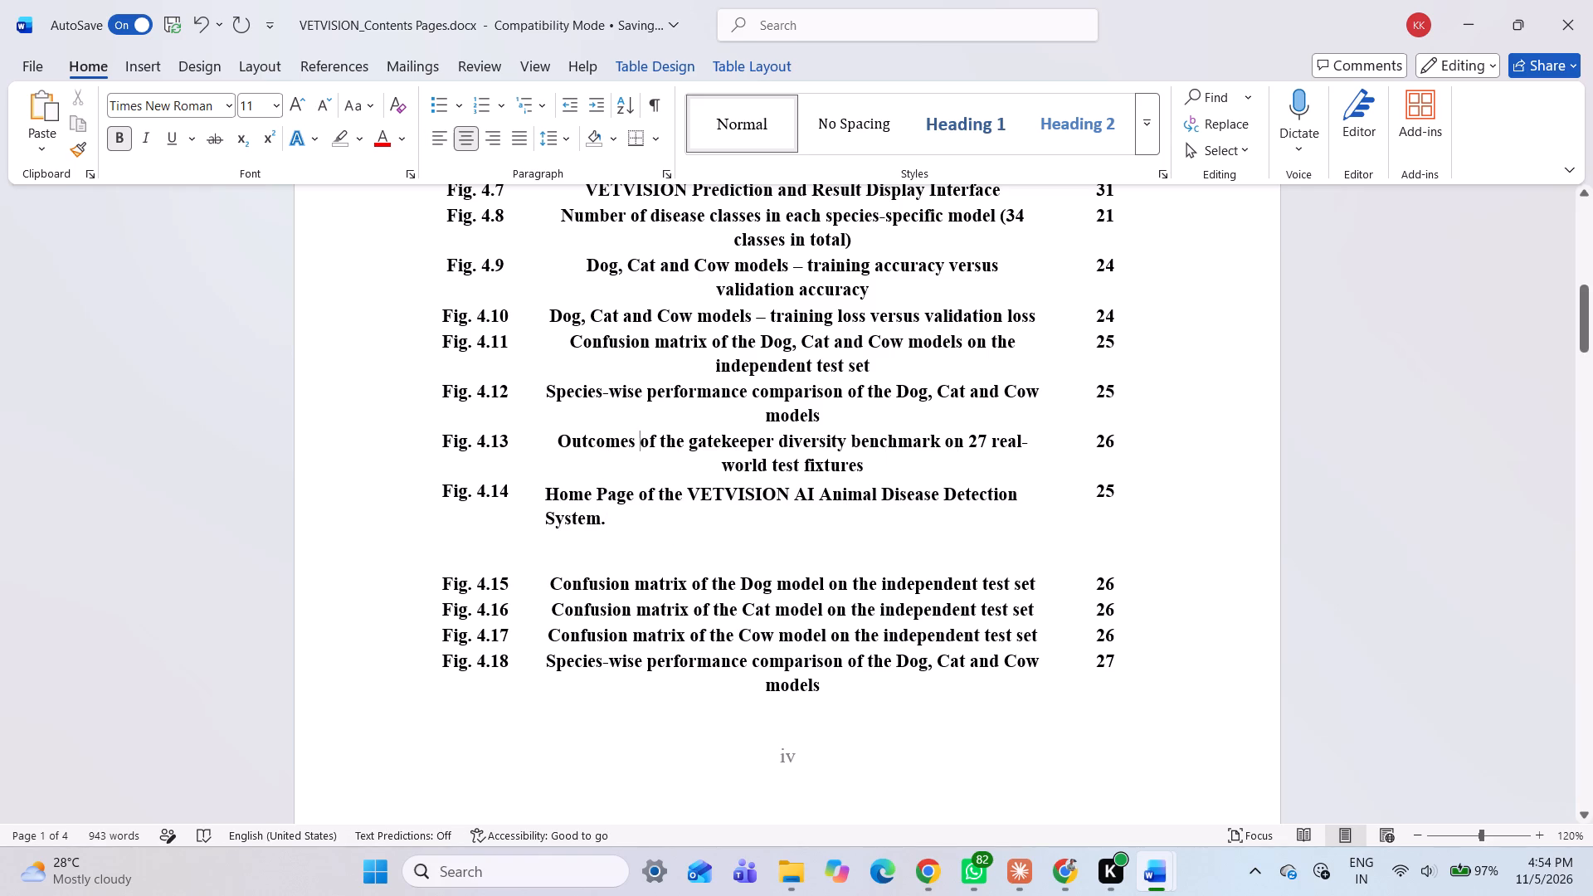
click(665, 519)
drag(542, 489, 593, 509)
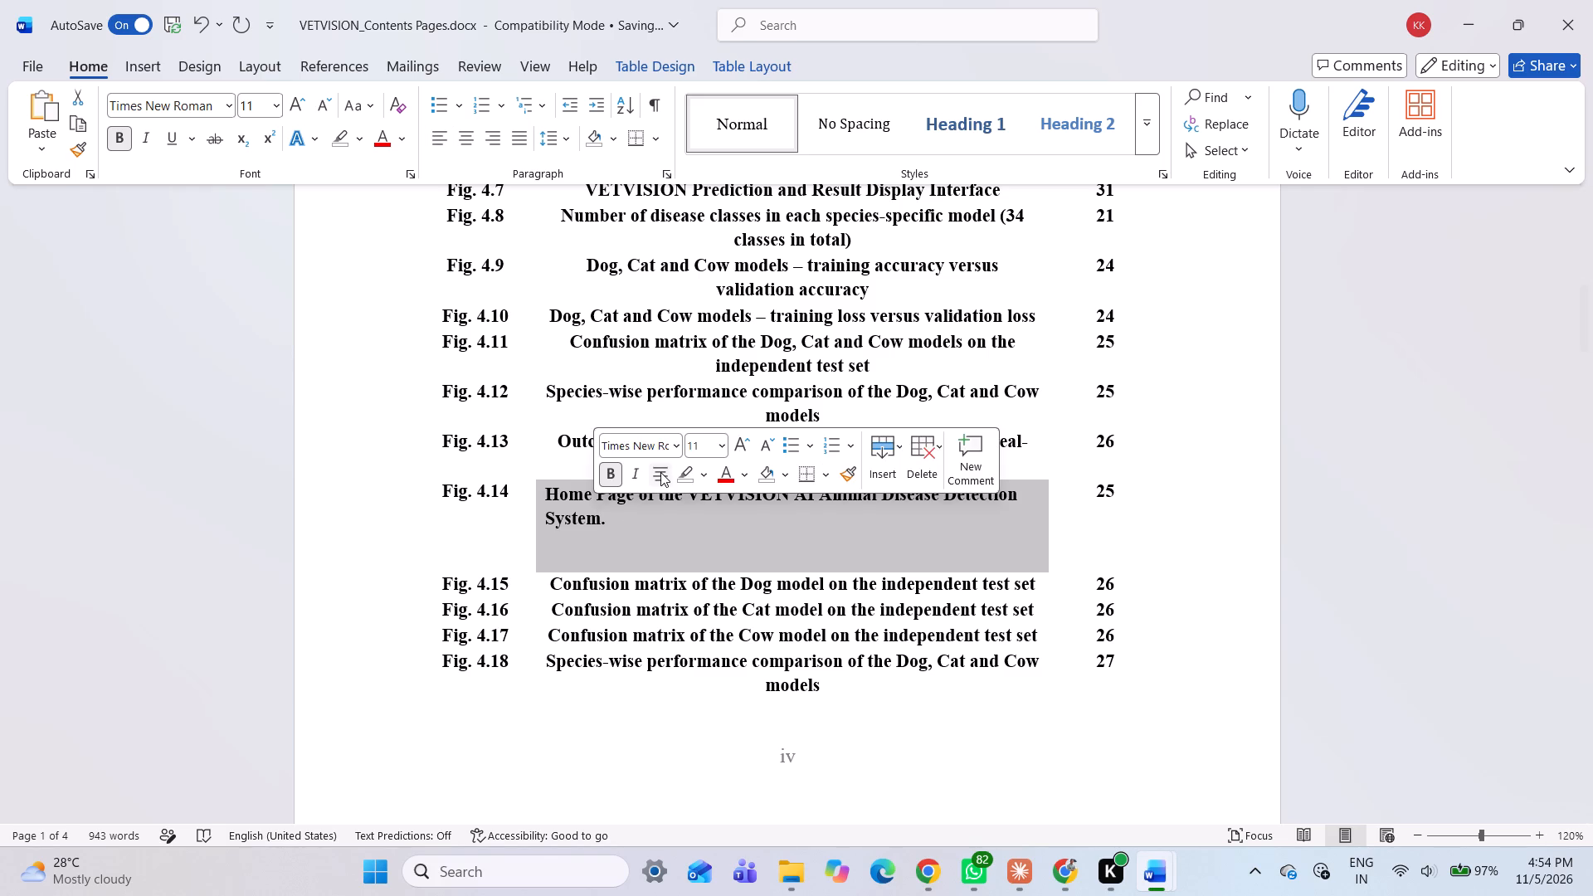
click(660, 472)
click(1120, 531)
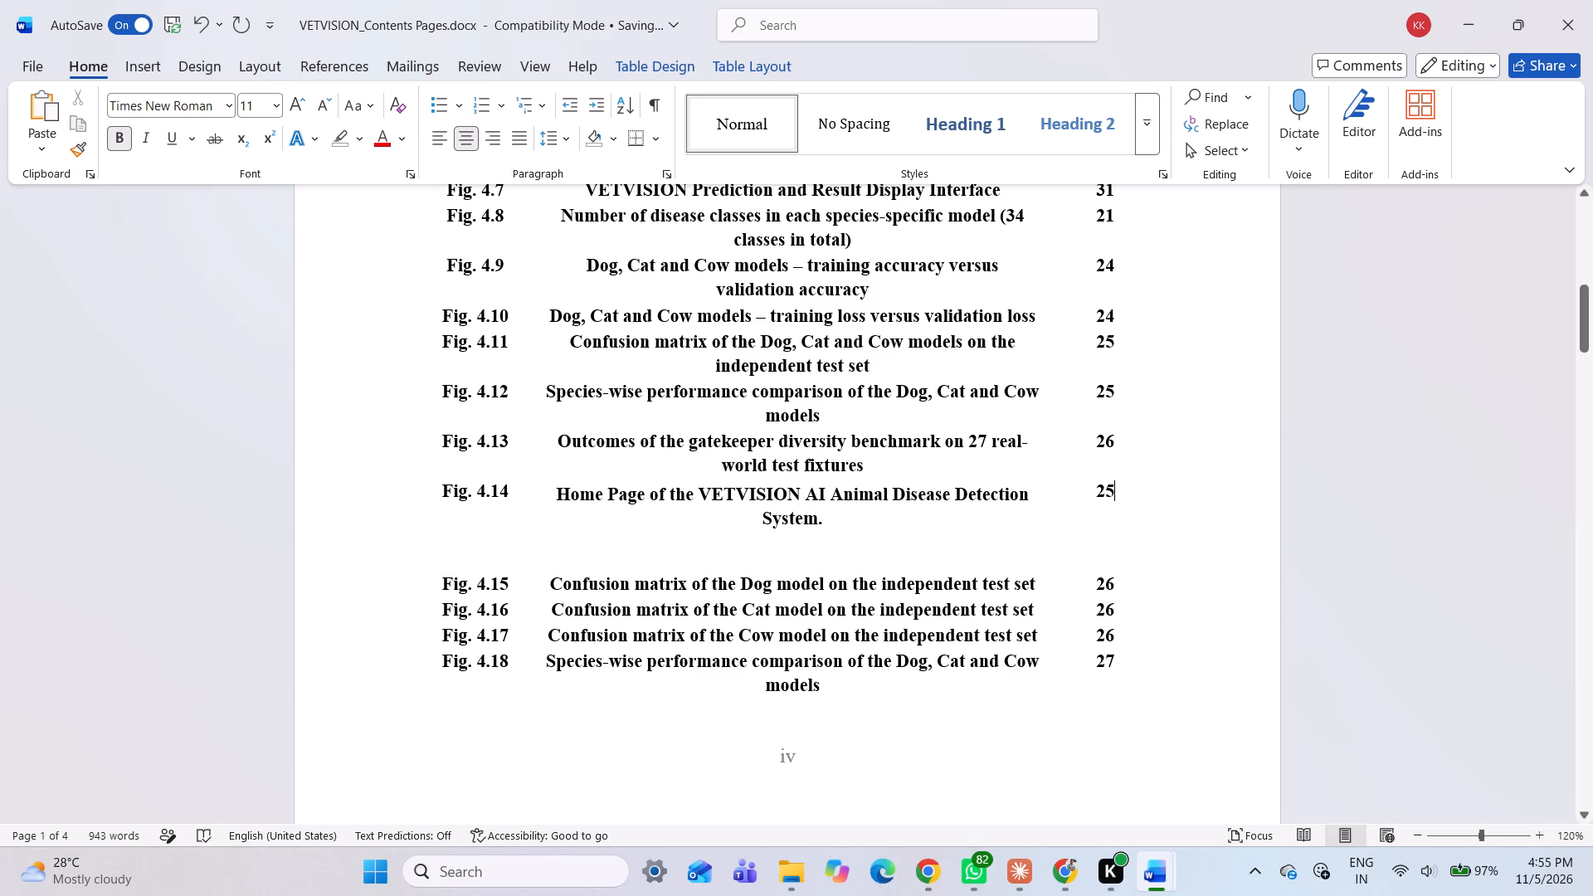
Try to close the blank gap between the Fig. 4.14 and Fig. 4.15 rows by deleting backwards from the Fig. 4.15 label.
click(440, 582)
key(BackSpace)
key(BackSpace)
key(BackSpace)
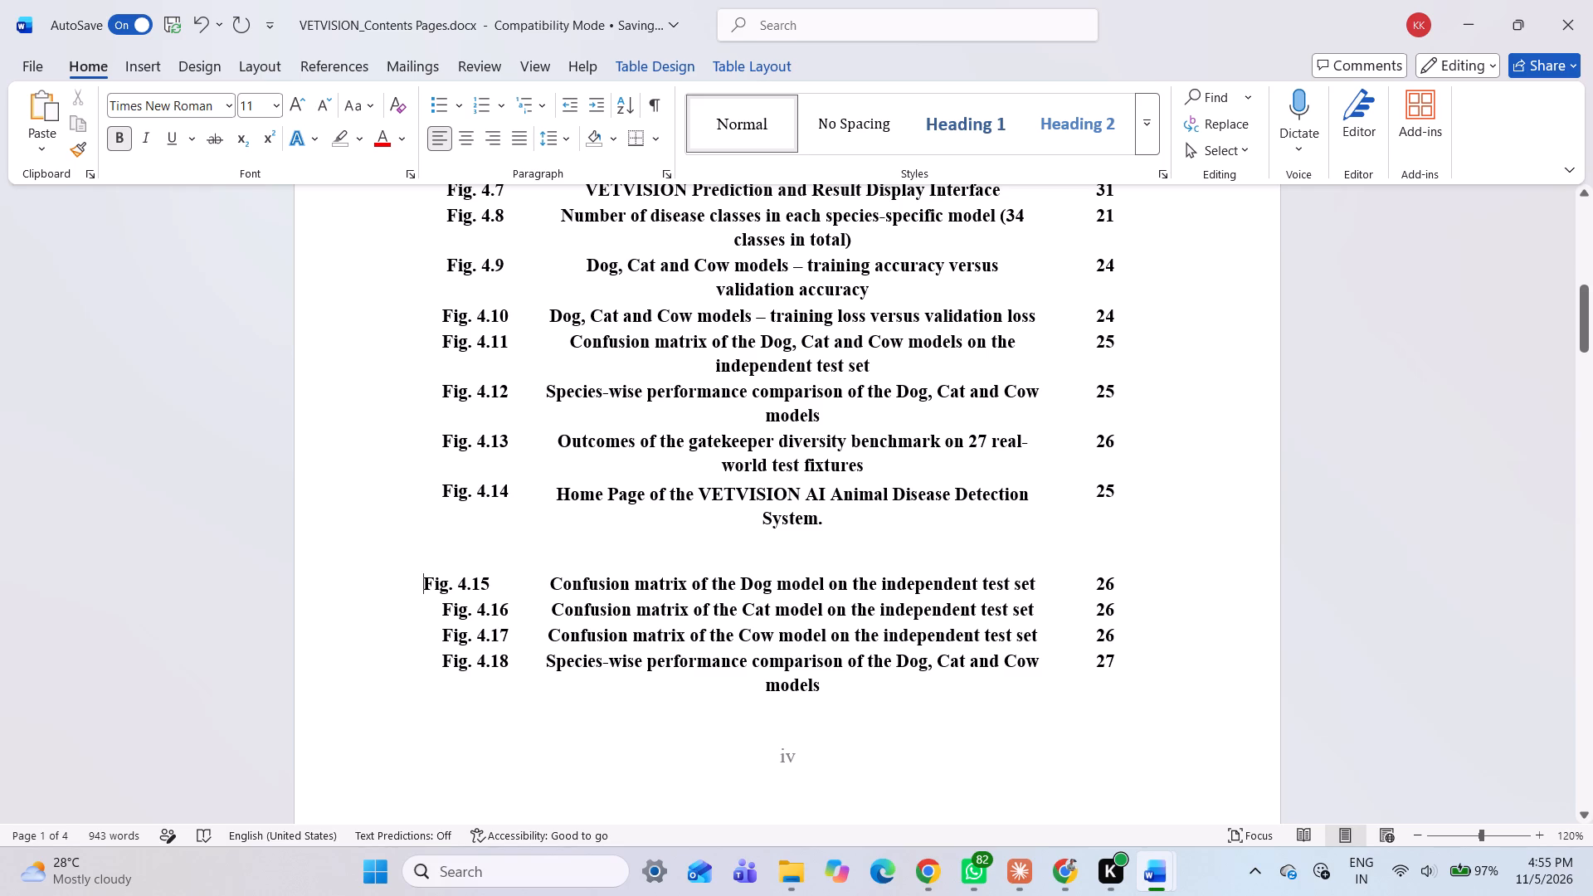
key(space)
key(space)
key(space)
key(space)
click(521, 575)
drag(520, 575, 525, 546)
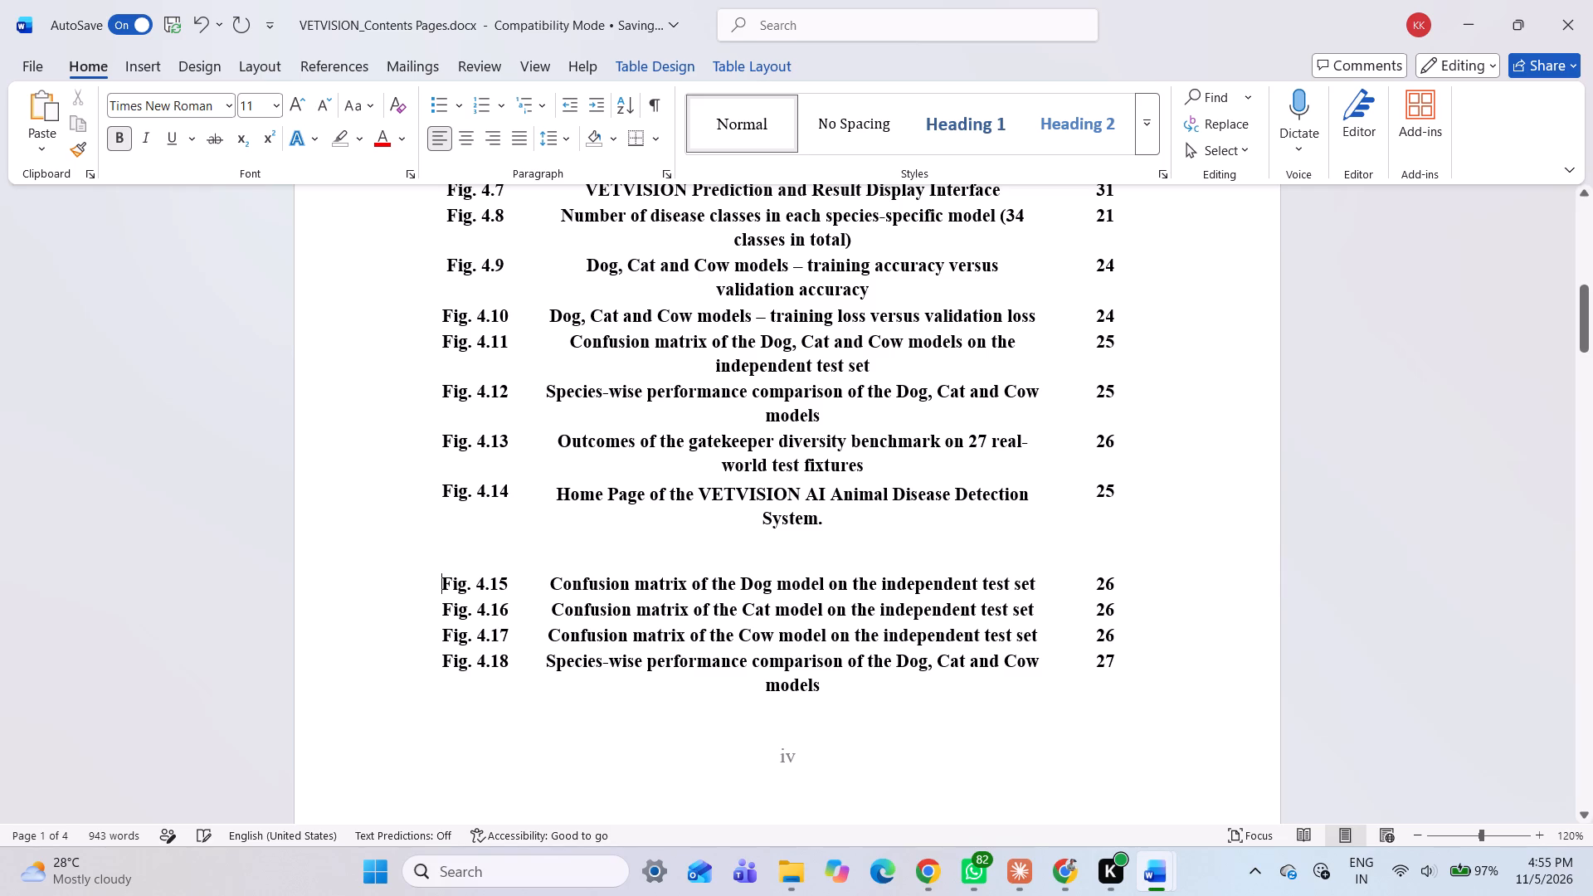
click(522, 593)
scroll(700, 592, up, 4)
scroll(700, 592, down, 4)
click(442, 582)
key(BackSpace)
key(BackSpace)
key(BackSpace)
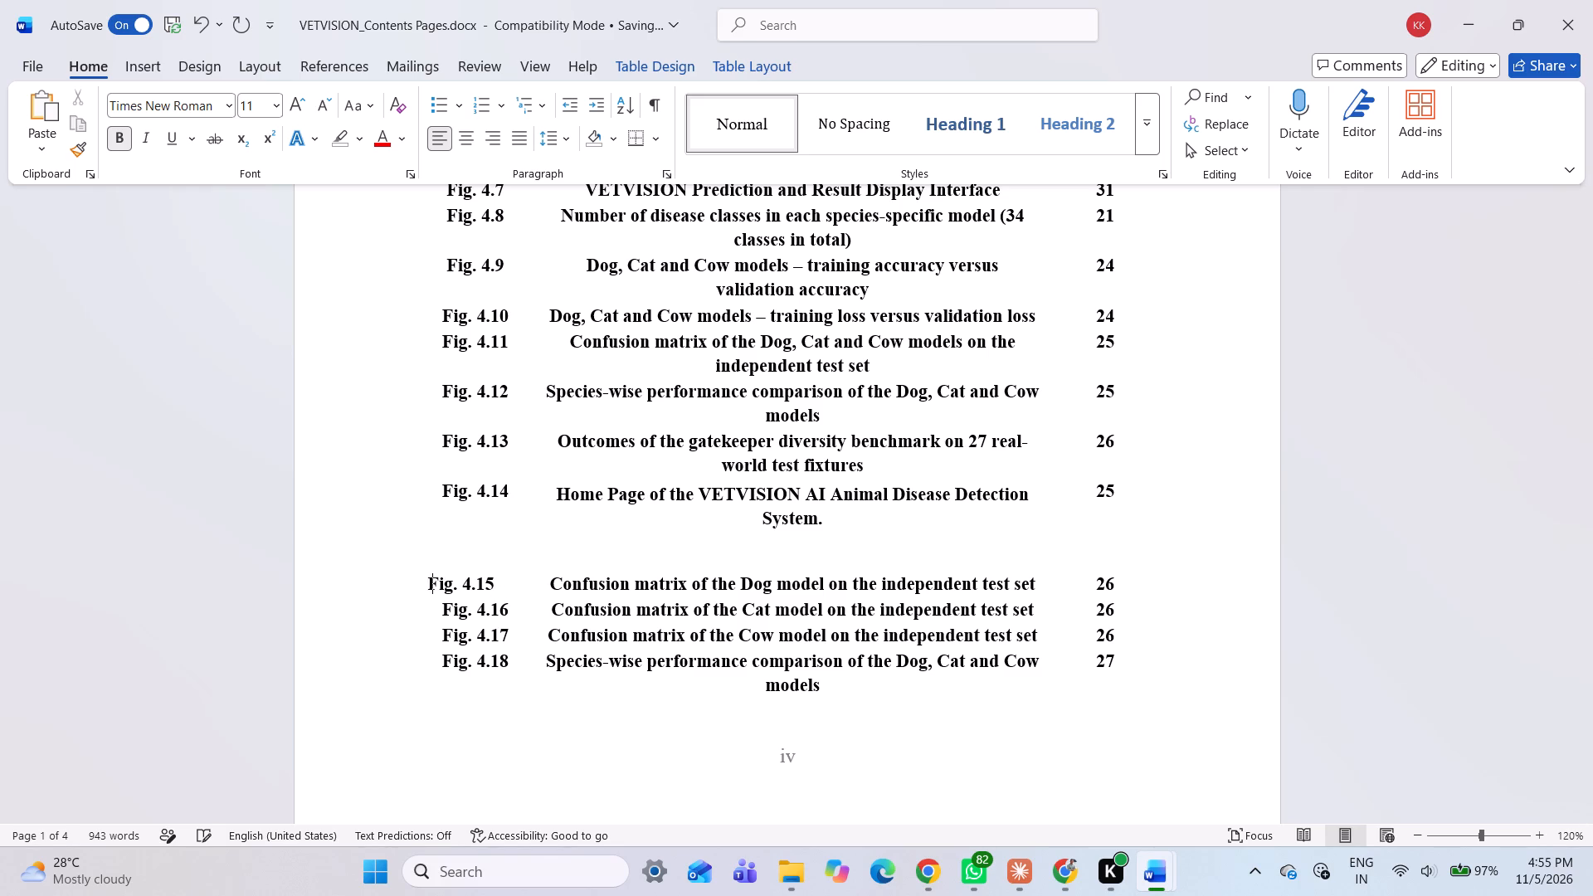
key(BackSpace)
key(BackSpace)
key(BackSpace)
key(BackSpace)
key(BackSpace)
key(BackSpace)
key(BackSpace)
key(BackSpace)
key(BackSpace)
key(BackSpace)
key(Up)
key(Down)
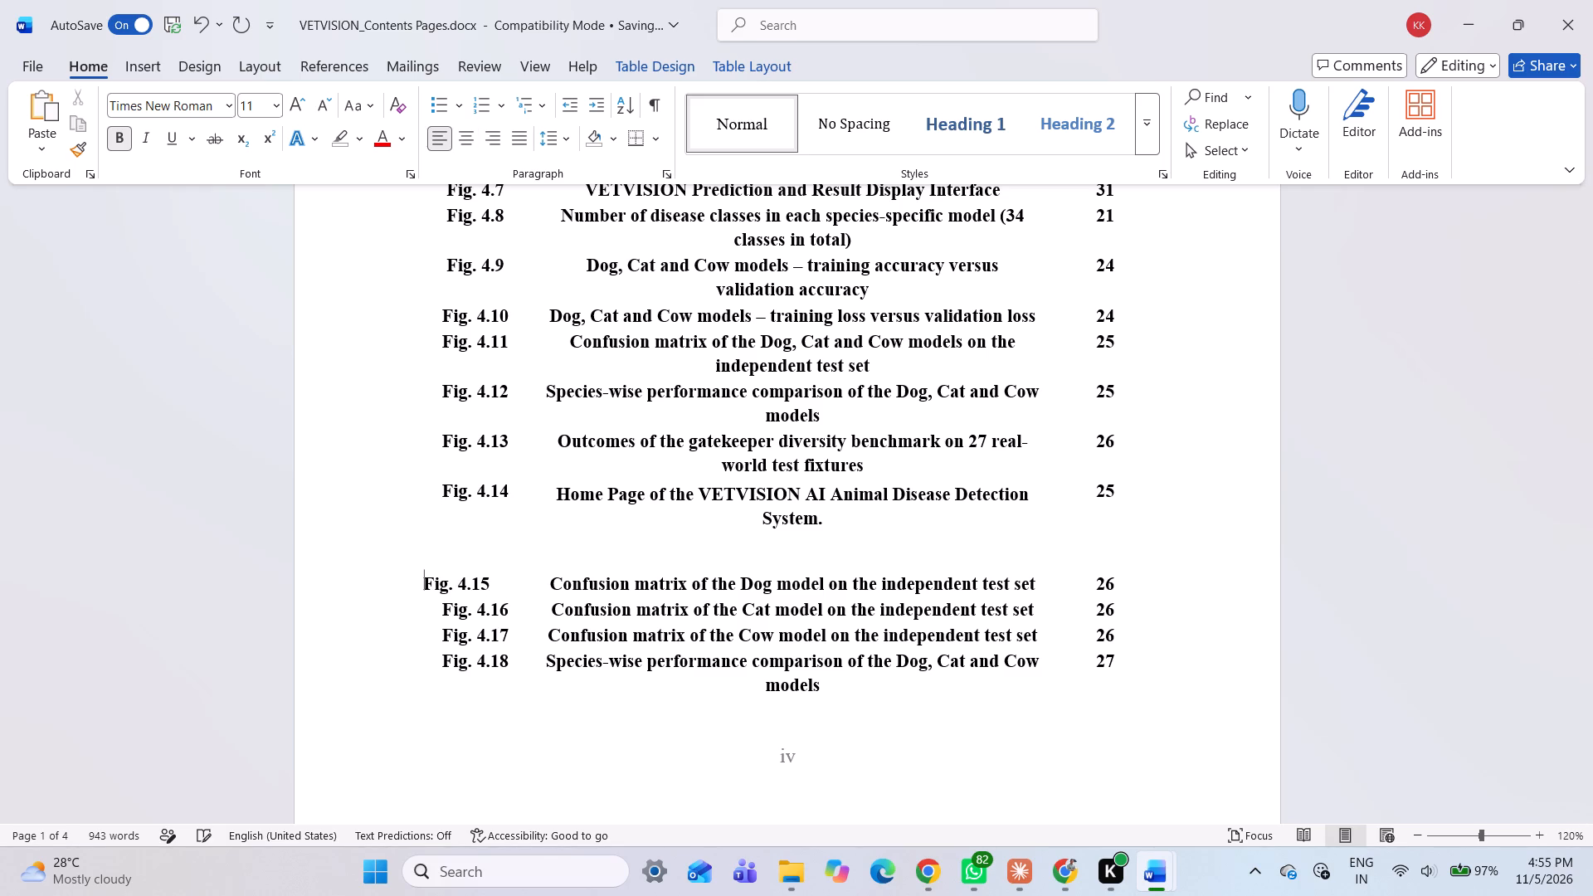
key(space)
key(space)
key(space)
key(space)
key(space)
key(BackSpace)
View the contents document beside the report and compare the figure list from Fig. 4.13 on with the captions around Screenshot 2.
click(846, 515)
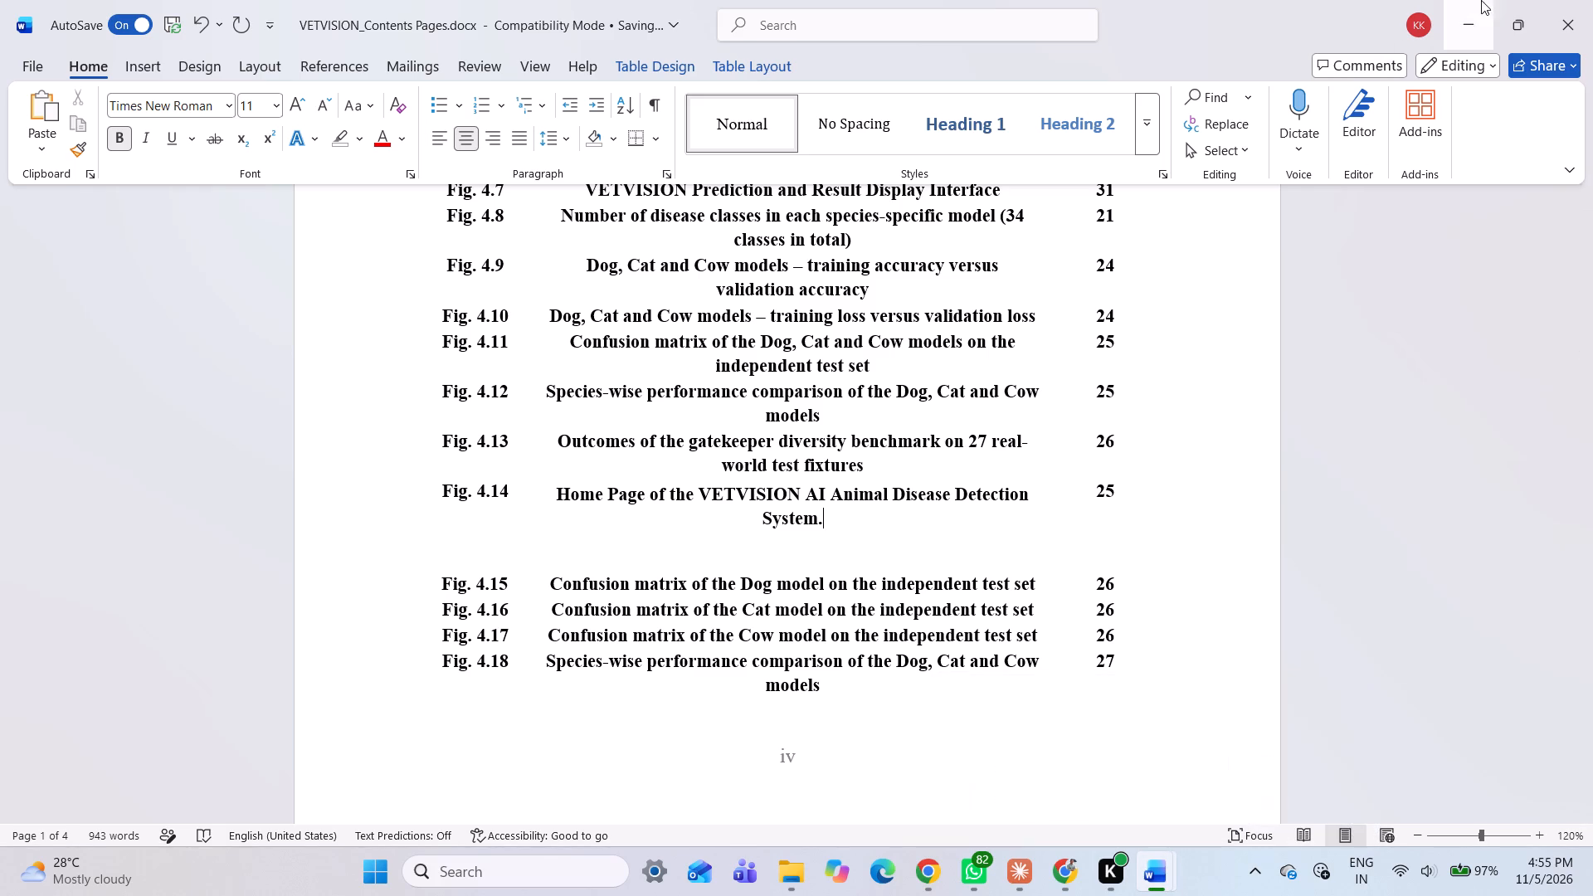
click(1447, 56)
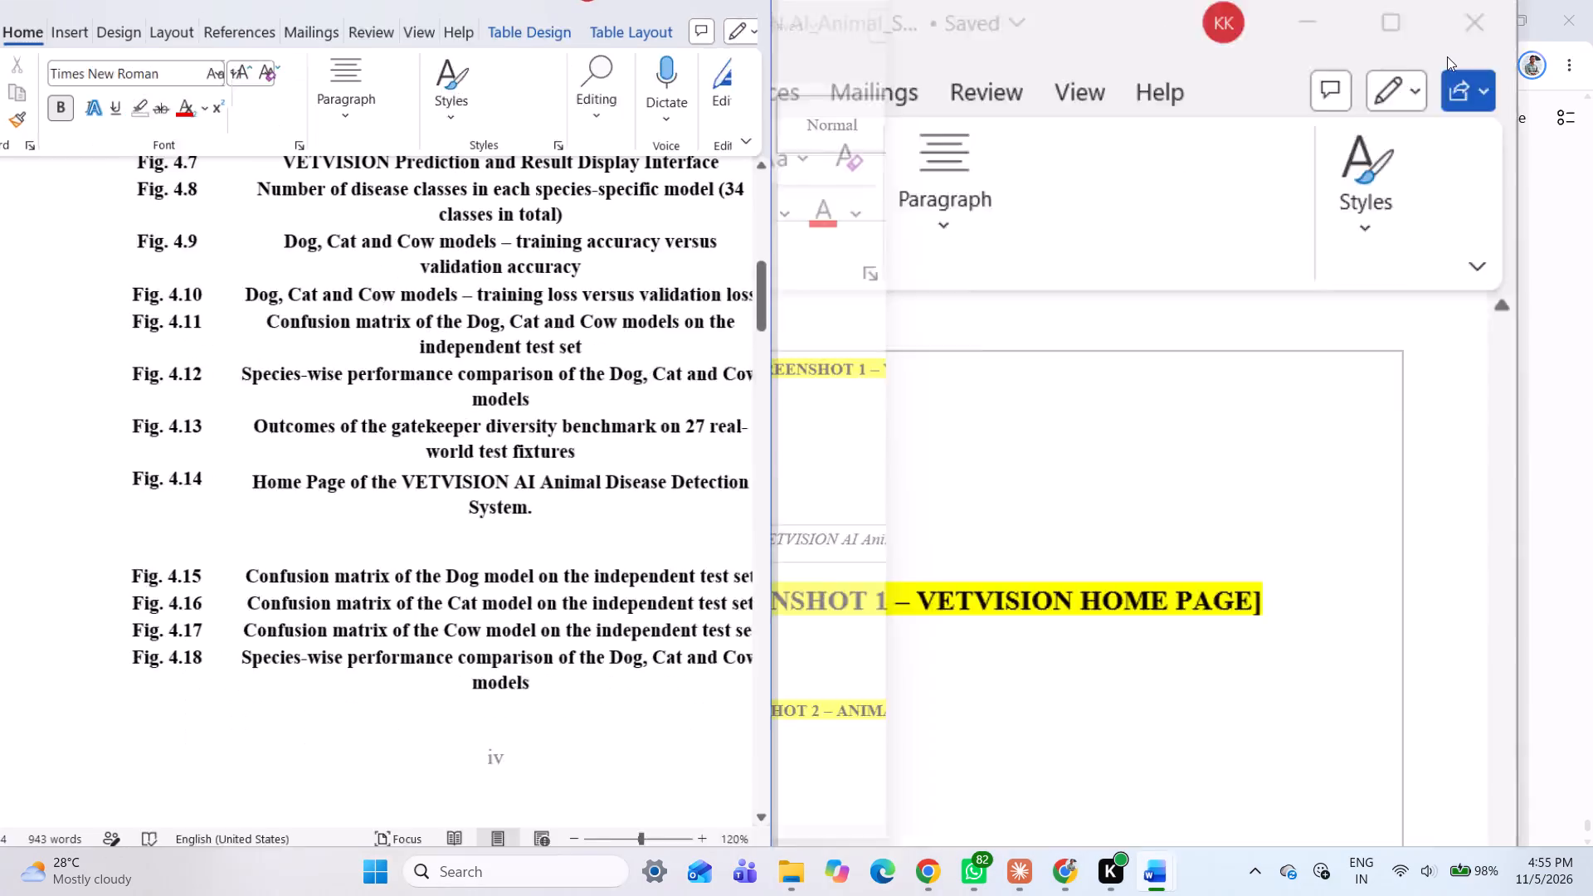
scroll(1274, 415, down, 2)
scroll(1204, 443, down, 1)
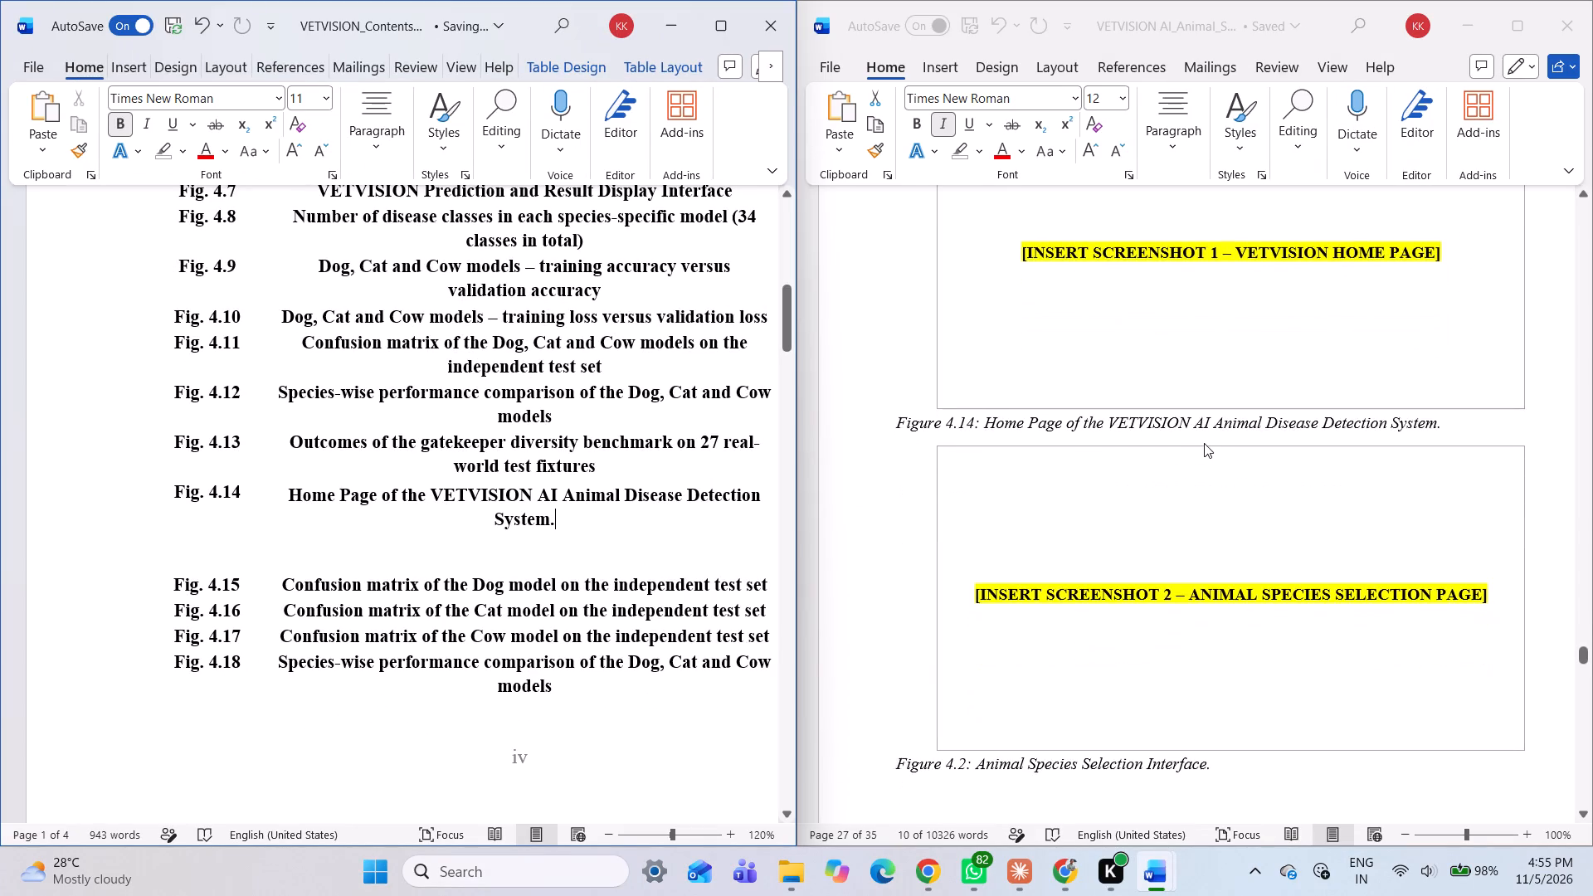
scroll(1204, 443, down, 1)
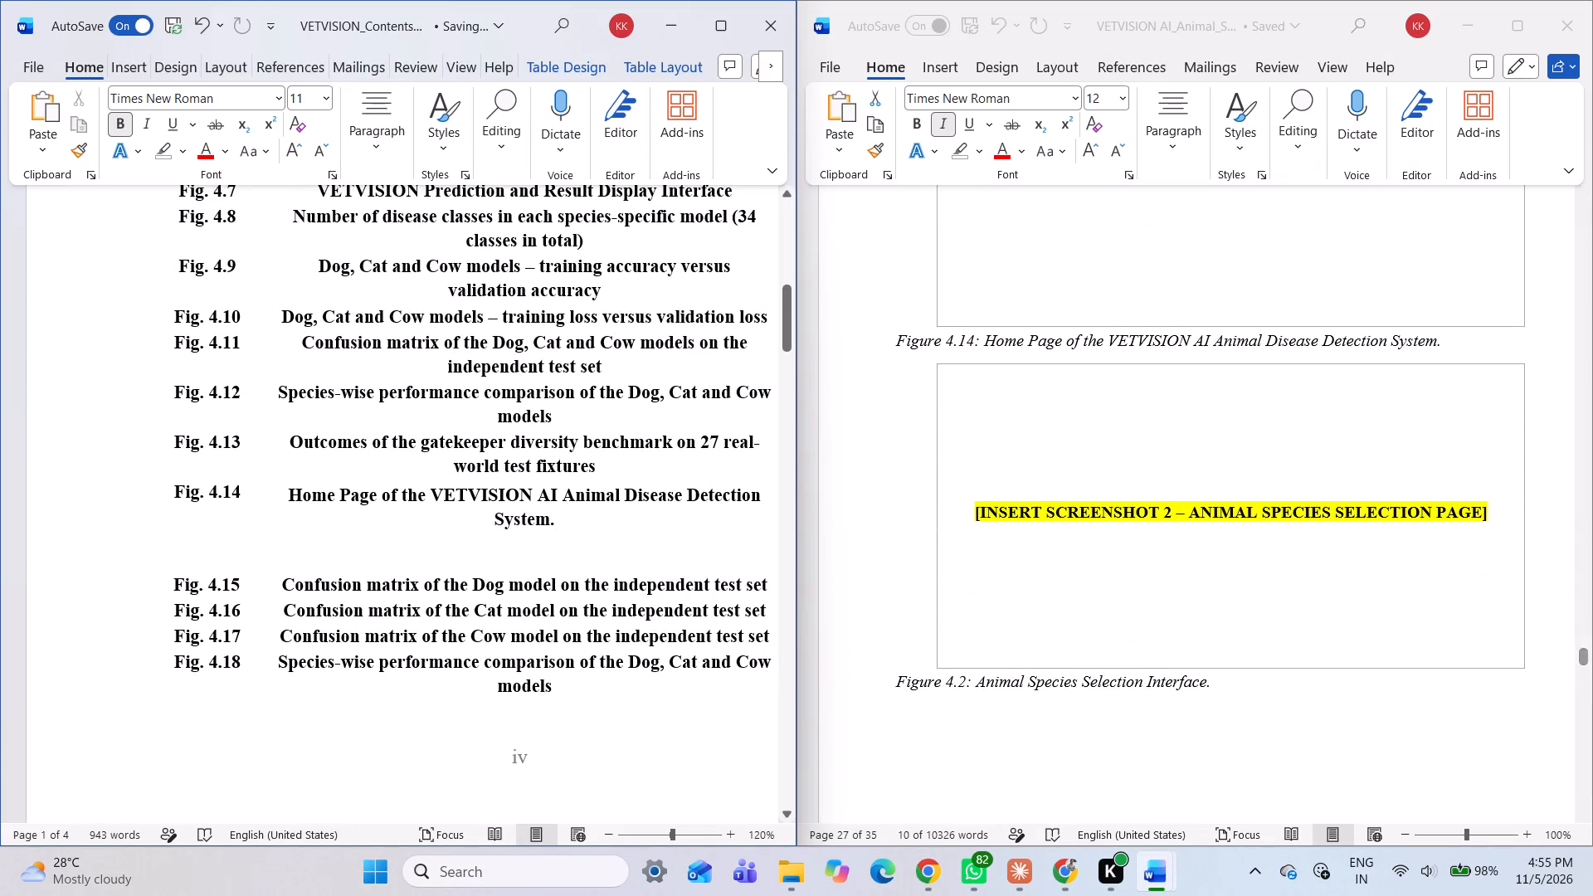
double_click(661, 441)
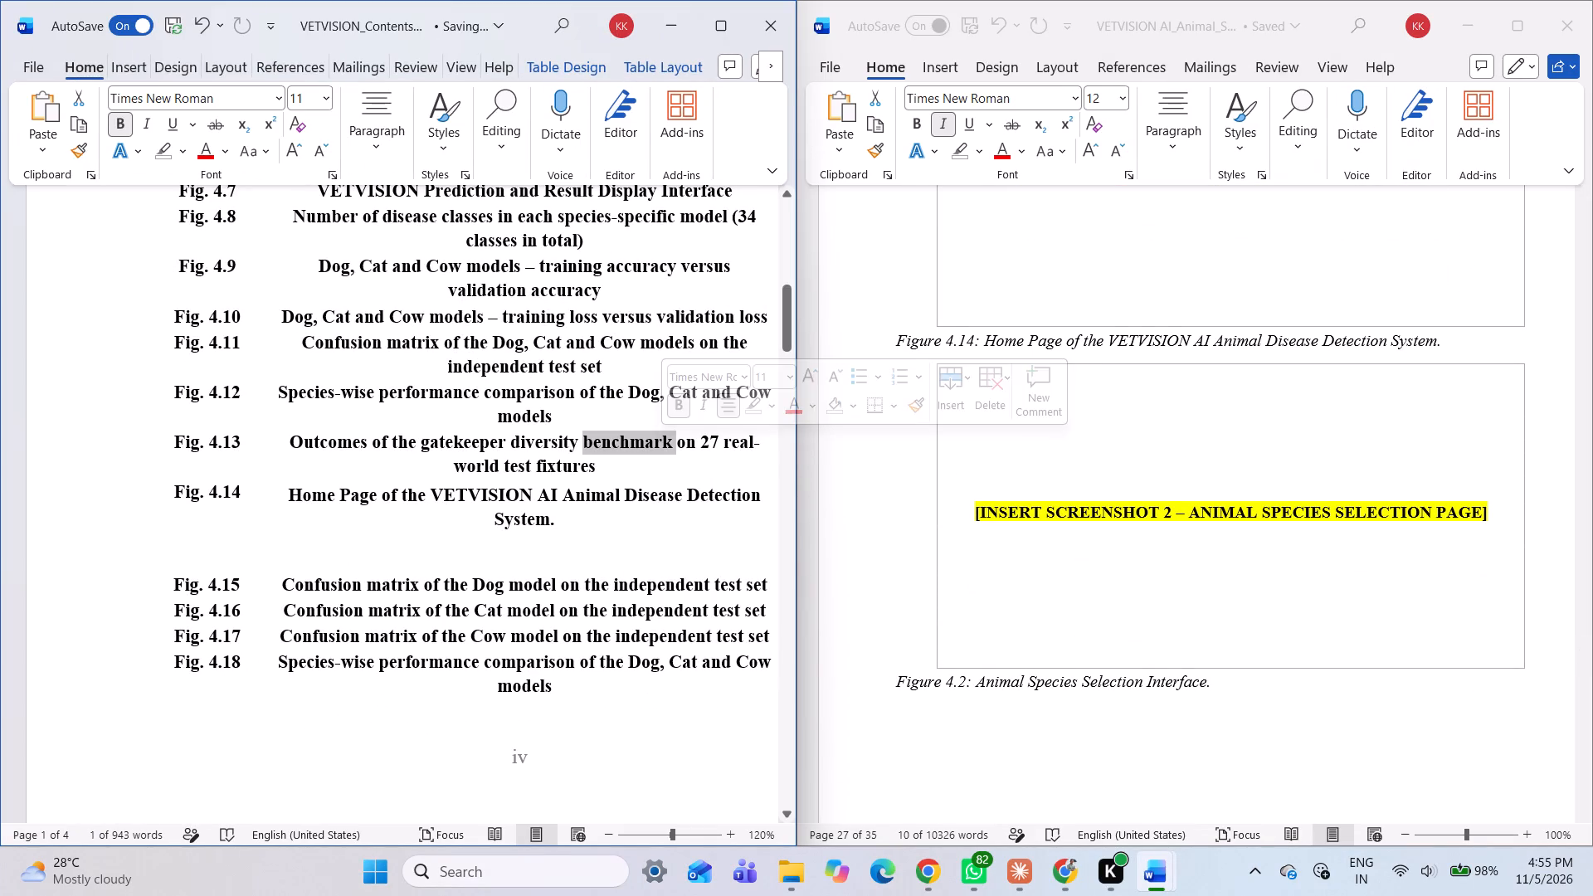
double_click(636, 485)
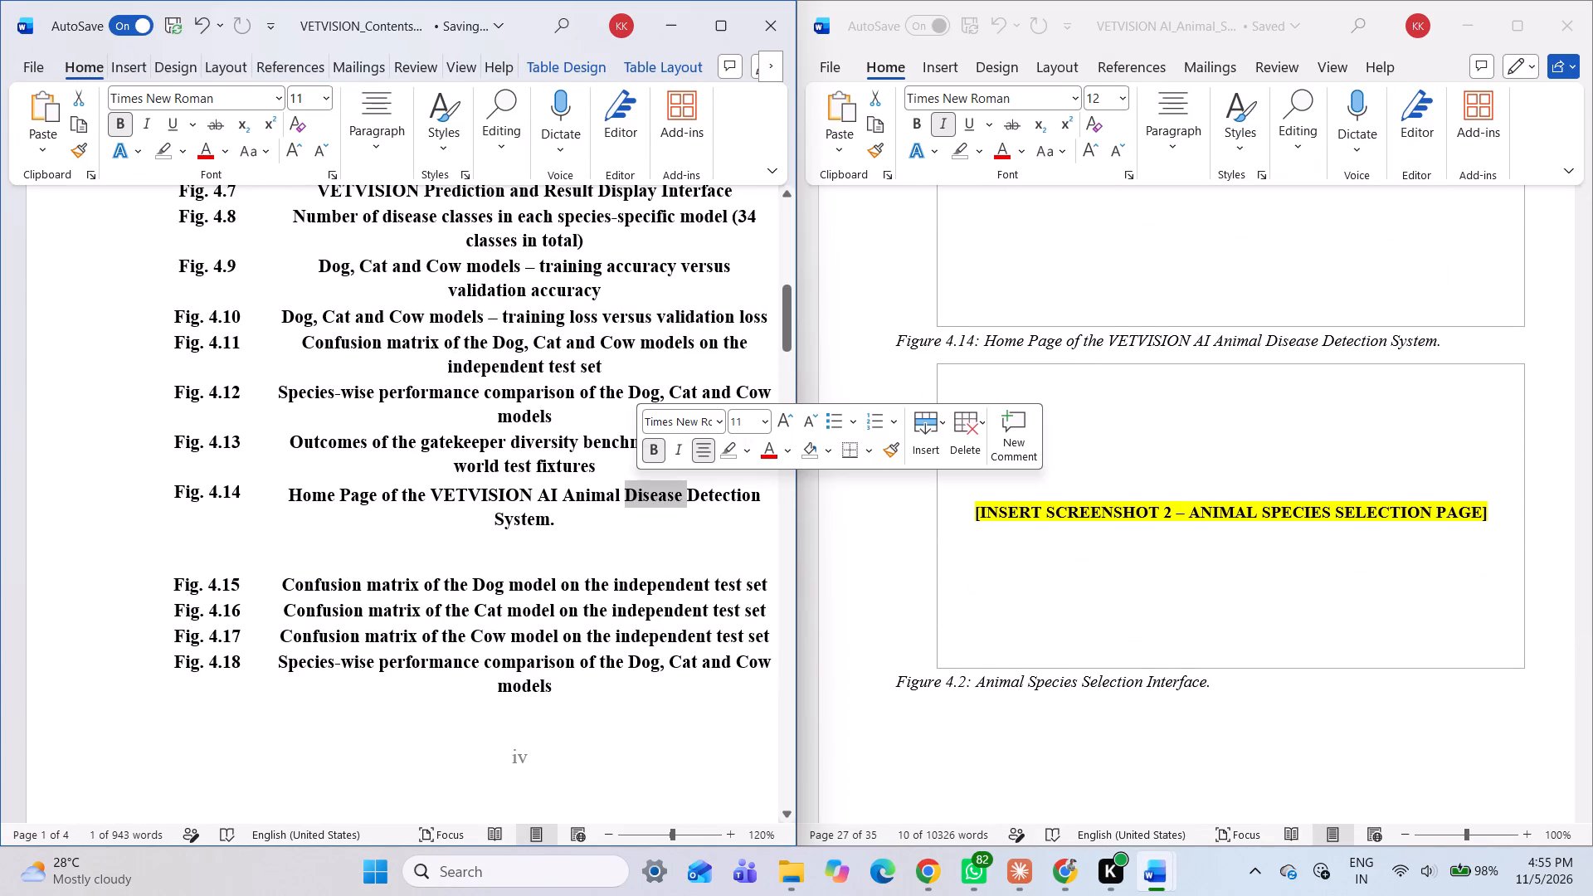
double_click(494, 432)
double_click(491, 443)
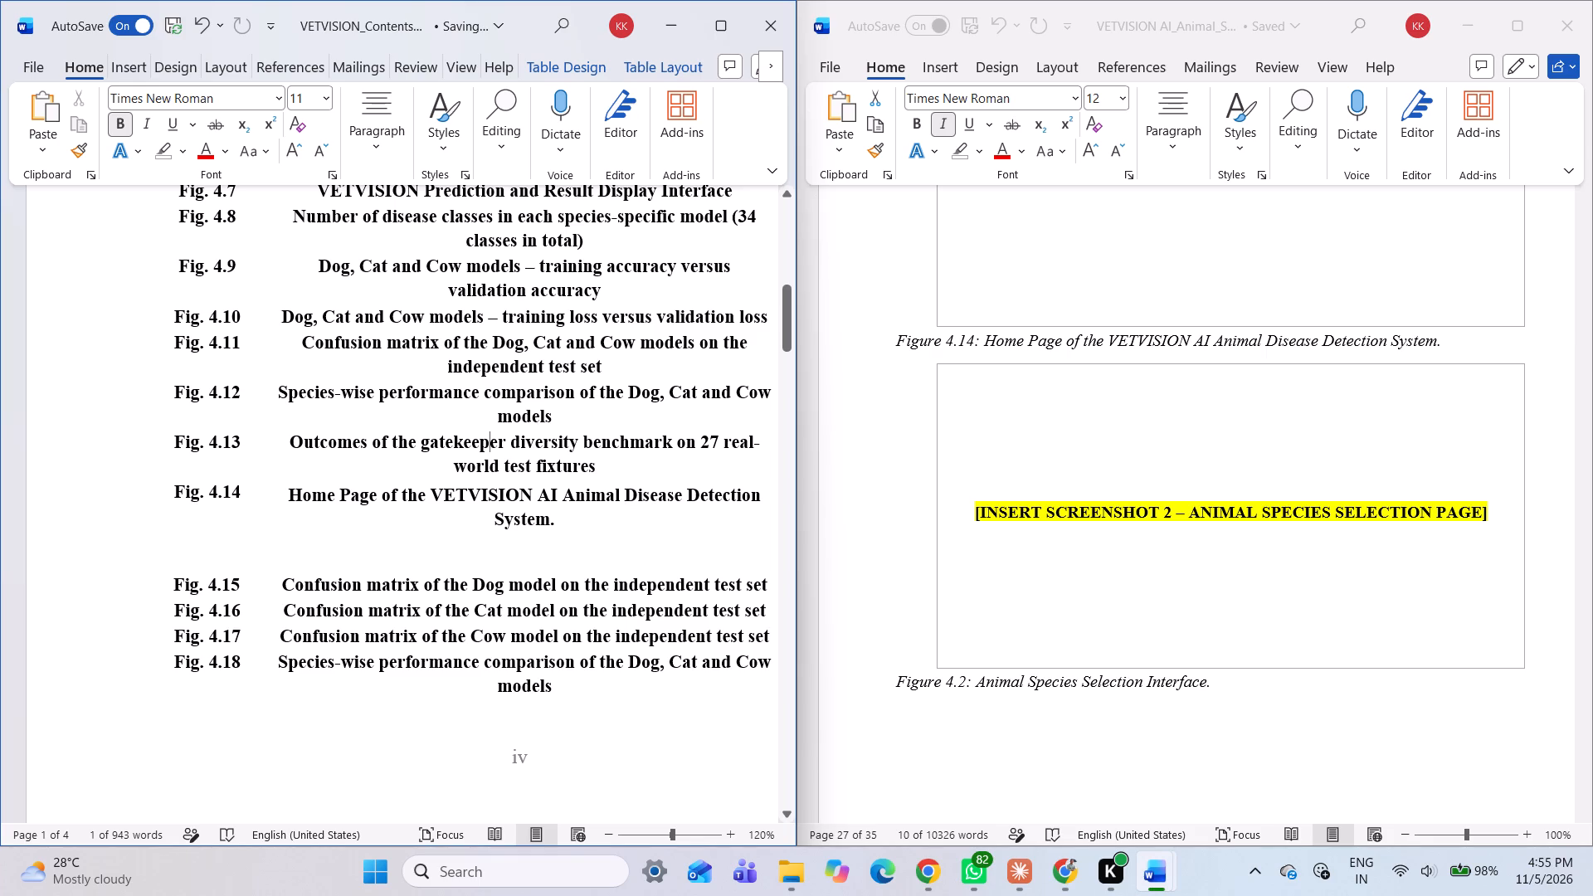
click(577, 504)
scroll(1023, 550, down, 6)
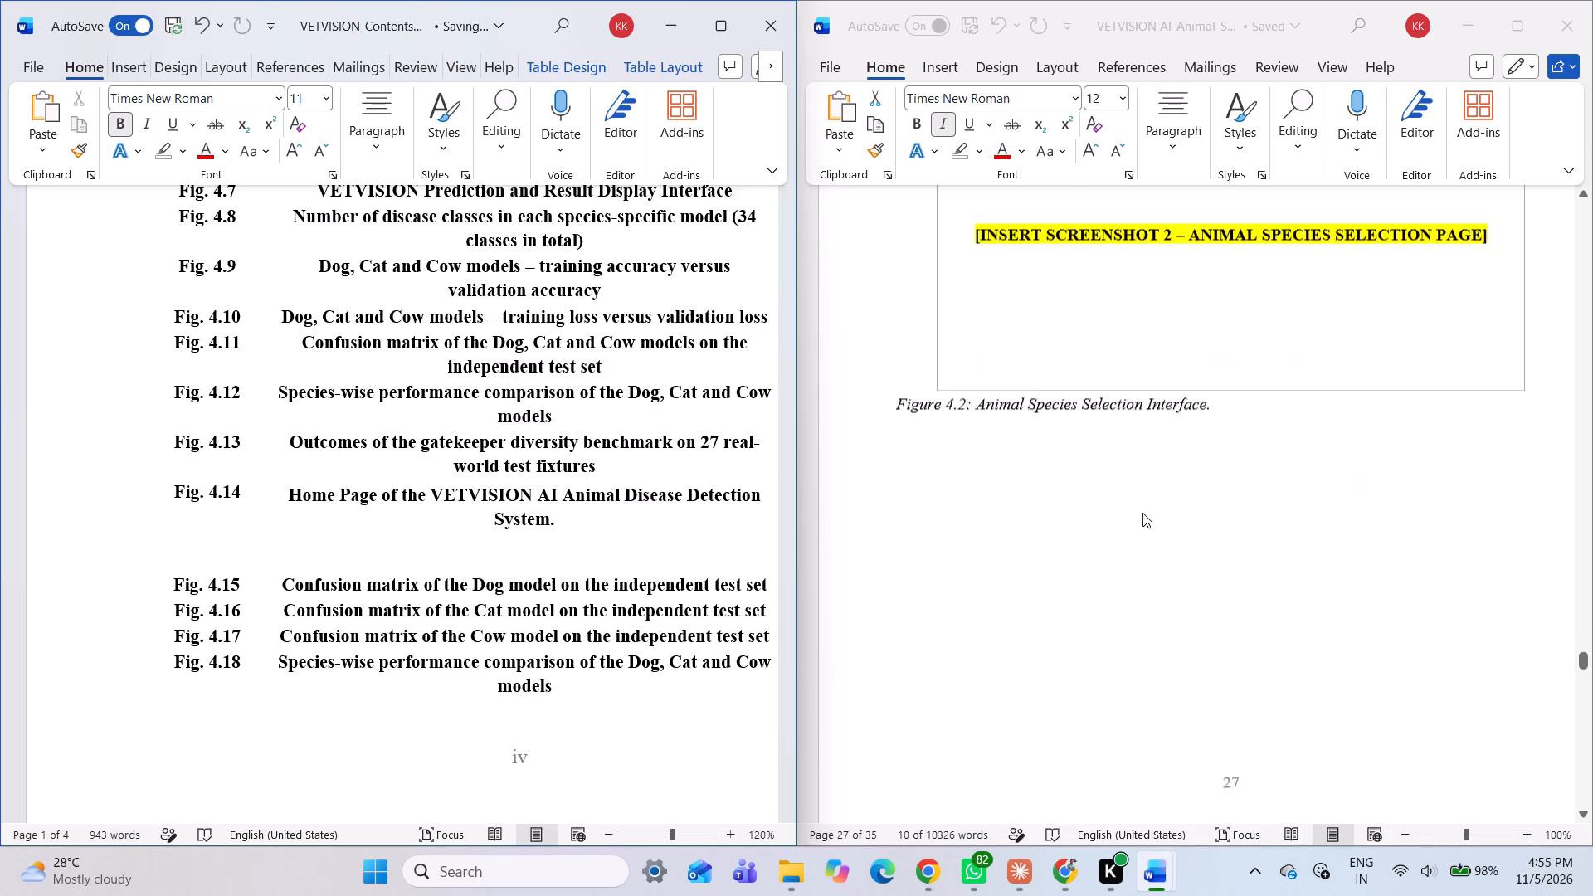
scroll(1152, 510, down, 5)
scroll(1152, 510, up, 11)
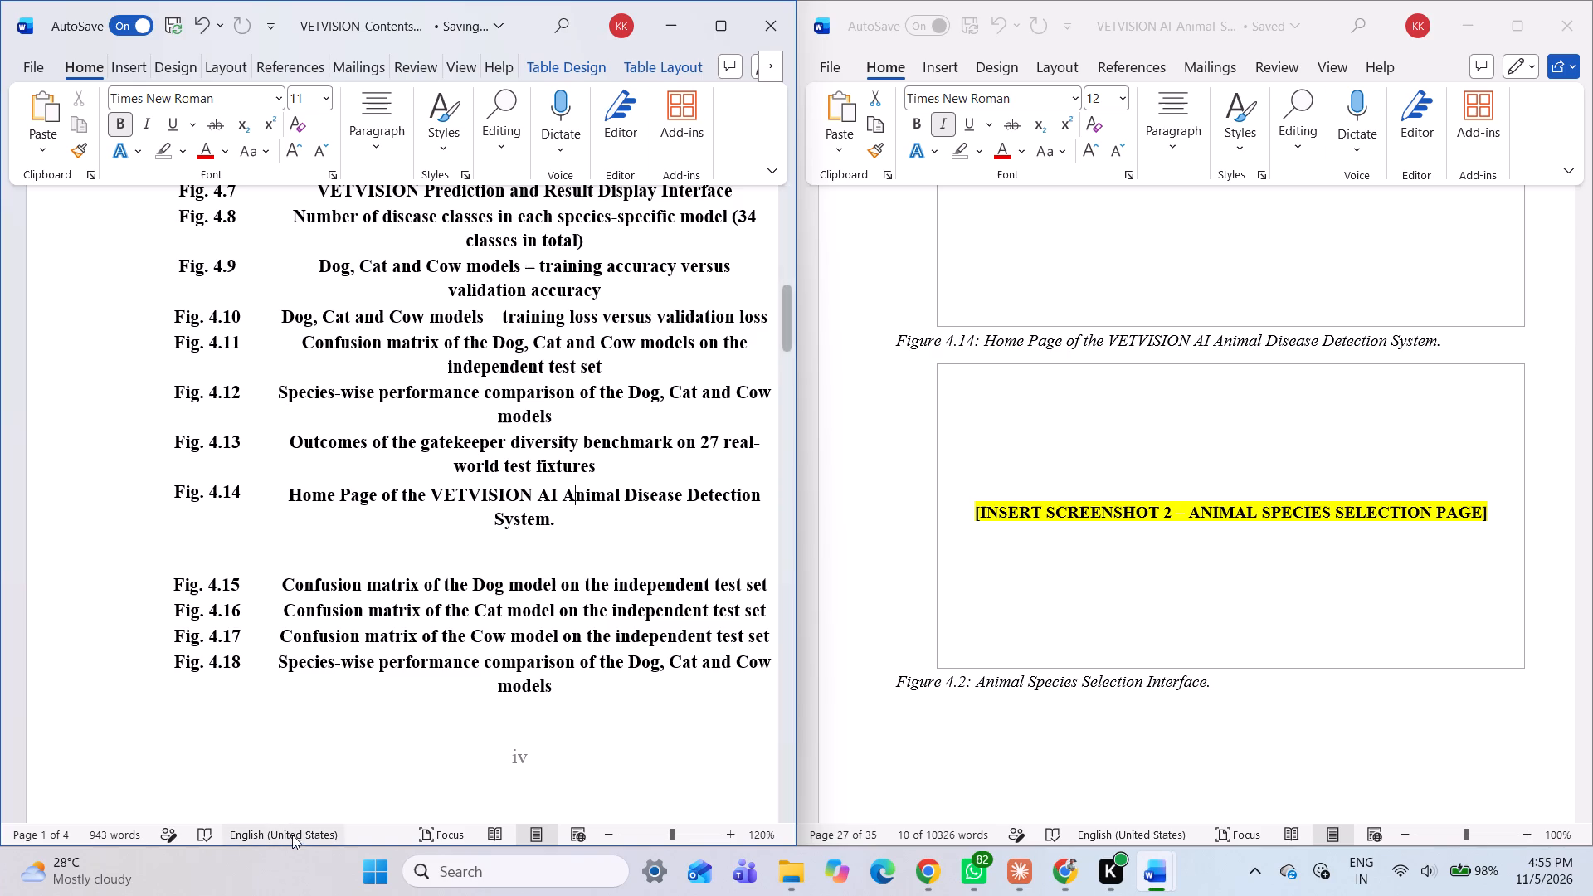
click(348, 558)
scroll(387, 426, down, 3)
scroll(387, 426, up, 2)
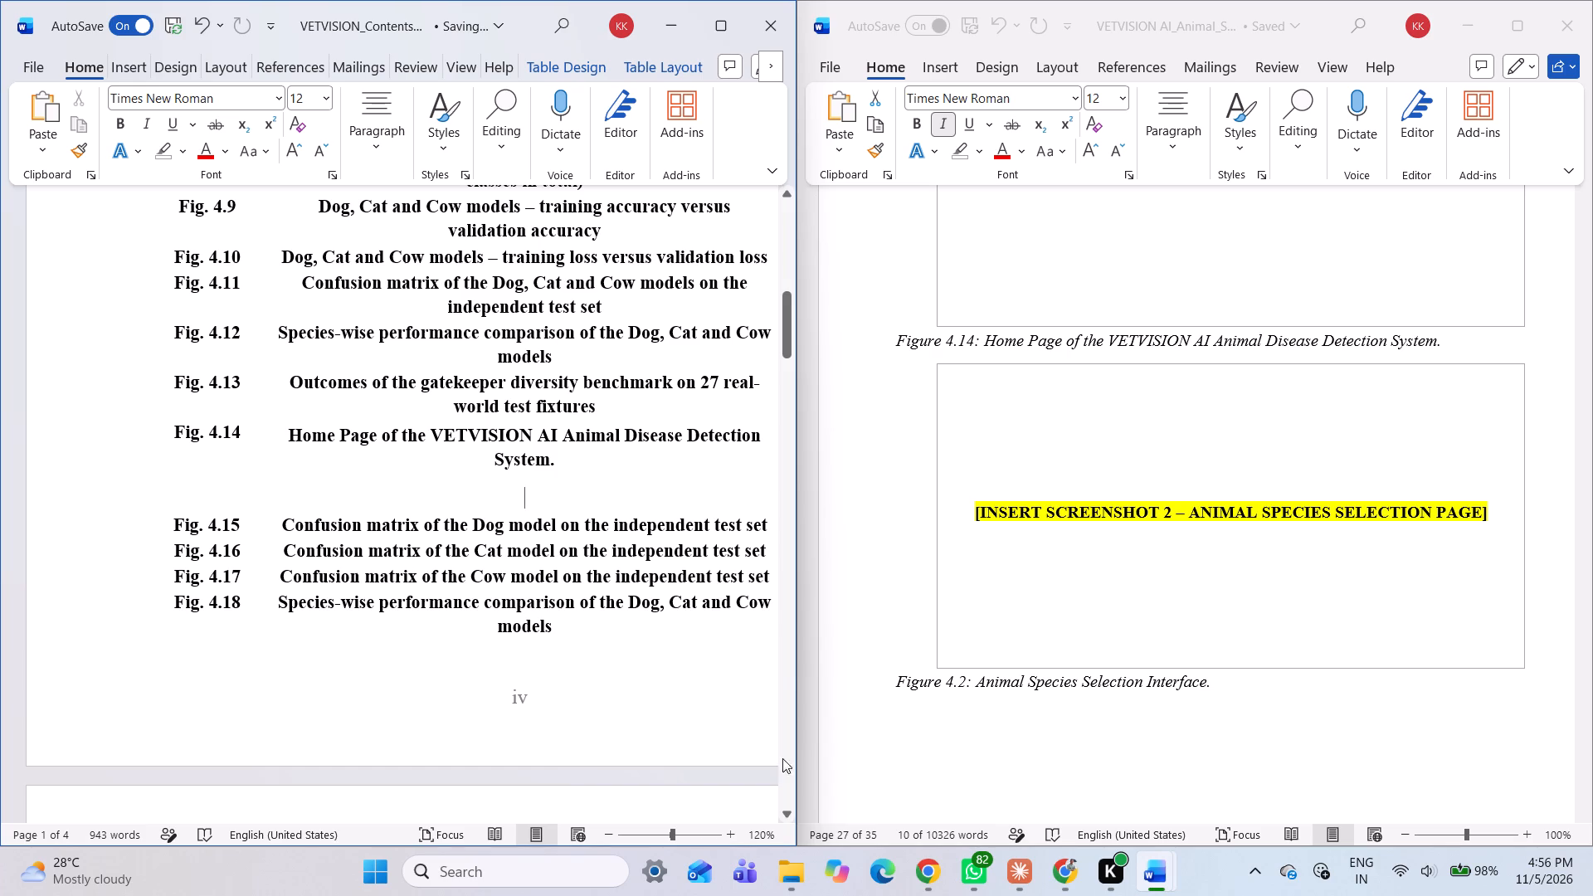
click(789, 324)
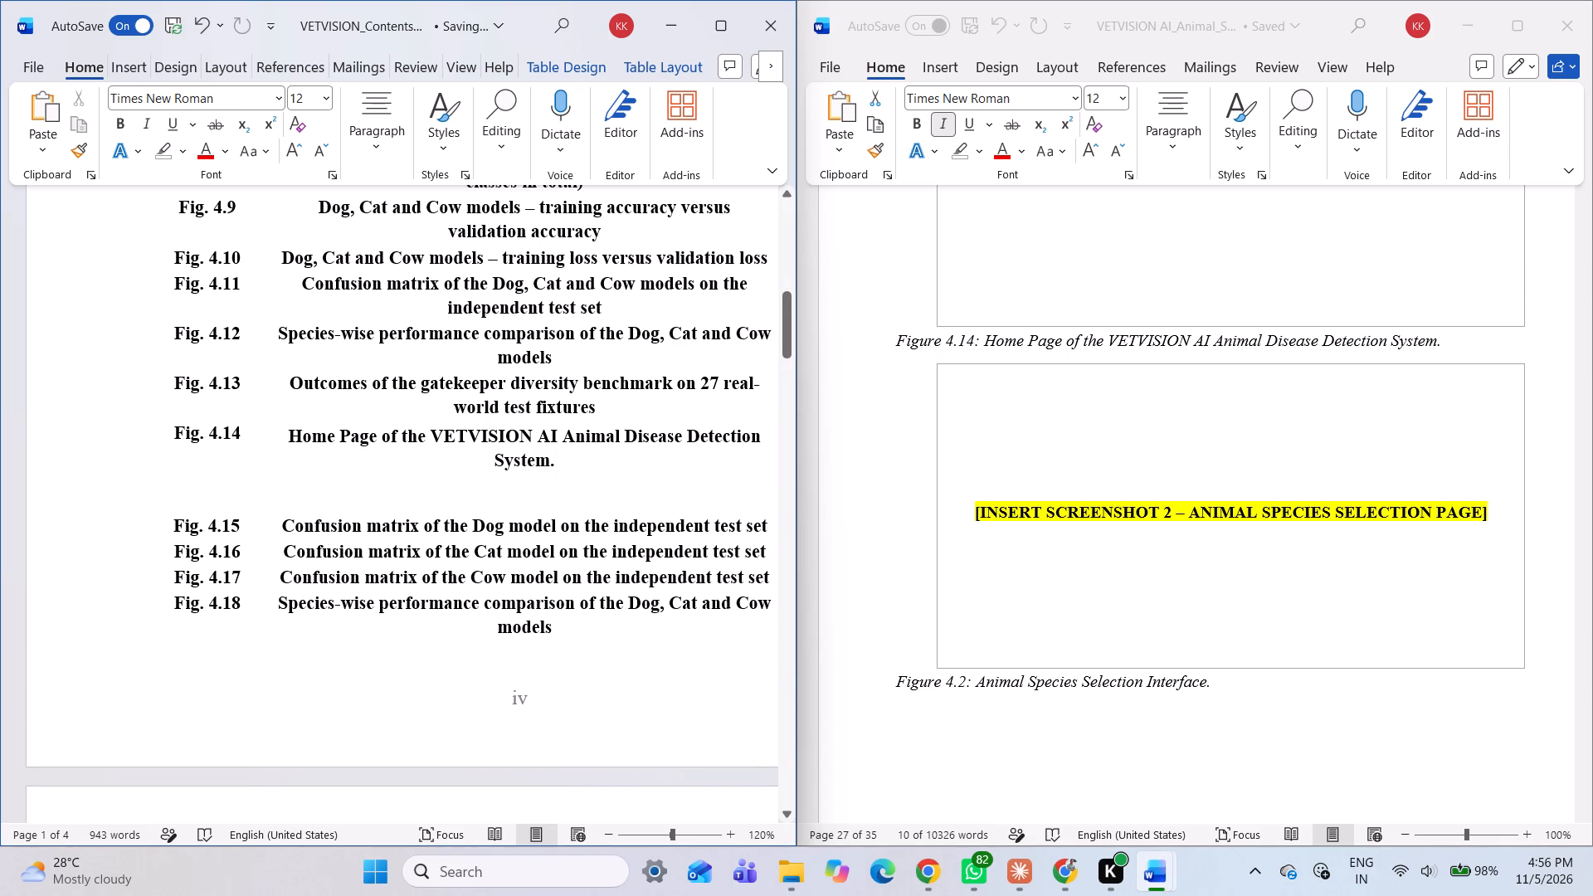
Renumber the Animal Species Selection Interface caption below the Screenshot 2 placeholder as Figure 4.15.
click(964, 675)
click(969, 683)
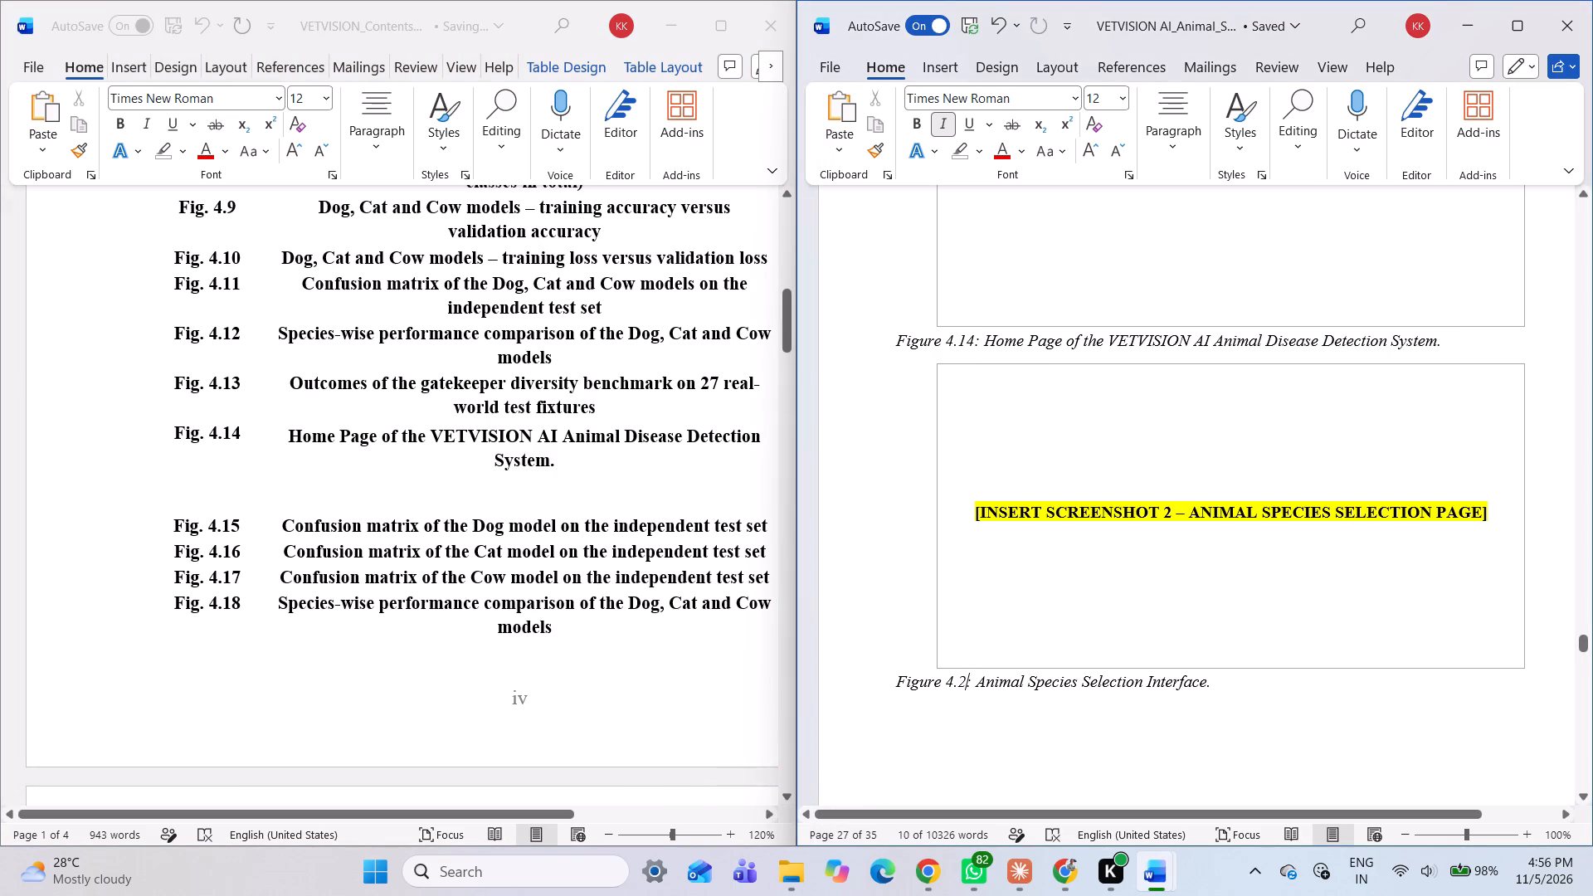
key(BackSpace)
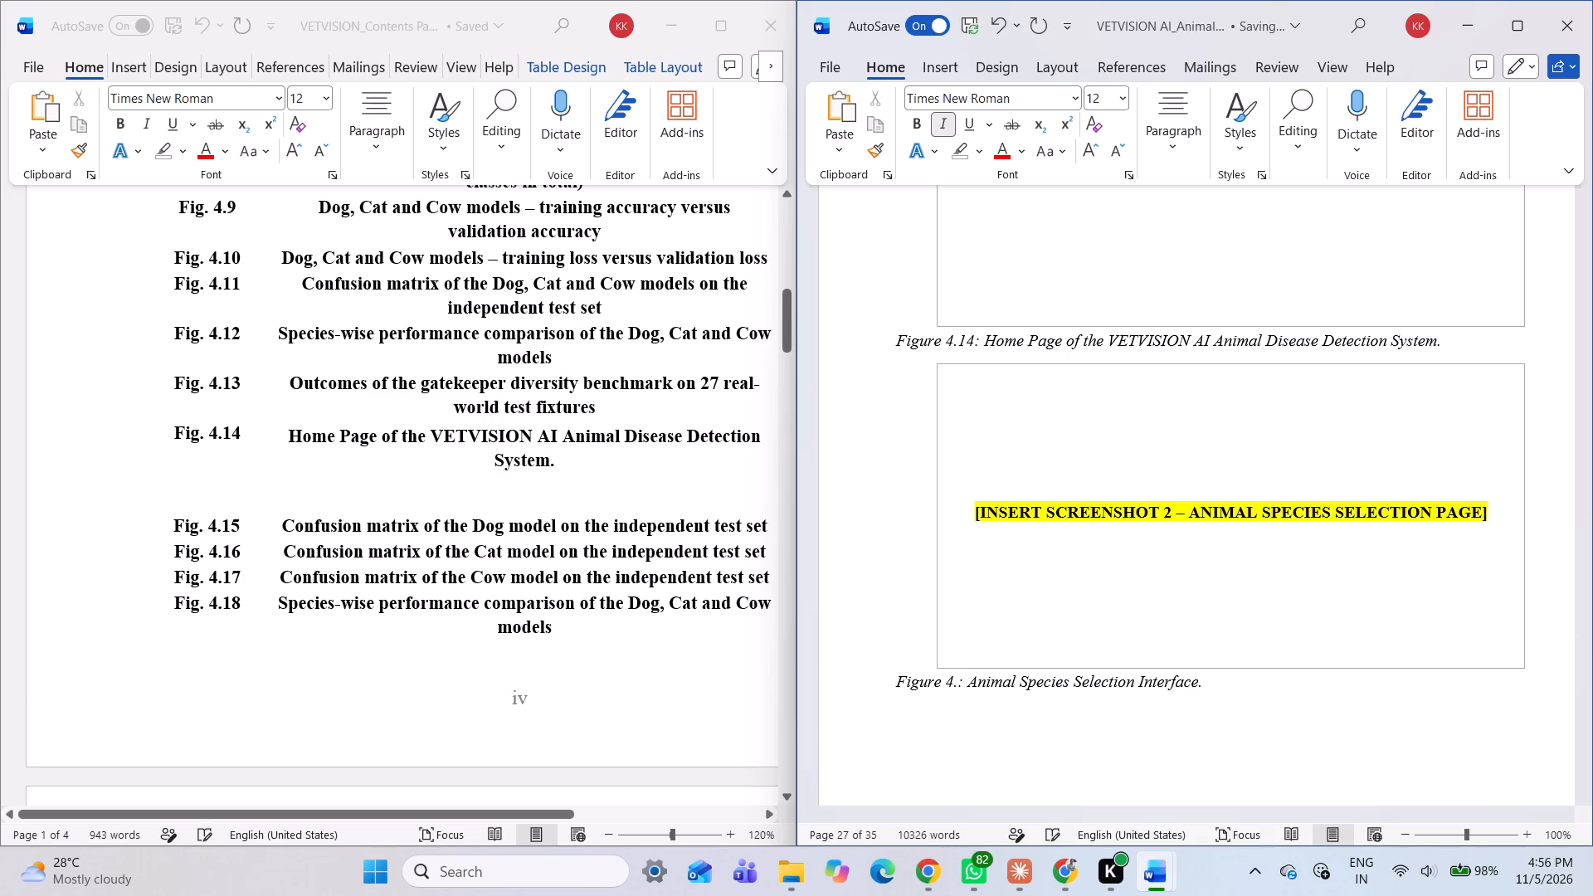
text(15)
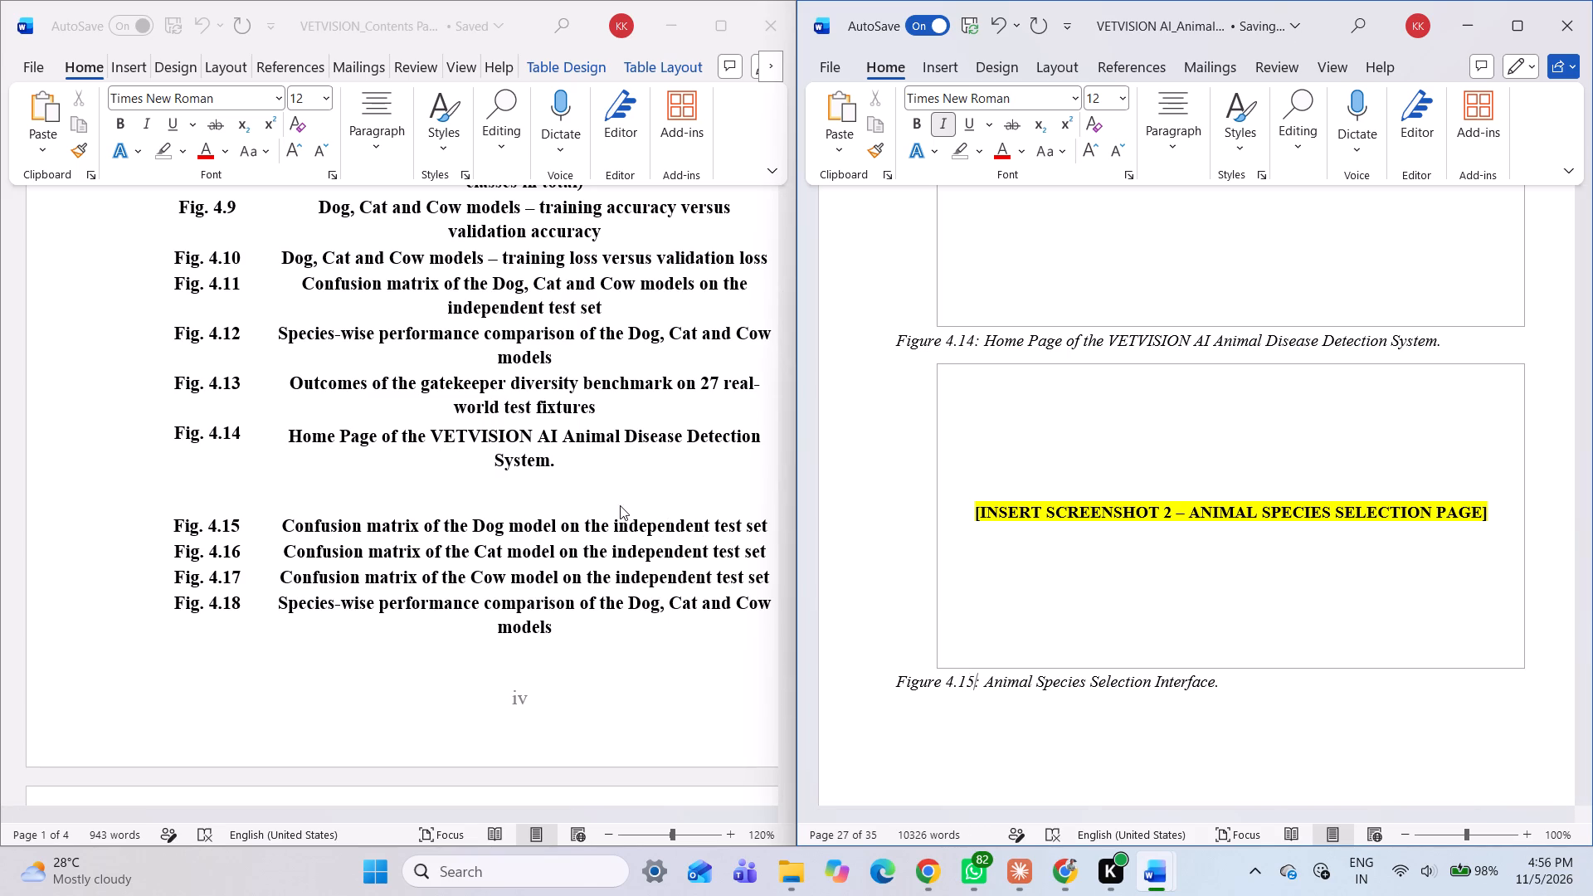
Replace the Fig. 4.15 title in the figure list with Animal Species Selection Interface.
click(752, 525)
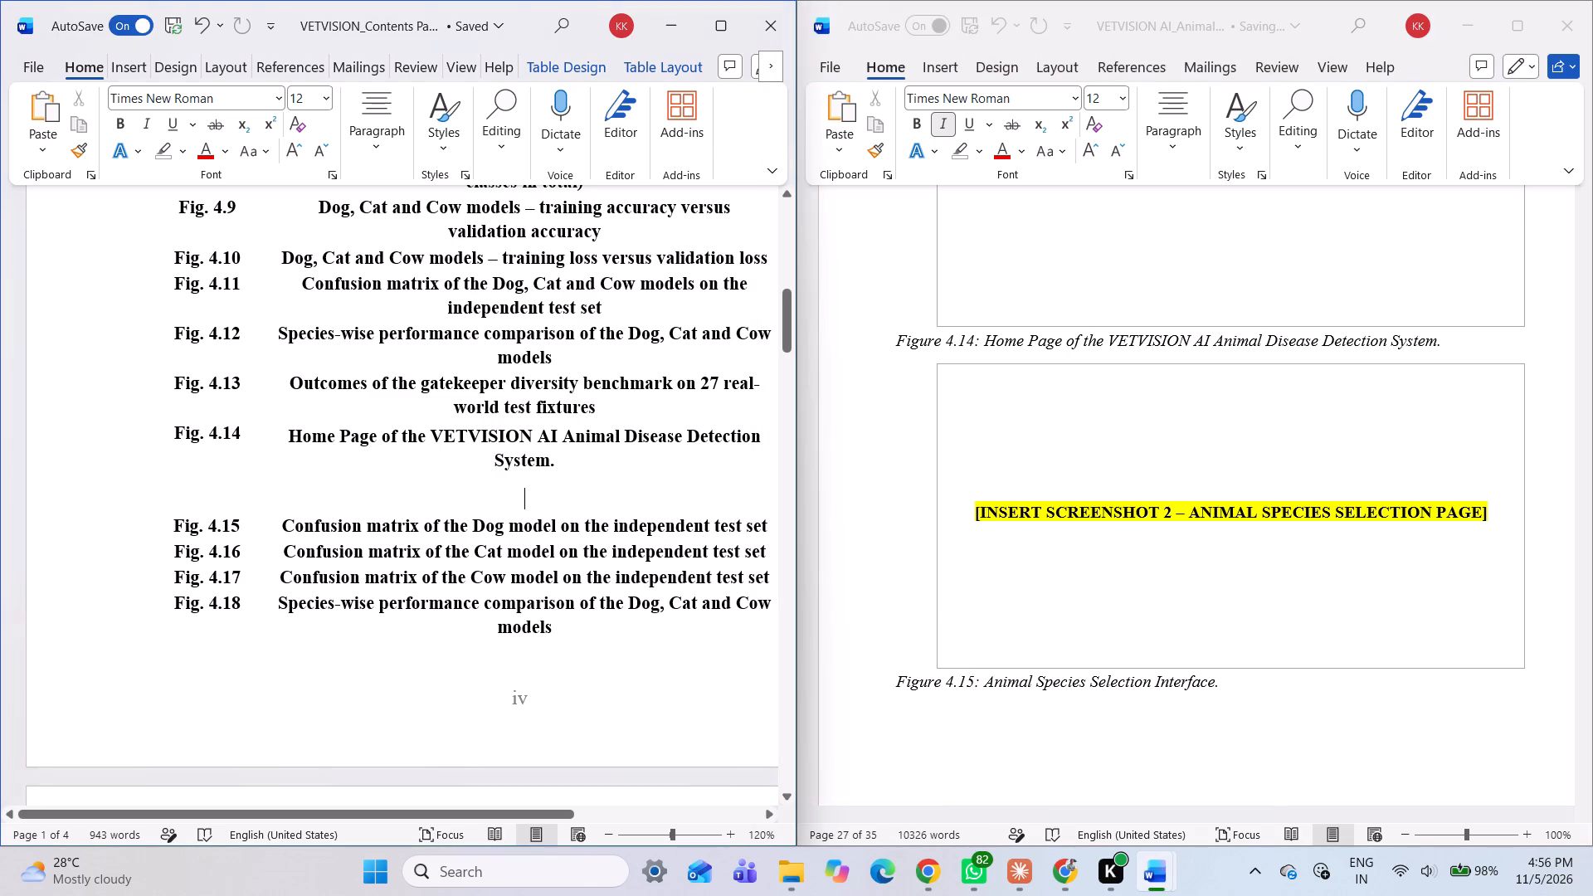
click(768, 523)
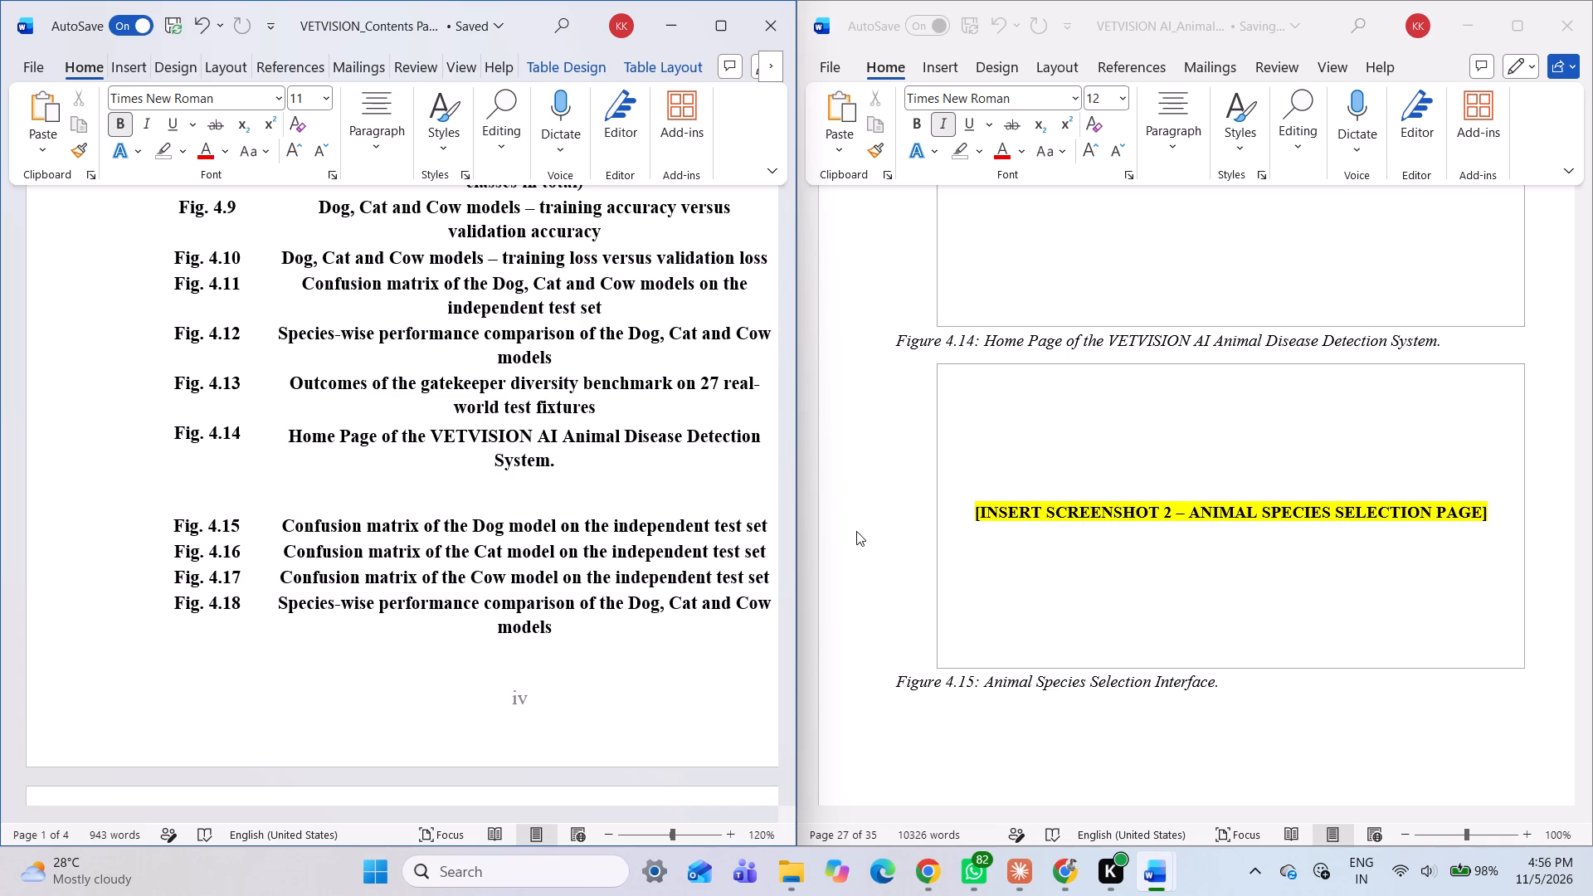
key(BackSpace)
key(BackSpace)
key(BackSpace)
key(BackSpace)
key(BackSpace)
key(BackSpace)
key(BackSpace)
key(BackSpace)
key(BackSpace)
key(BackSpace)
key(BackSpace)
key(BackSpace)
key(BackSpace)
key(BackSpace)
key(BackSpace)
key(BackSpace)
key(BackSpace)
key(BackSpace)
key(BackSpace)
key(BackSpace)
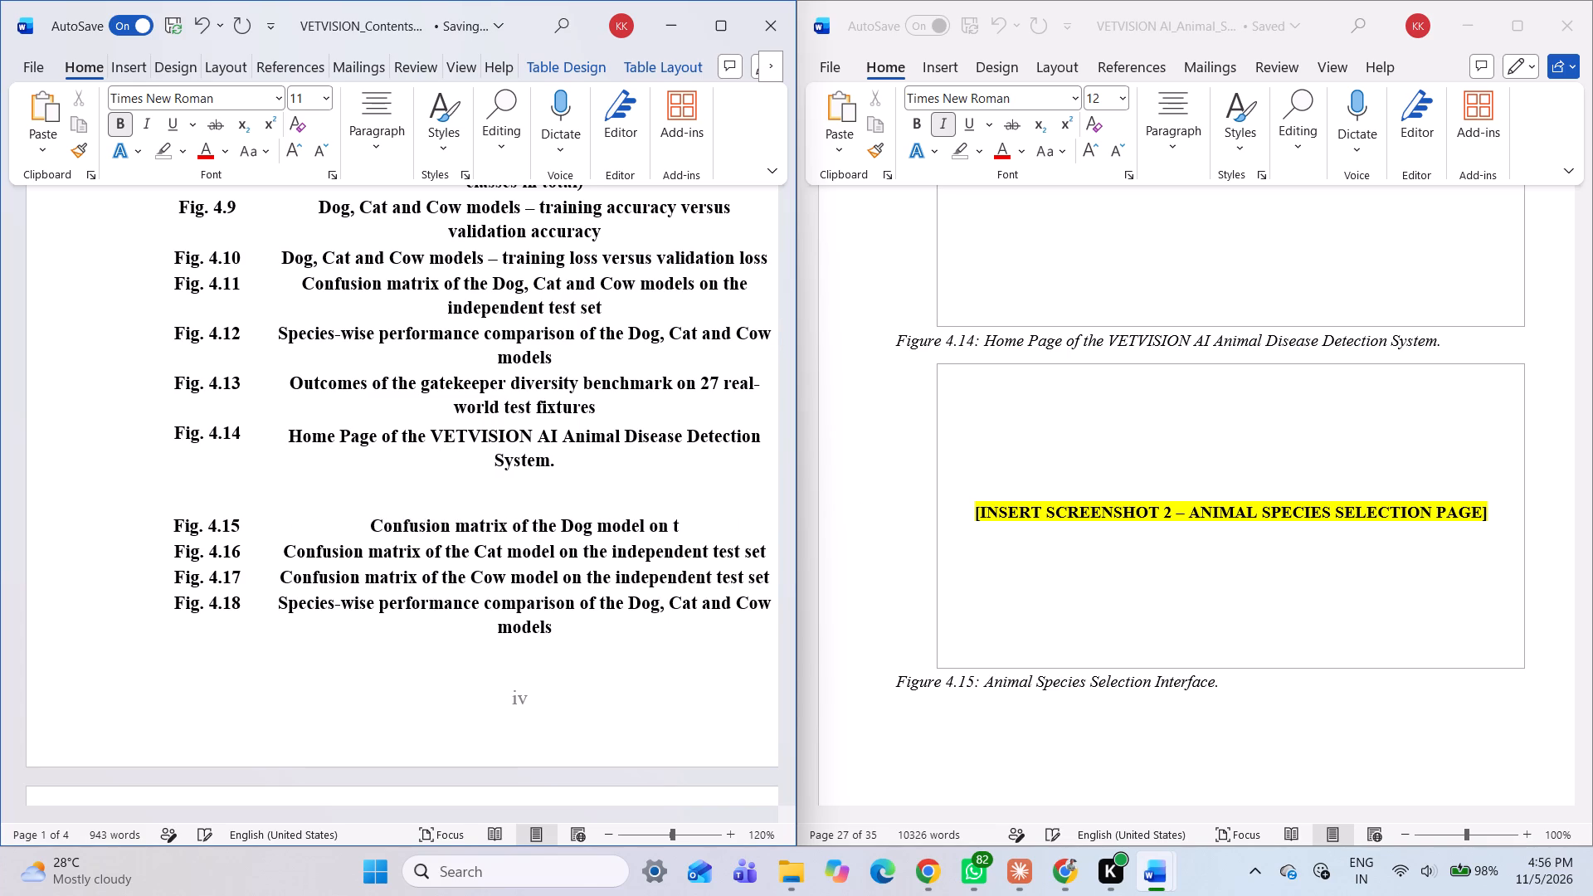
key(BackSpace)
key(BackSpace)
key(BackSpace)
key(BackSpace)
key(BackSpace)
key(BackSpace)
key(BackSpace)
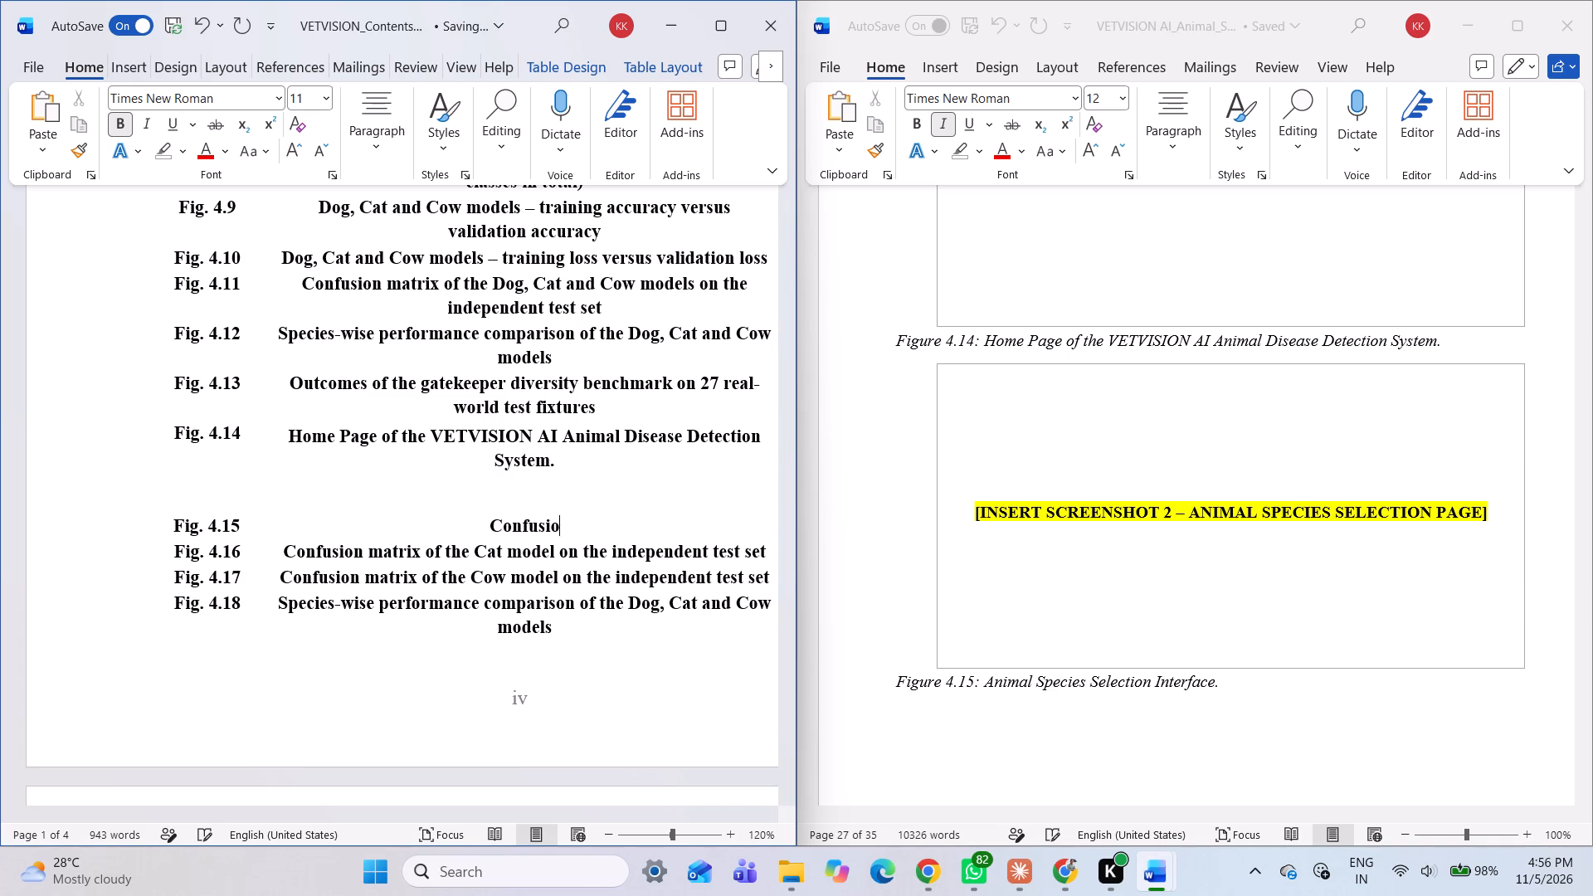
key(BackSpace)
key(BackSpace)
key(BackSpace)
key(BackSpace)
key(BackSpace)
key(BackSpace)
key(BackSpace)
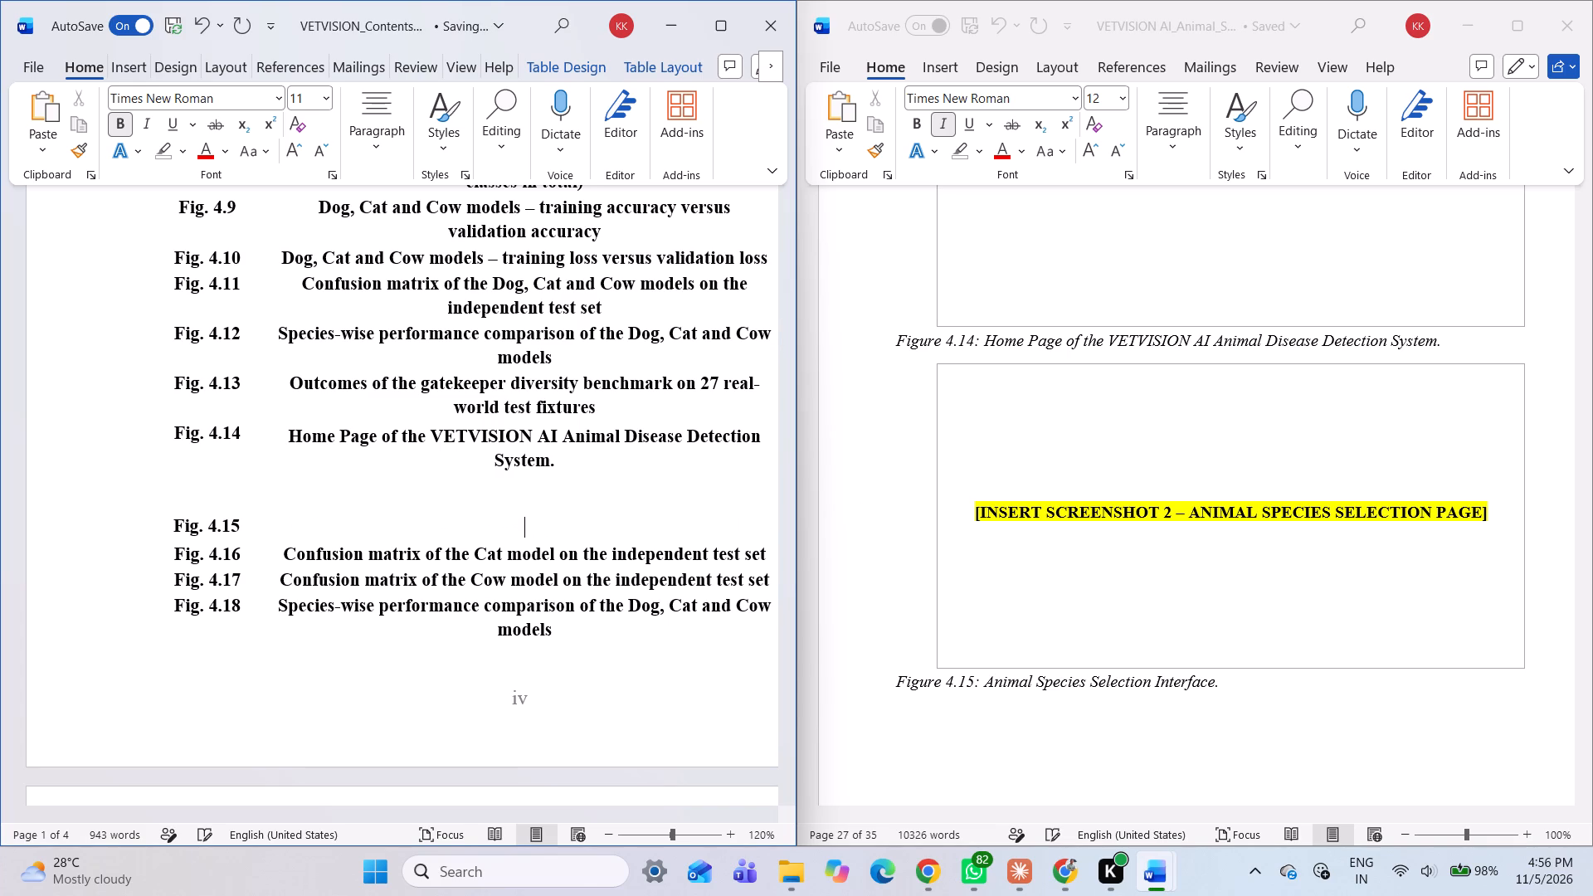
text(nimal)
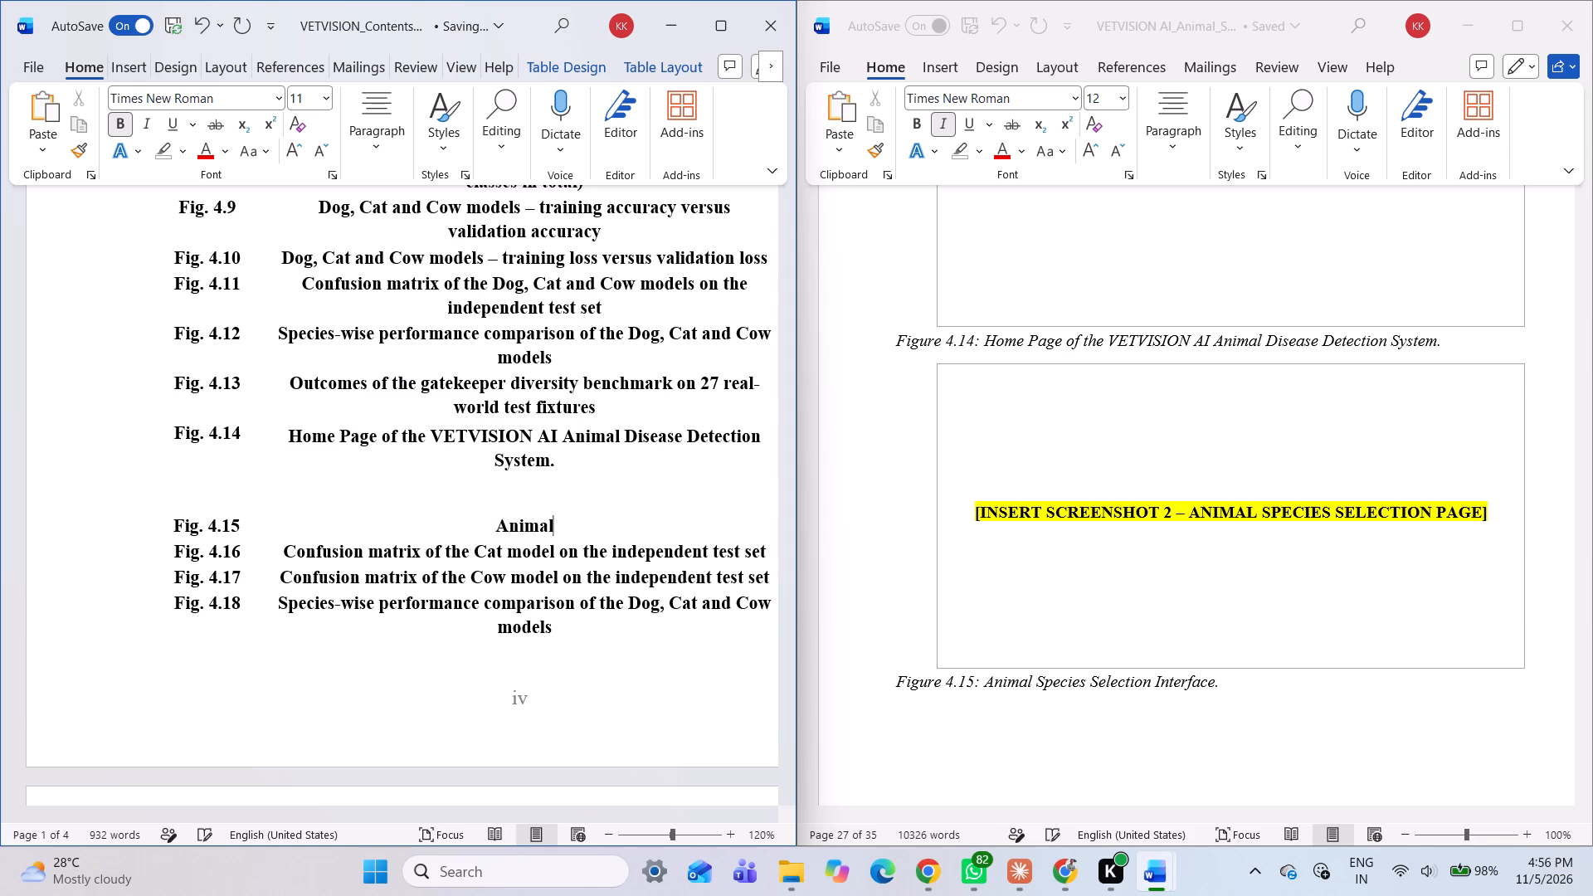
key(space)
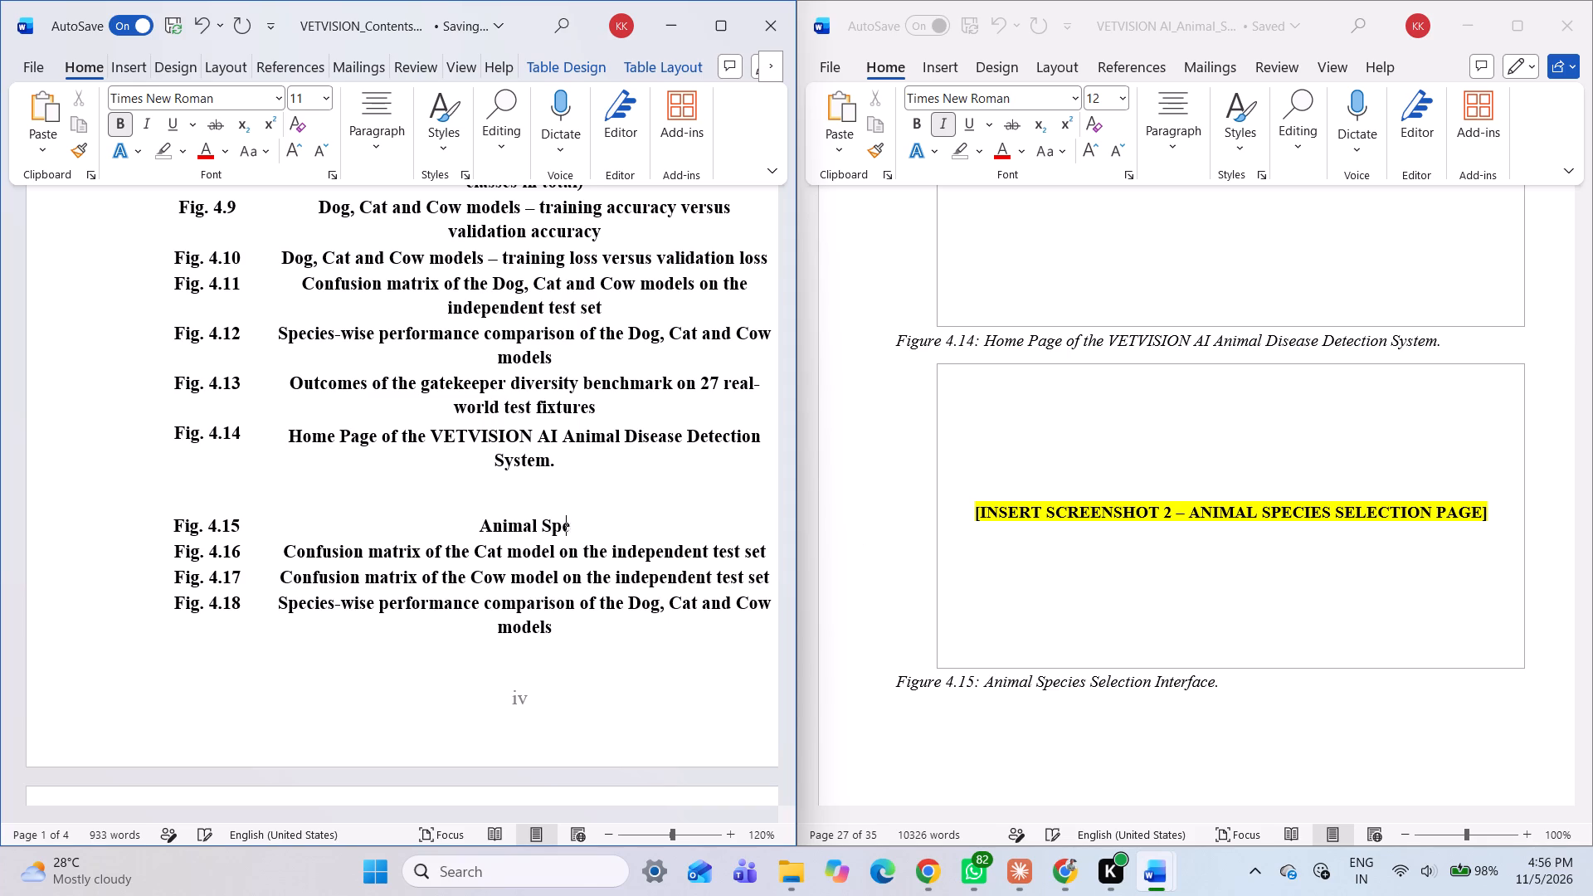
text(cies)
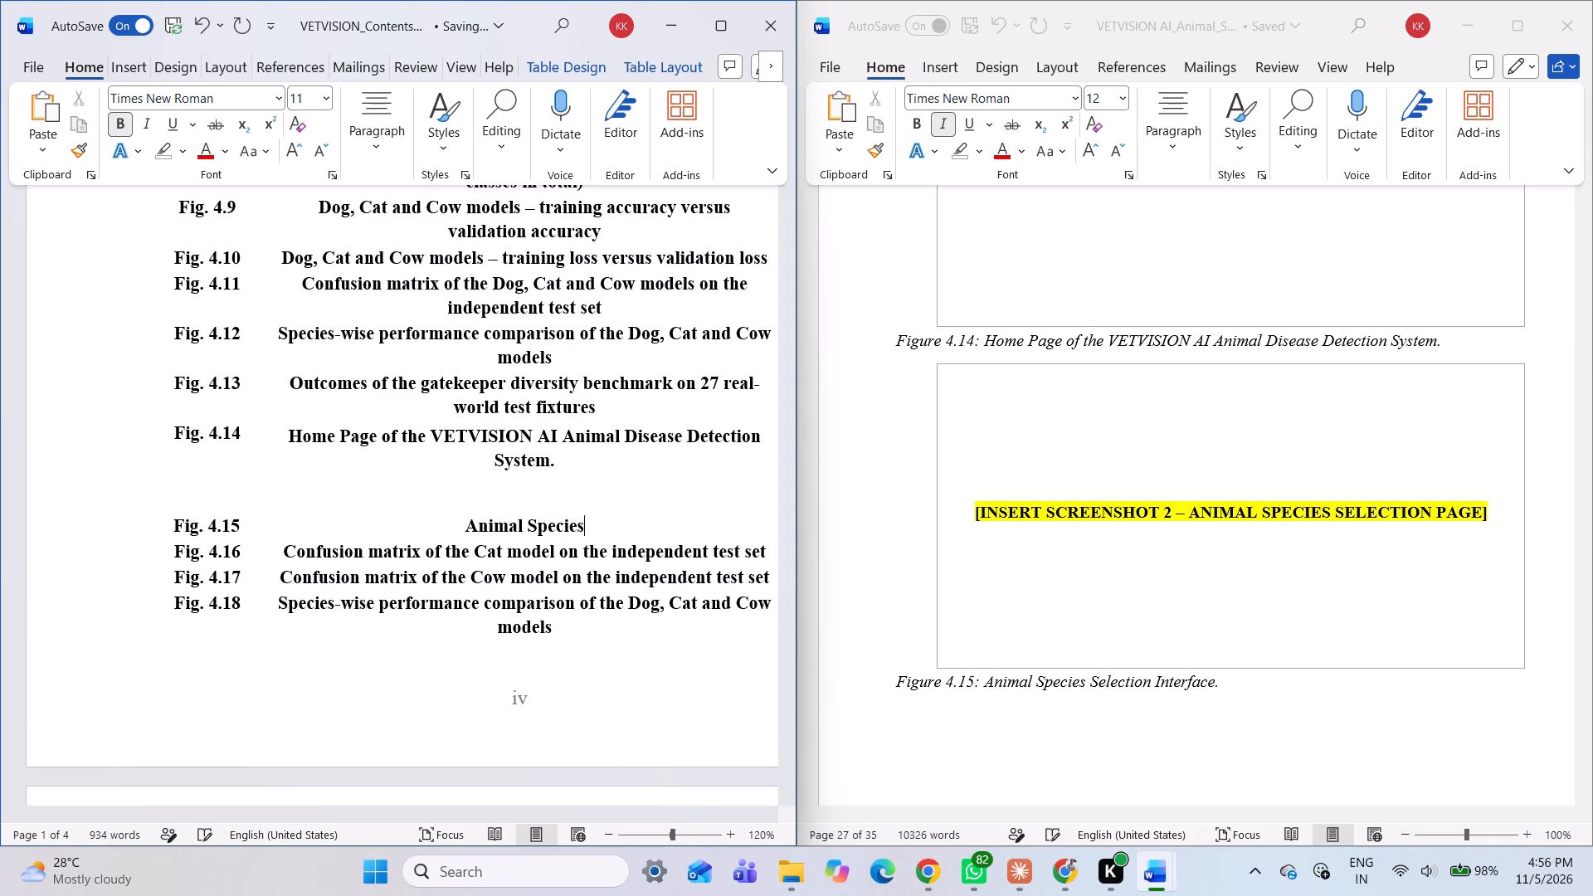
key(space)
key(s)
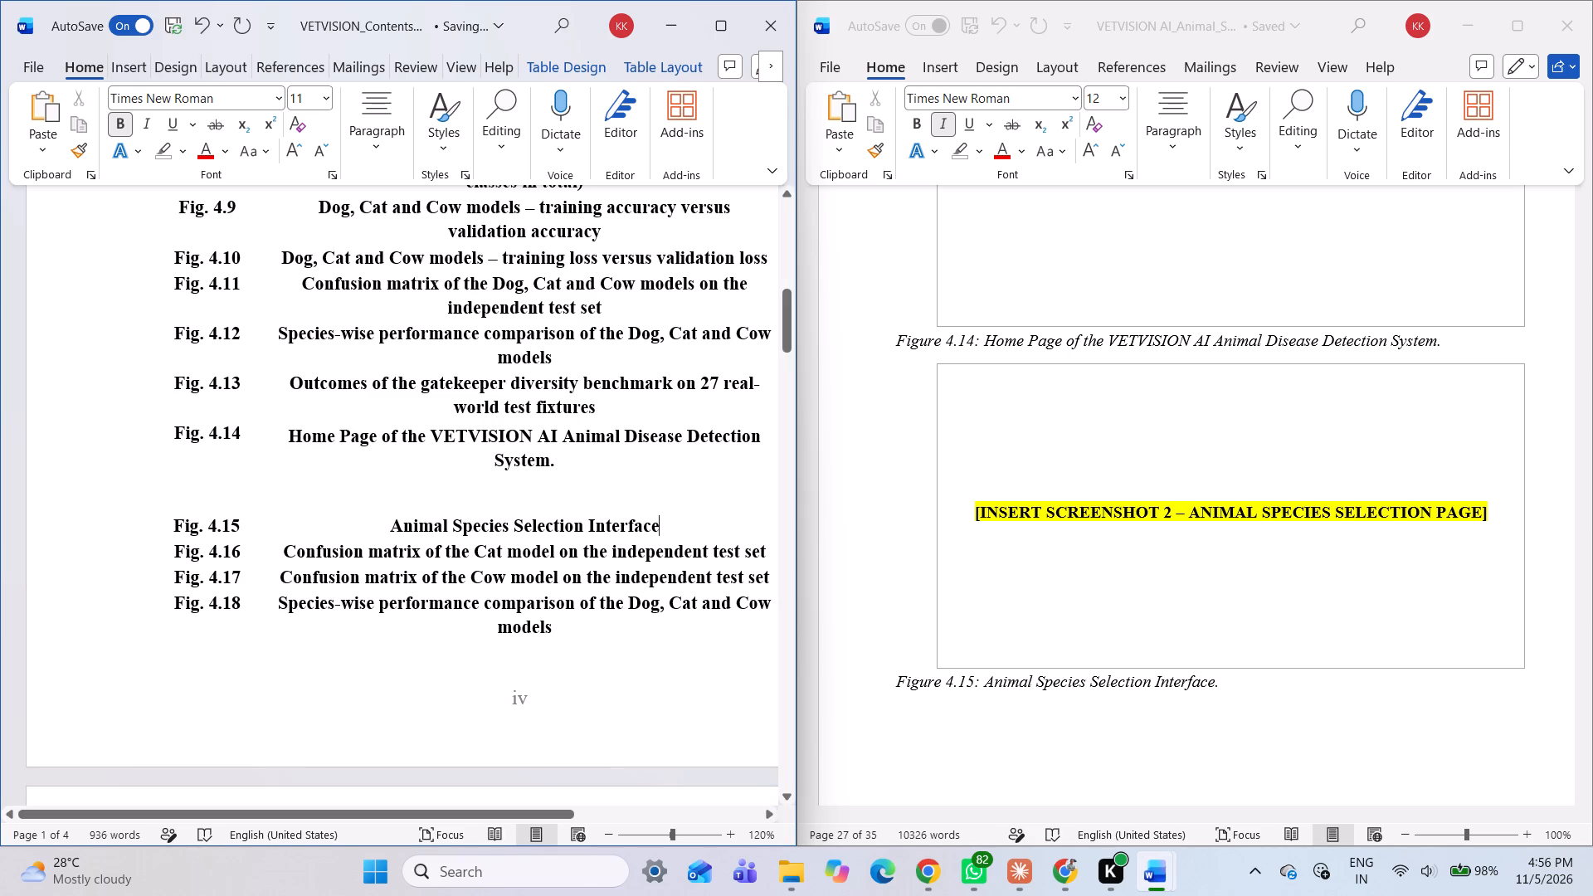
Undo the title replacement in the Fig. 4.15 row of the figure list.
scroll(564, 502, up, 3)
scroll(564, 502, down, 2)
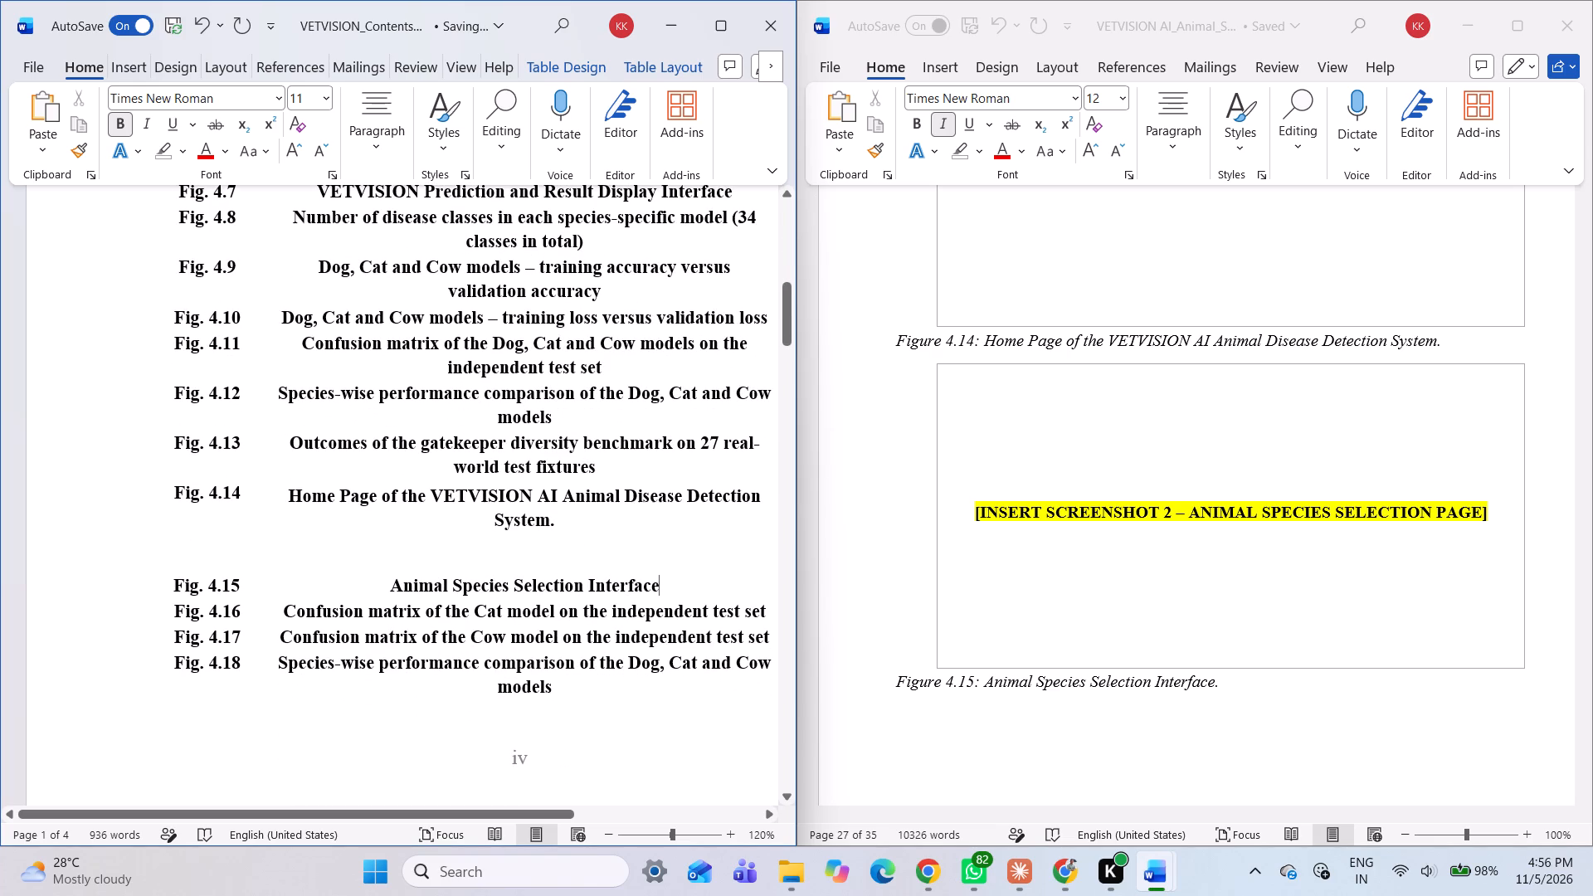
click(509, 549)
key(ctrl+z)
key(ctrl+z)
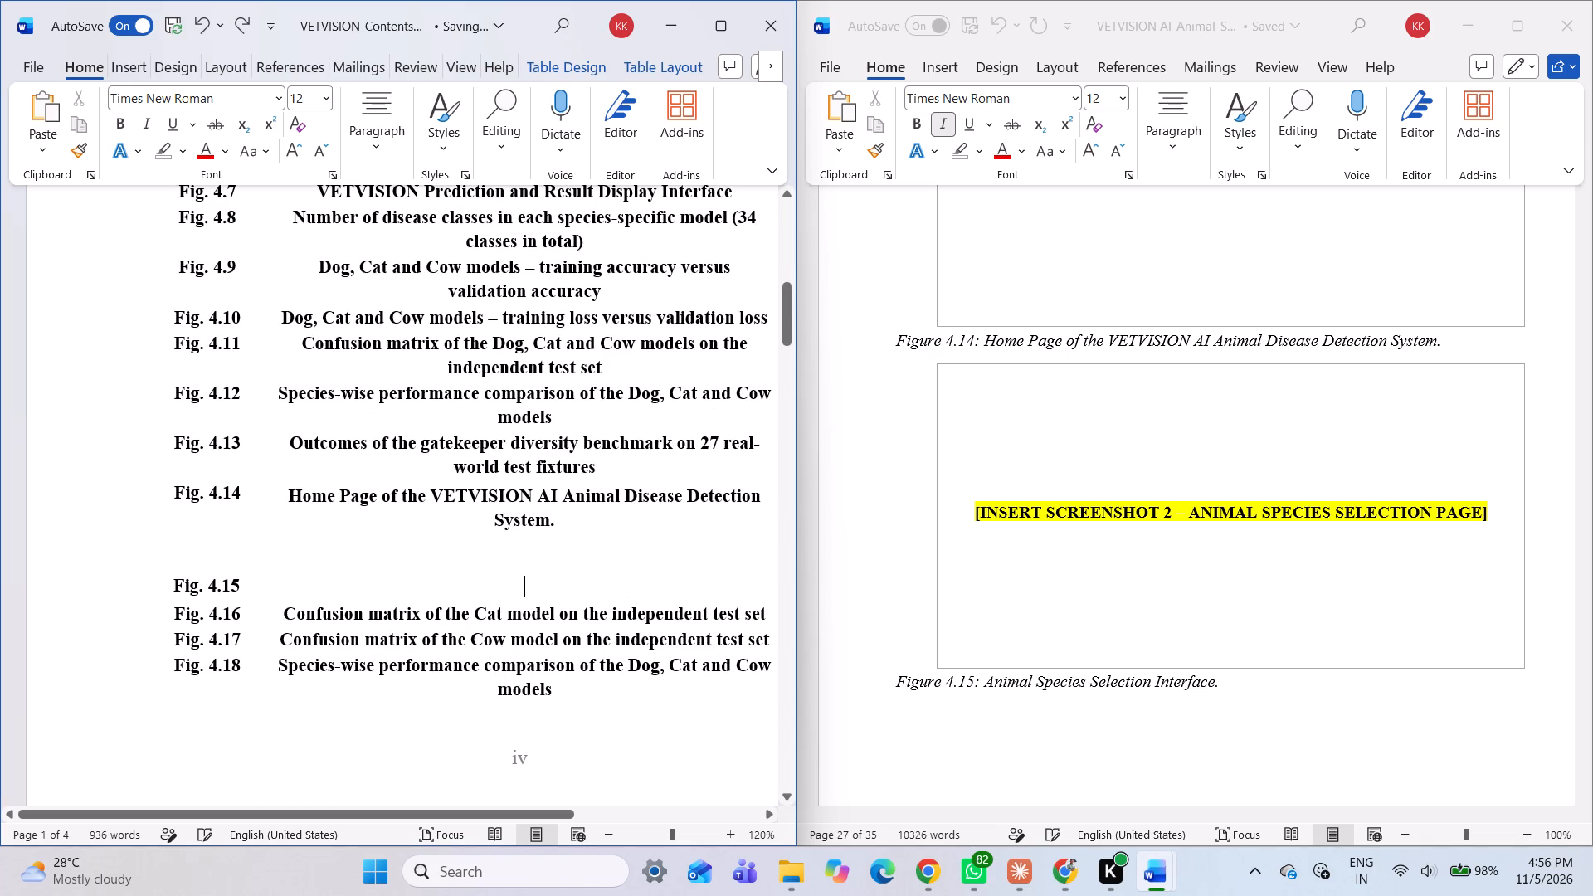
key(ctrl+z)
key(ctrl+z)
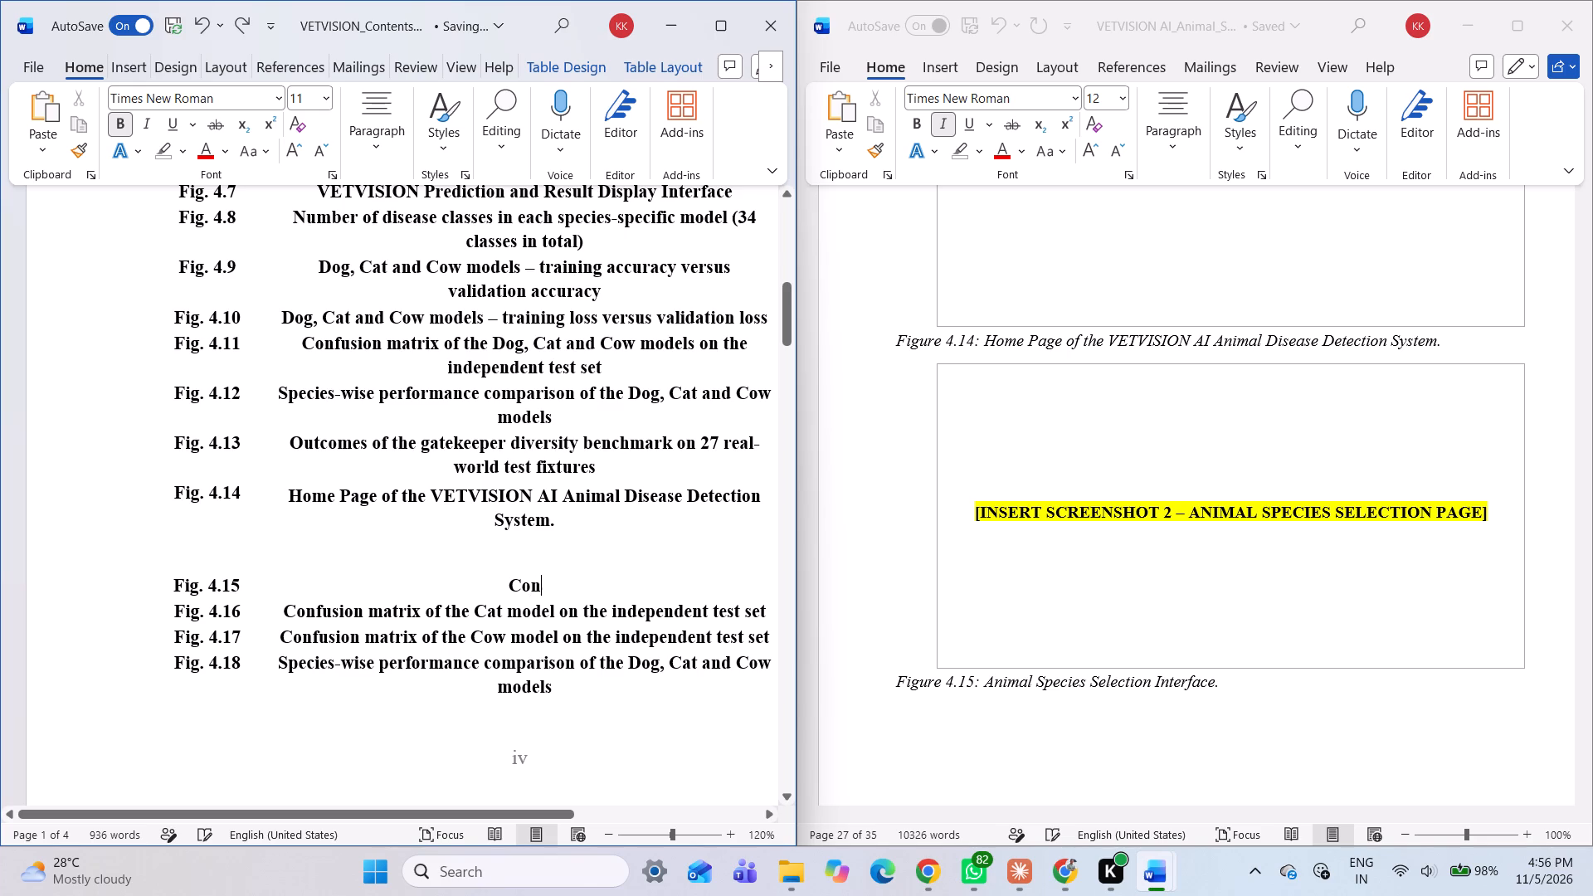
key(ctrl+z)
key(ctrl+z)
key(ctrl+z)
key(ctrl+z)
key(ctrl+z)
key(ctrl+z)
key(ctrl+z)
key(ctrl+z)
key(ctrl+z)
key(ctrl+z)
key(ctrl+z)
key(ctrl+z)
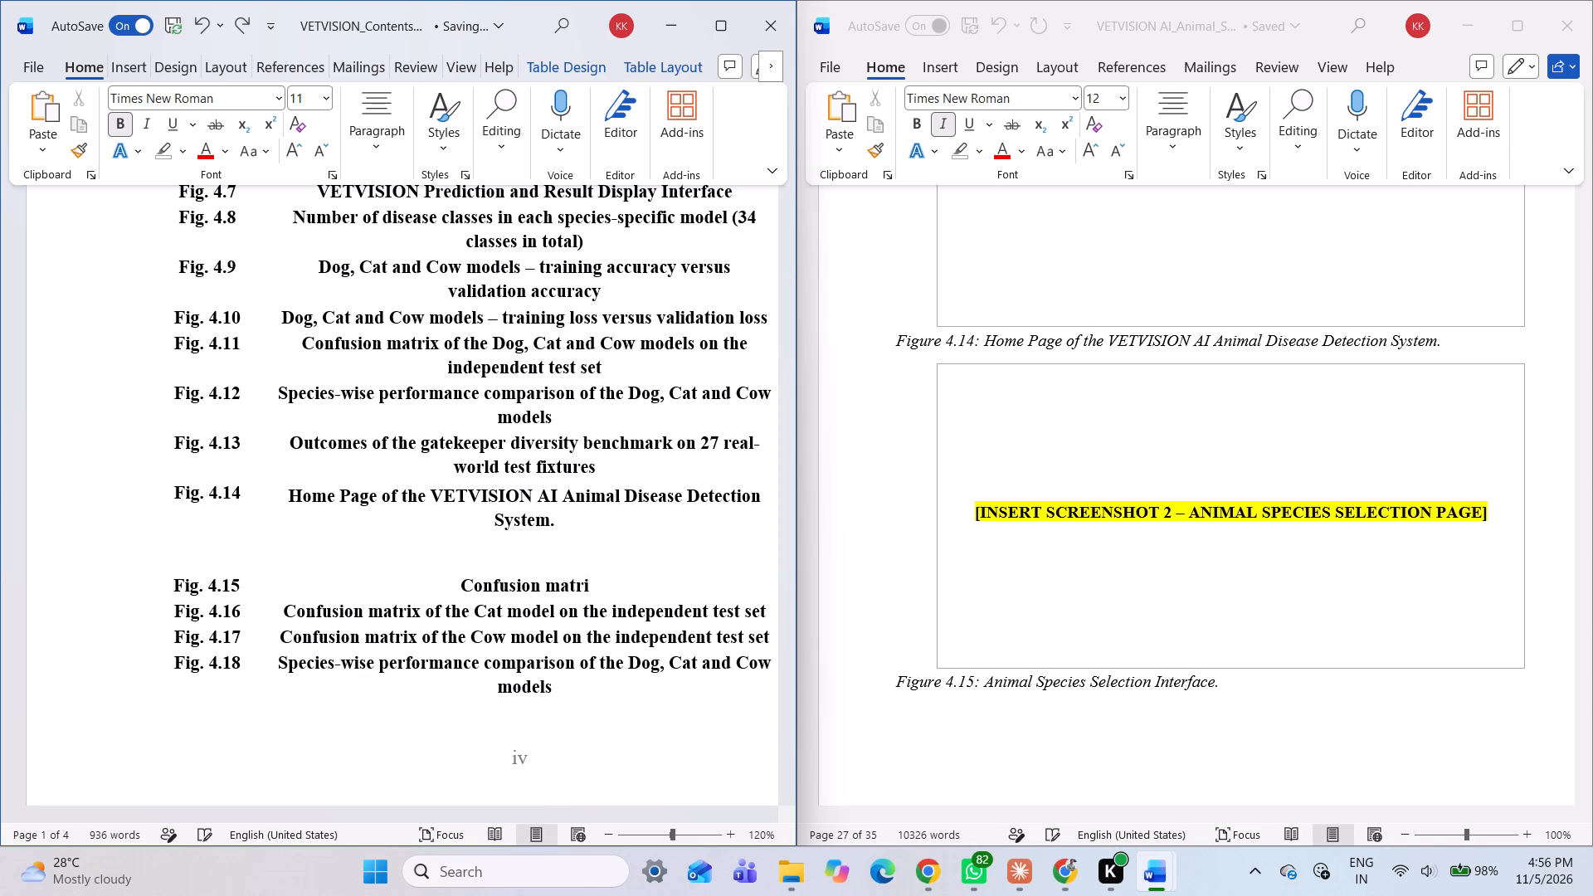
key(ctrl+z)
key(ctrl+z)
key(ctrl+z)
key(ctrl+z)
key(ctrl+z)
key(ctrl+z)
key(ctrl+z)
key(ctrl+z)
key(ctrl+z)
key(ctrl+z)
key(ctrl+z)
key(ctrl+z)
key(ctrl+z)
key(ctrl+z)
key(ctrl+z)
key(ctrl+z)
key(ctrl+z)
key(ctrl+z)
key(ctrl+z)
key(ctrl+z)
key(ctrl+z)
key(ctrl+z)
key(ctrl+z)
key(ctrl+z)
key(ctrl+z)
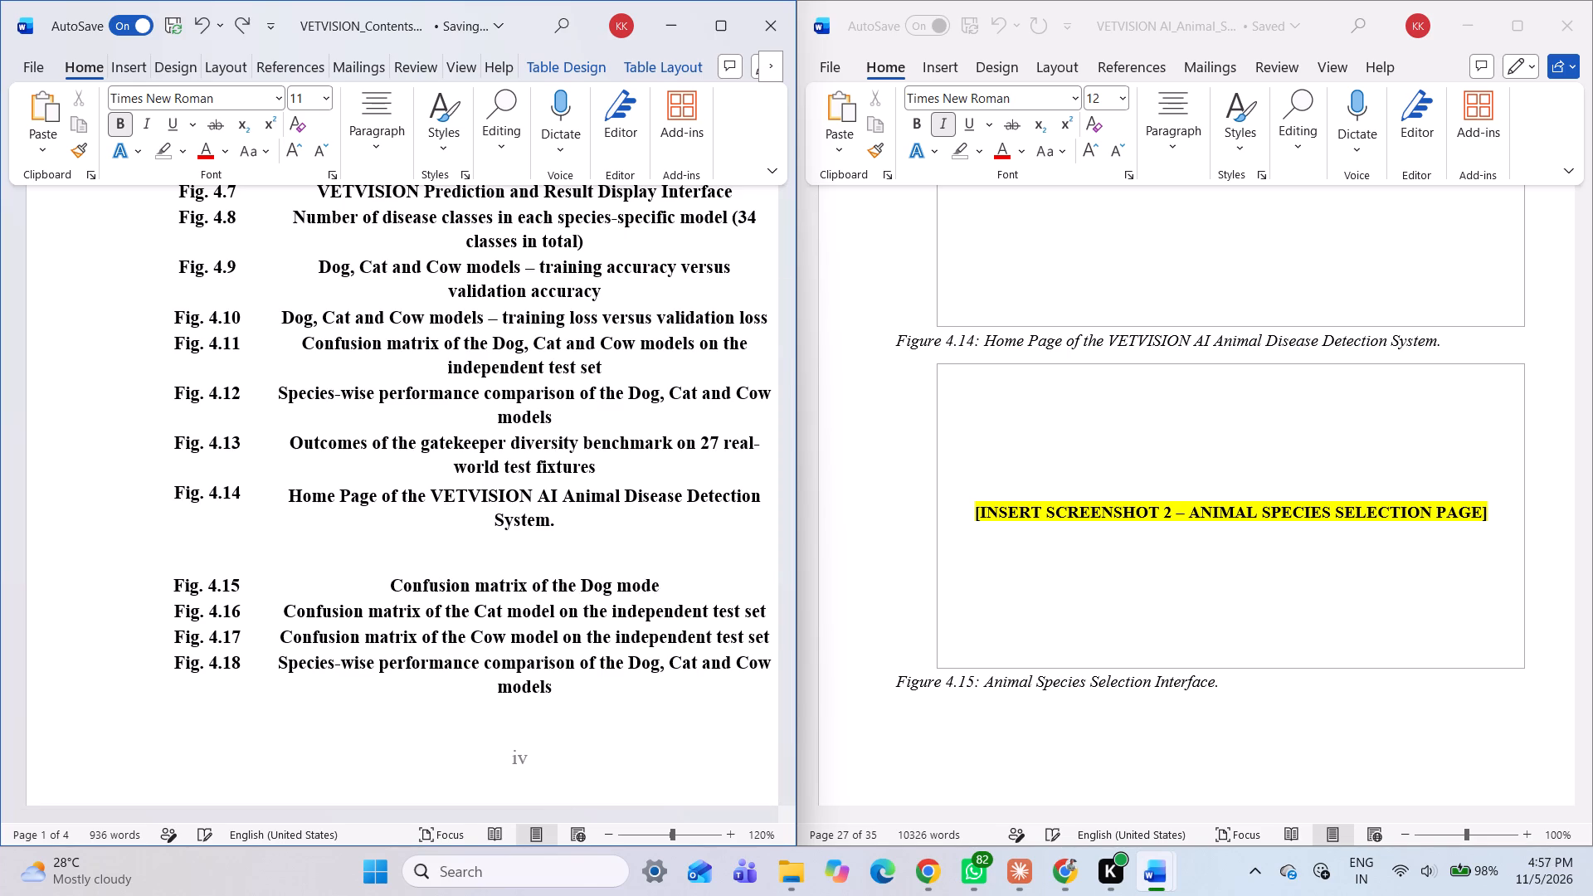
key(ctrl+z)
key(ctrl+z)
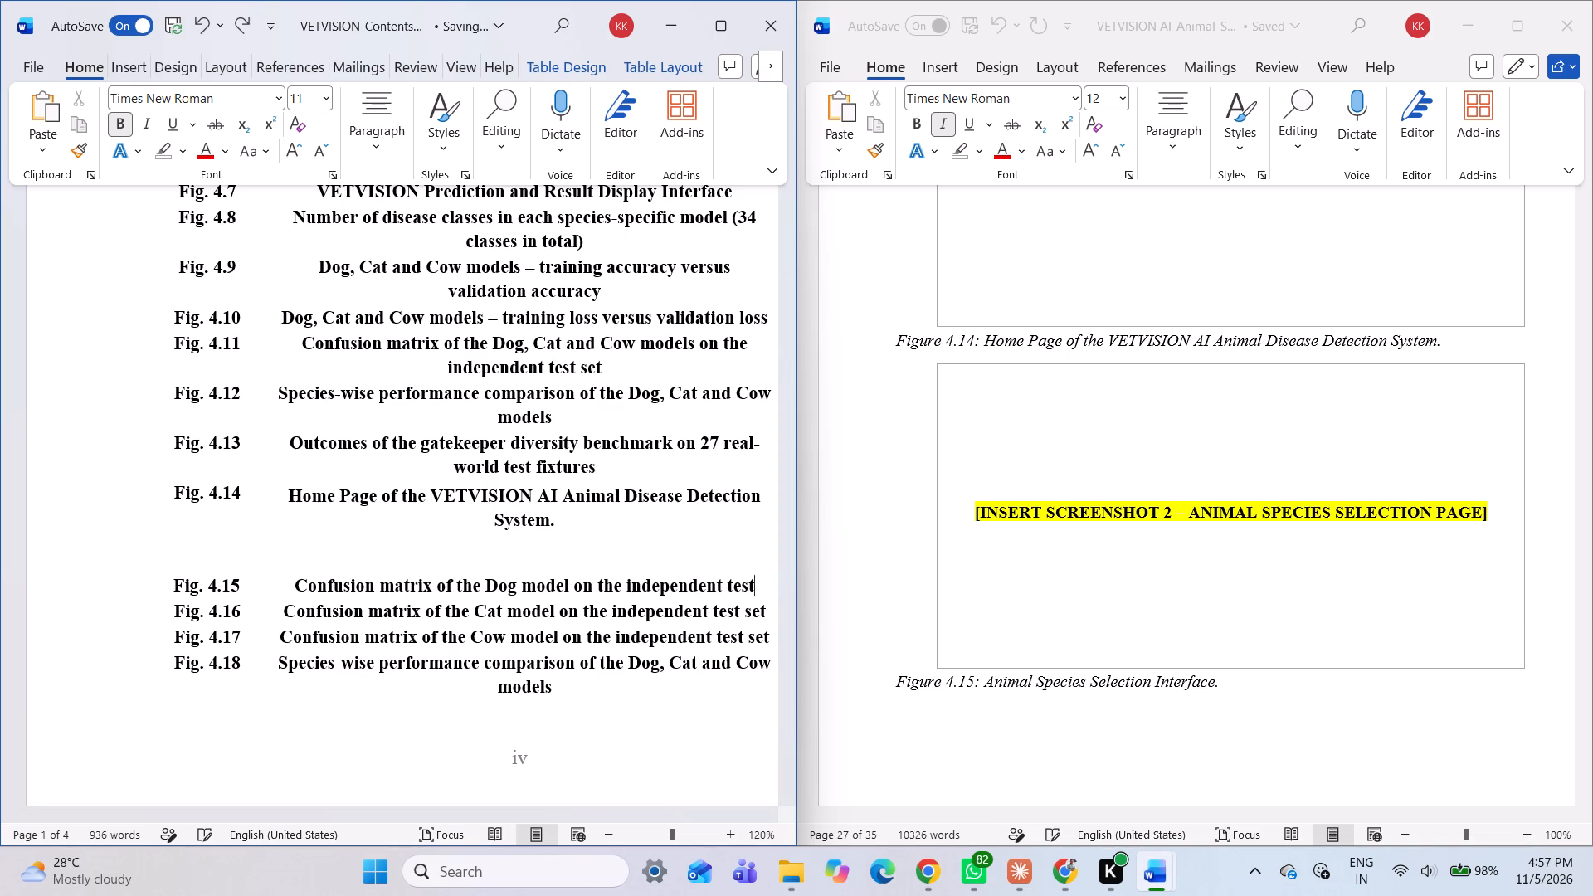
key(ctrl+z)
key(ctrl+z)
Undo the earlier spacing, centring, formatting and paste edits around Fig. 4.14, back to its Cow model training loss title.
ctrl+click(505, 548)
key(ctrl+z)
key(ctrl+z)
key(ctrl+z)
key(ctrl+z)
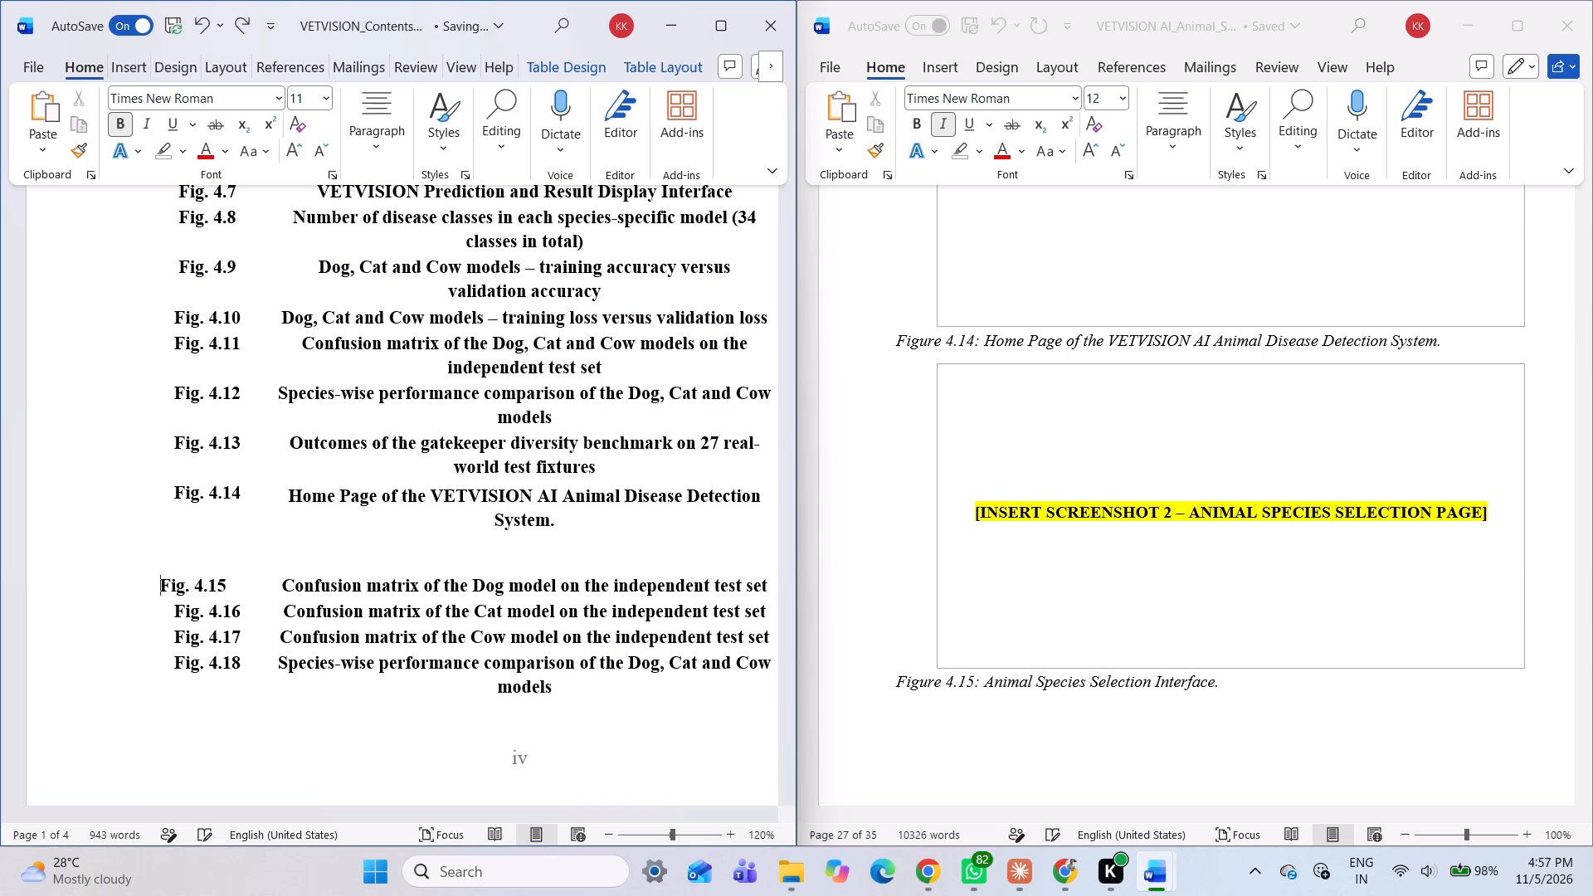
key(ctrl+z)
ctrl+click(505, 548)
key(ctrl+z)
key(ctrl+z)
key(ctrl+z)
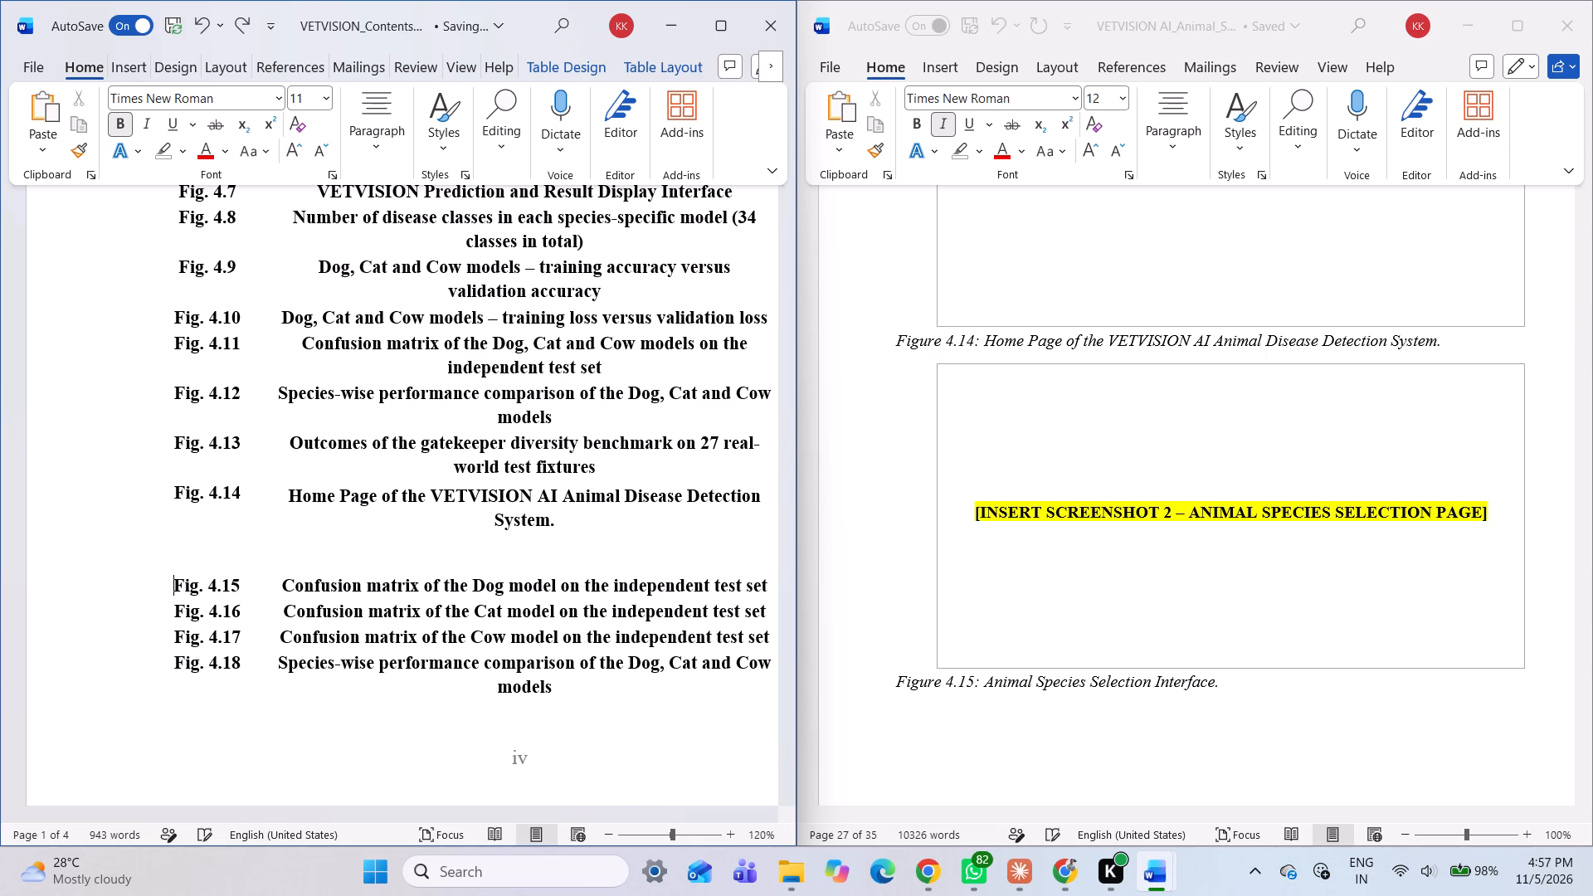
key(ctrl+z)
ctrl+click(505, 548)
key(ctrl+z)
key(ctrl+z)
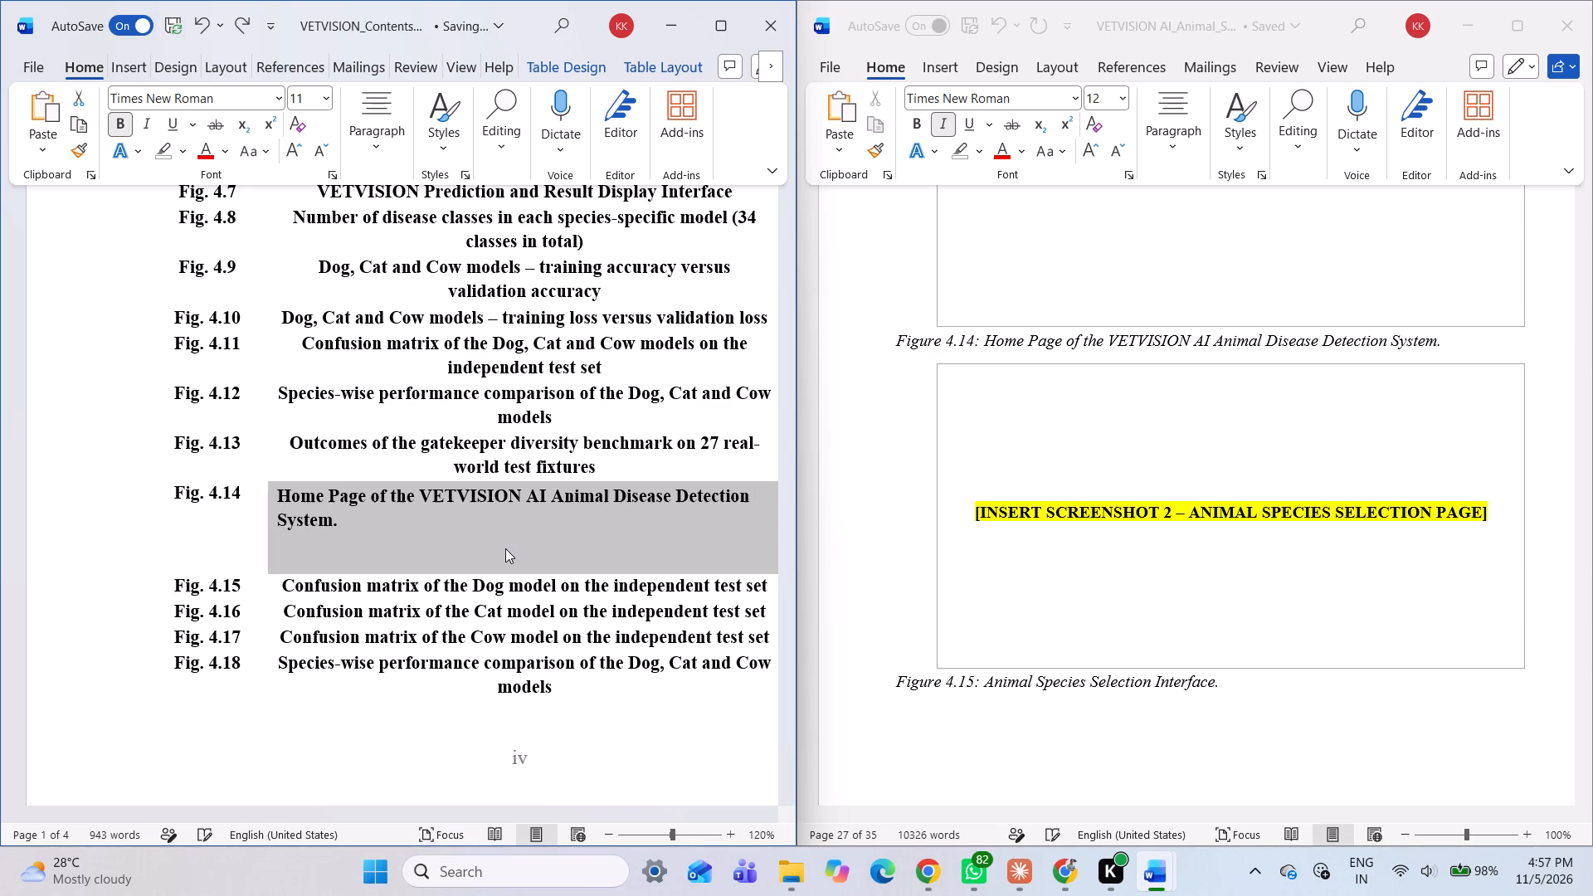
key(ctrl+z)
key(ctrl+z)
key(ctrl+z)
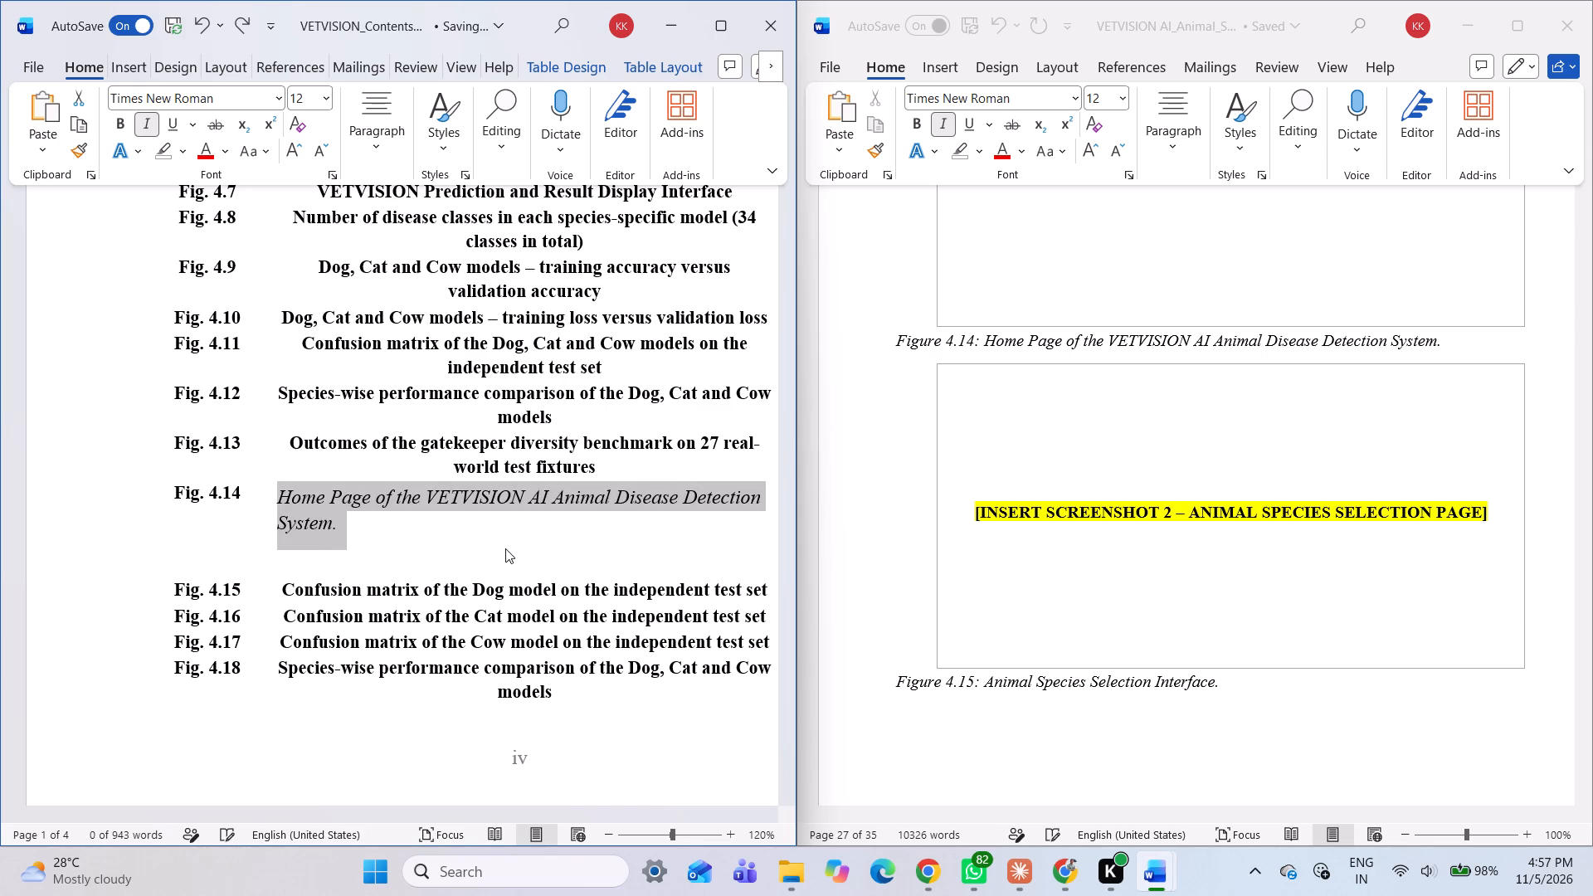
key(ctrl+z)
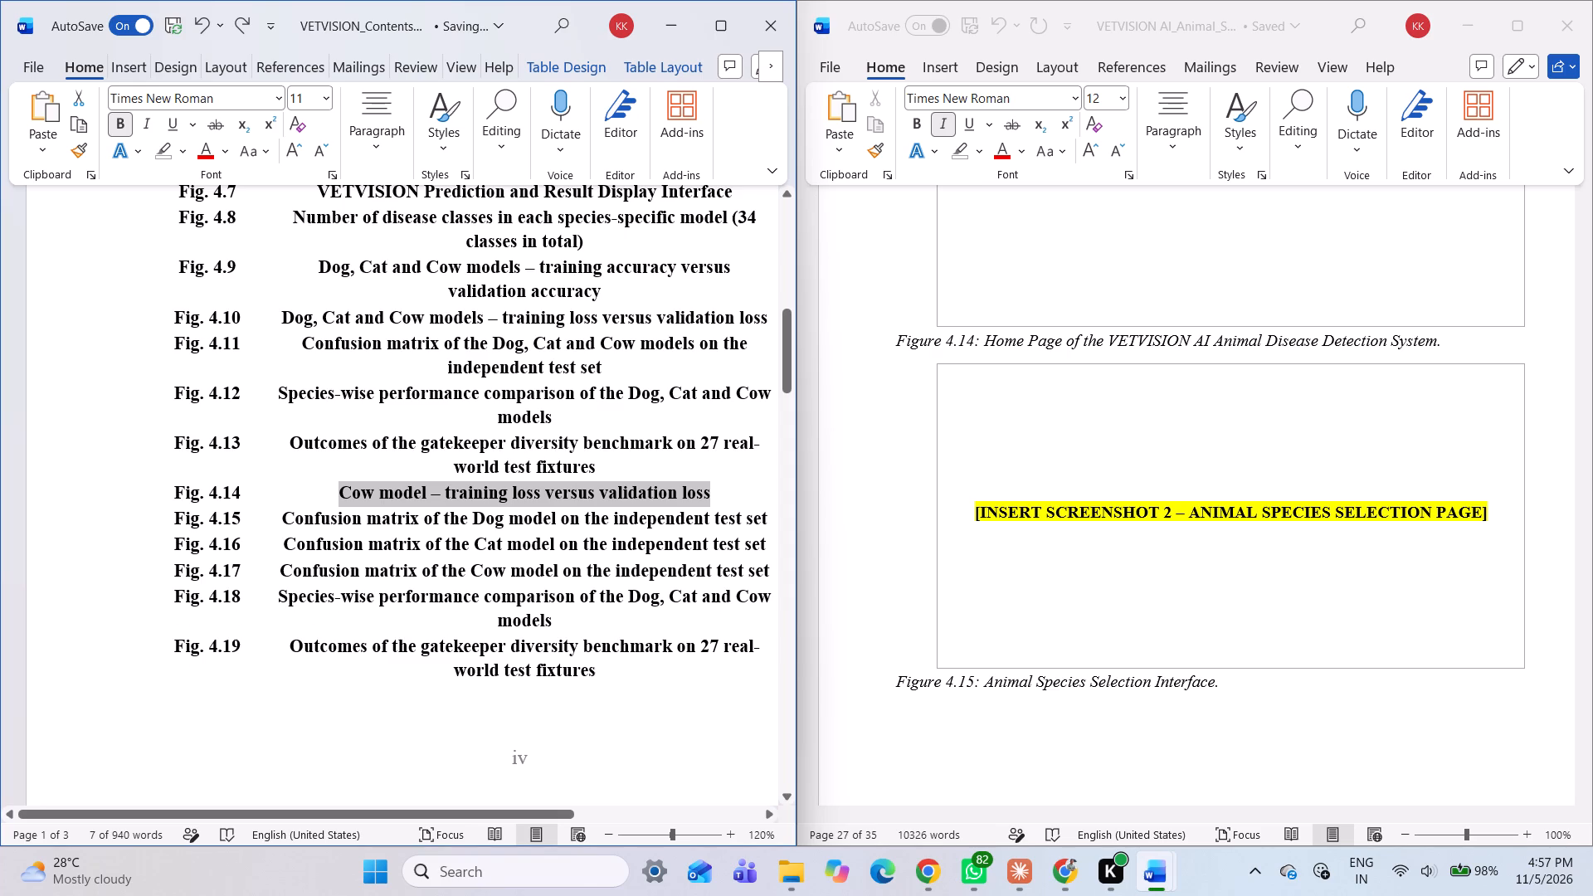
Enter Home Page of the VETVISION AI Animal Disease Detection System in front of the existing Fig. 4.14 title text.
click(697, 469)
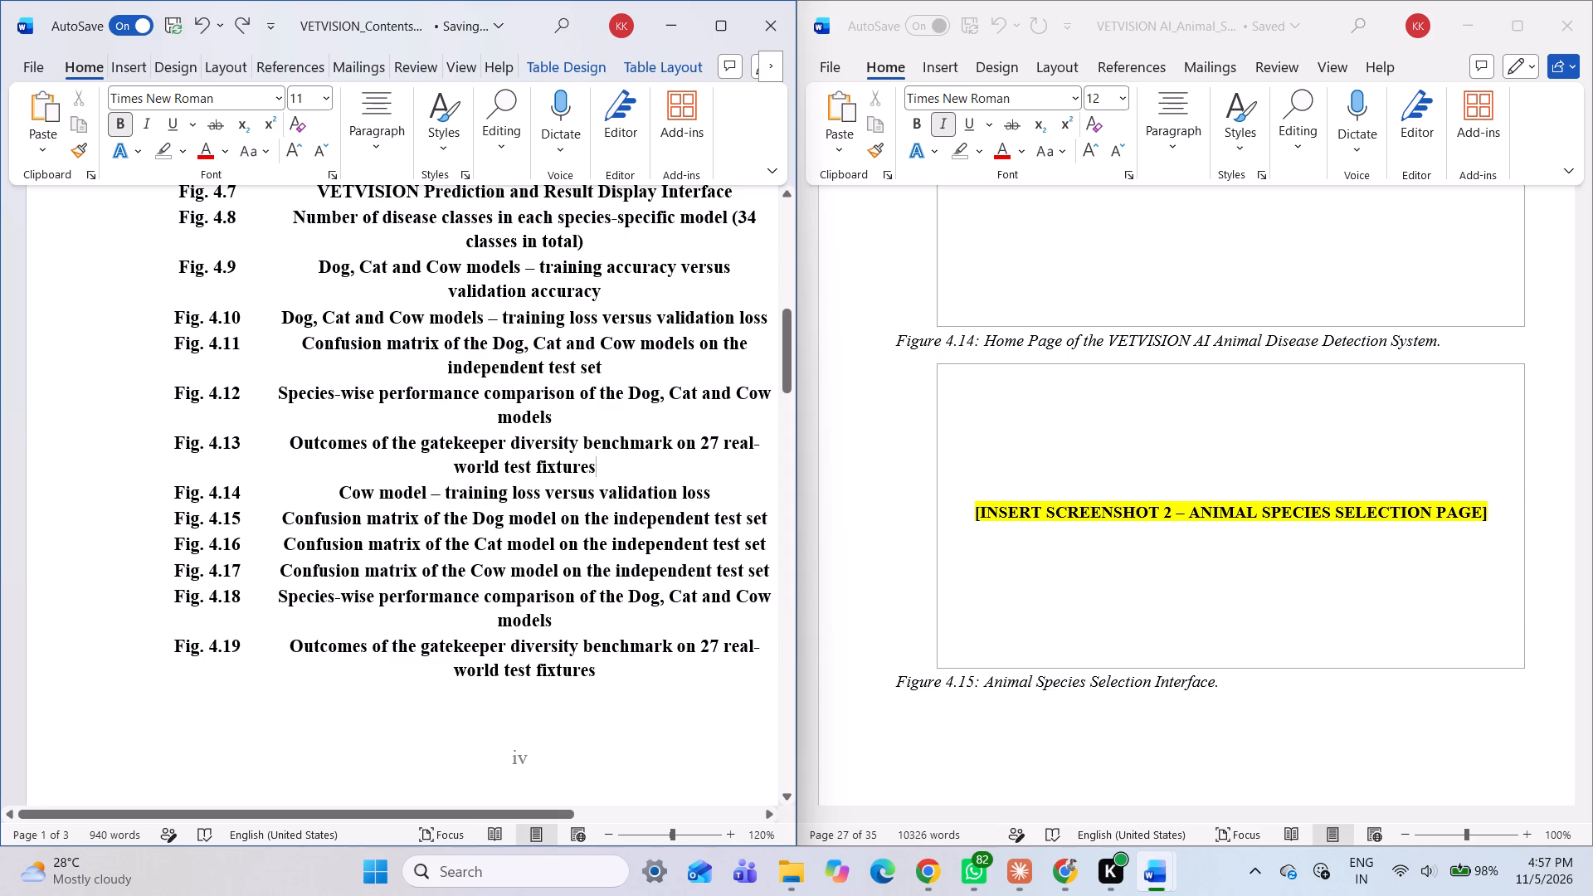
click(707, 497)
click(343, 492)
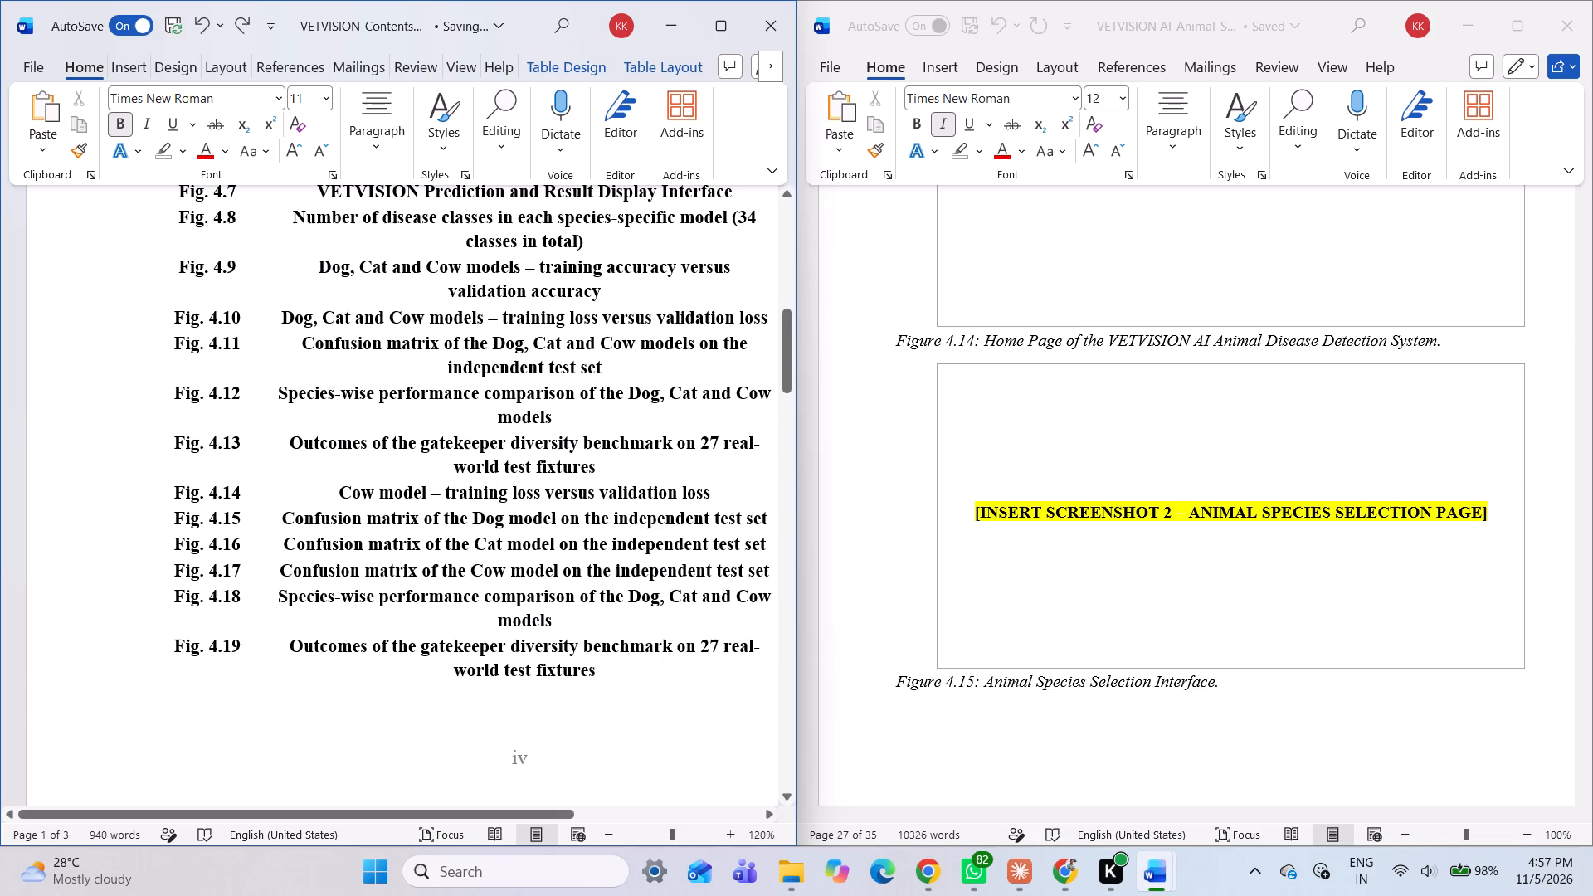
text(ome)
key(space)
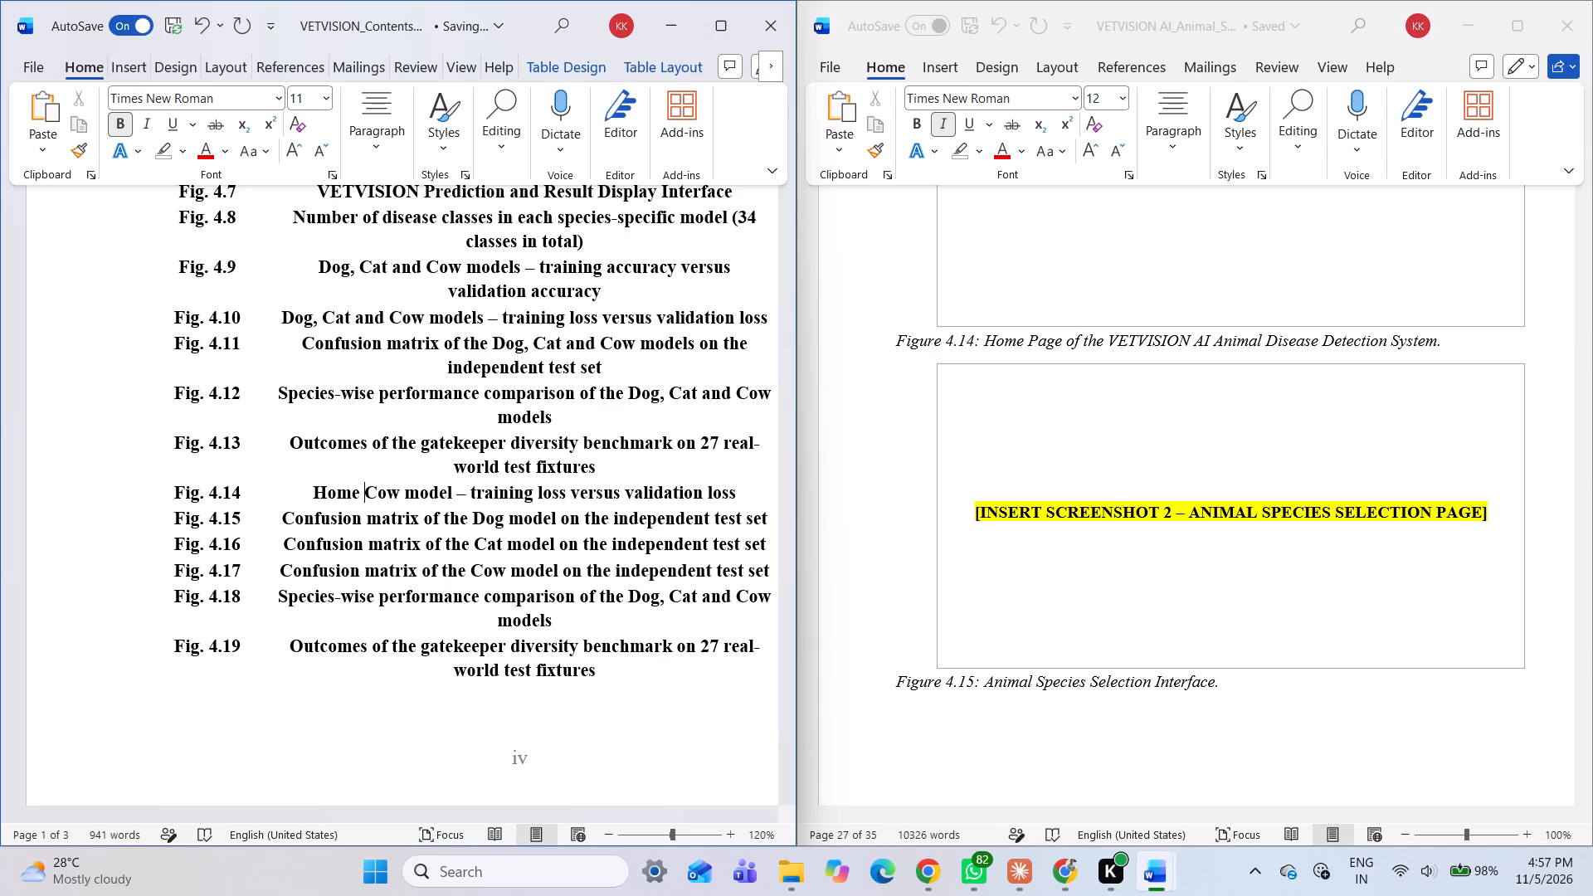
key(space)
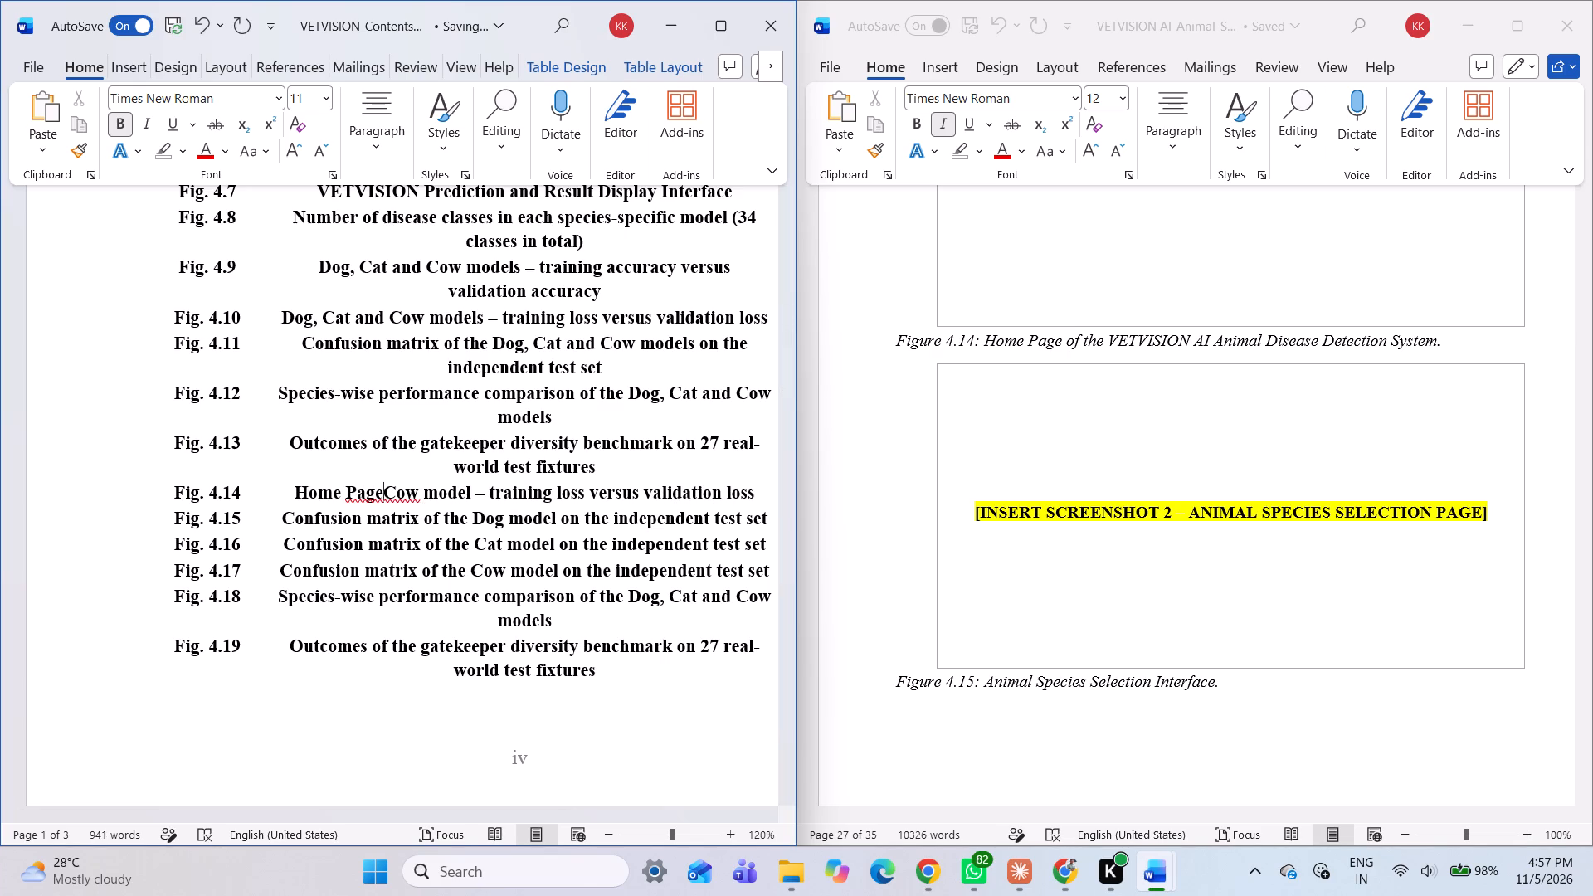
text(of the)
key(space)
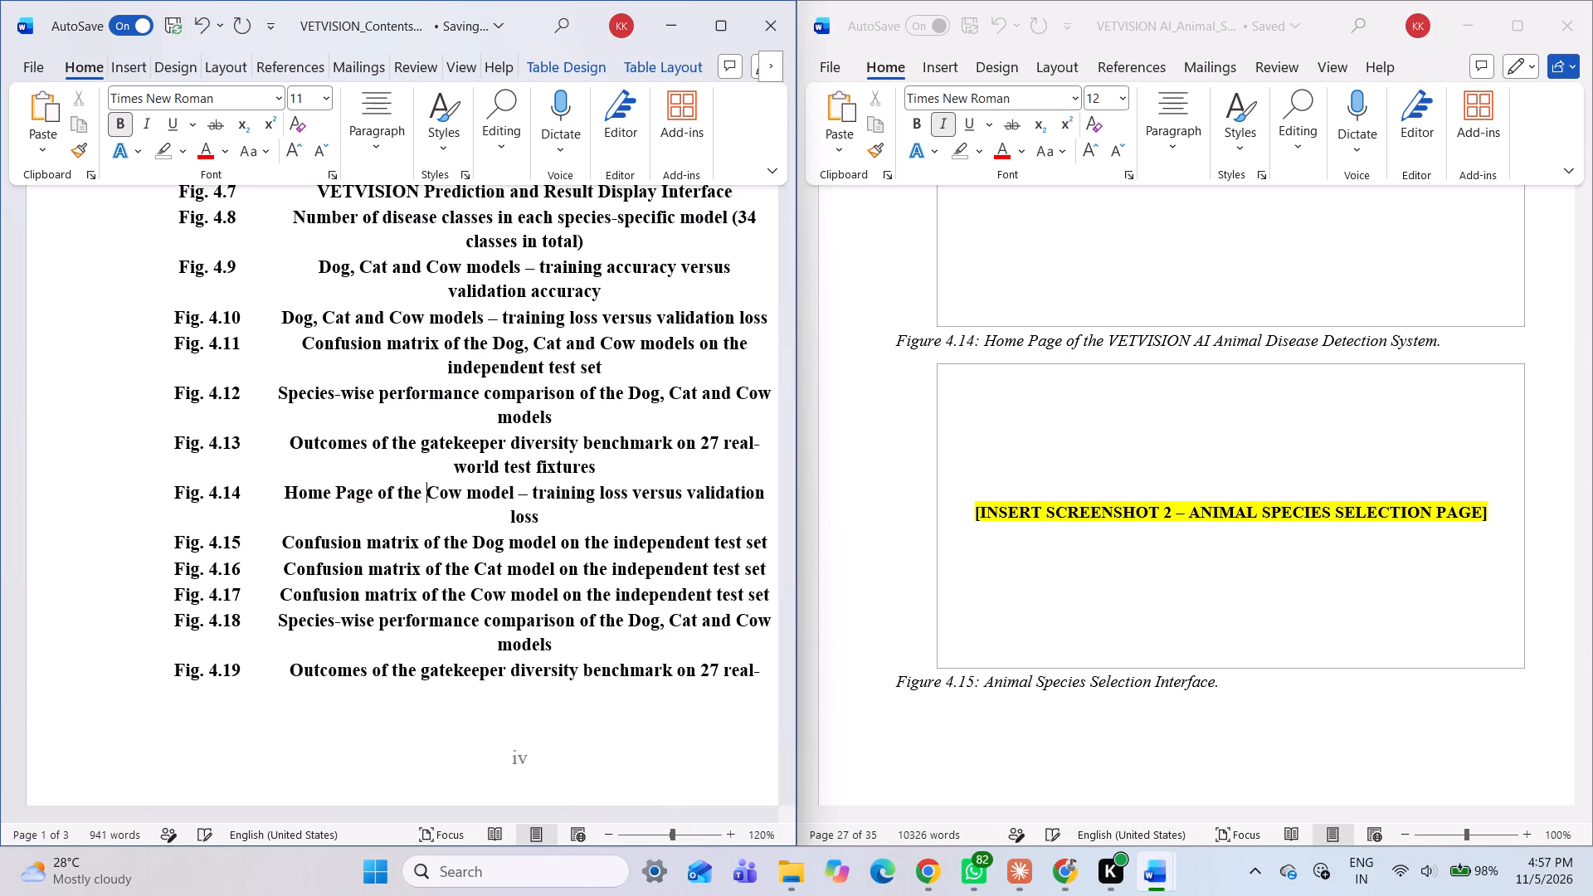
text(VETVISION AI A)
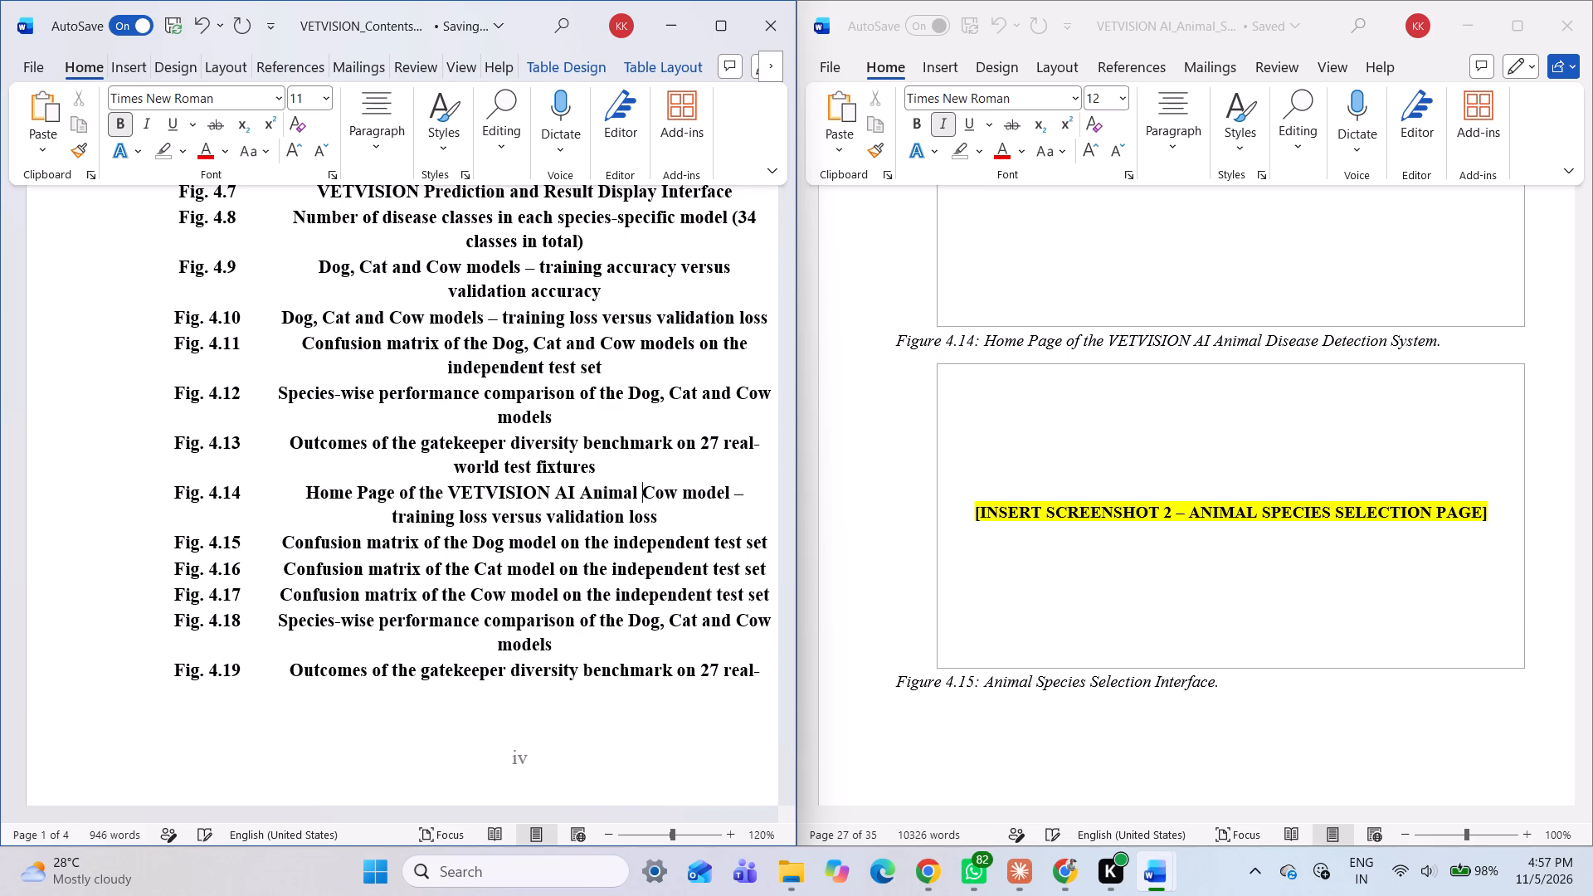
key(d)
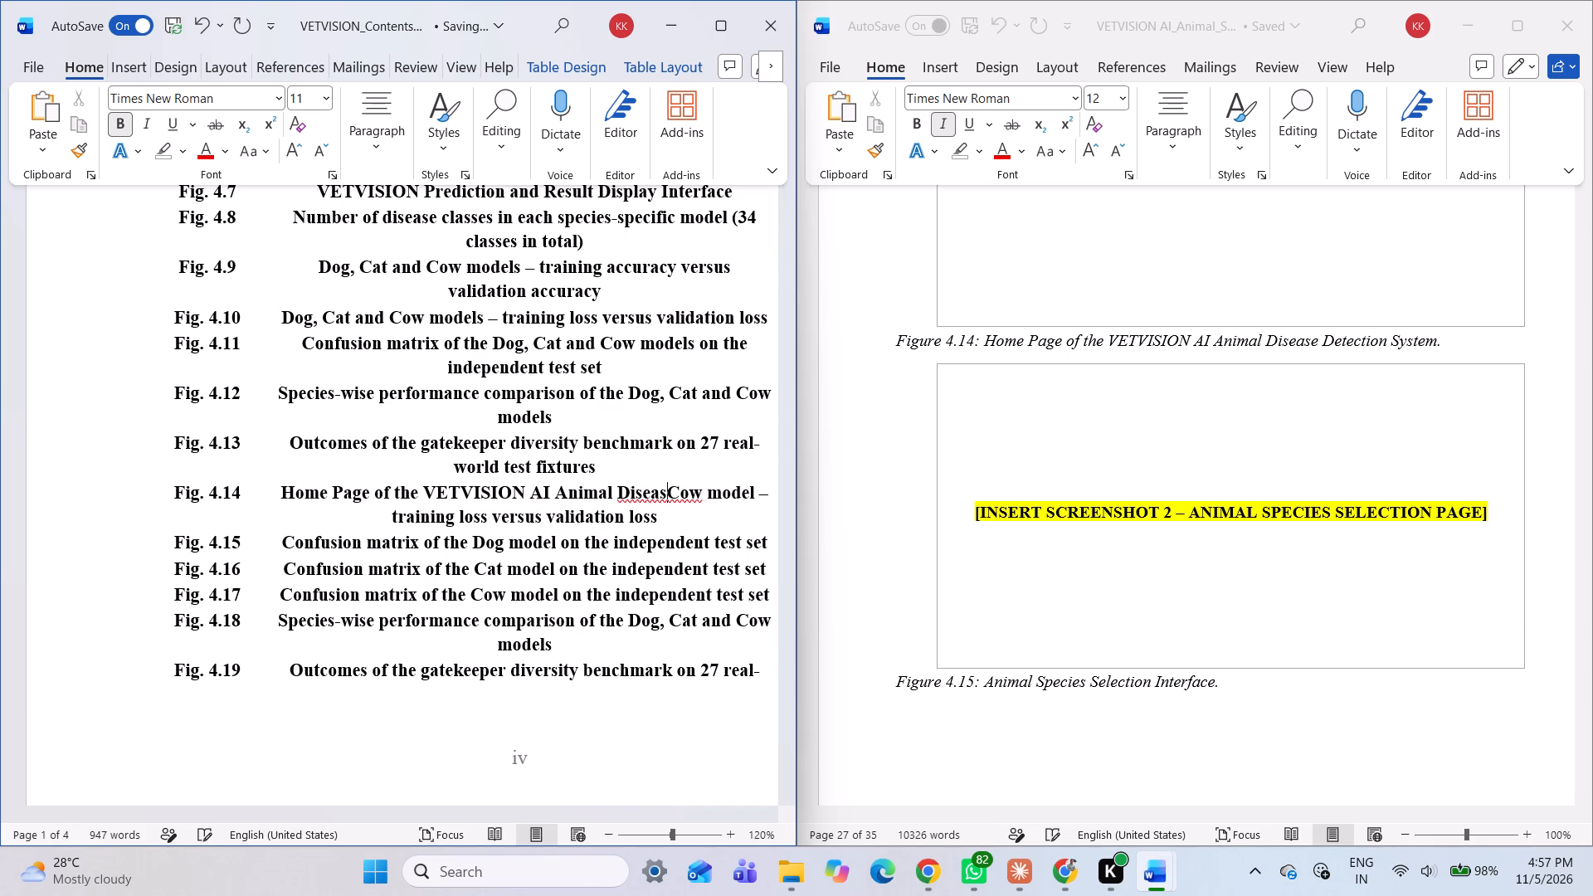
text(etection)
key(space)
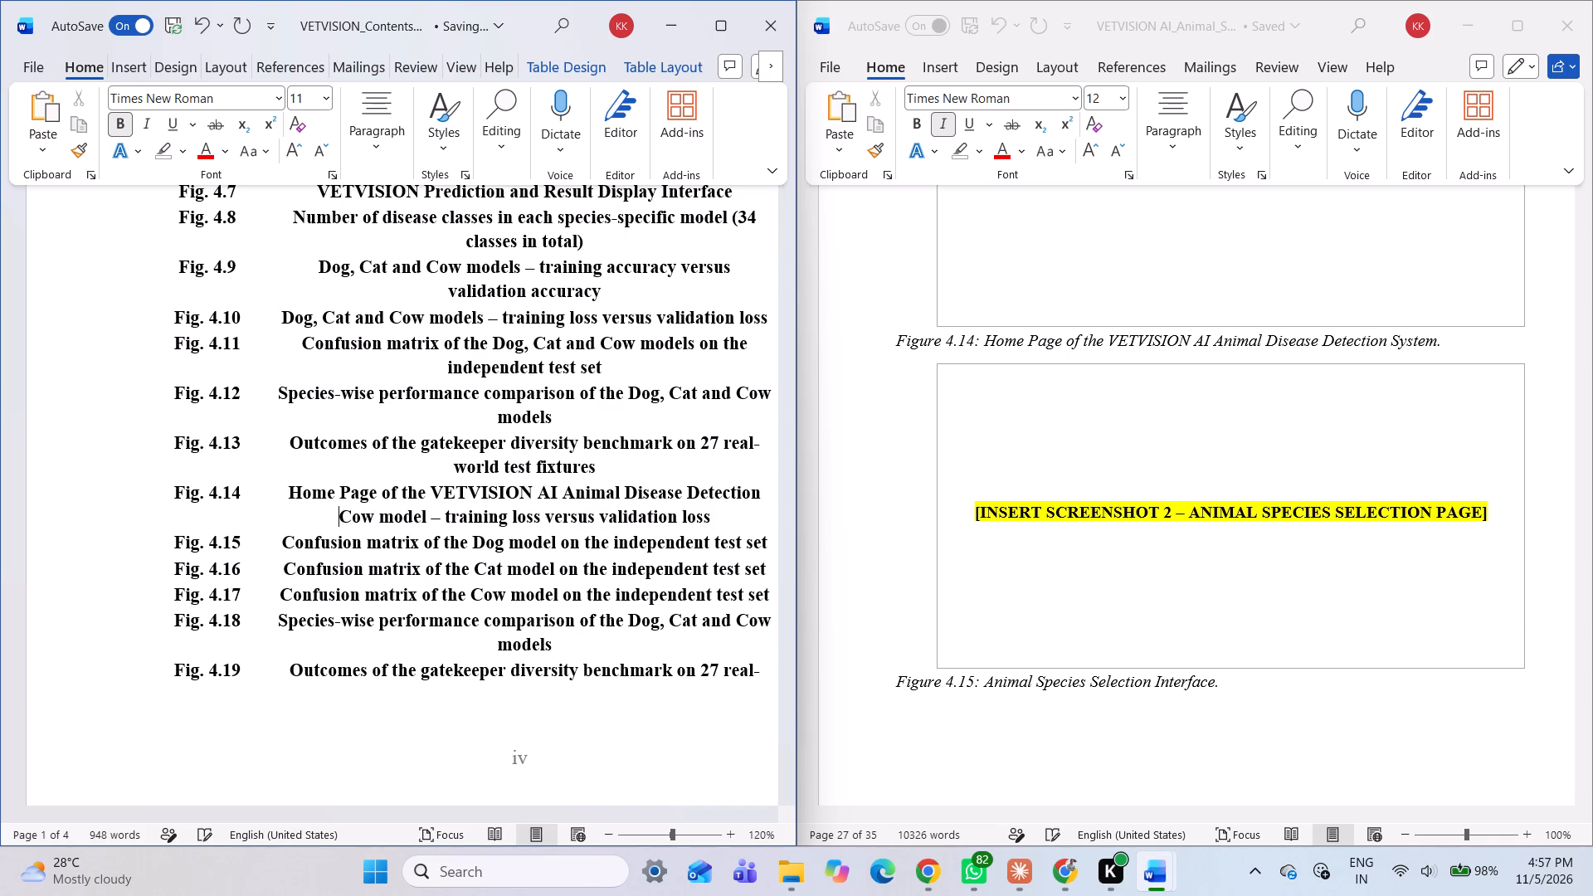
key(s)
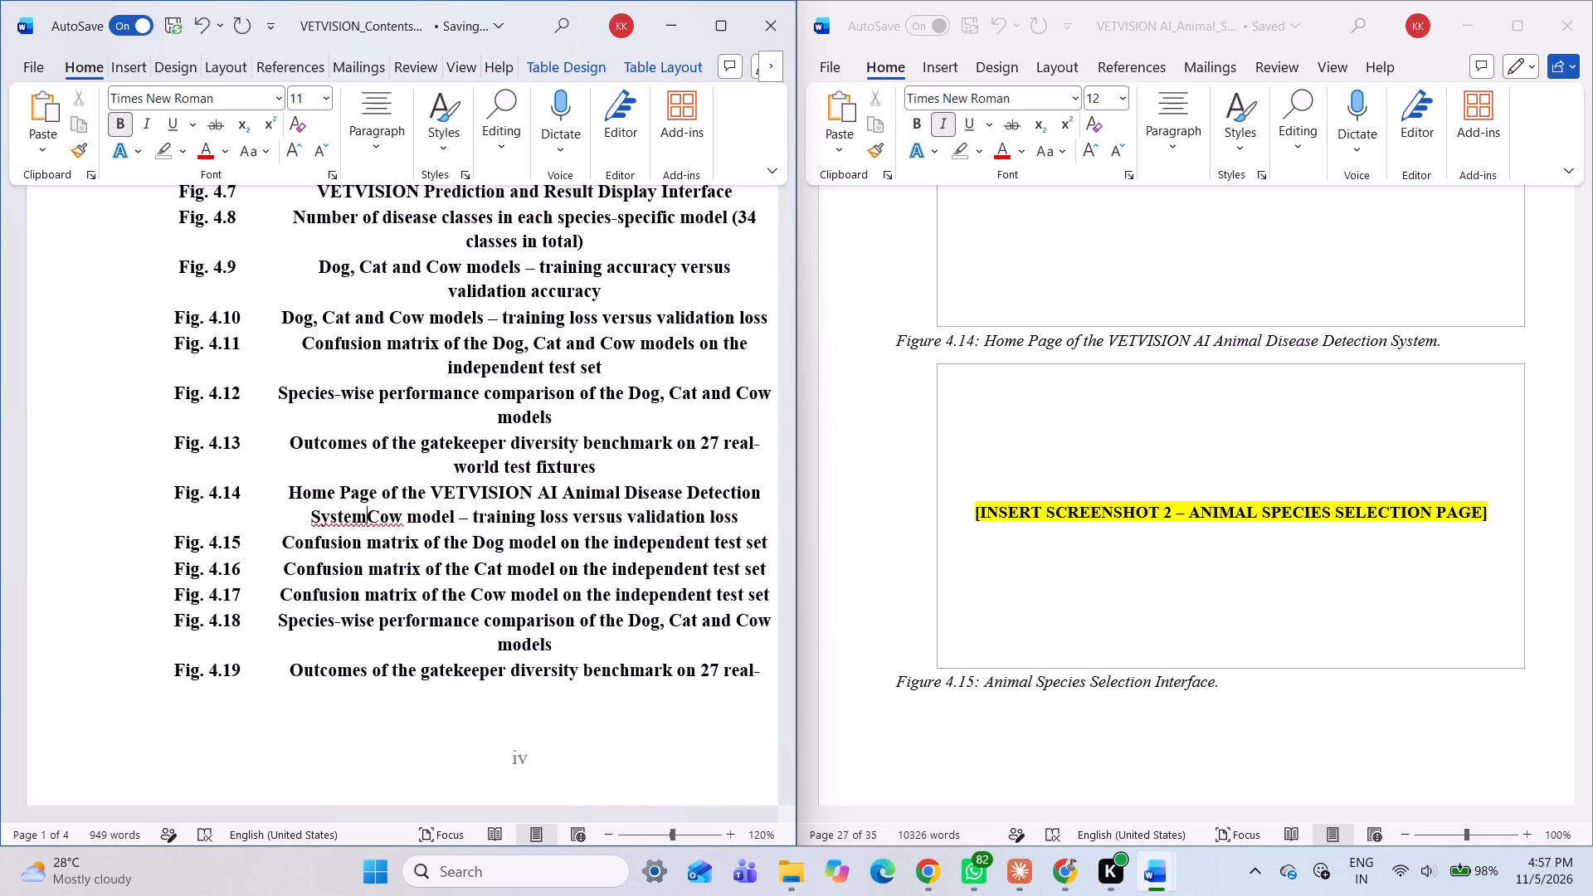
Delete the leftover Cow model – training loss versus validation loss text from the Fig. 4.14 title in the figure list.
drag(367, 515, 478, 515)
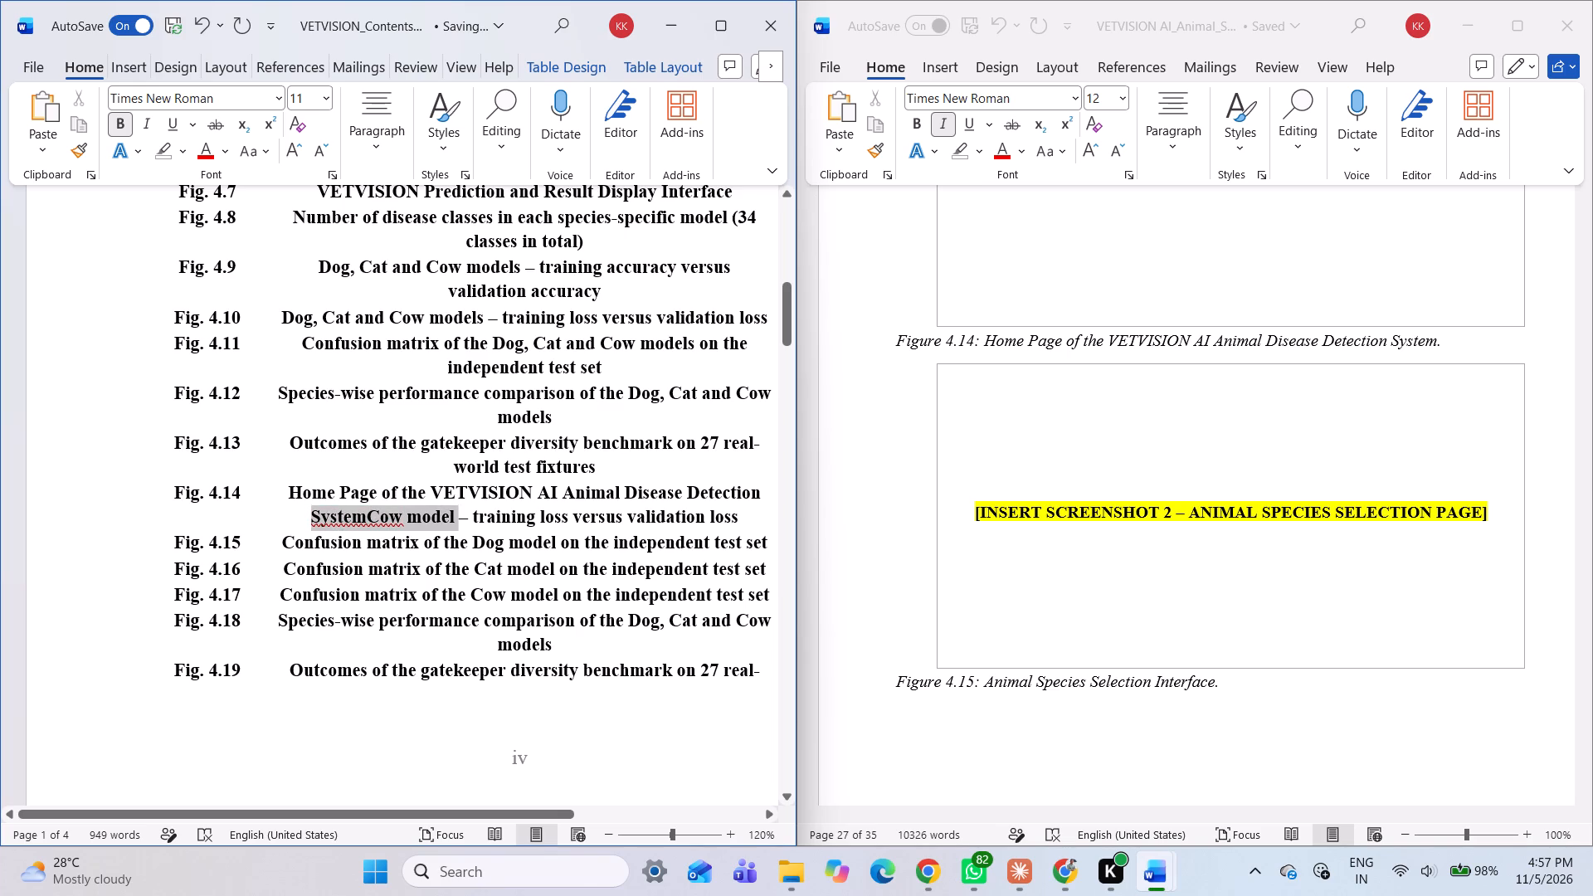
drag(478, 515, 691, 508)
click(395, 528)
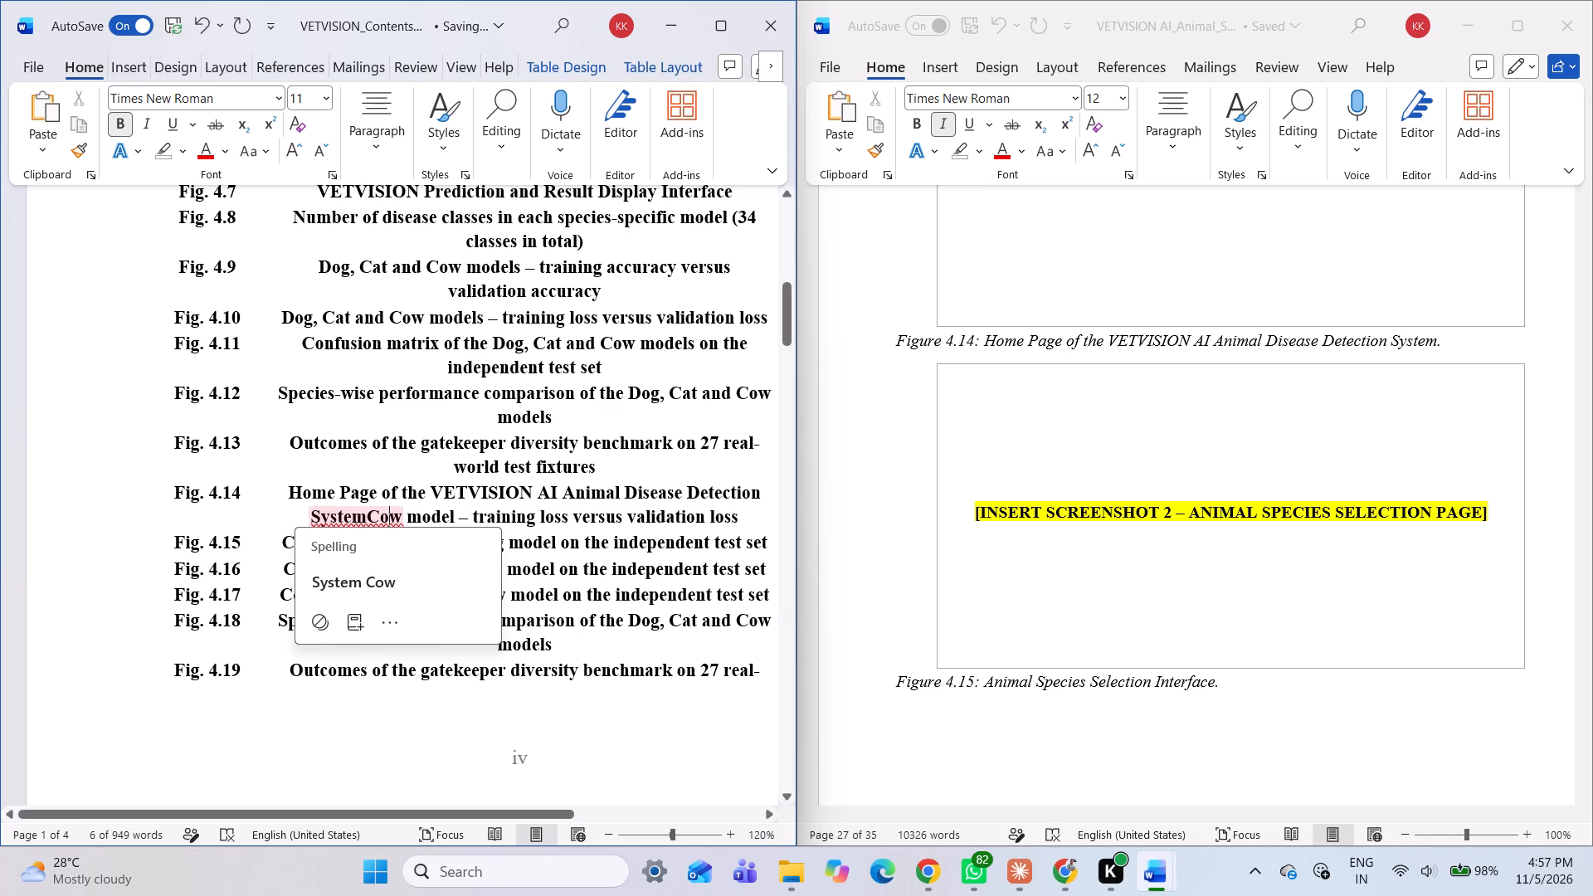
drag(368, 515, 596, 519)
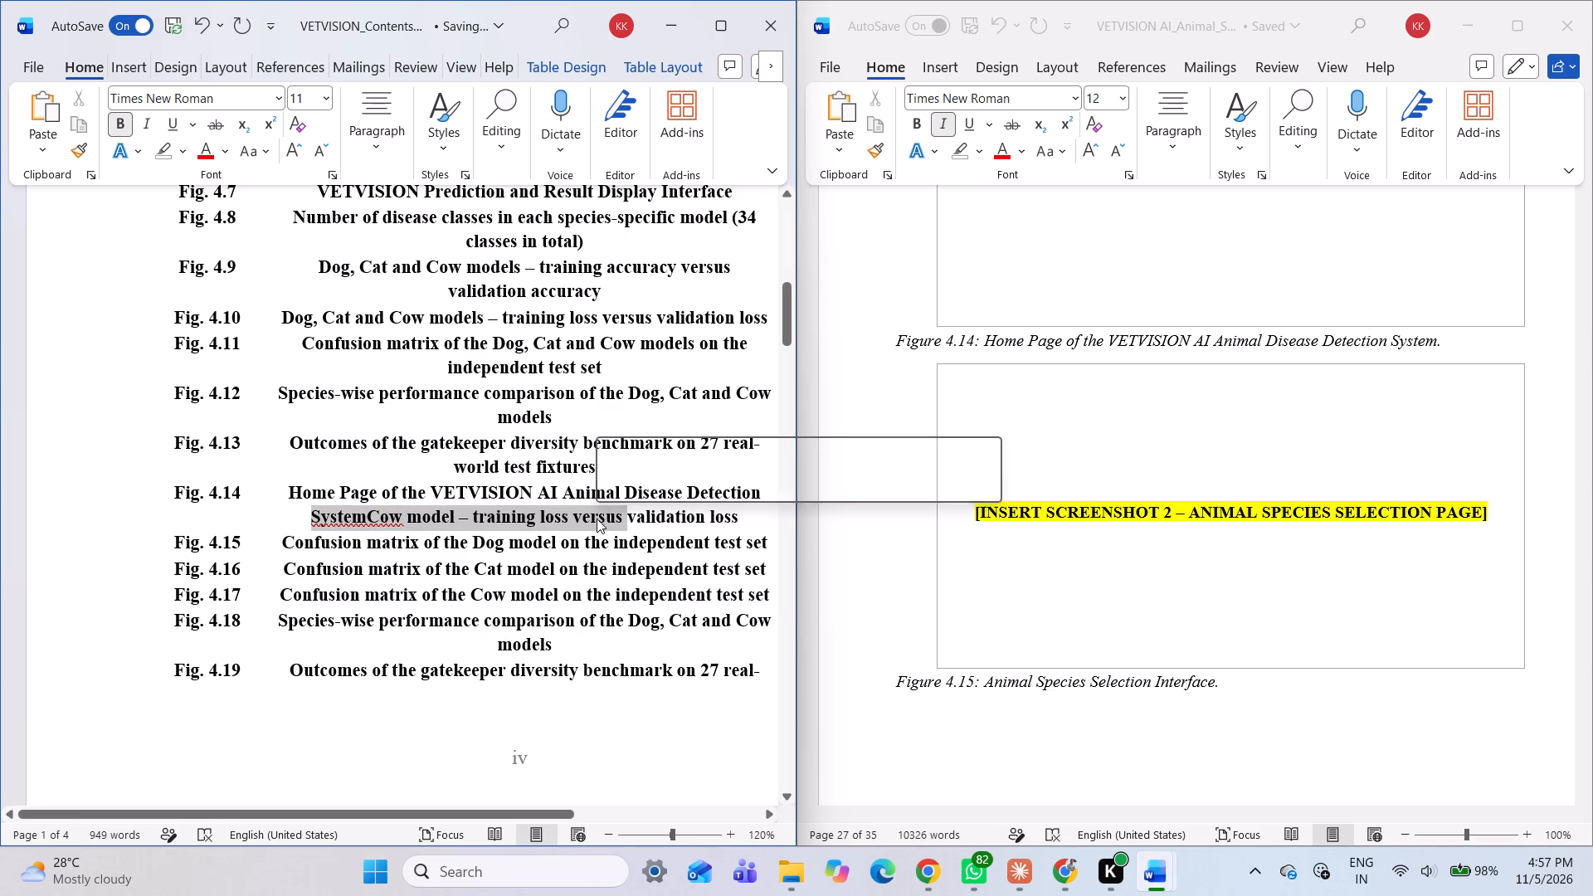
click(690, 518)
drag(738, 512, 459, 530)
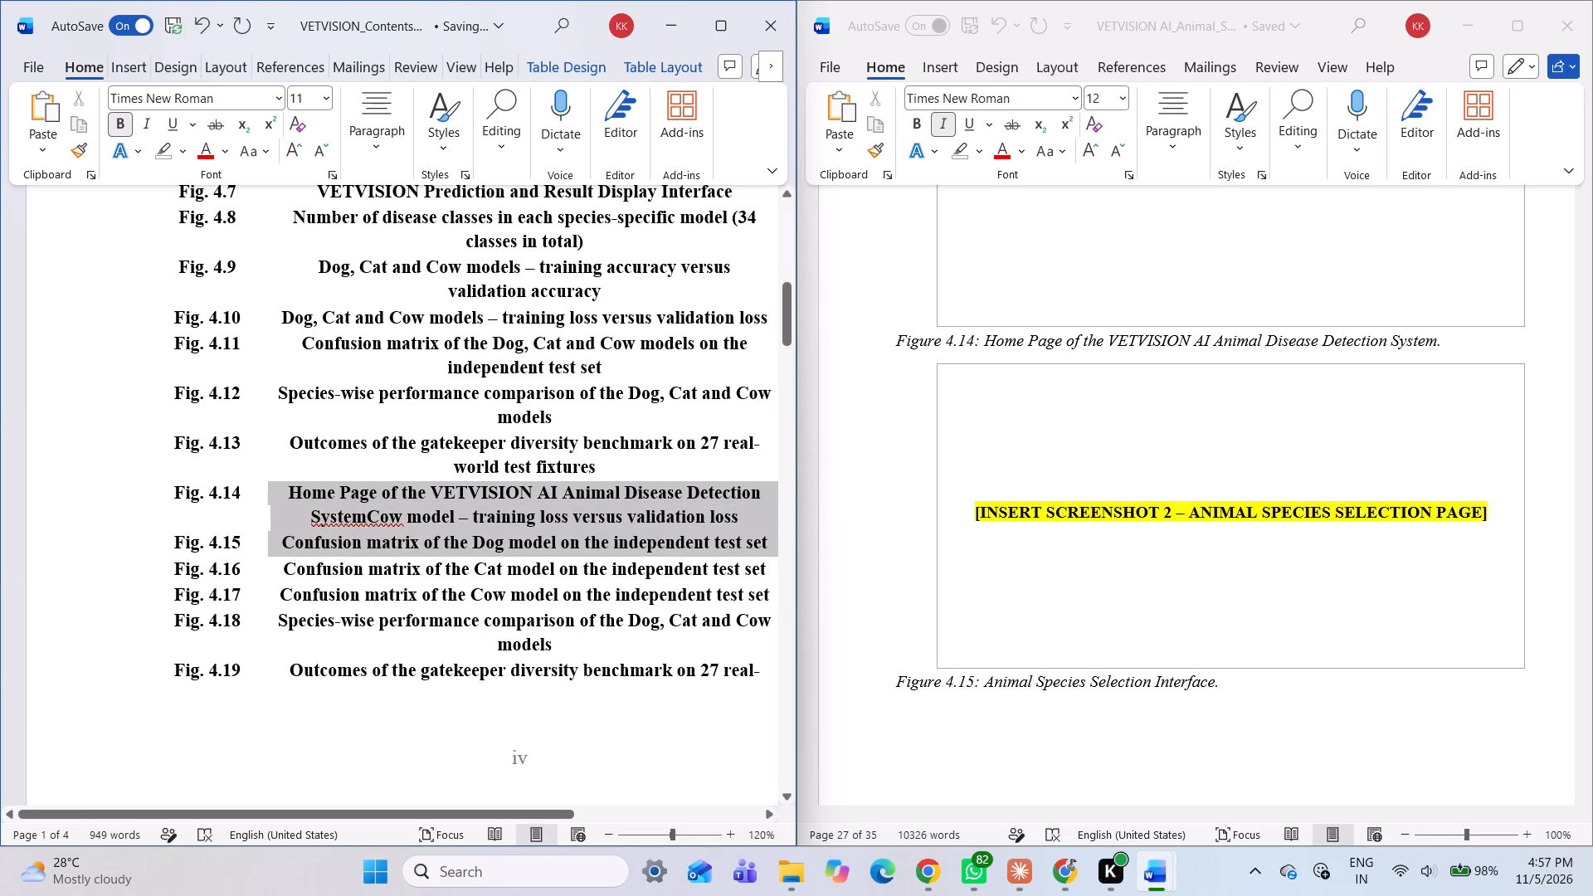
drag(459, 530, 417, 522)
click(467, 531)
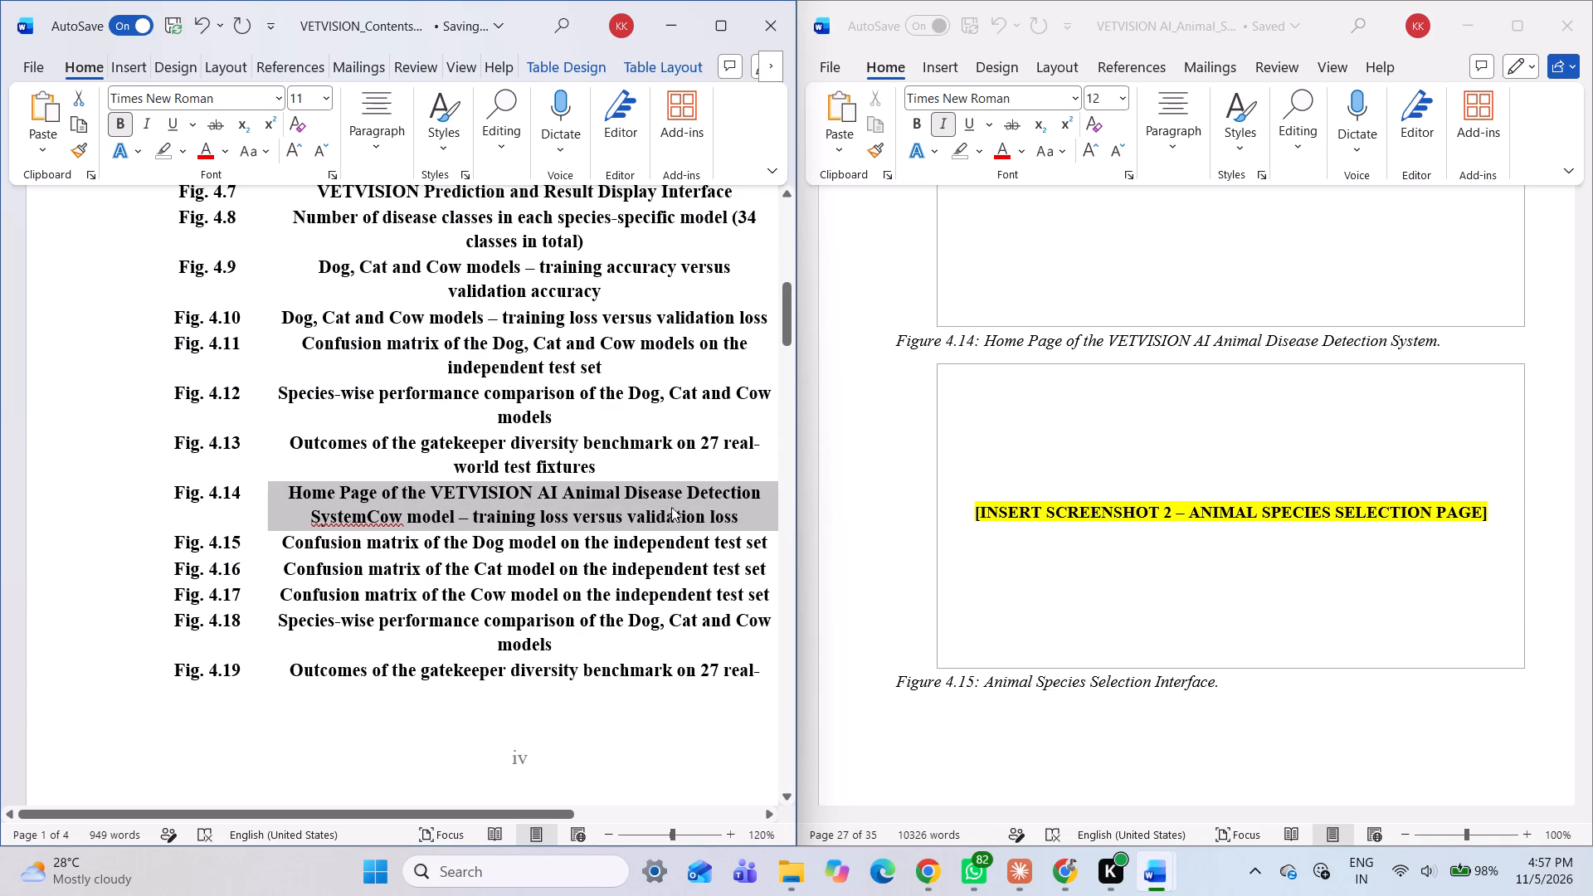
click(710, 504)
click(725, 521)
click(745, 519)
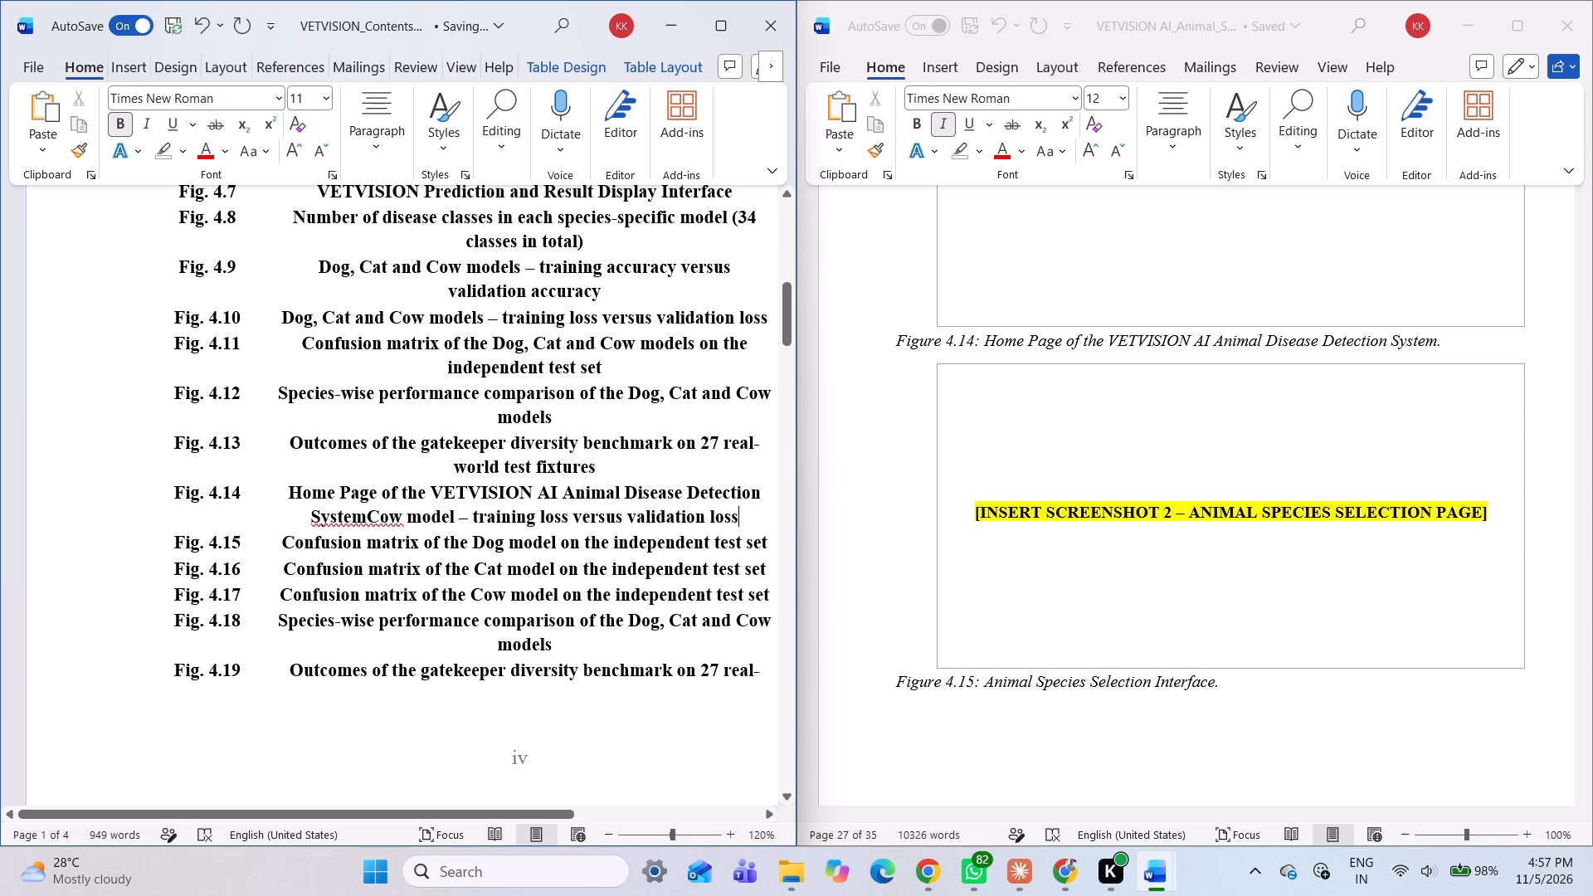
key(BackSpace)
key(BackSpace)
key(BackSpace)
key(BackSpace)
key(BackSpace)
key(BackSpace)
key(BackSpace)
key(BackSpace)
key(BackSpace)
key(BackSpace)
key(BackSpace)
key(BackSpace)
key(BackSpace)
key(BackSpace)
key(BackSpace)
key(BackSpace)
key(BackSpace)
key(BackSpace)
key(BackSpace)
key(BackSpace)
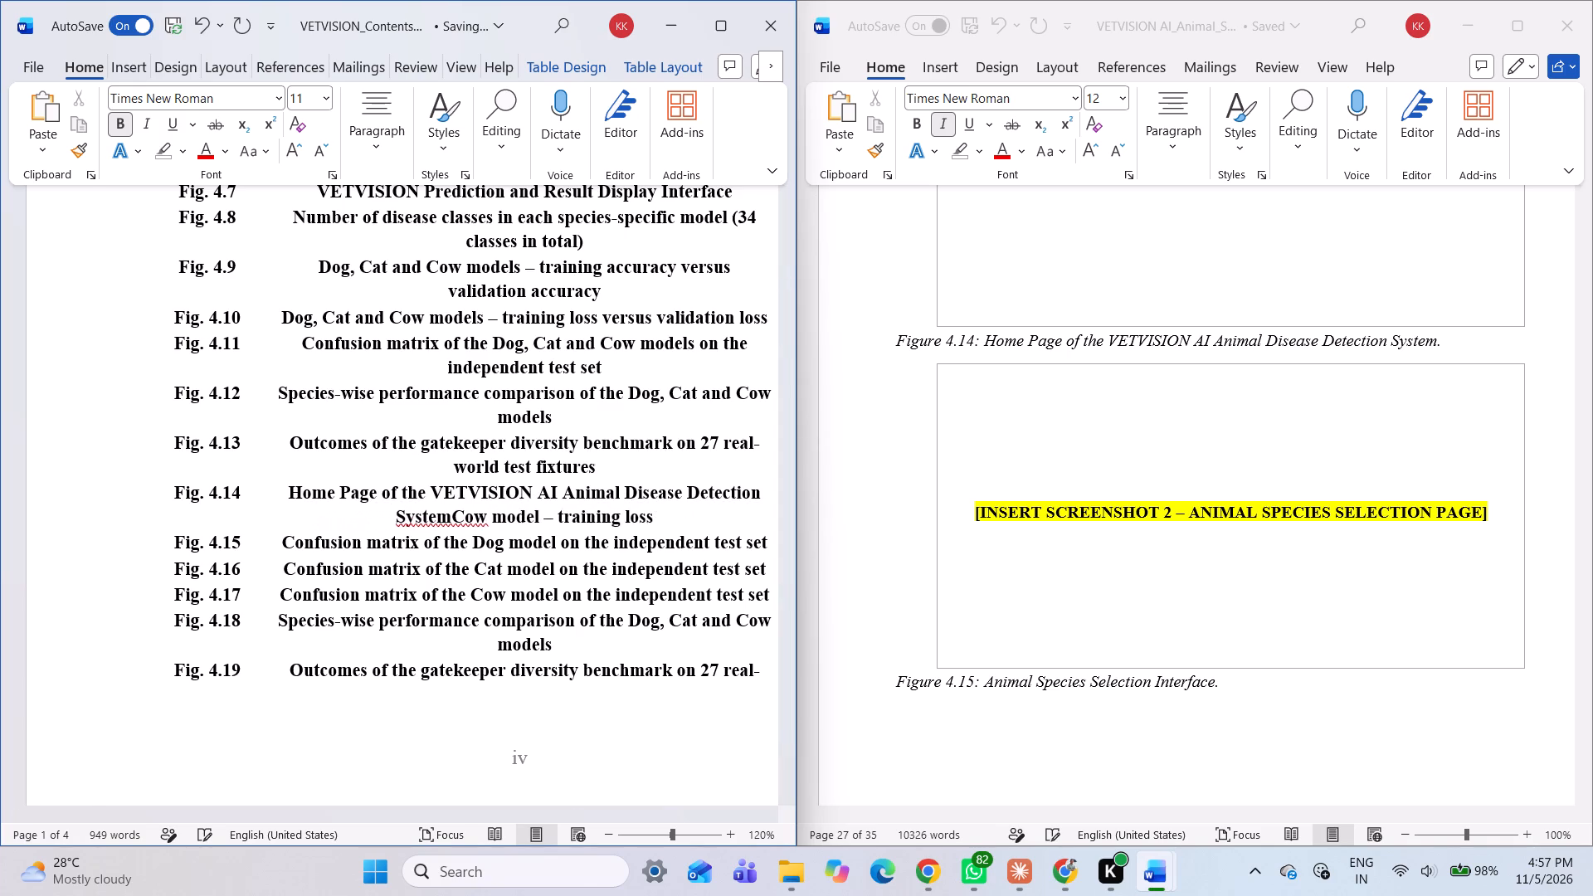
key(BackSpace)
key(BackSpace)
key(BackSpace)
key(BackSpace)
key(BackSpace)
key(BackSpace)
key(BackSpace)
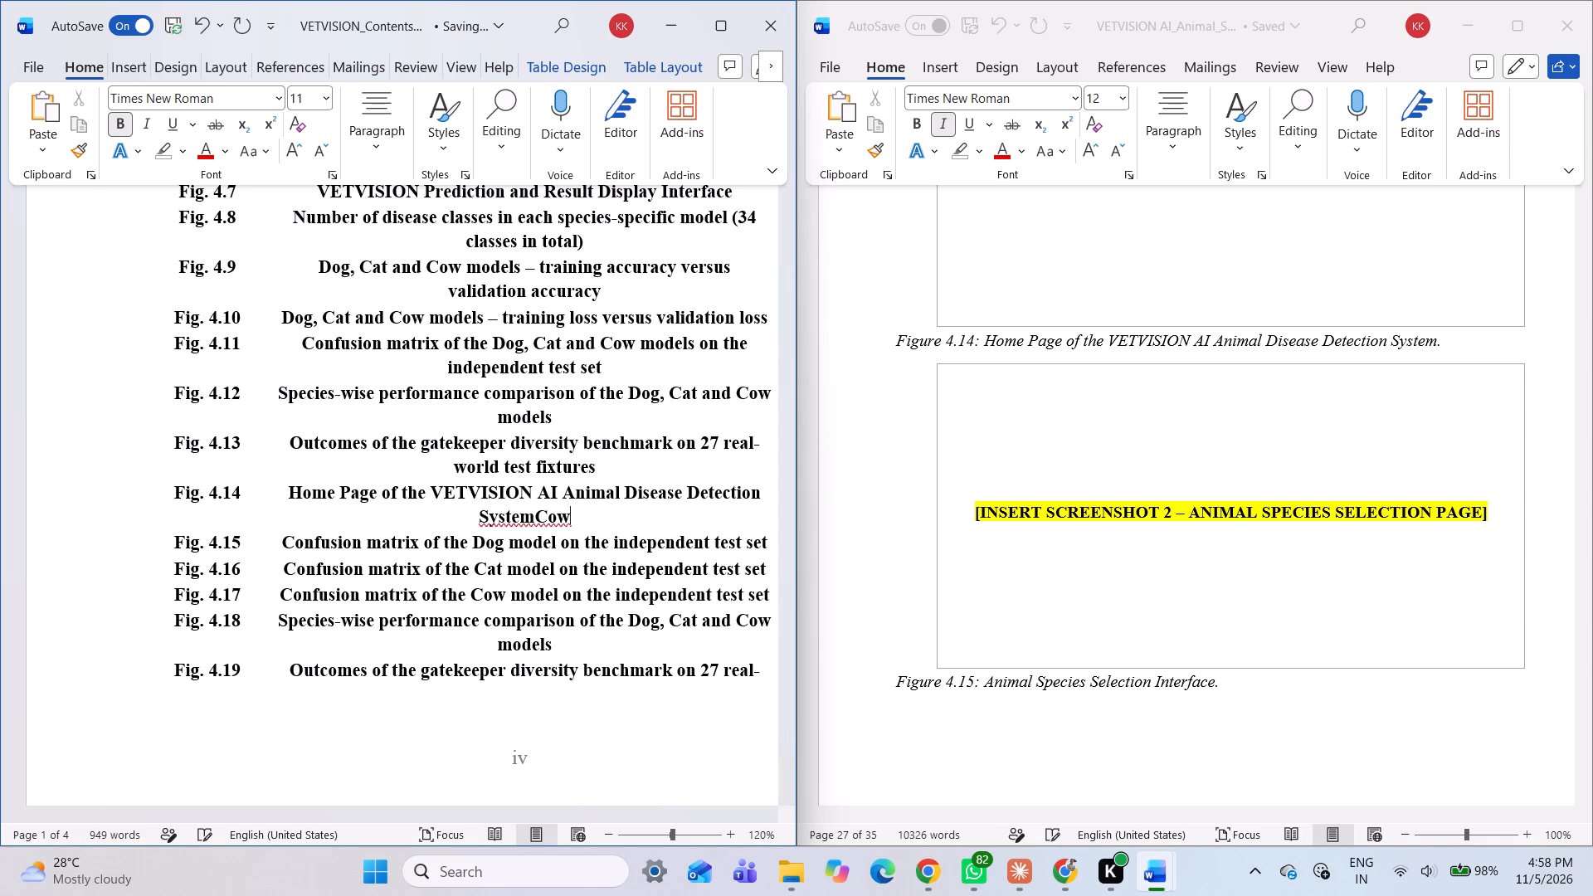
key(BackSpace)
key(BackSpace)
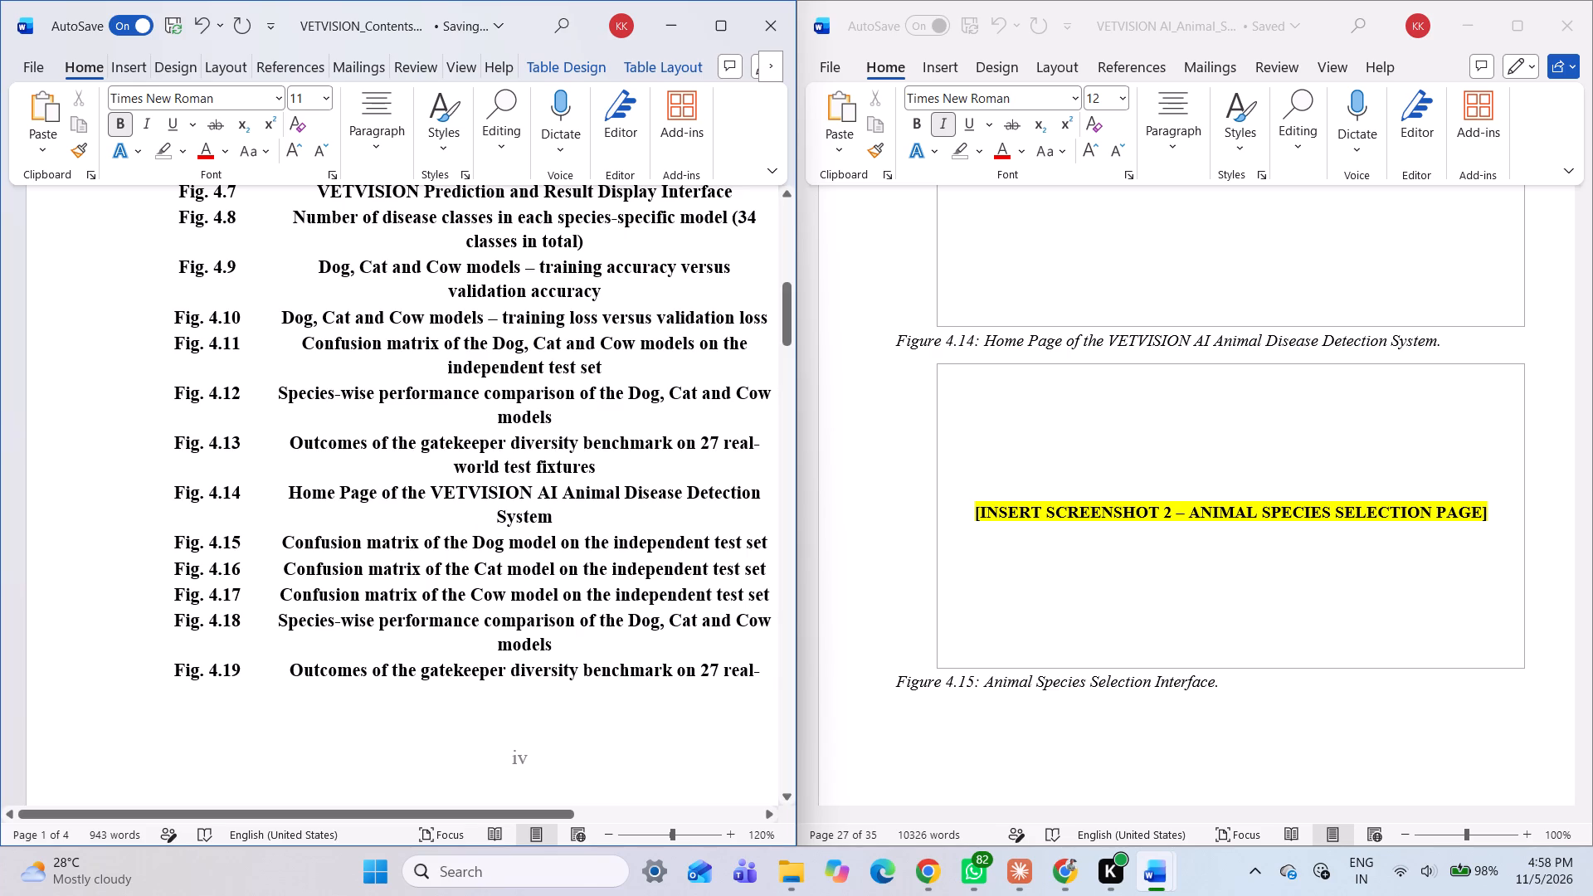
Replace the Fig. 4.15 title in the figure list with Animal Species Selection Interface.
click(285, 543)
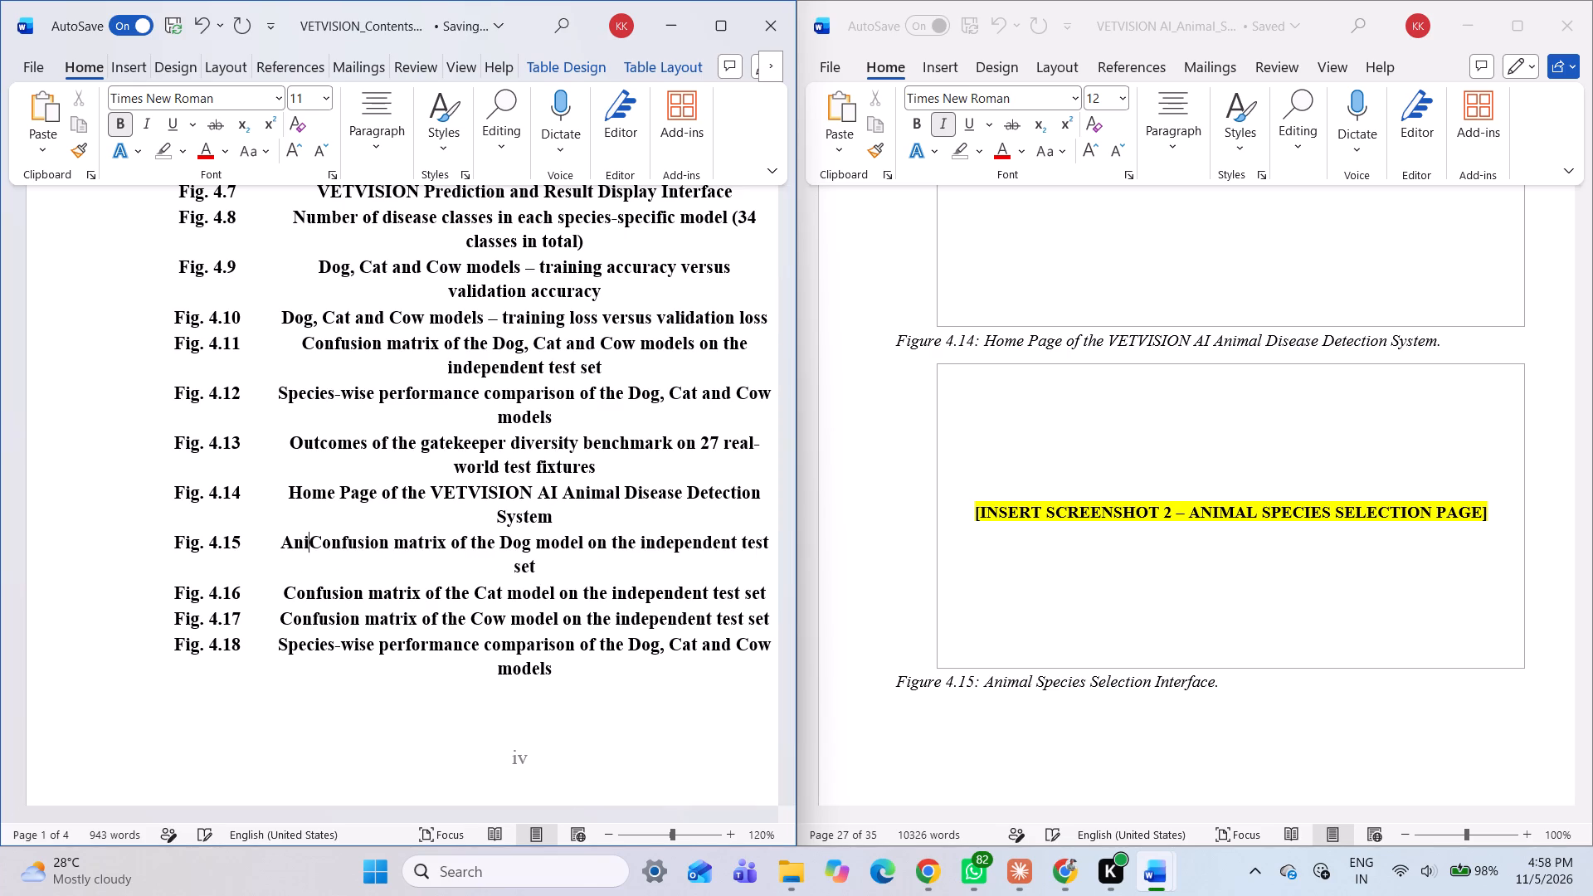
key(s)
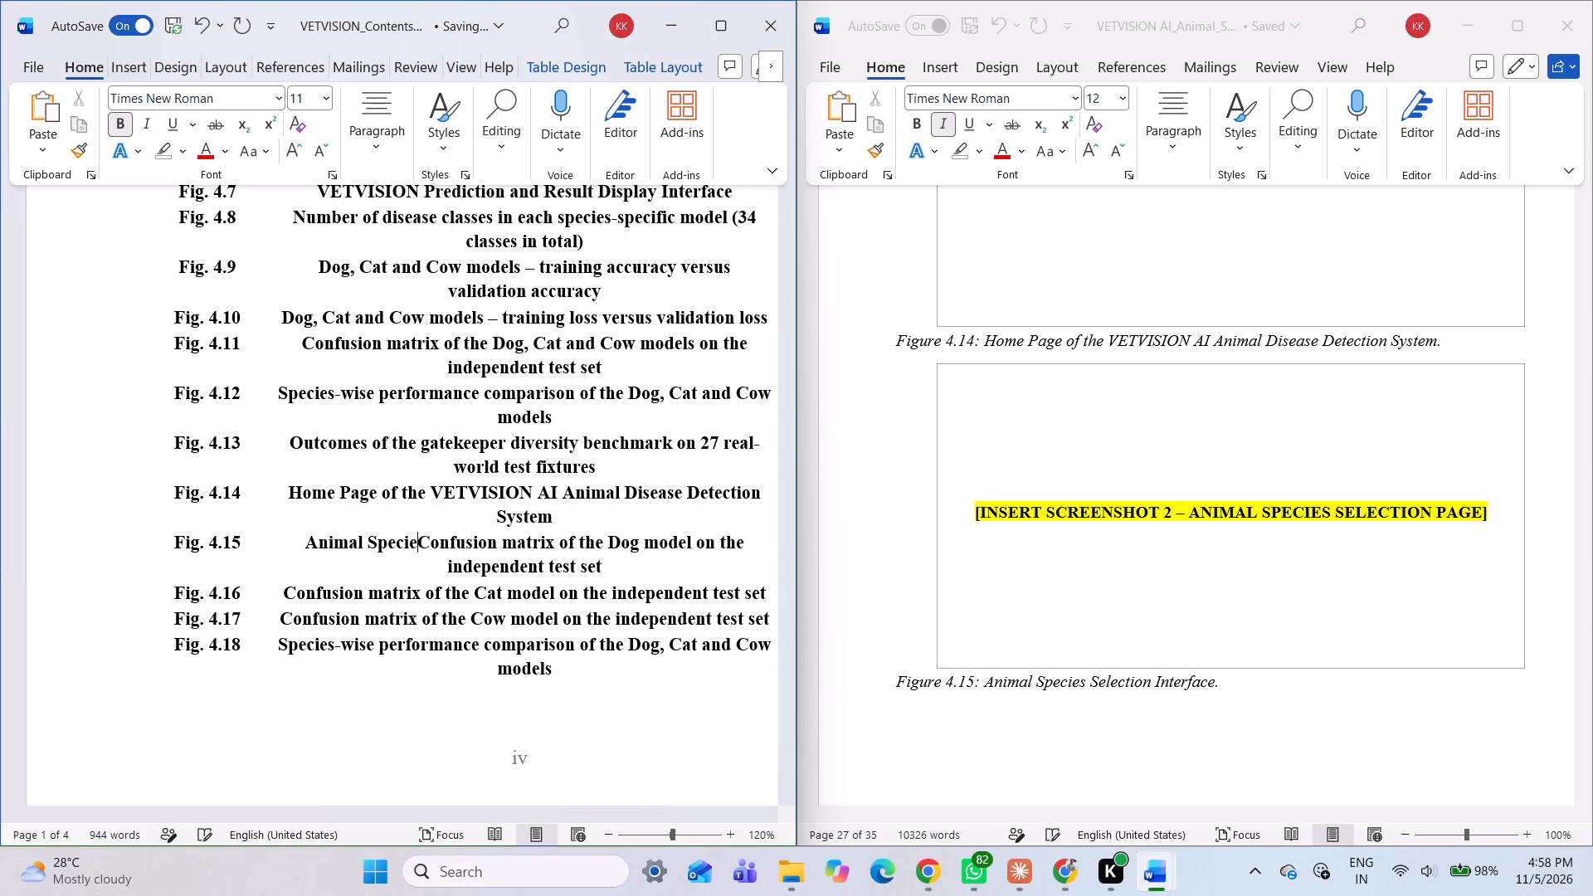
key(s)
text(election)
key(space)
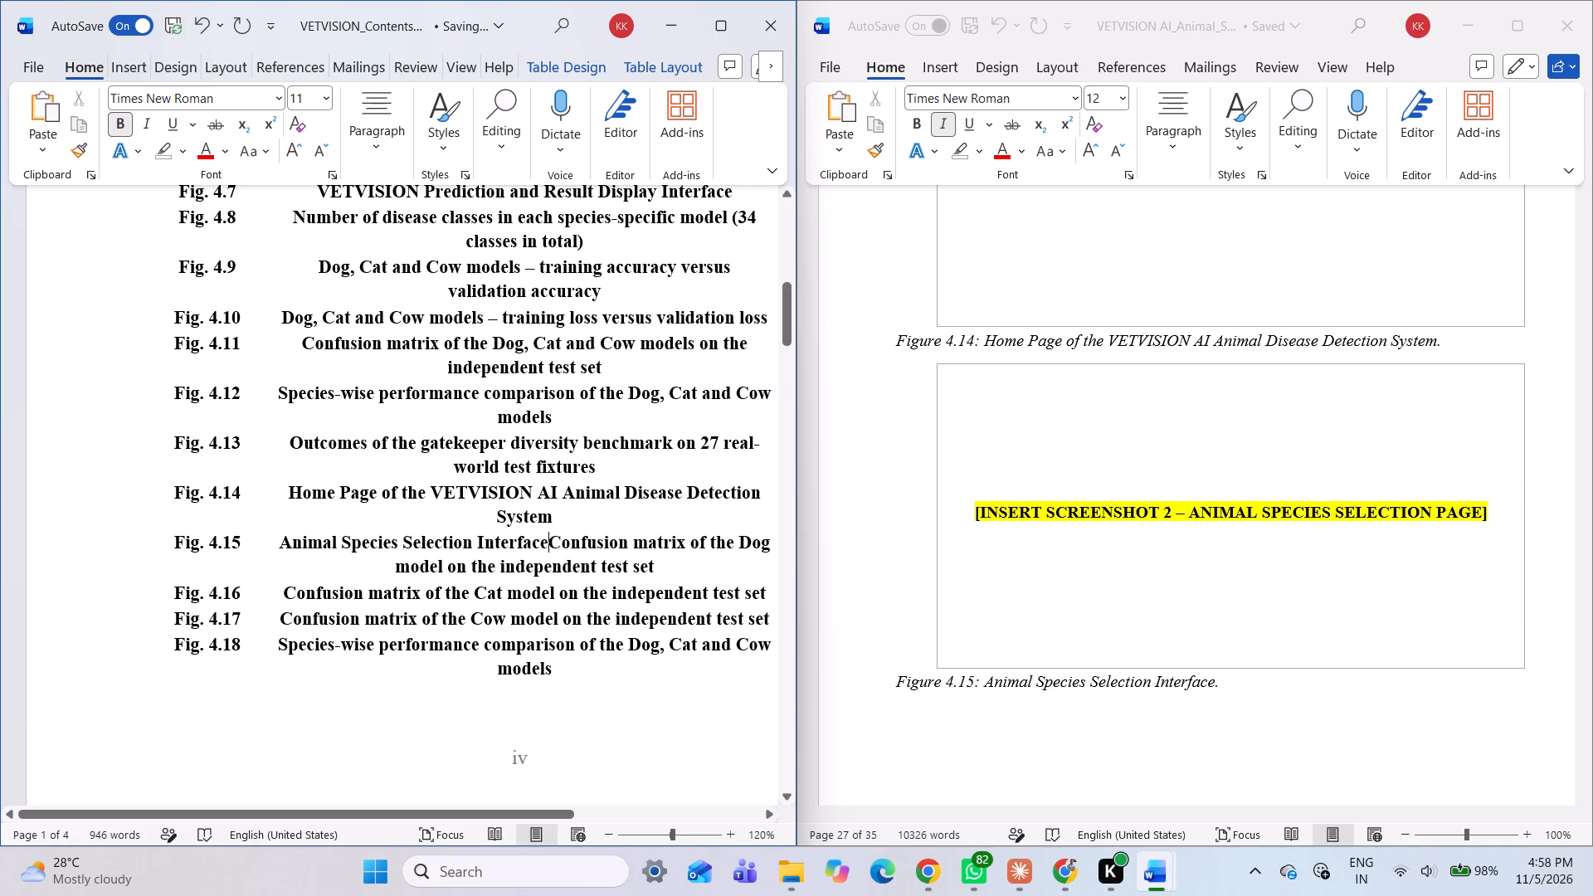
drag(662, 562, 583, 557)
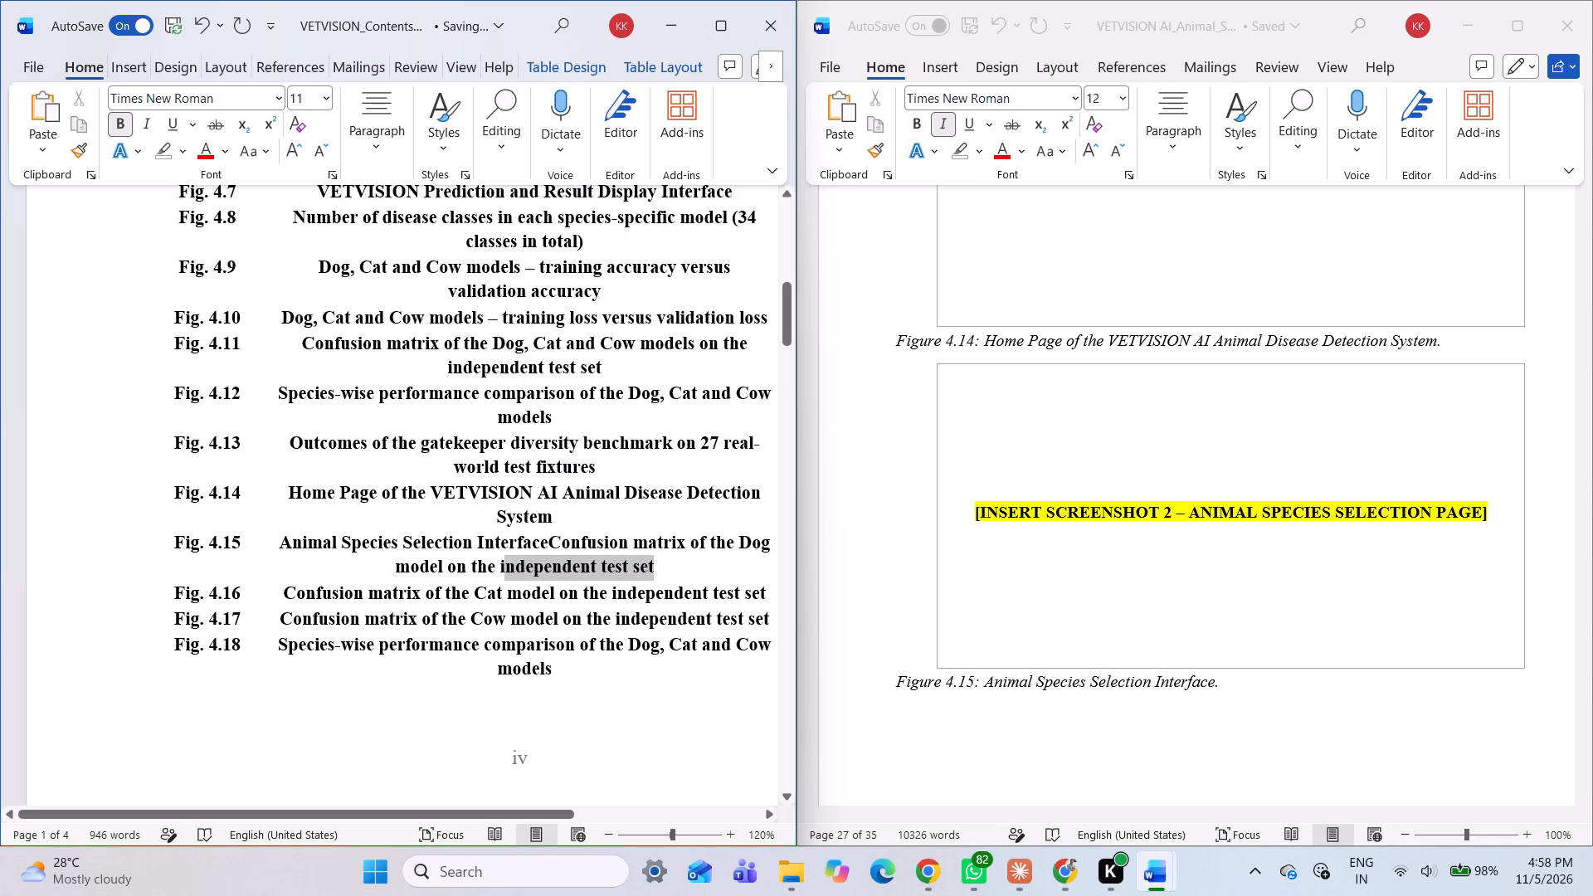
drag(583, 557, 598, 550)
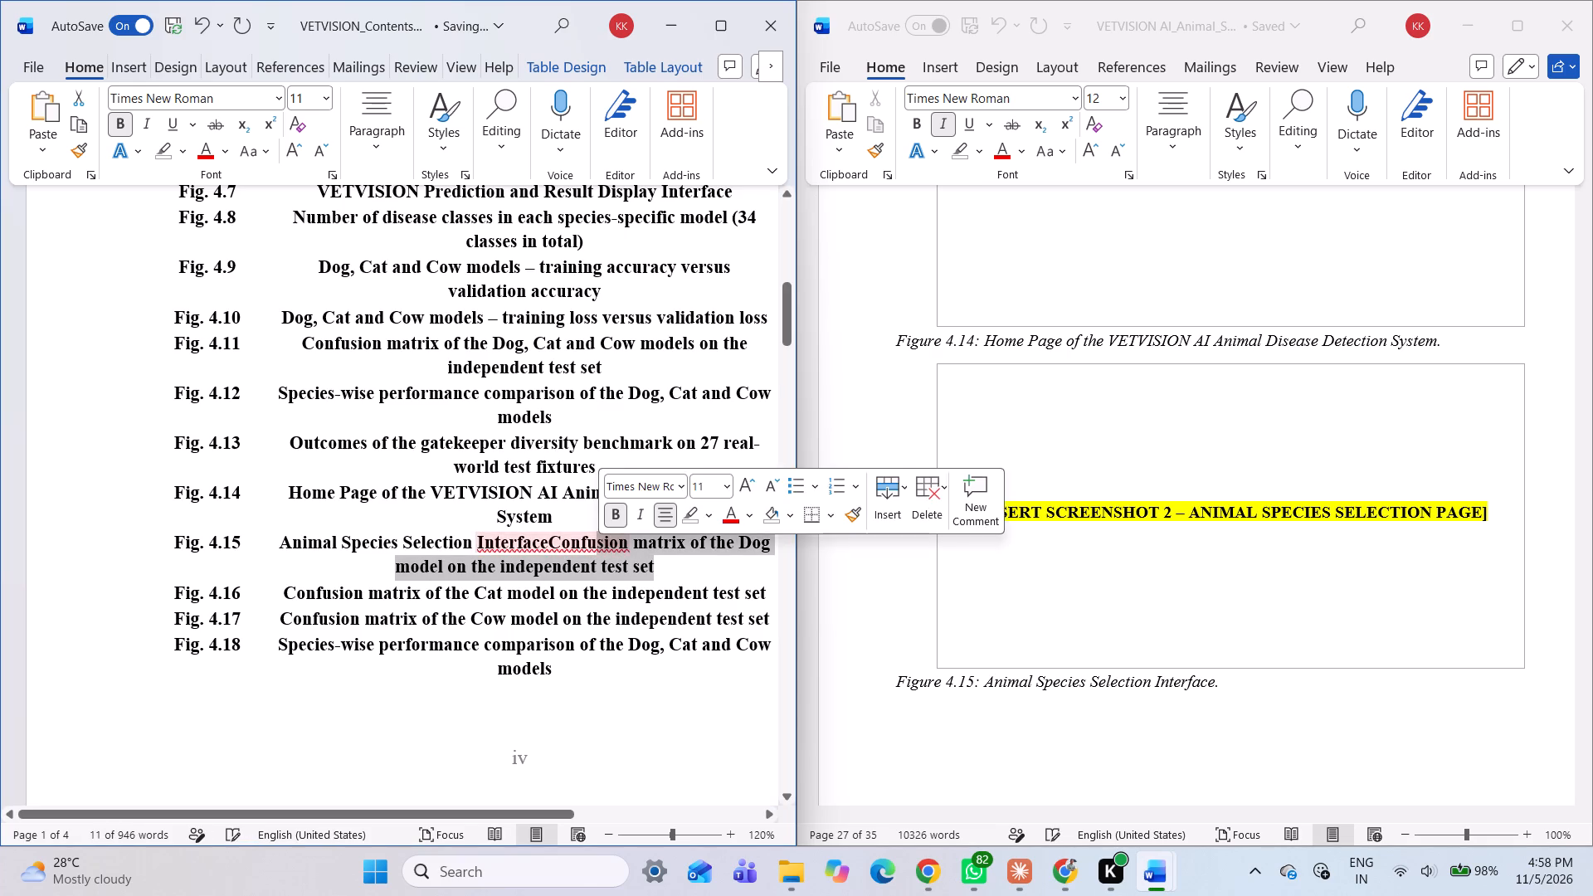
key(BackSpace)
key(BackSpace)
key(BackSpace)
key(BackSpace)
key(BackSpace)
key(BackSpace)
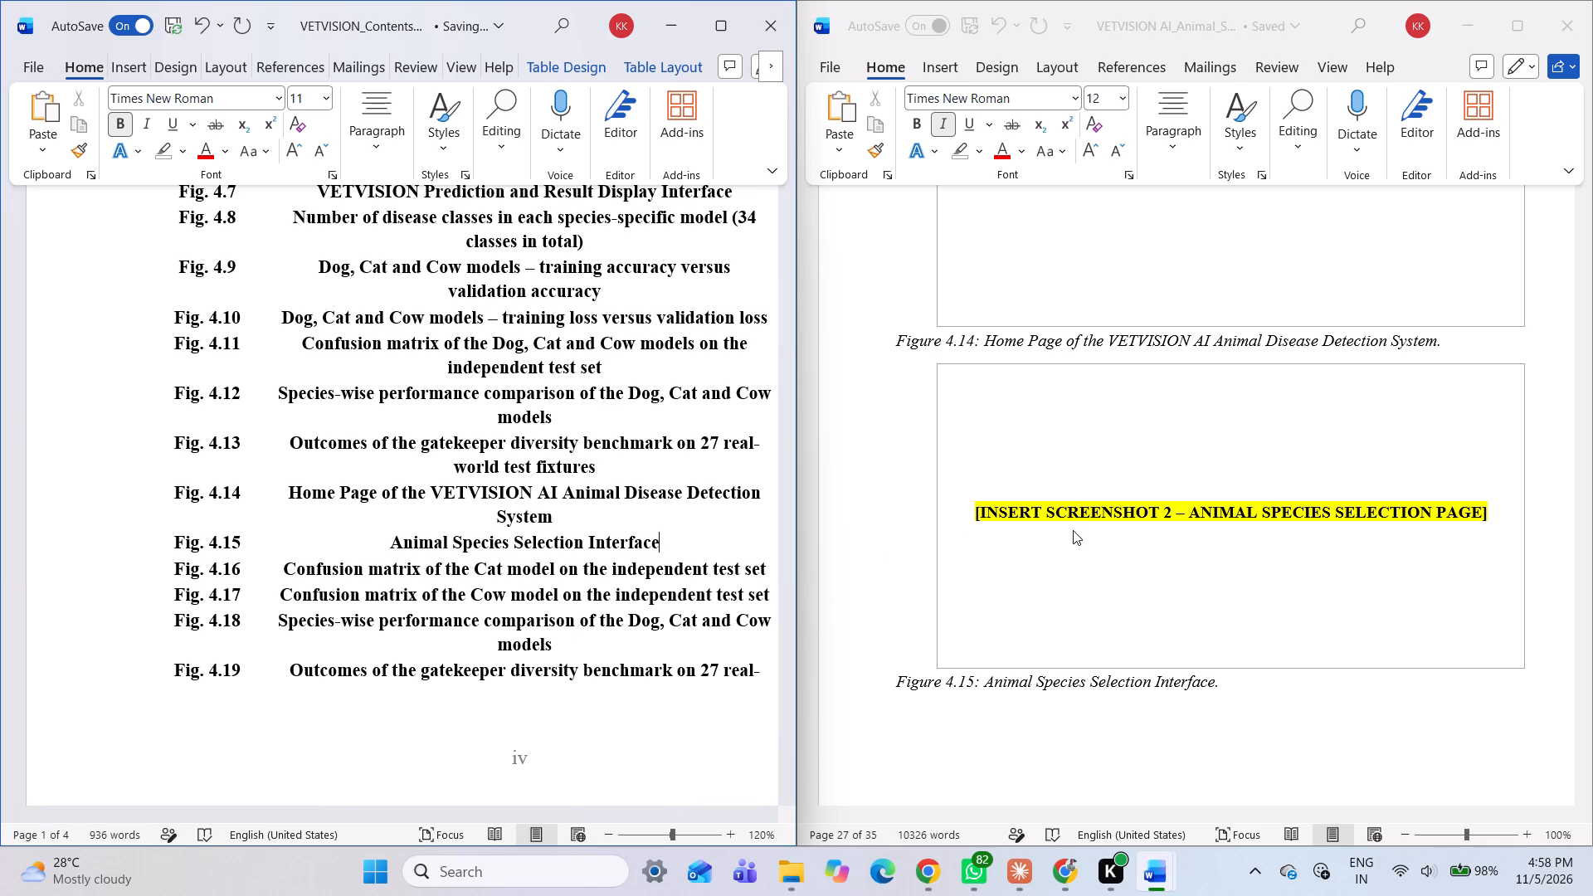
Open the figure number of the Animal Image Upload Interface caption in the report for editing.
scroll(1079, 564, down, 15)
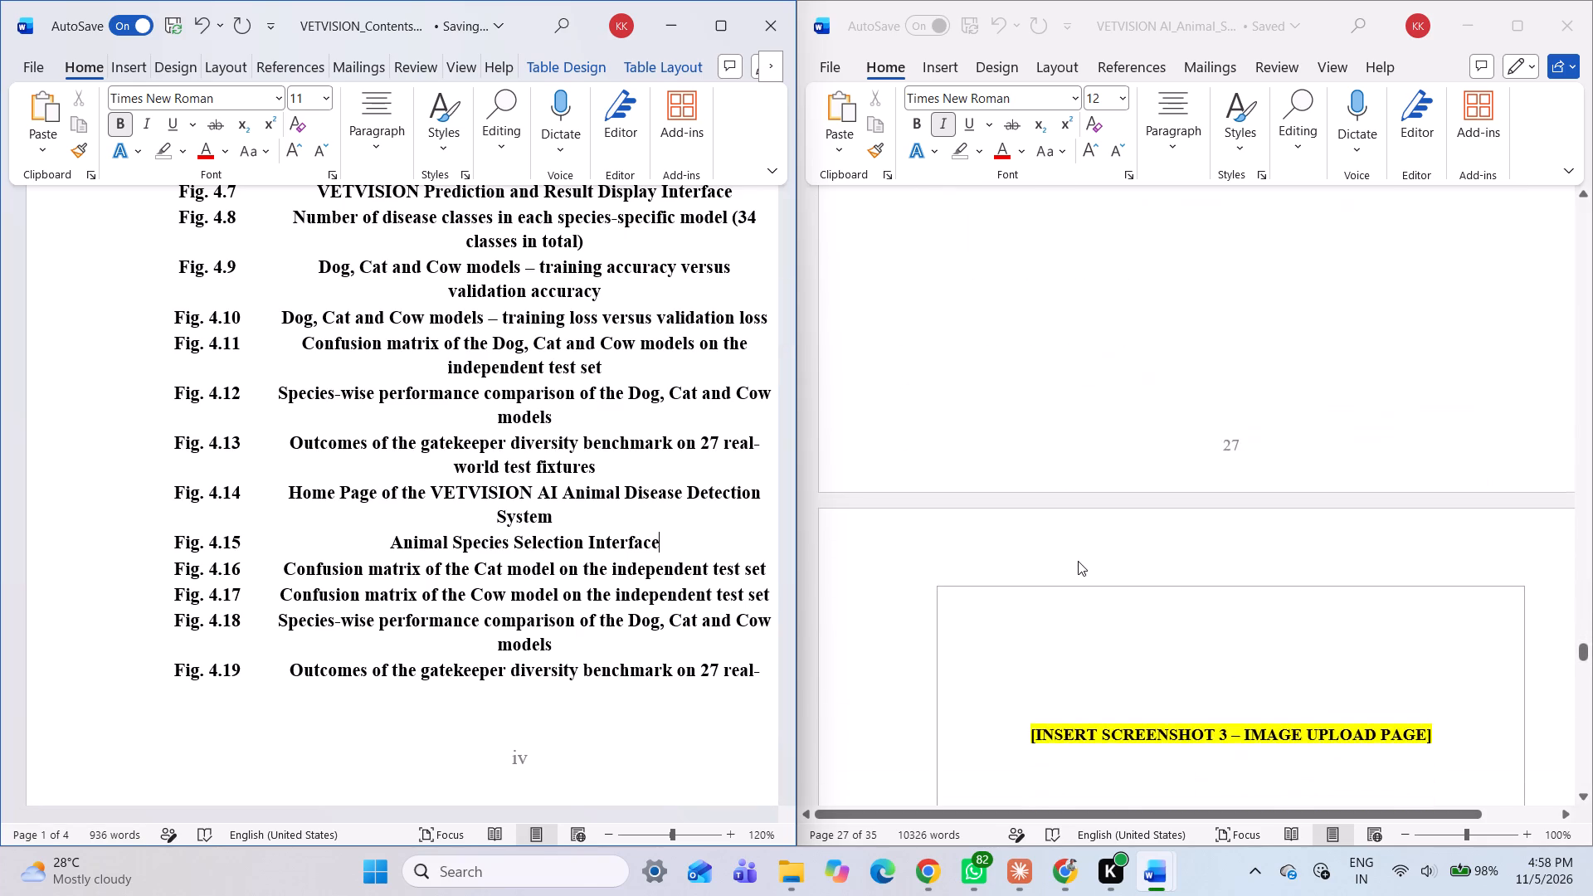
scroll(1078, 561, down, 4)
click(970, 573)
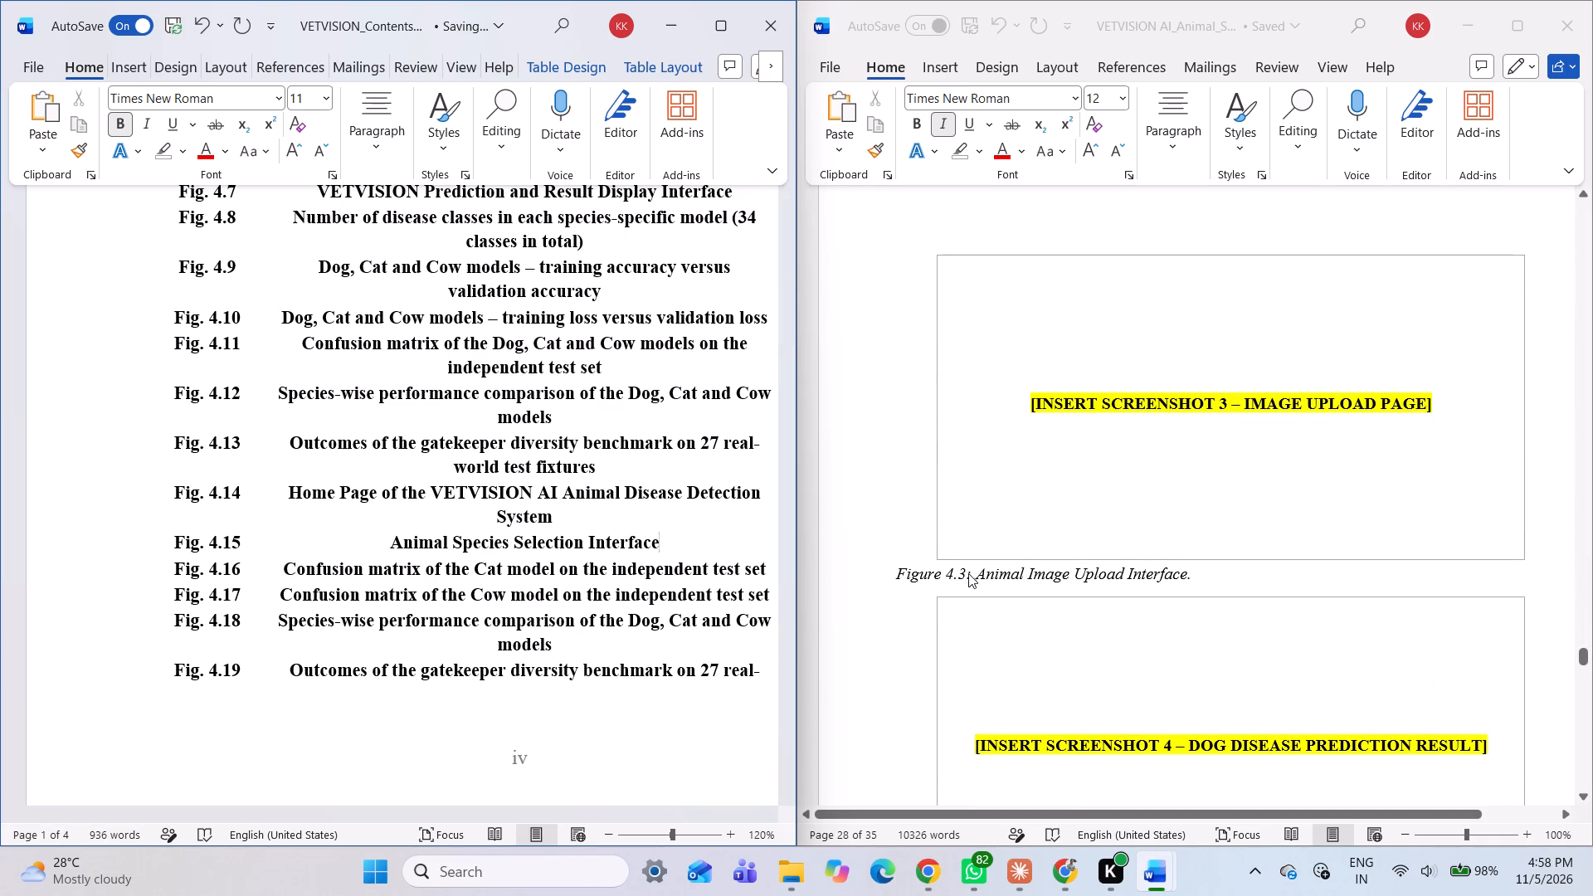
click(977, 574)
key(Left)
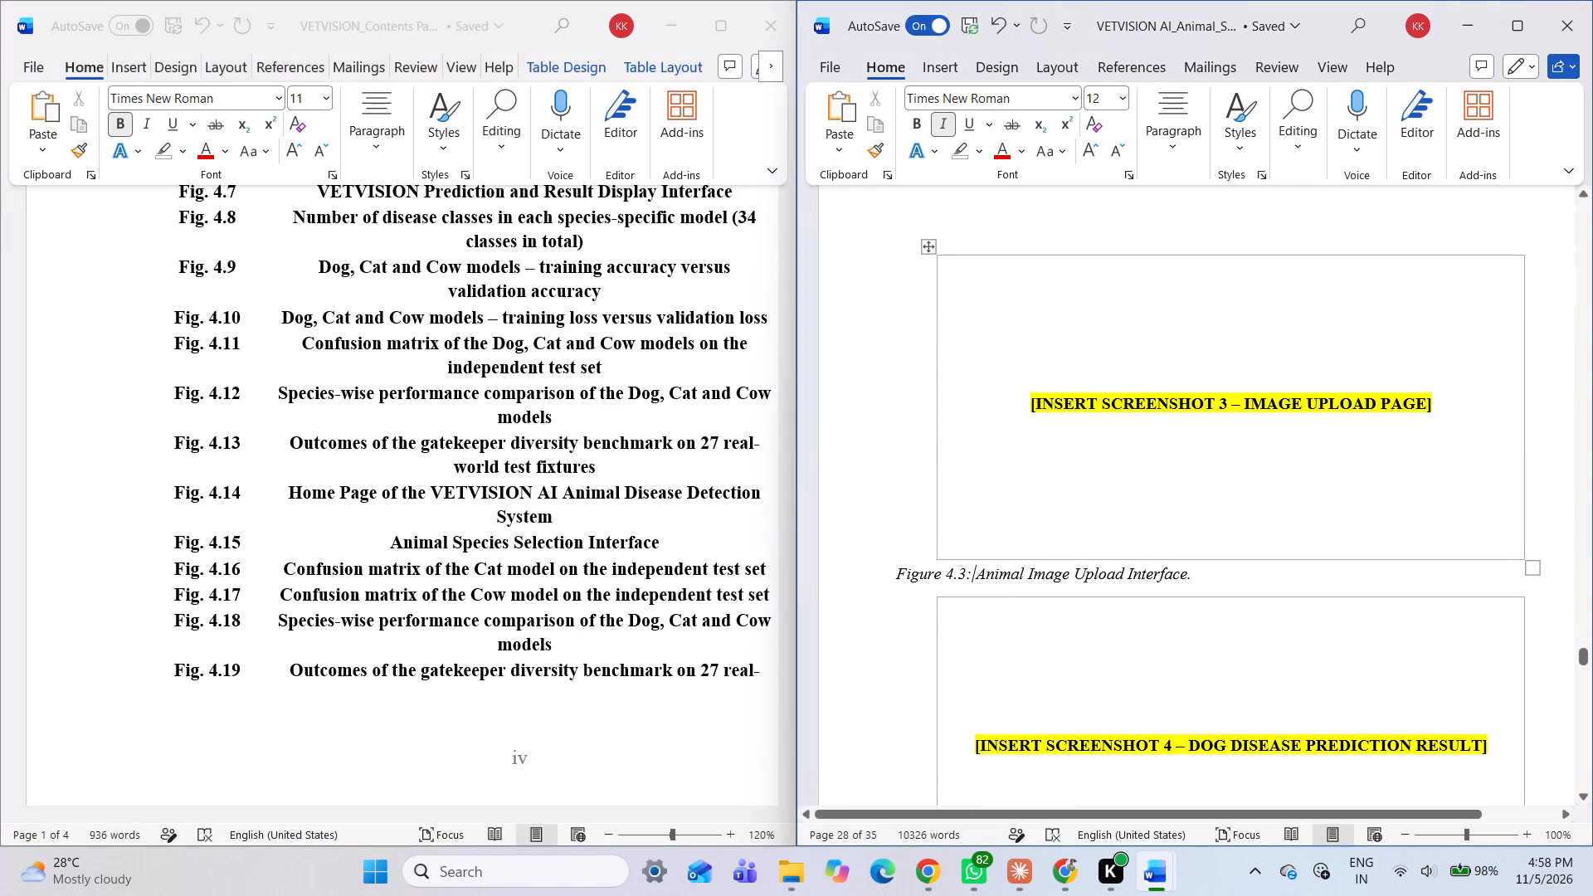
Renumber the Animal Image Upload Interface caption in the report as Figure 4.16.
key(Left)
key(BackSpace)
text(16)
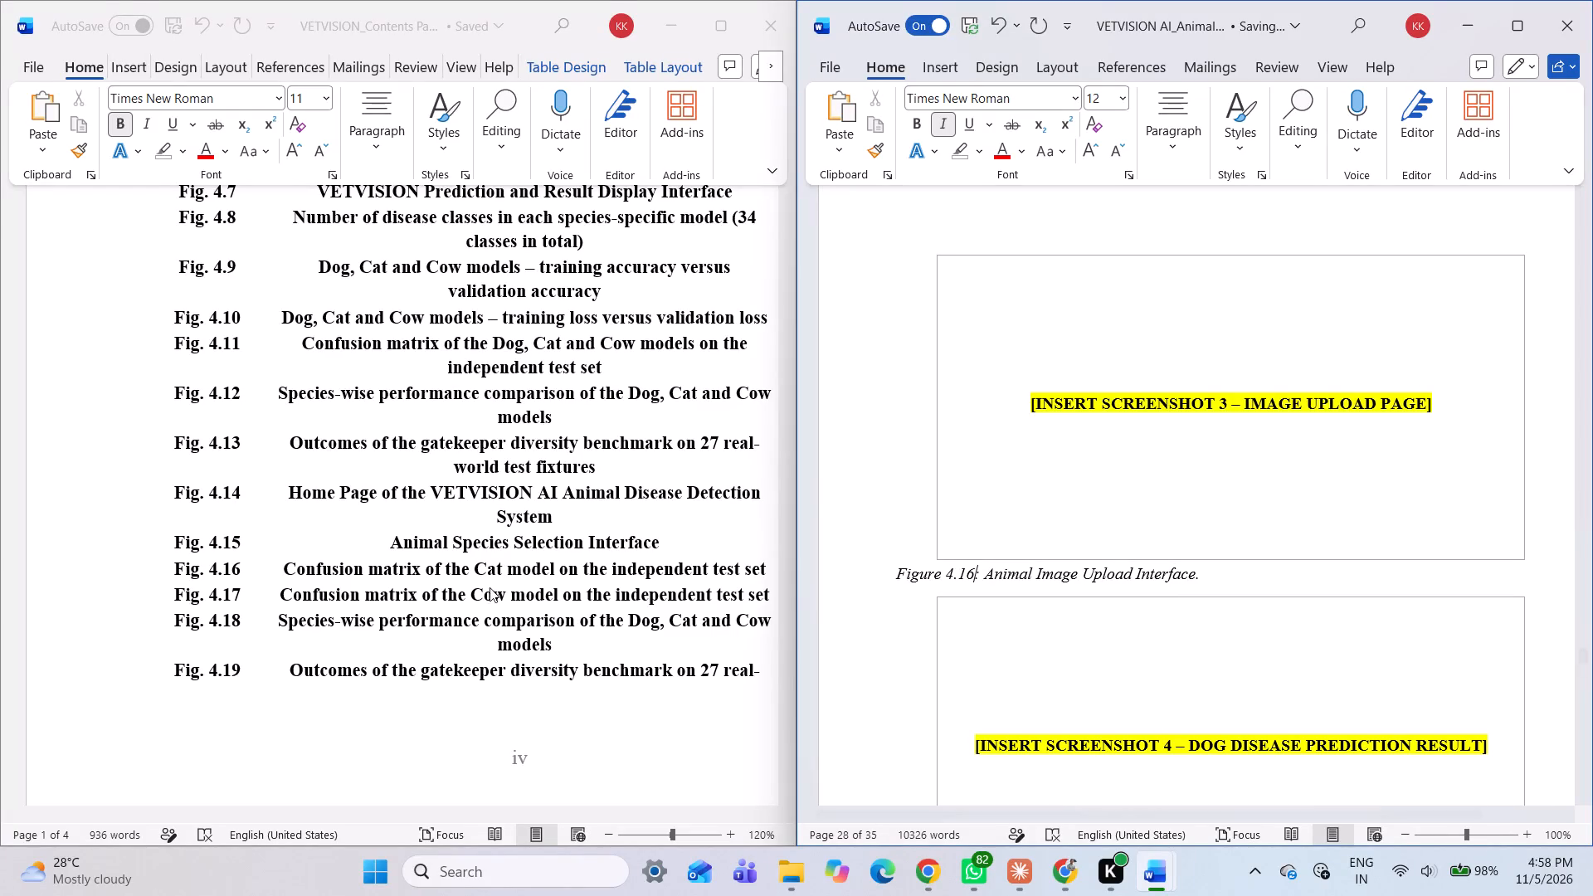
Open the Fig. 4.16 title in the contents pages' figure list for editing.
click(517, 565)
click(542, 569)
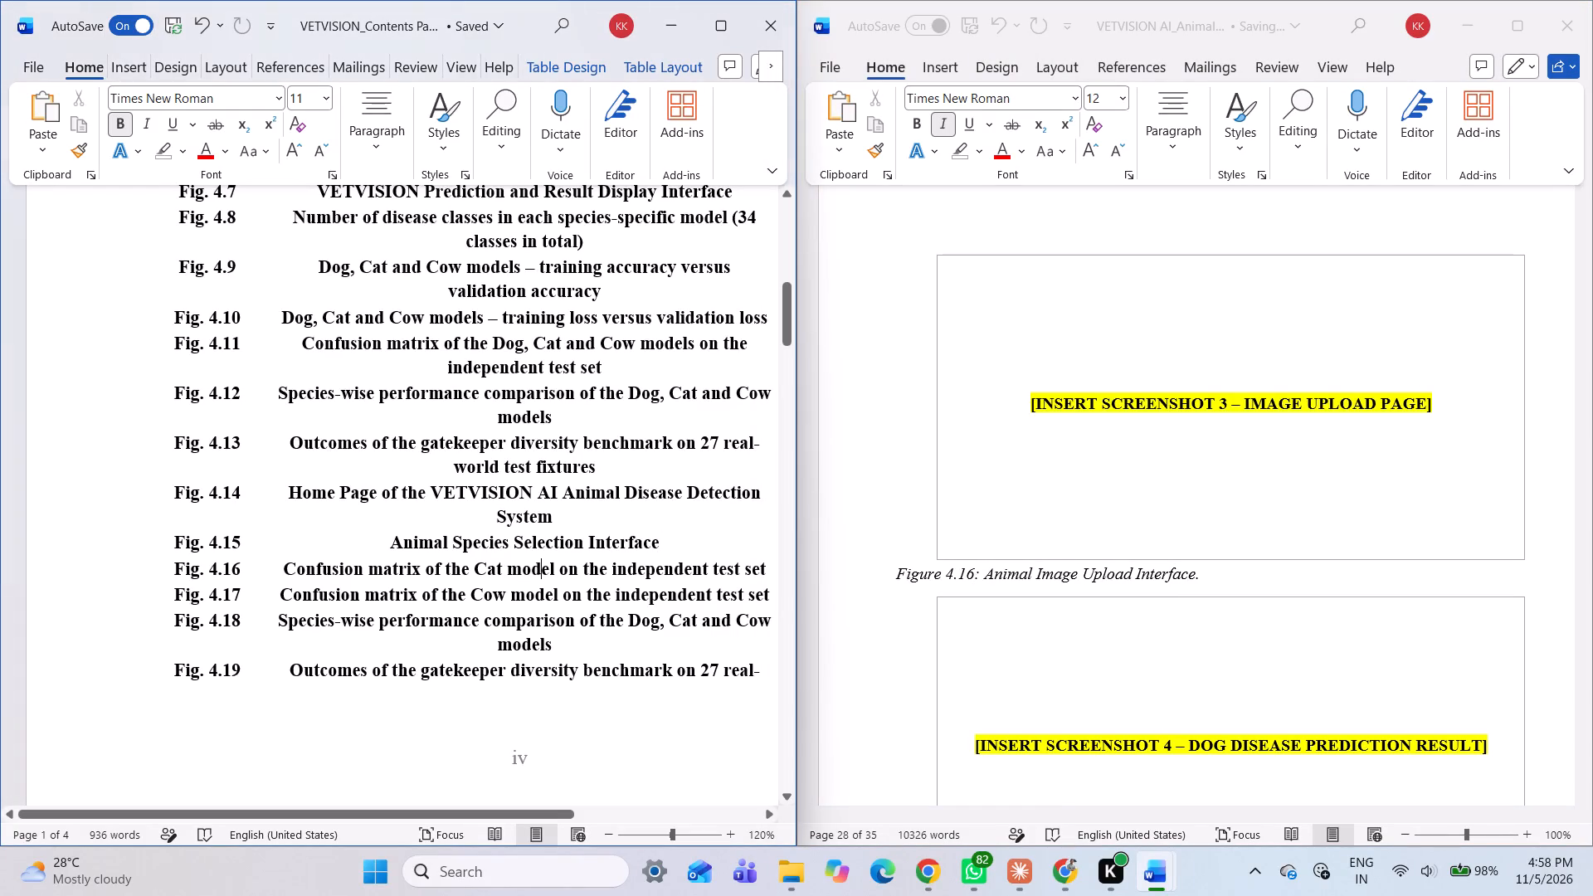
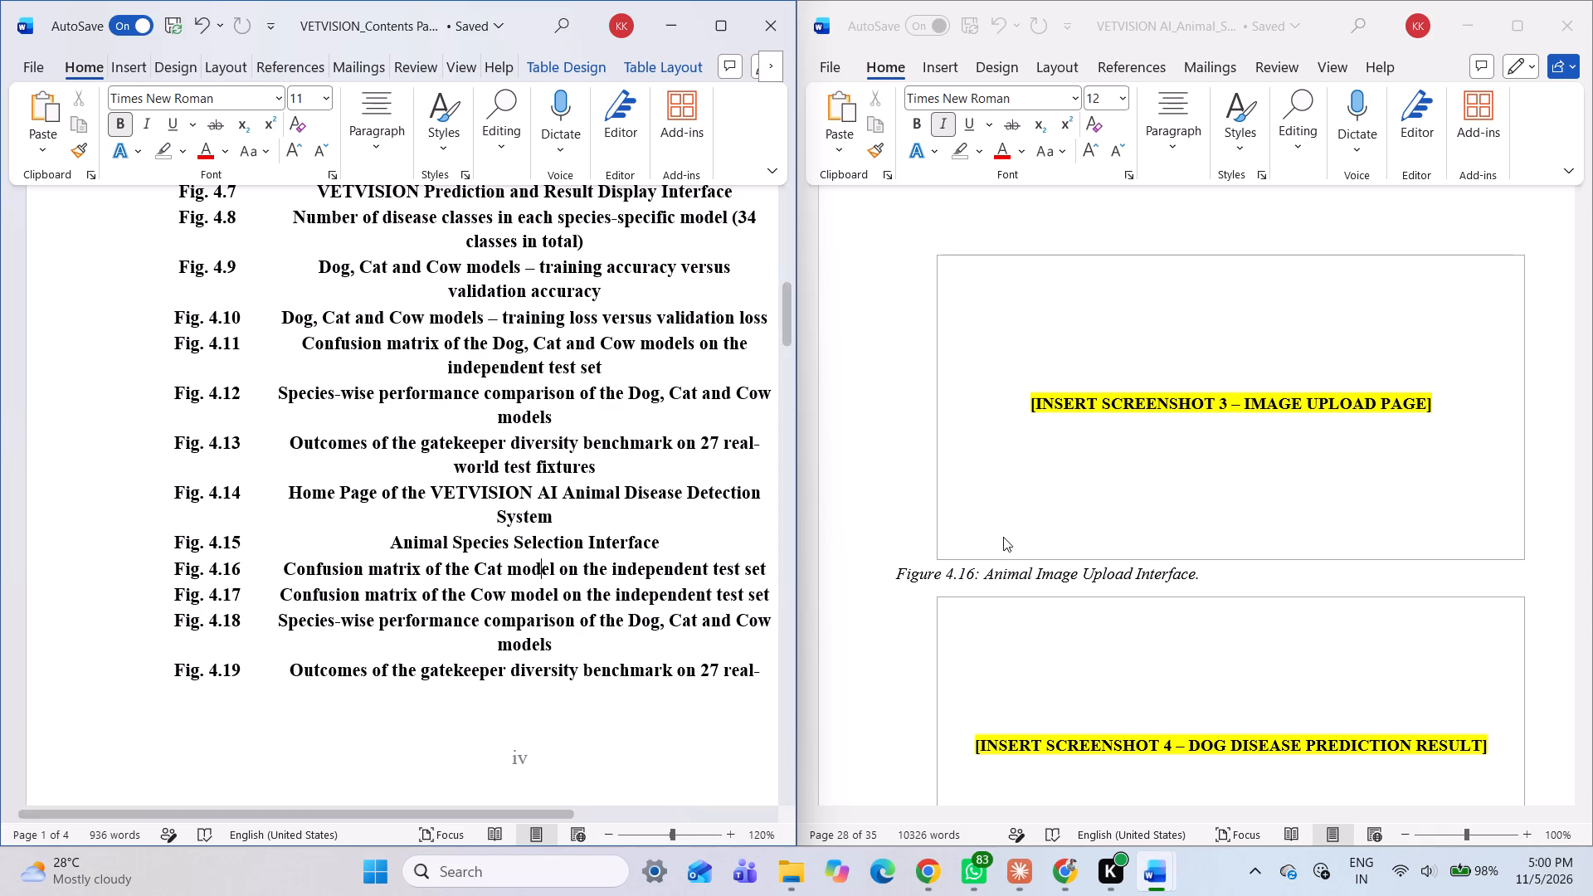
Replace the Fig. 4.16 title in the figure list with Animal Image Upload Interface.
scroll(1003, 537, up, 11)
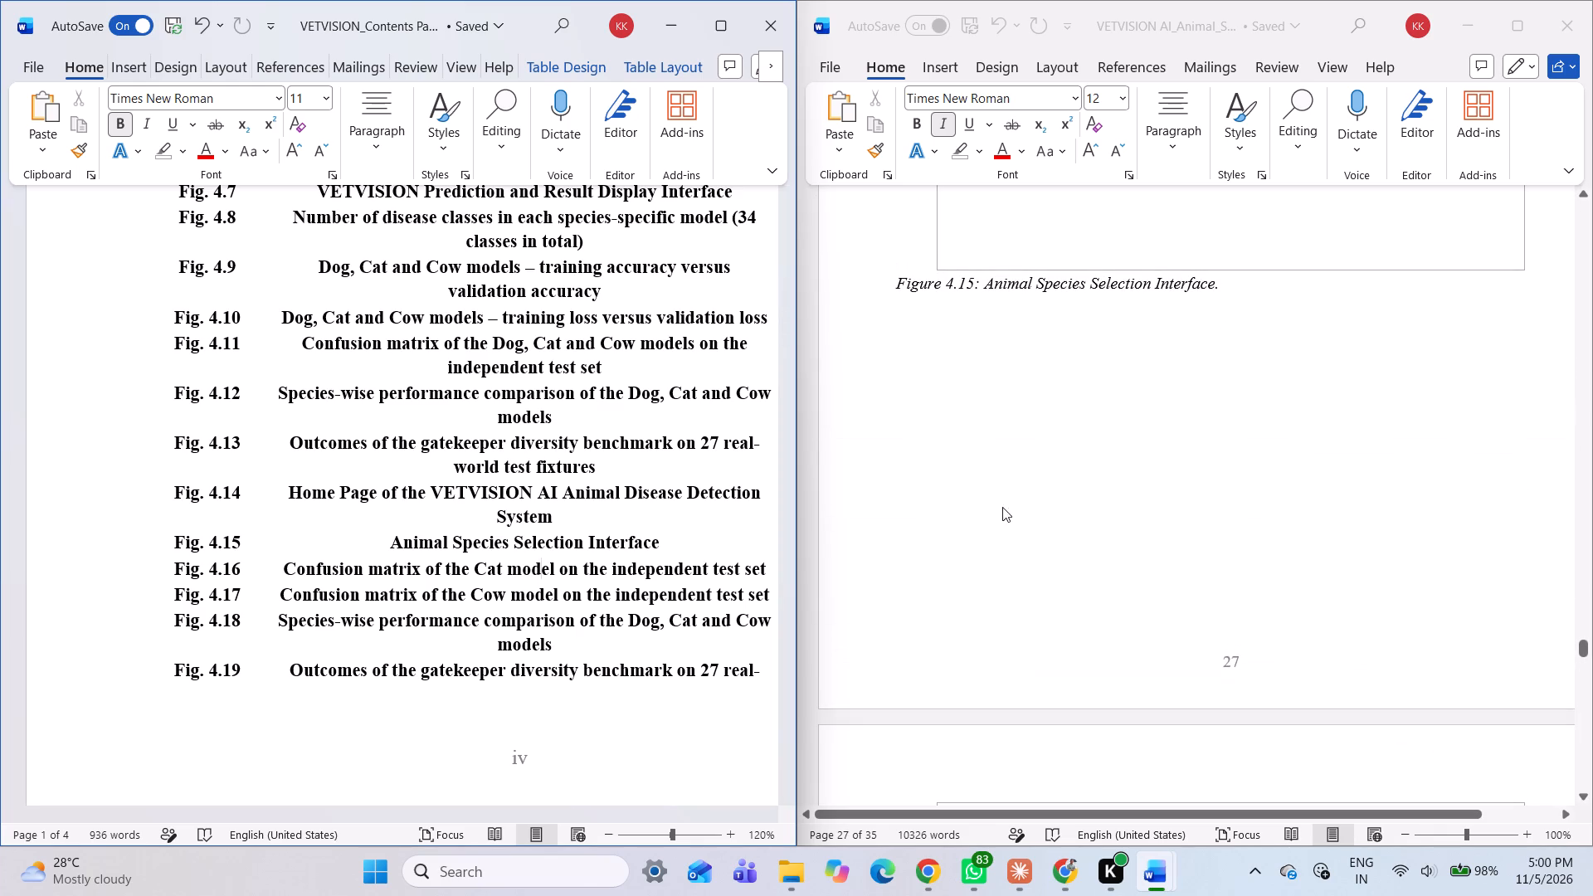
scroll(1216, 388, down, 4)
scroll(1178, 444, down, 5)
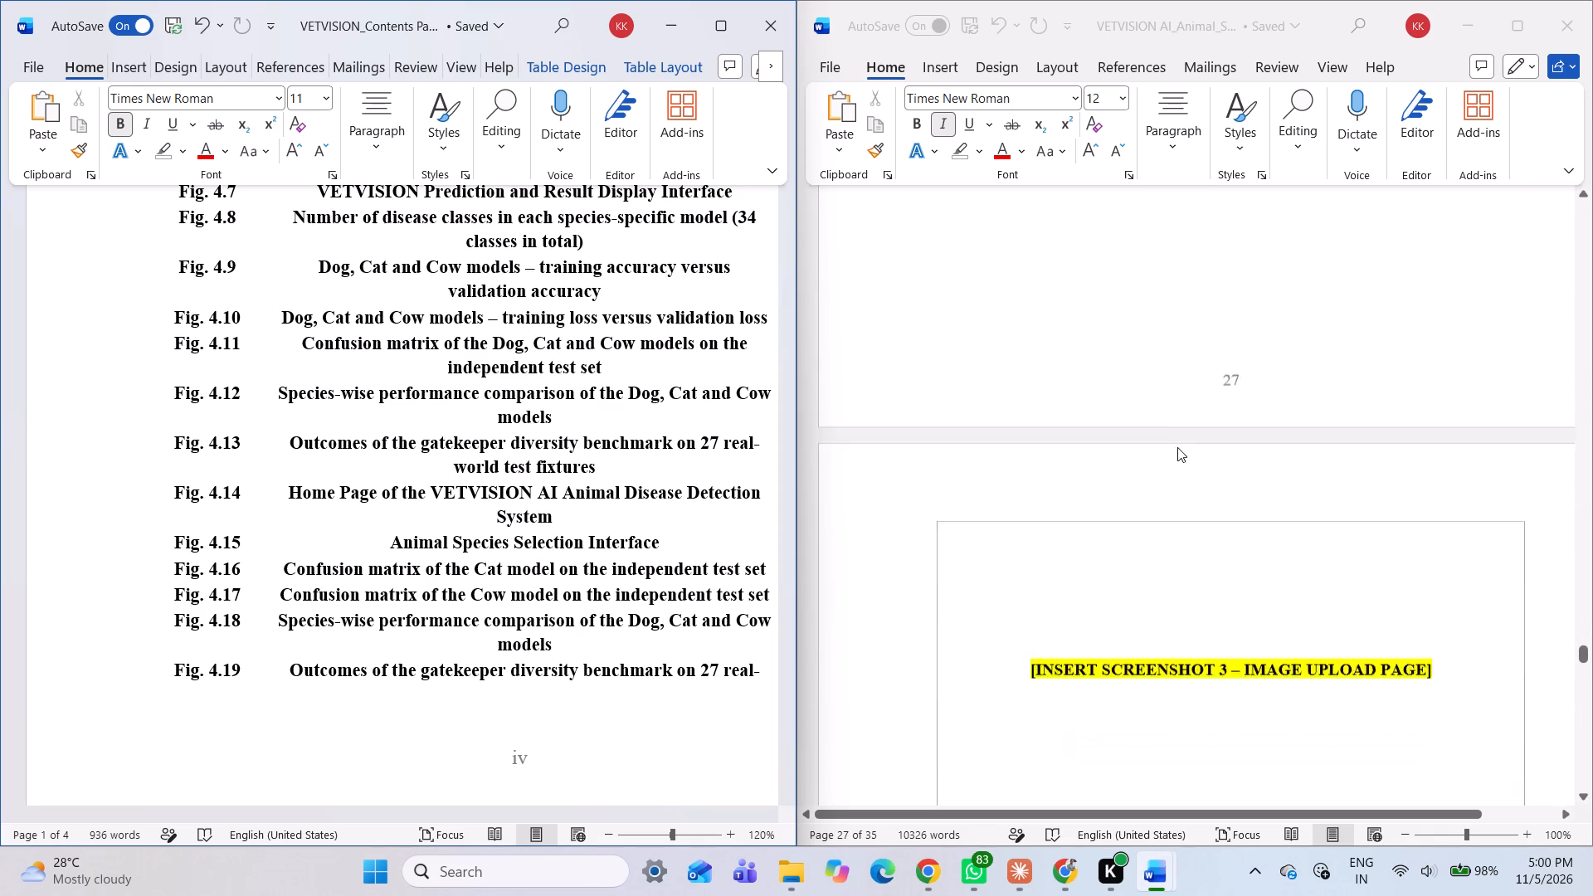
scroll(1177, 447, down, 1)
scroll(1170, 517, down, 1)
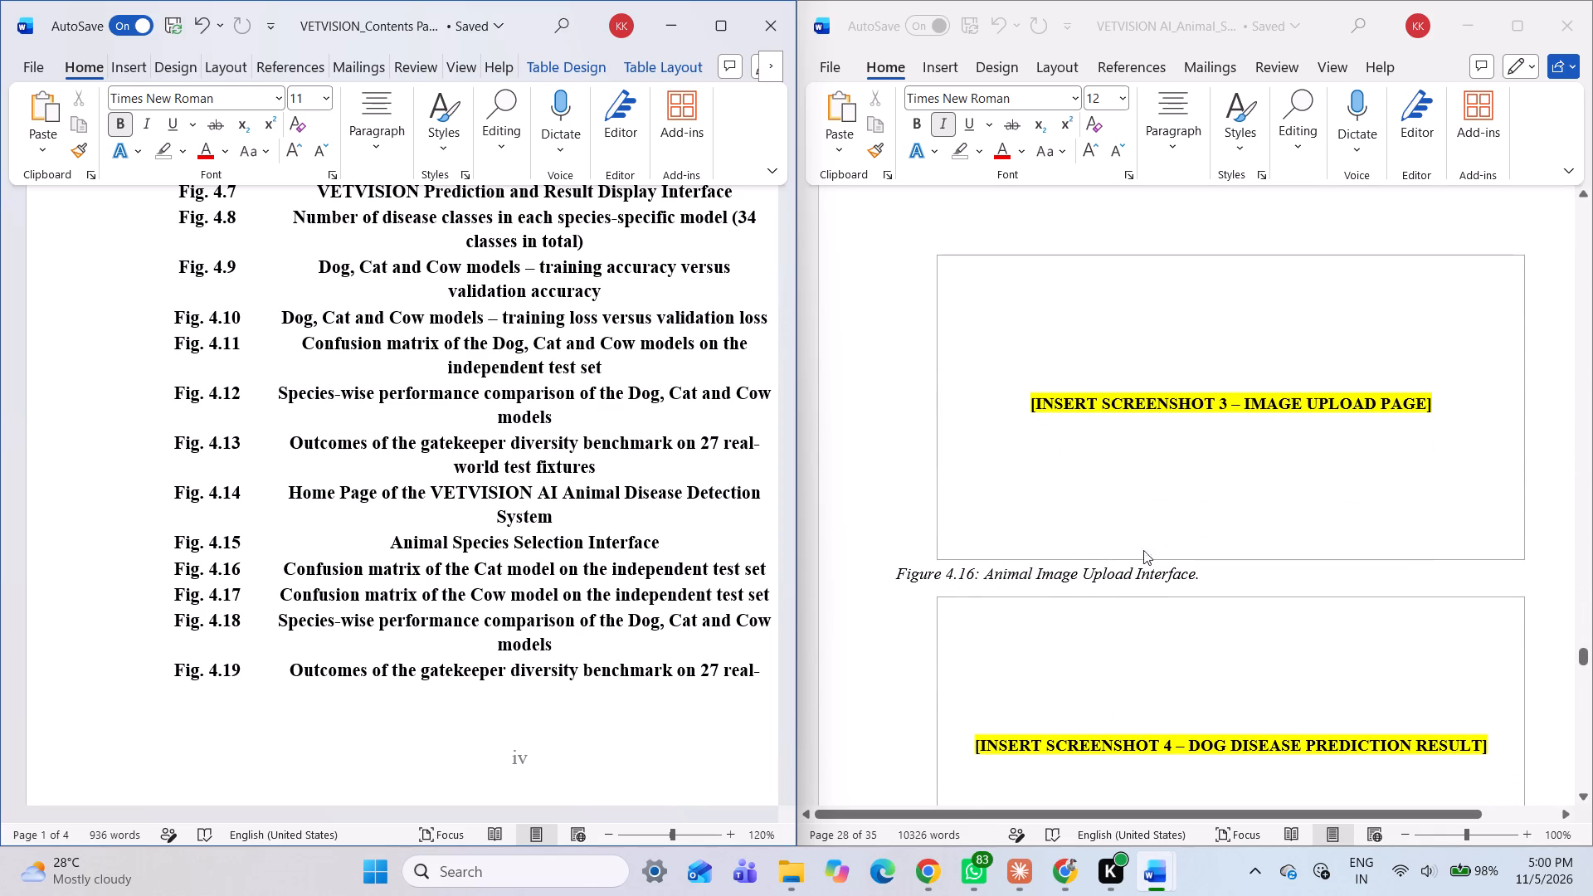
click(288, 569)
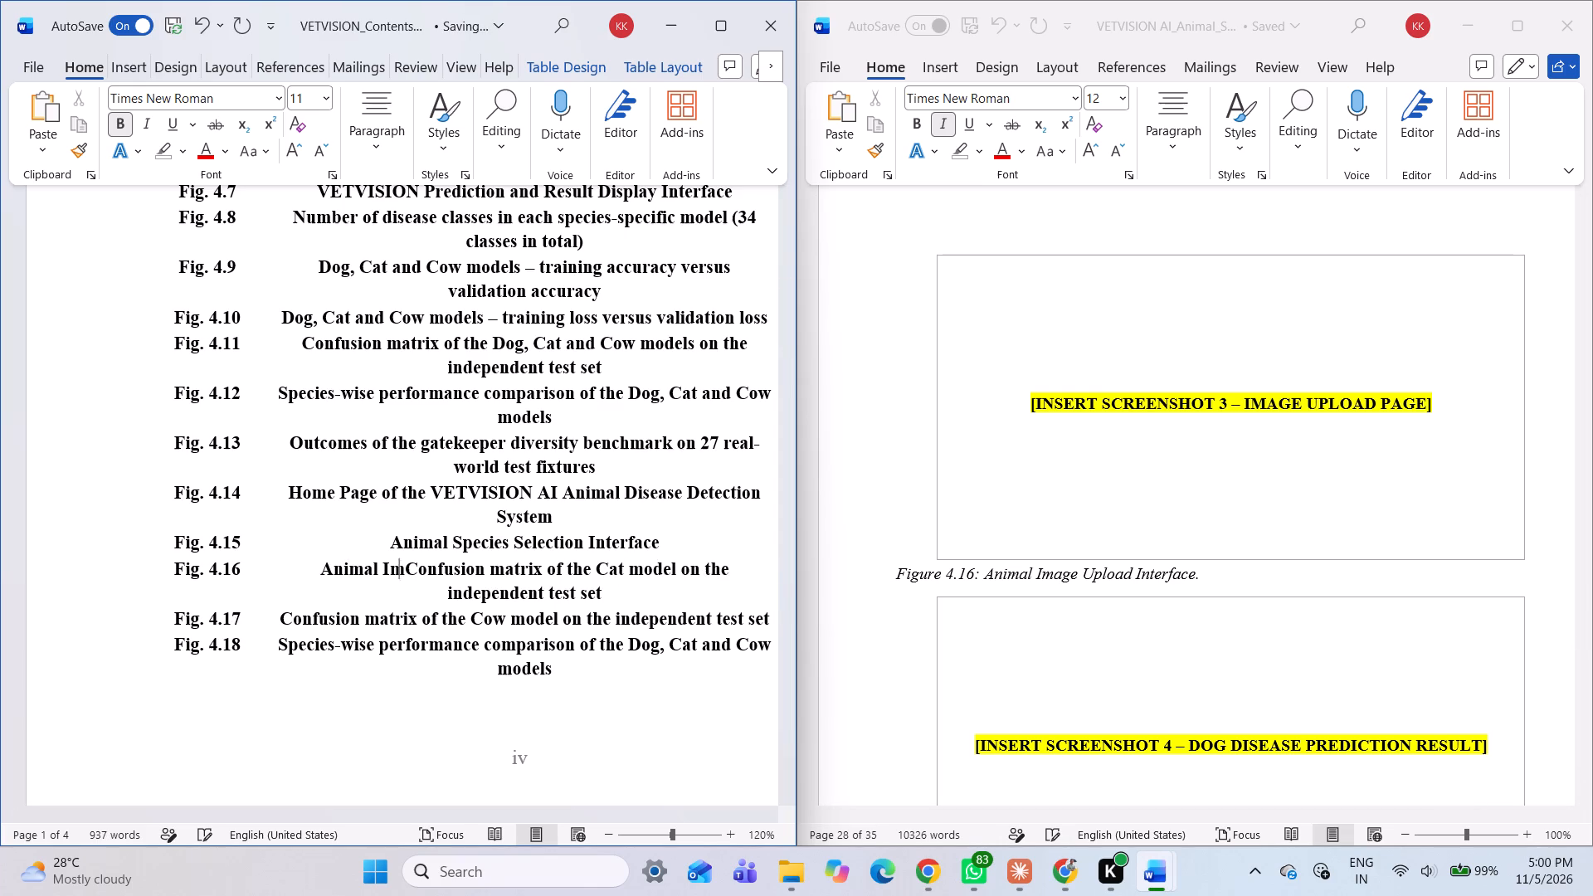
text(pload)
key(space)
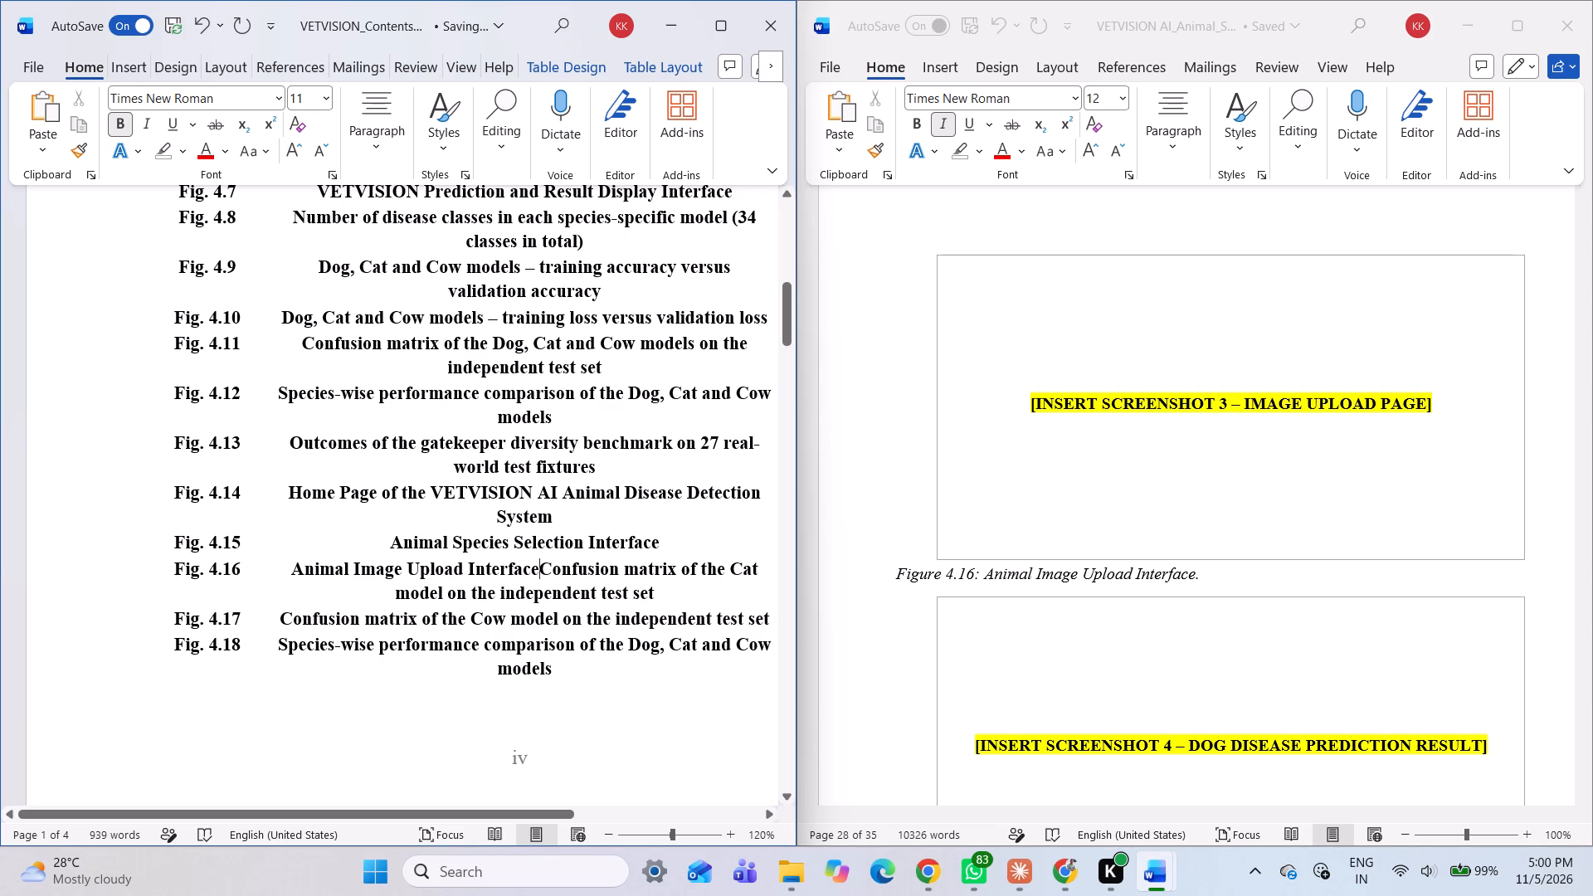
drag(659, 601, 558, 558)
key(space)
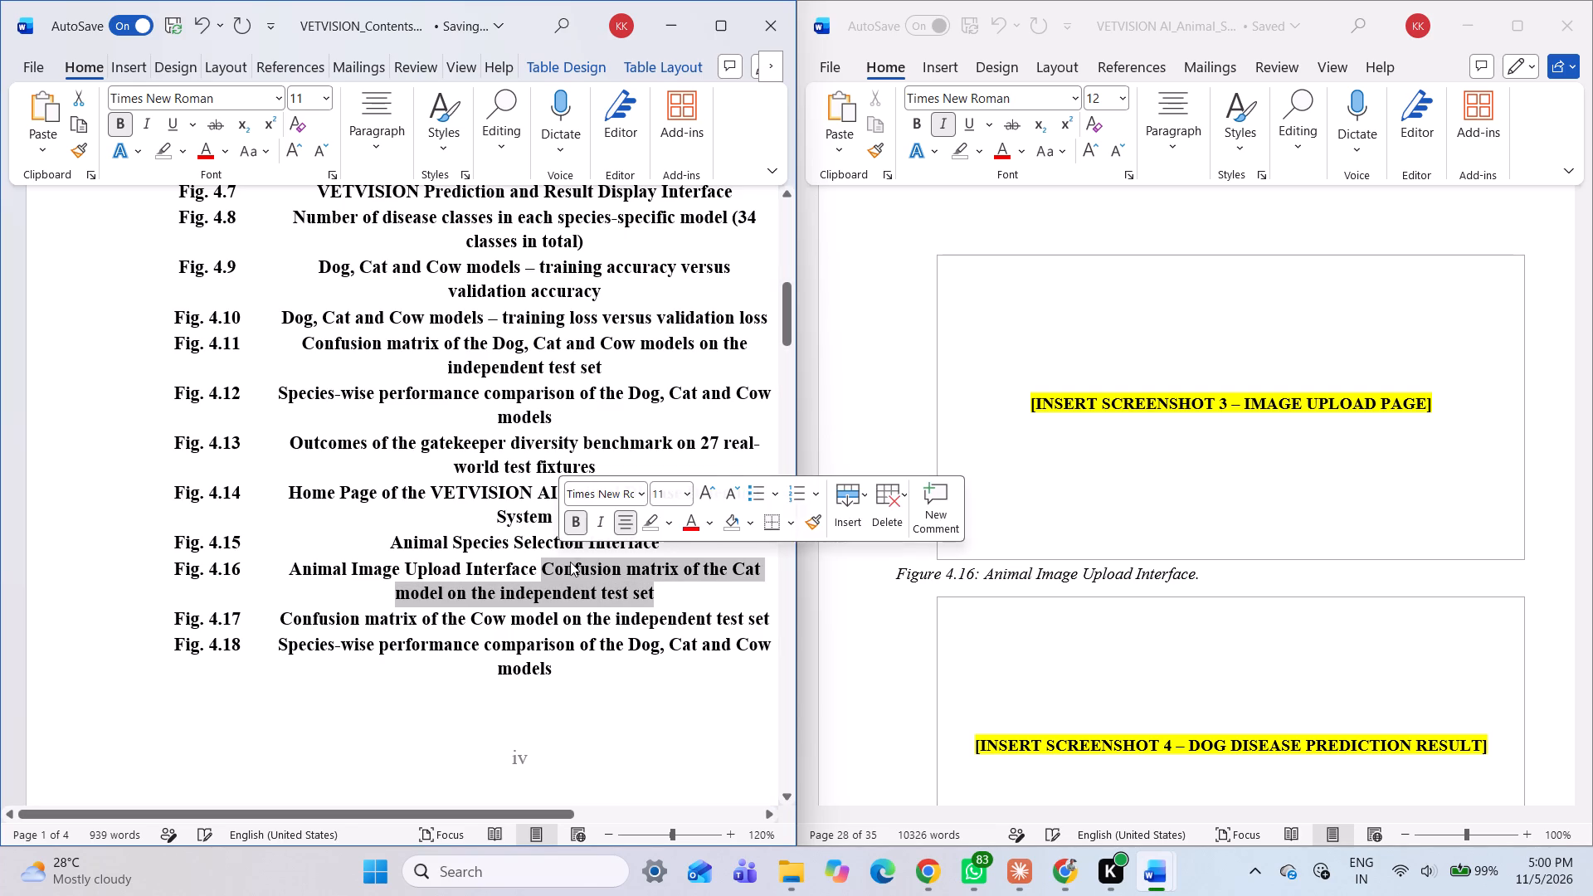
key(BackSpace)
key(BackSpace)
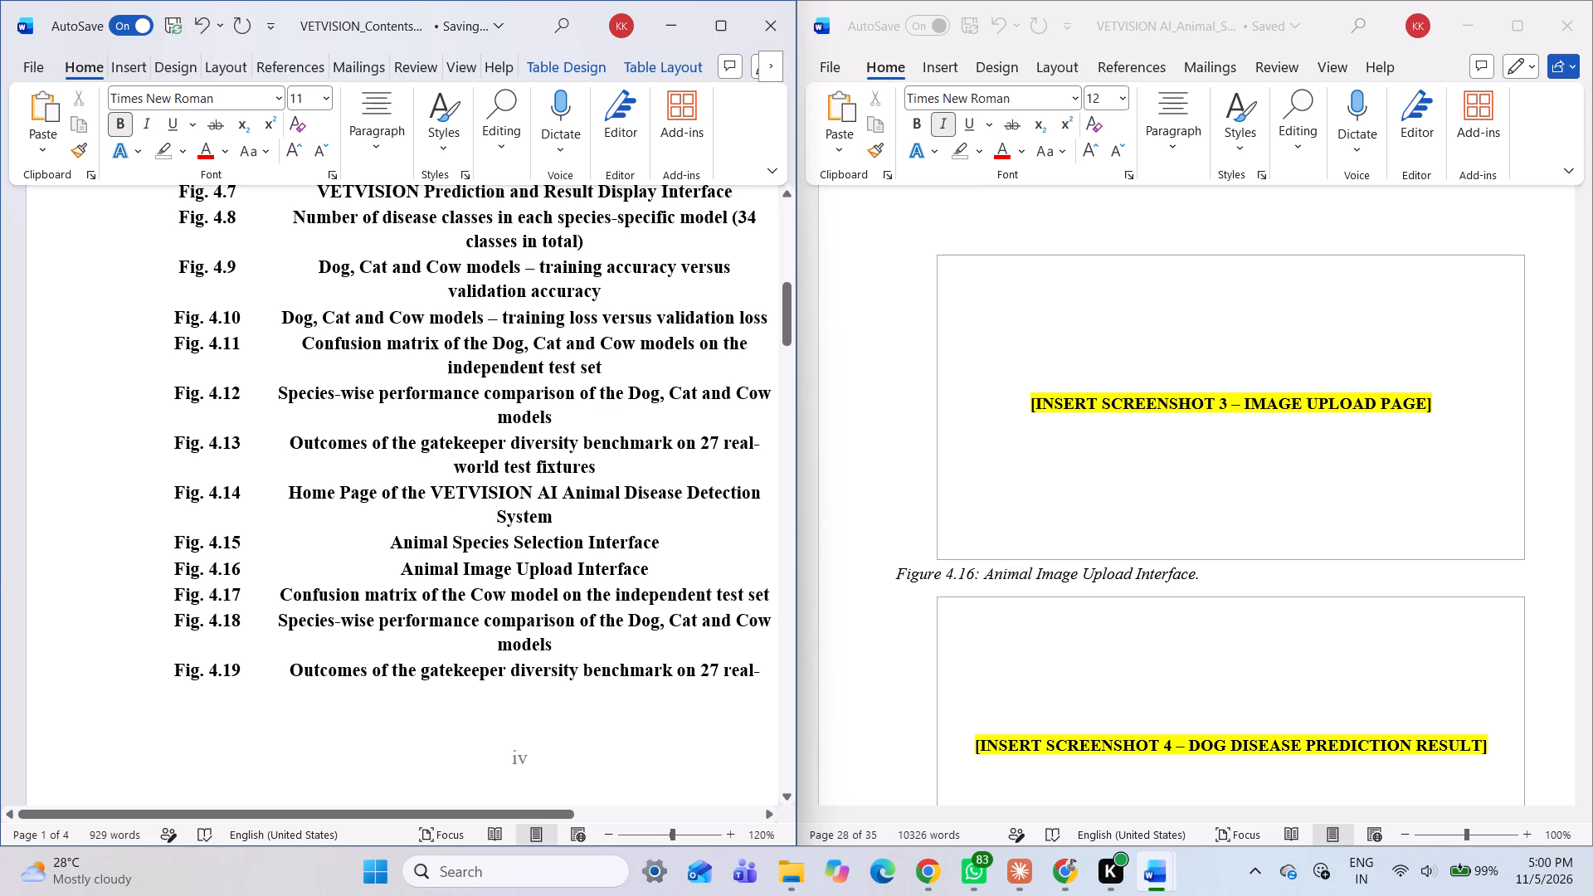
Renumber the Dog Disease Prediction Result caption in the report as Figure 4.17.
scroll(975, 543, down, 8)
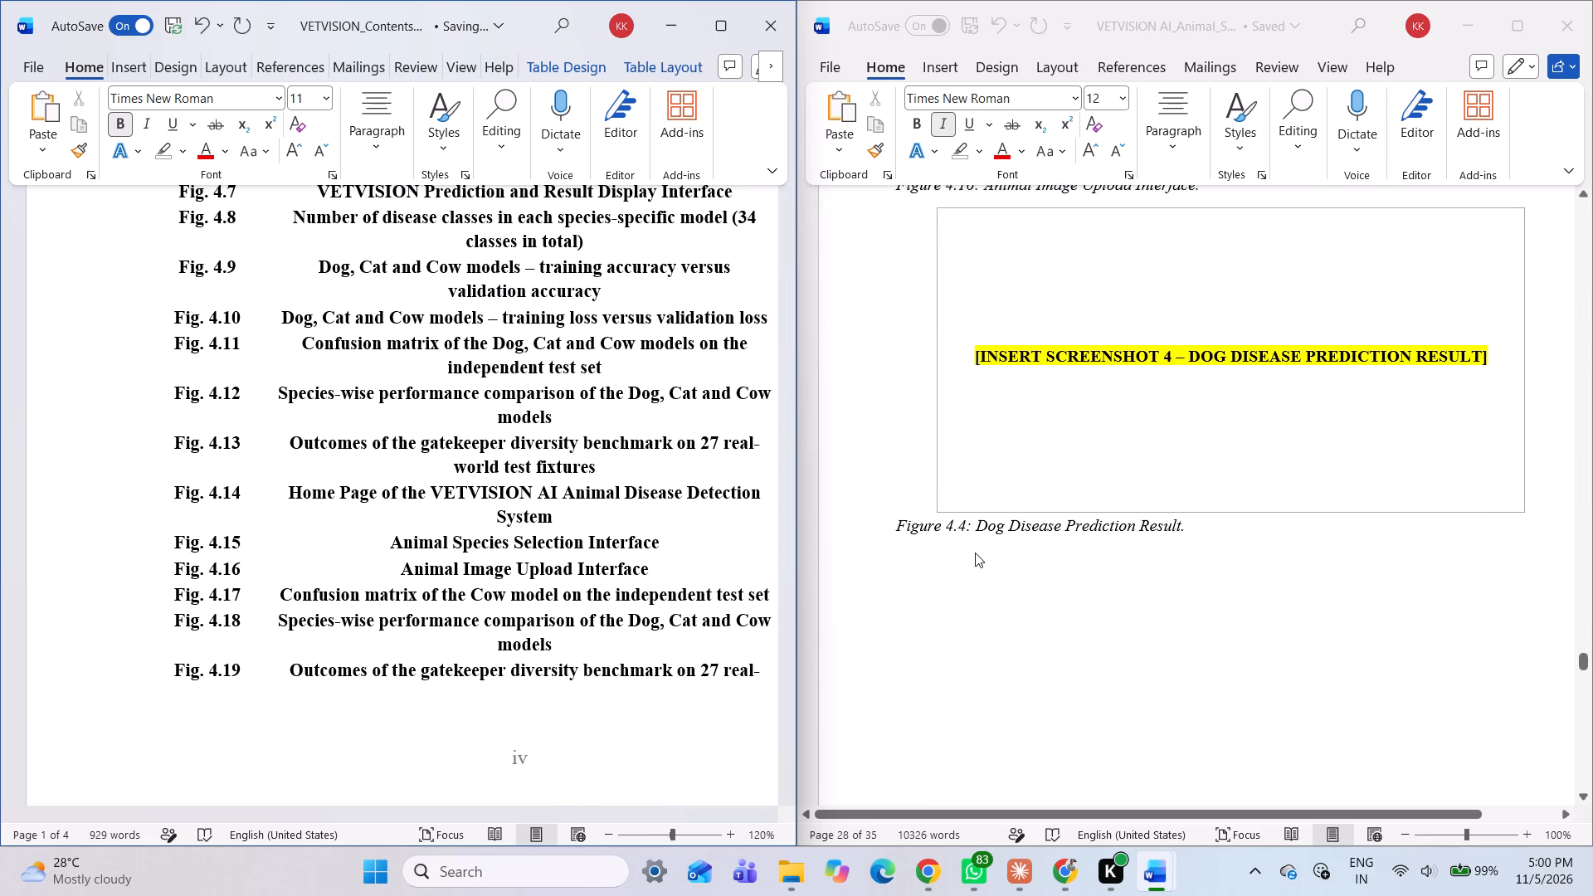
click(962, 519)
click(964, 517)
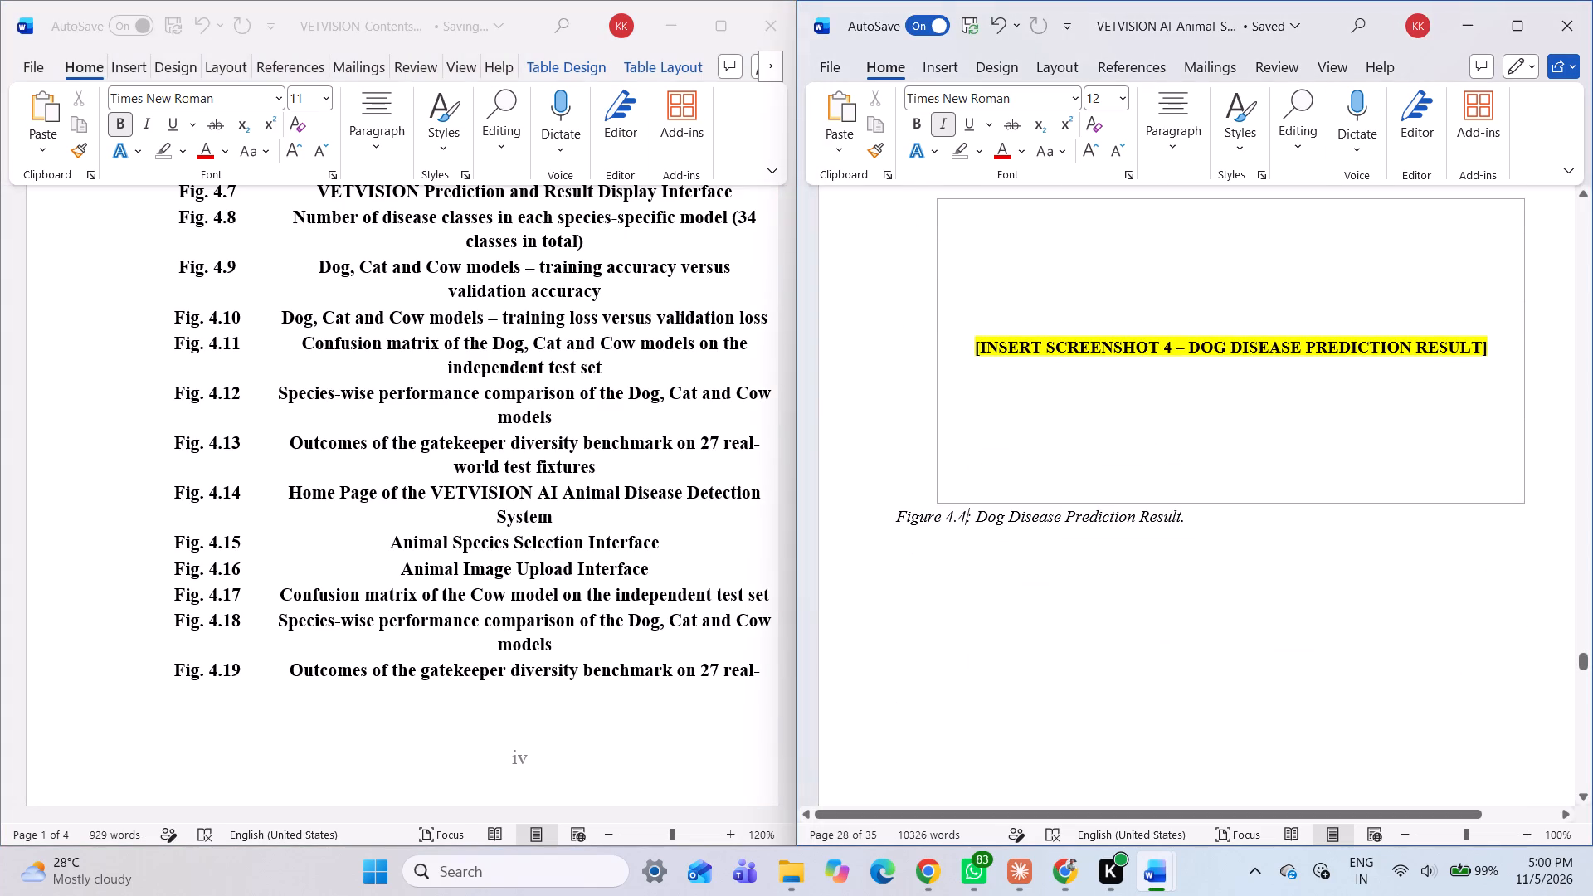
key(BackSpace)
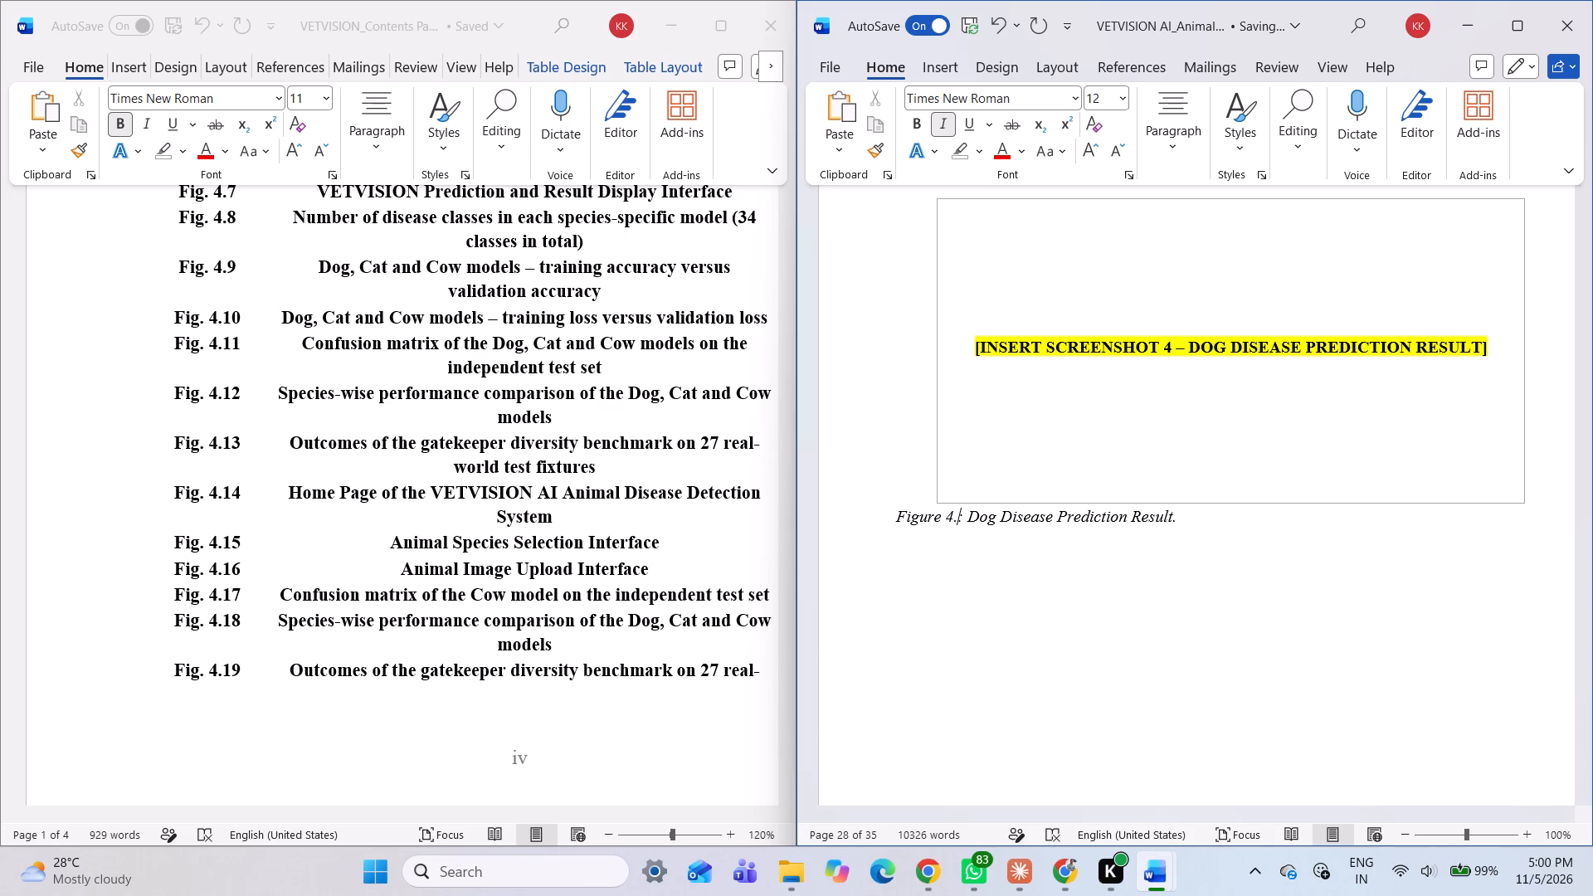
key(1)
key(7)
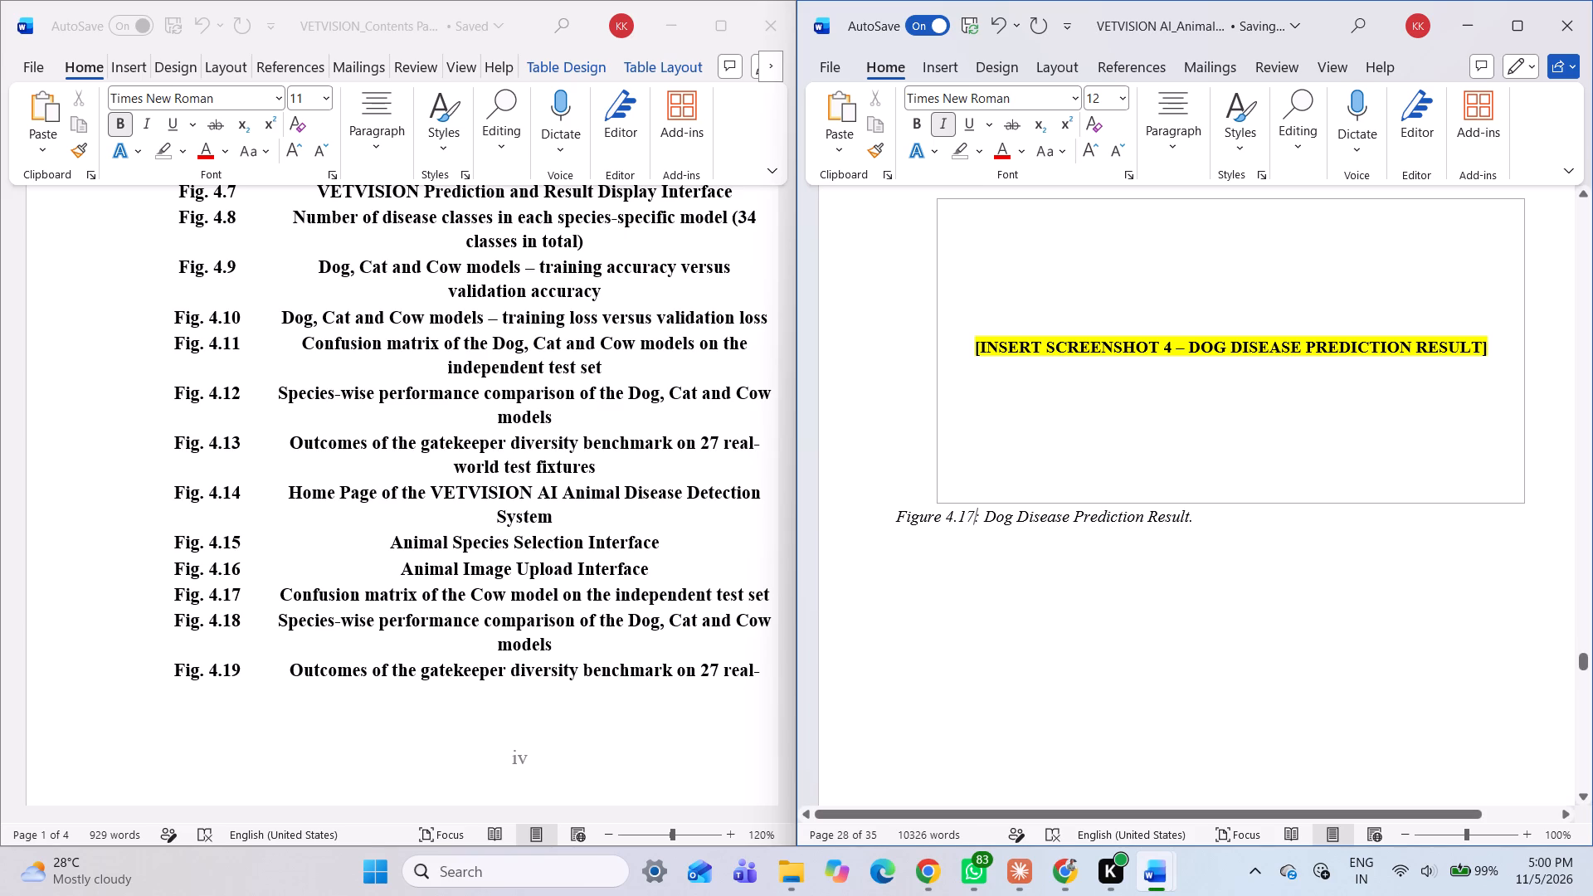
Enter Dog Disease Prediction Result in front of the existing Fig. 4.17 title text in the figure list.
click(280, 589)
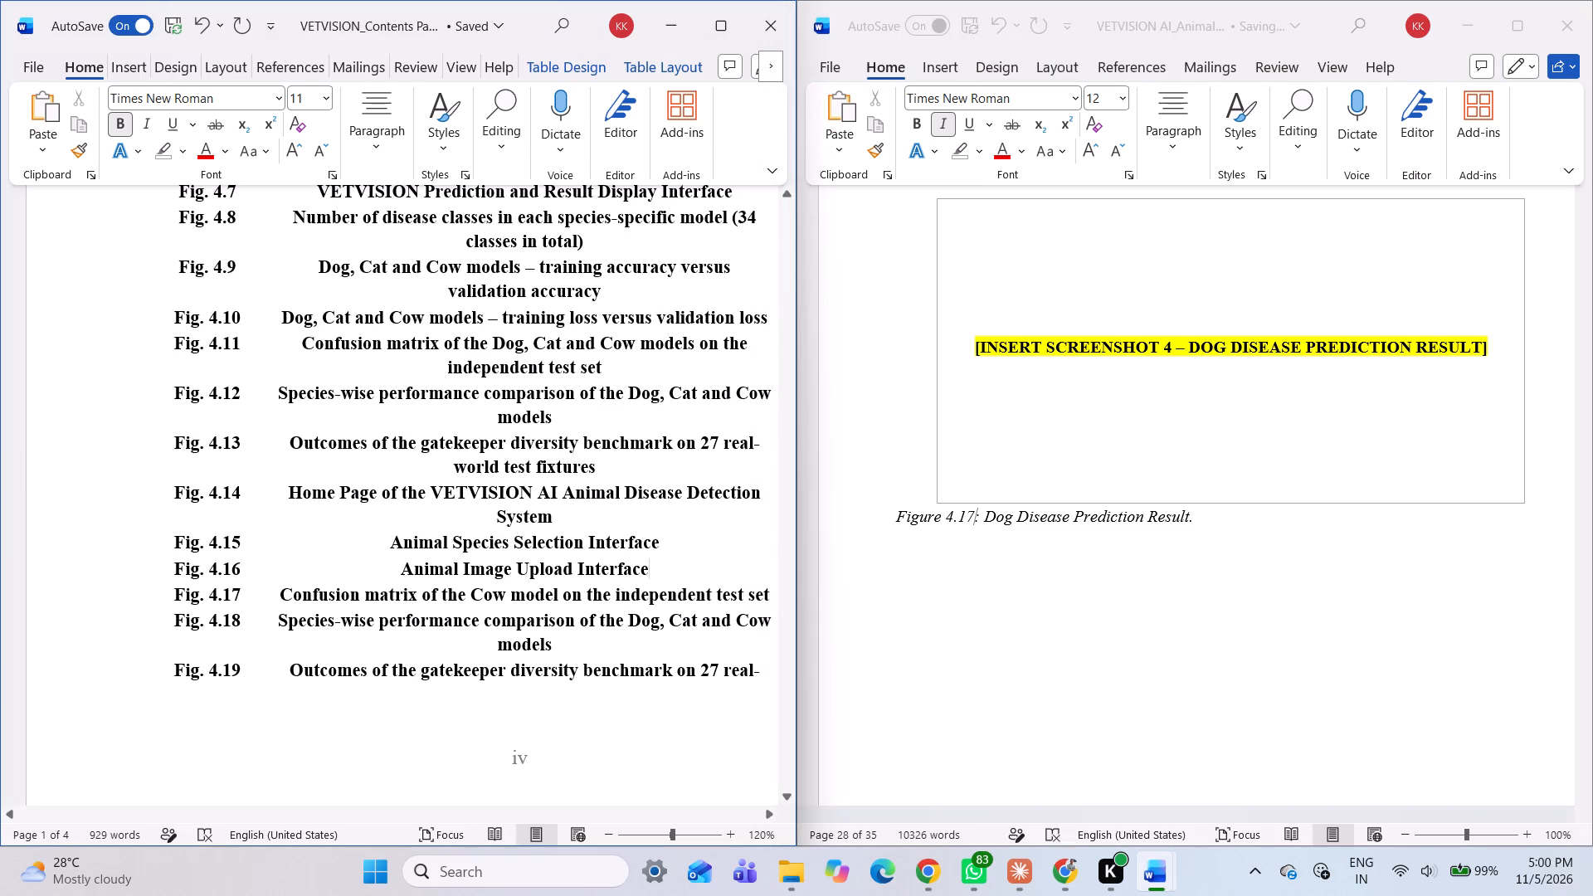
click(293, 591)
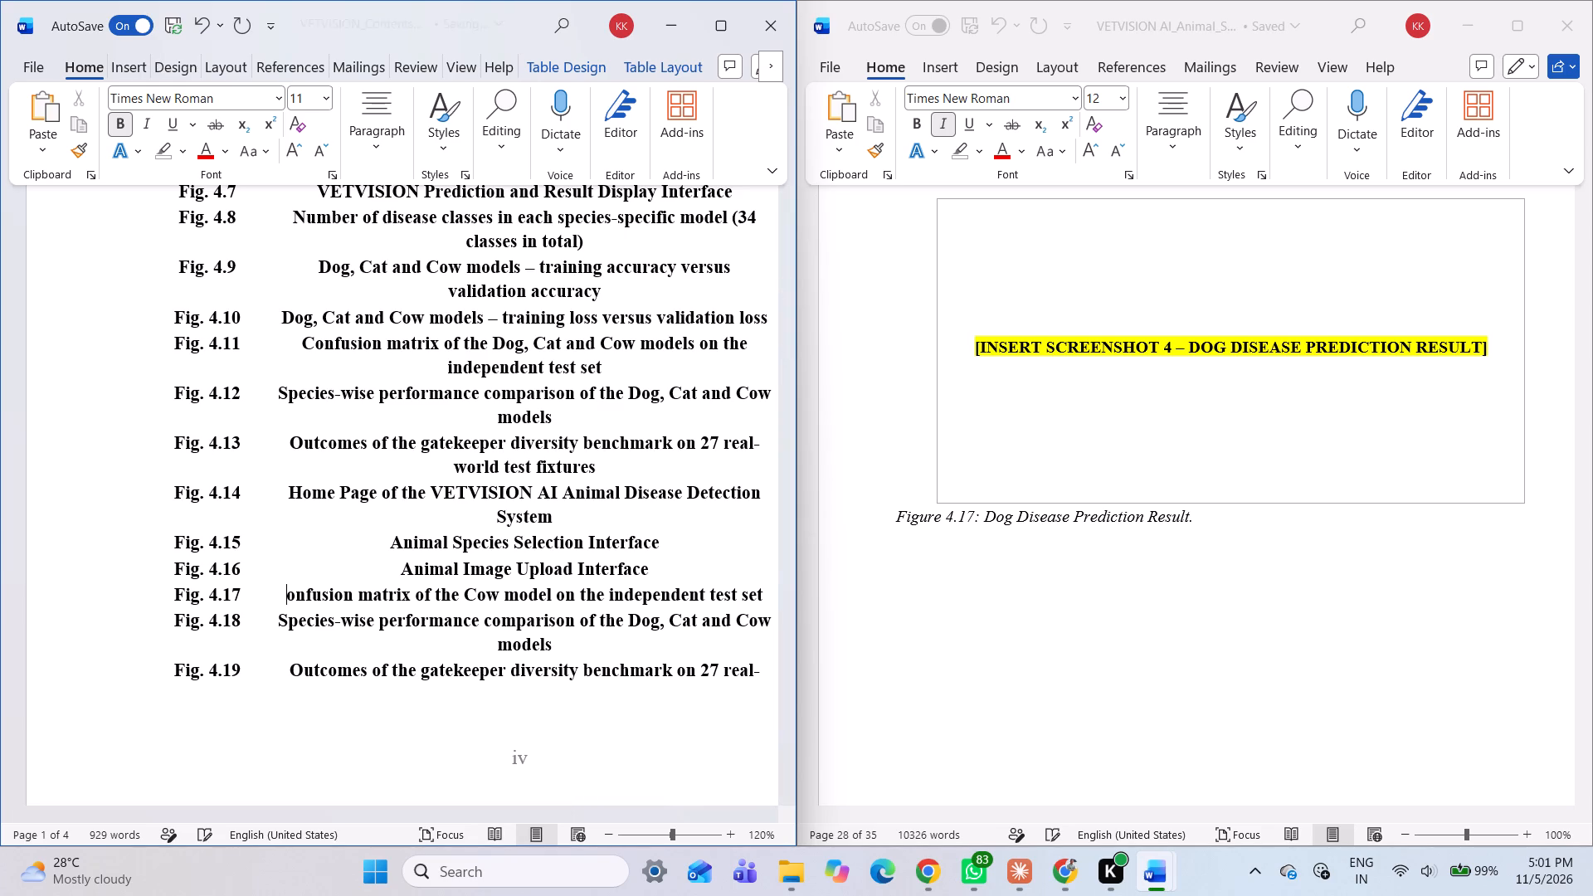
key(d)
text(og)
key(space)
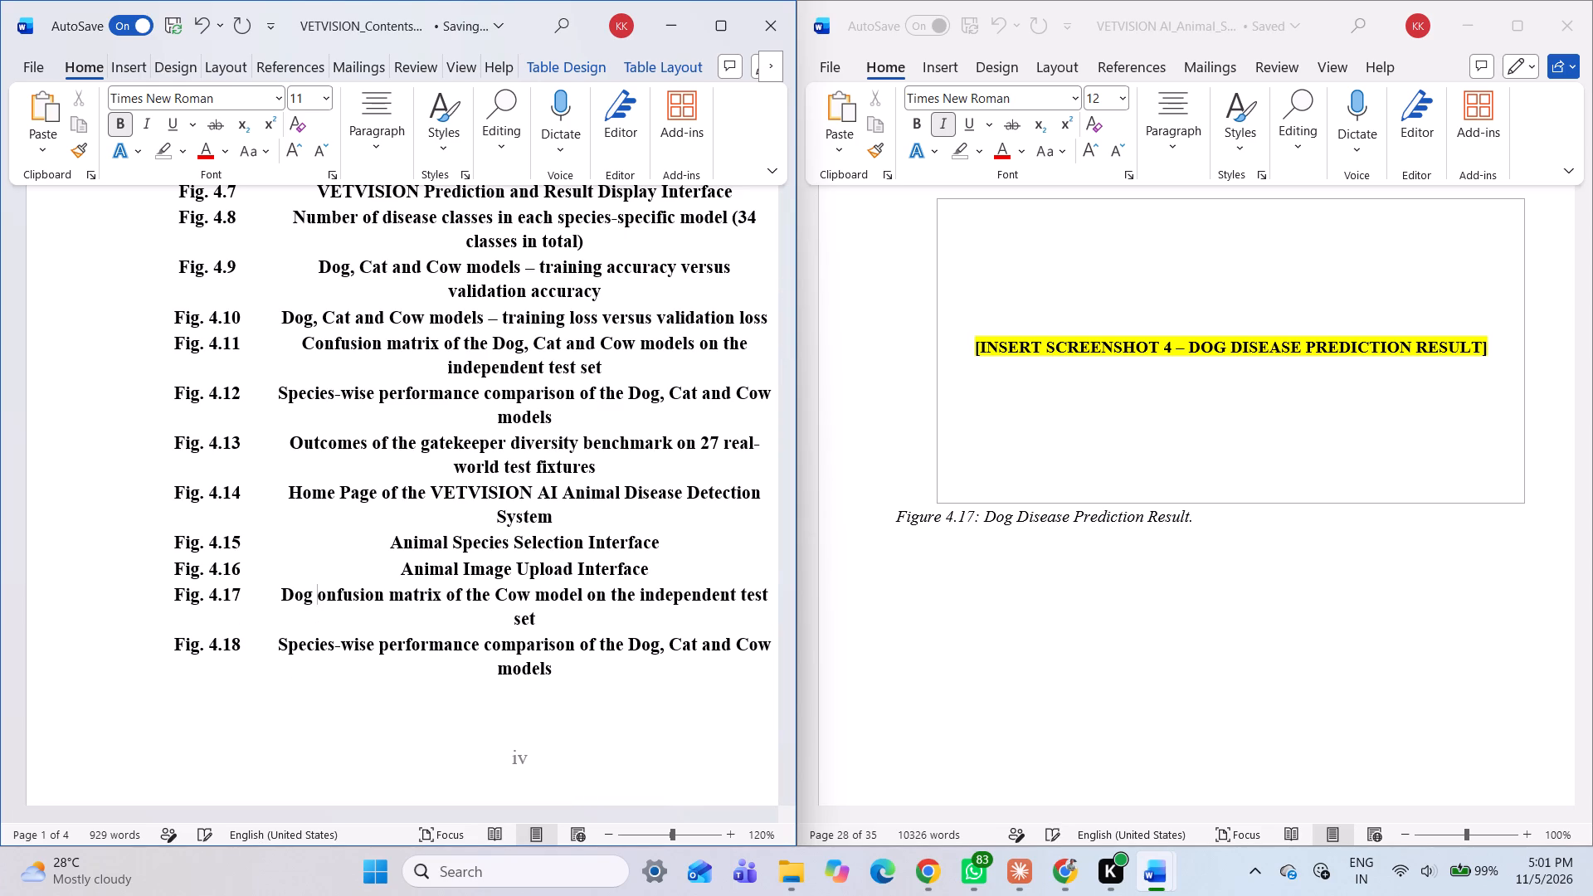
text(disease)
key(Left)
key(Left)
key(Left)
key(Left)
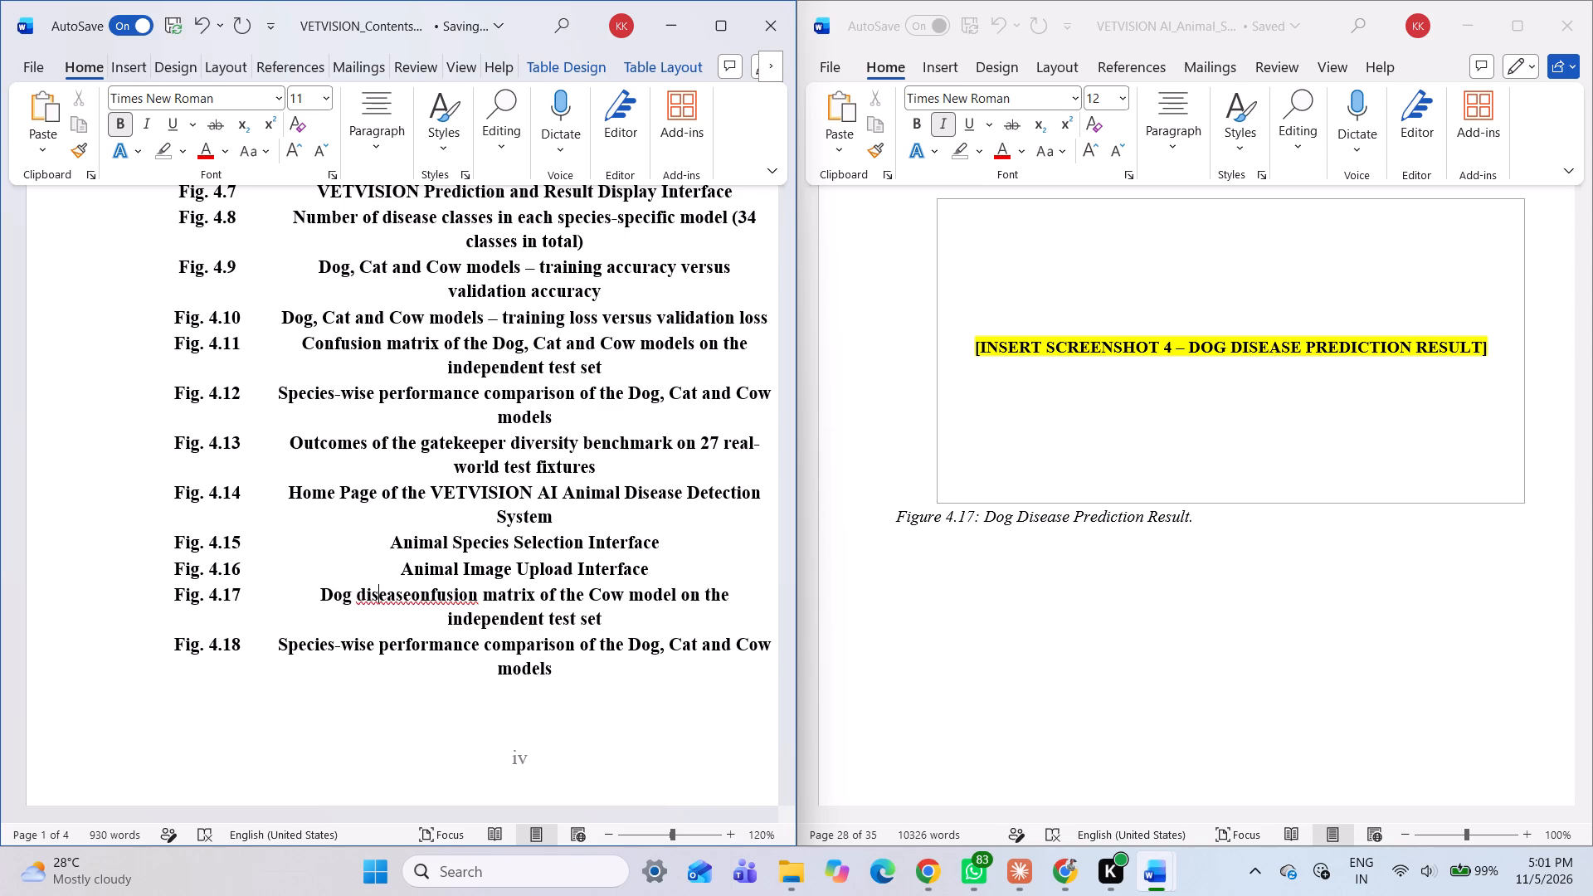
key(Left)
key(Left)
key(d)
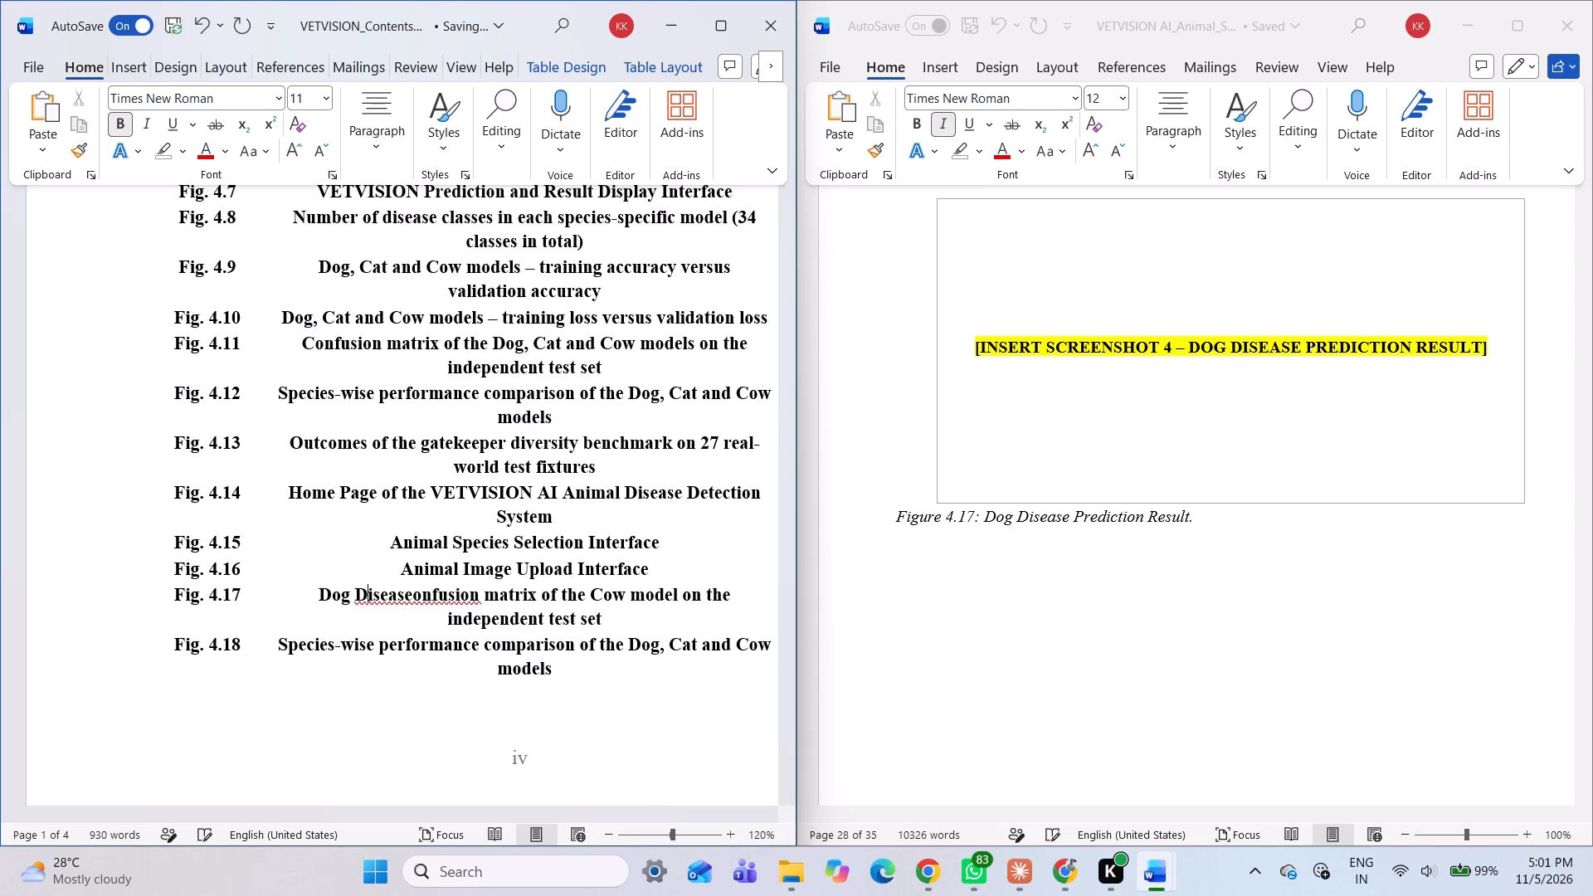
key(Right)
key(Right)
key(Right)
key(Right)
key(Right)
key(Right)
key(space)
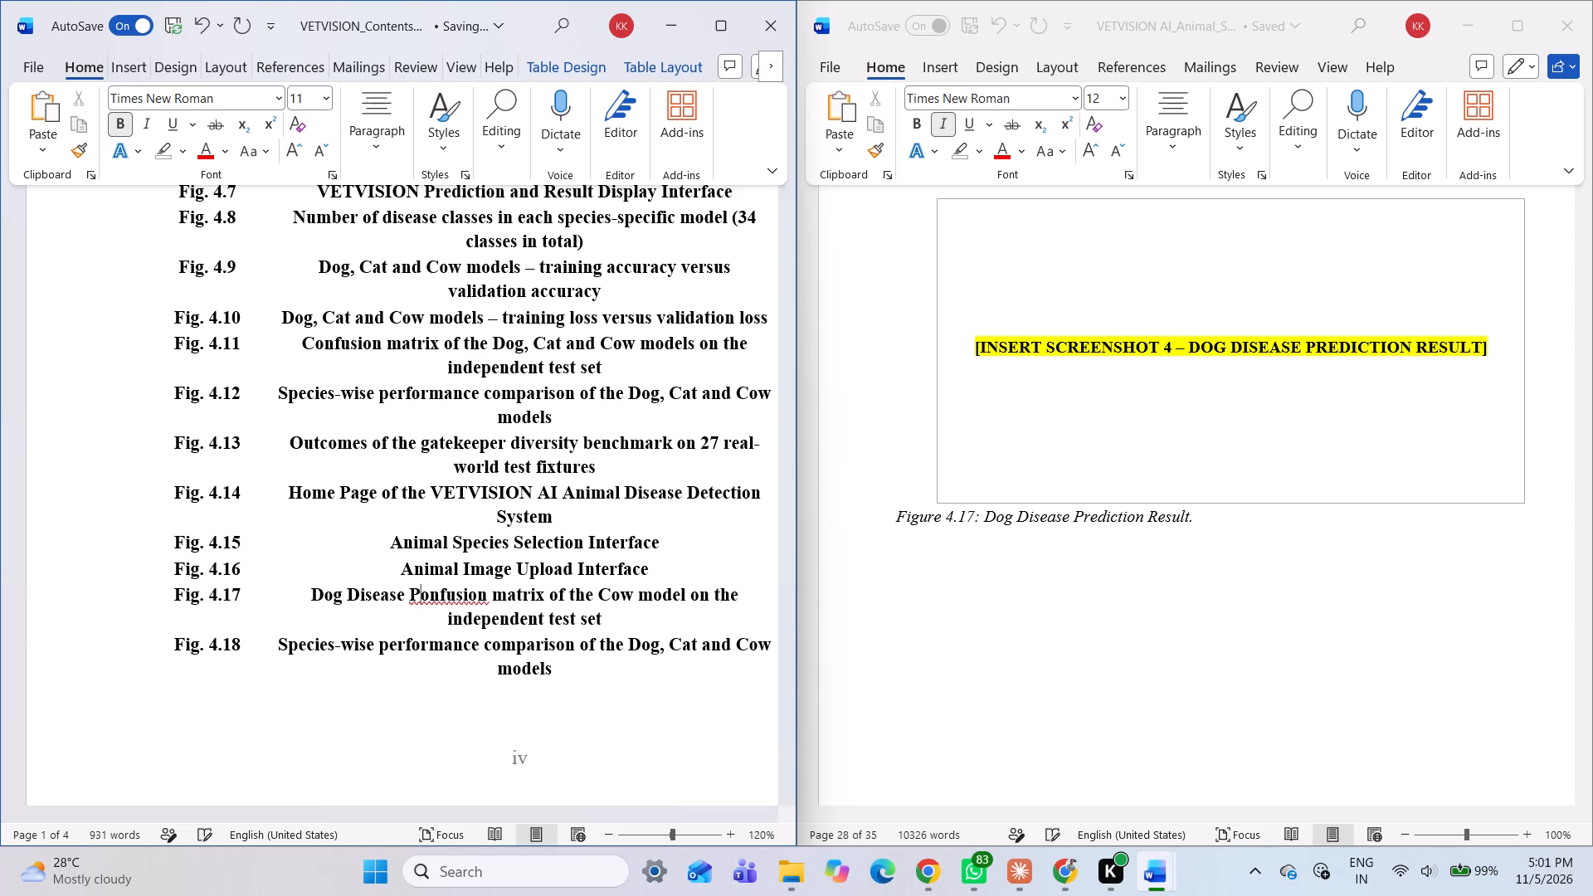
text(rediction)
key(space)
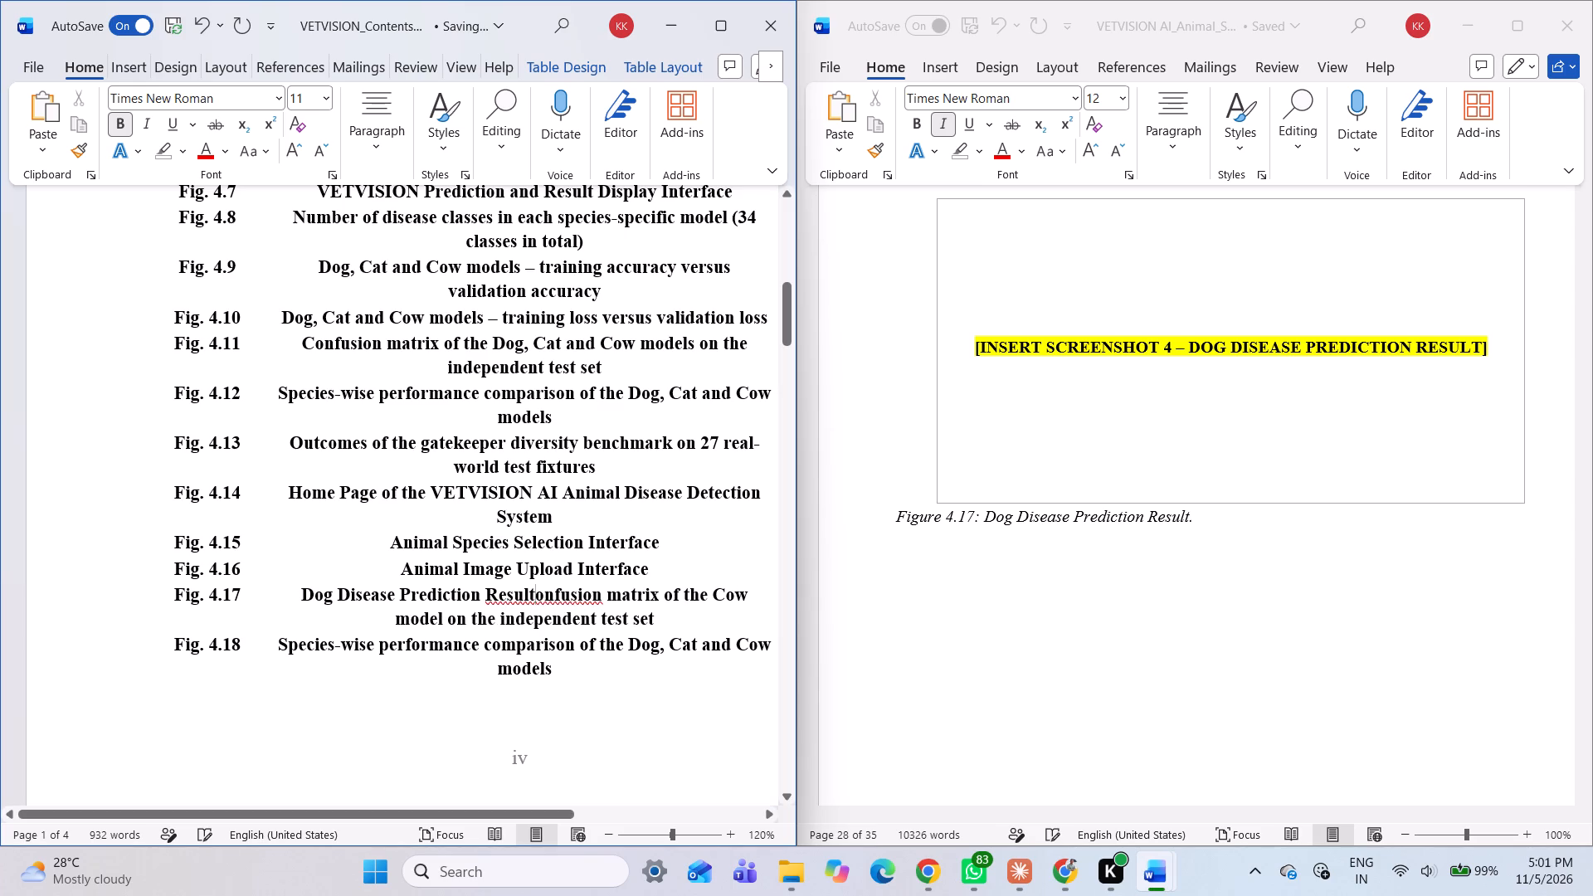
Delete the leftover Cow model confusion matrix text from the Fig. 4.17 title in the figure list.
drag(660, 617, 659, 617)
drag(659, 617, 587, 594)
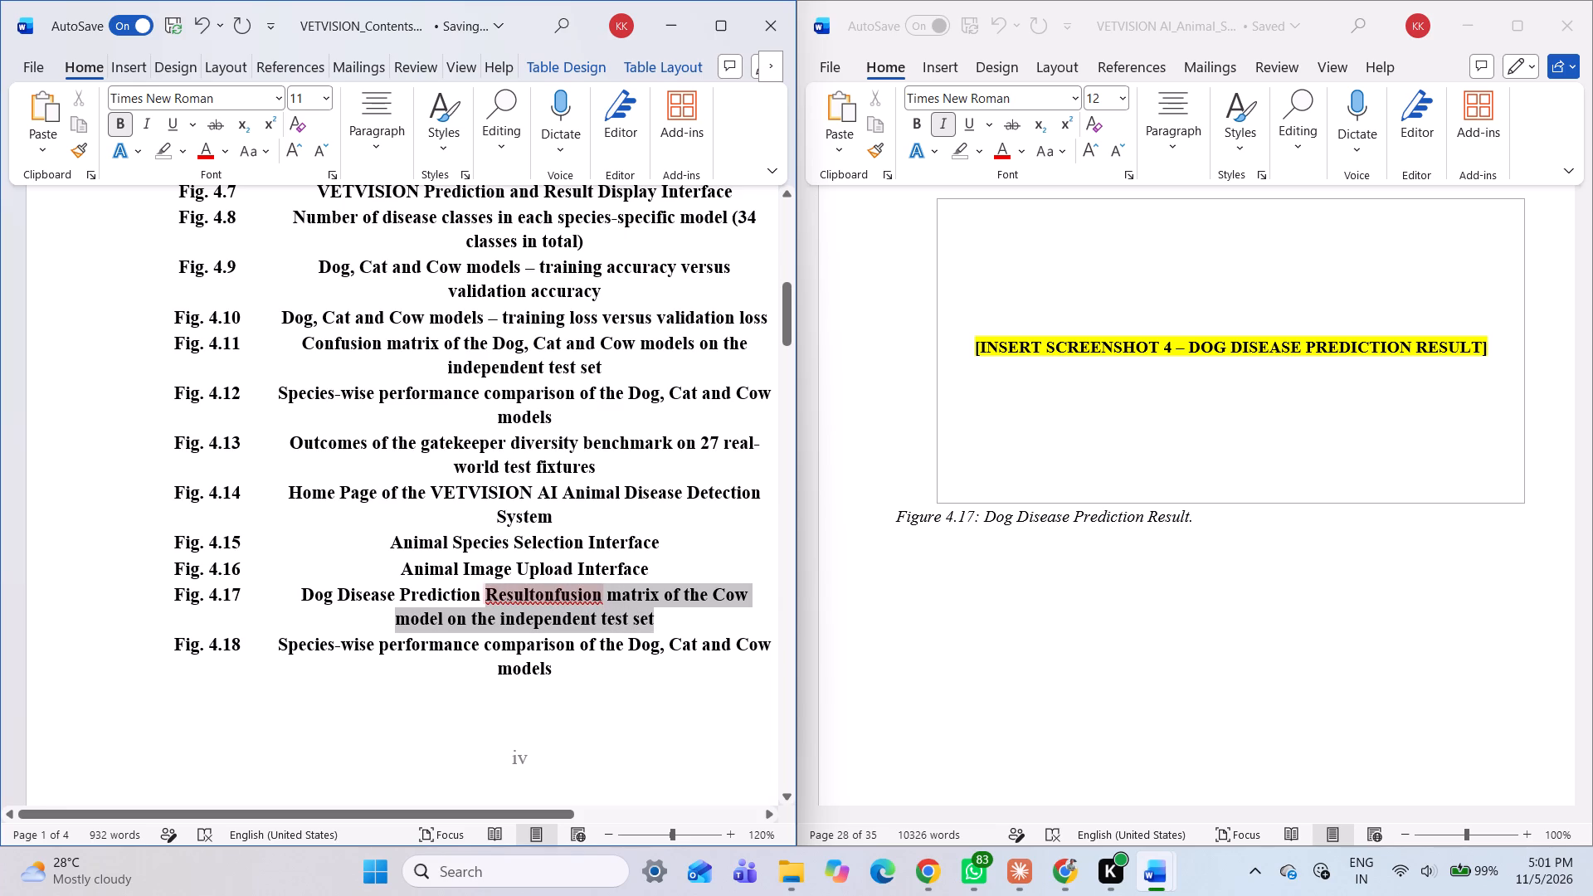
drag(587, 594, 601, 594)
key(BackSpace)
key(BackSpace)
key(BackSpace)
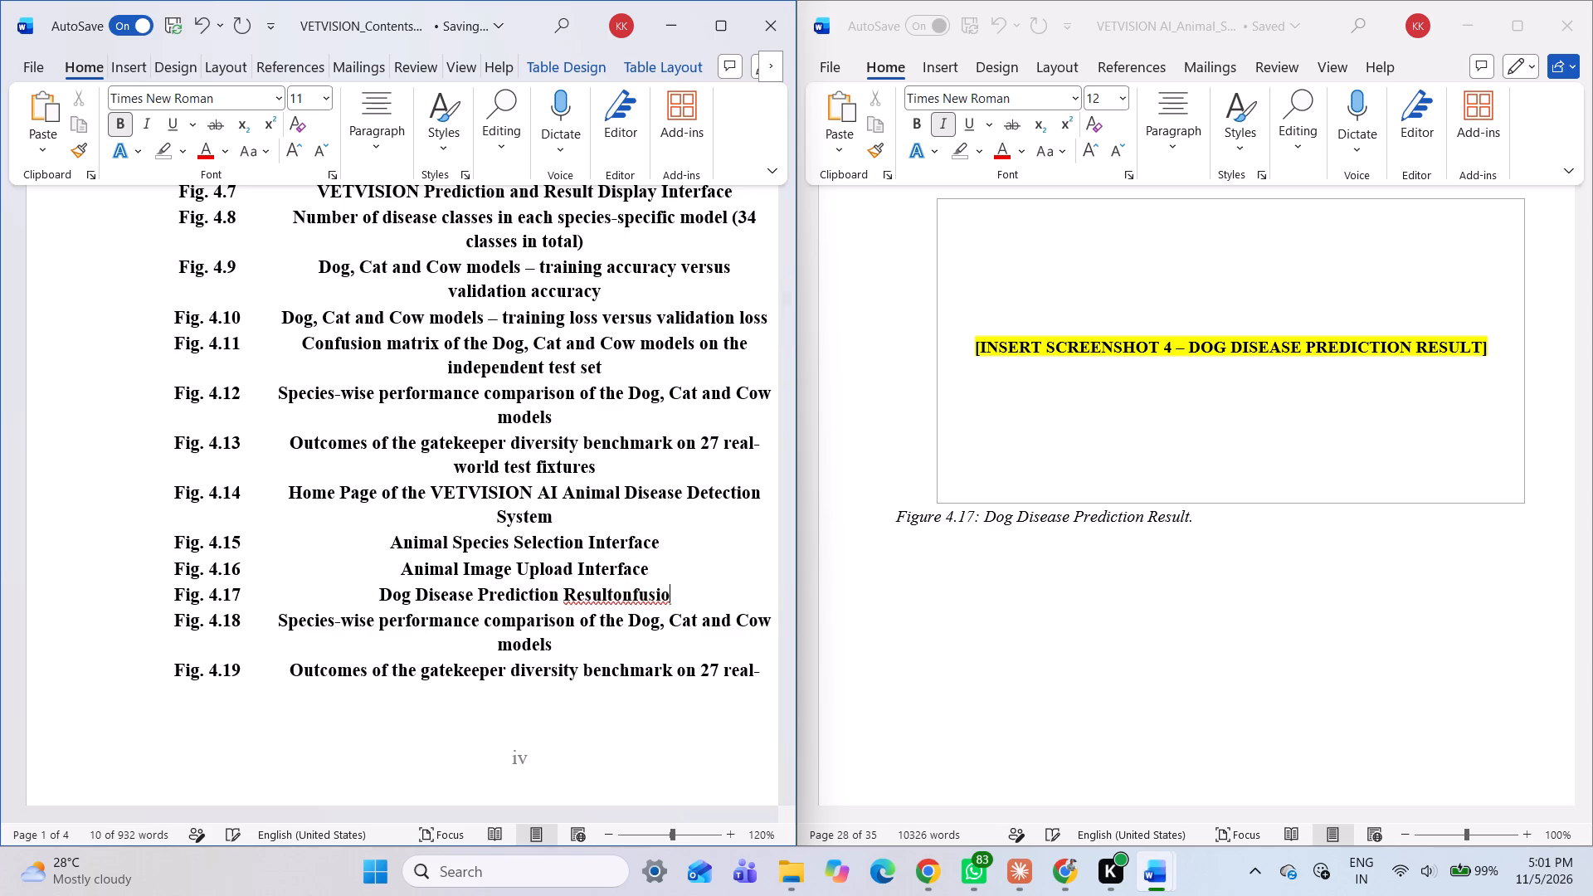
key(BackSpace)
key(BackSpace)
key(BackSpace)
key(BackSpace)
key(BackSpace)
key(BackSpace)
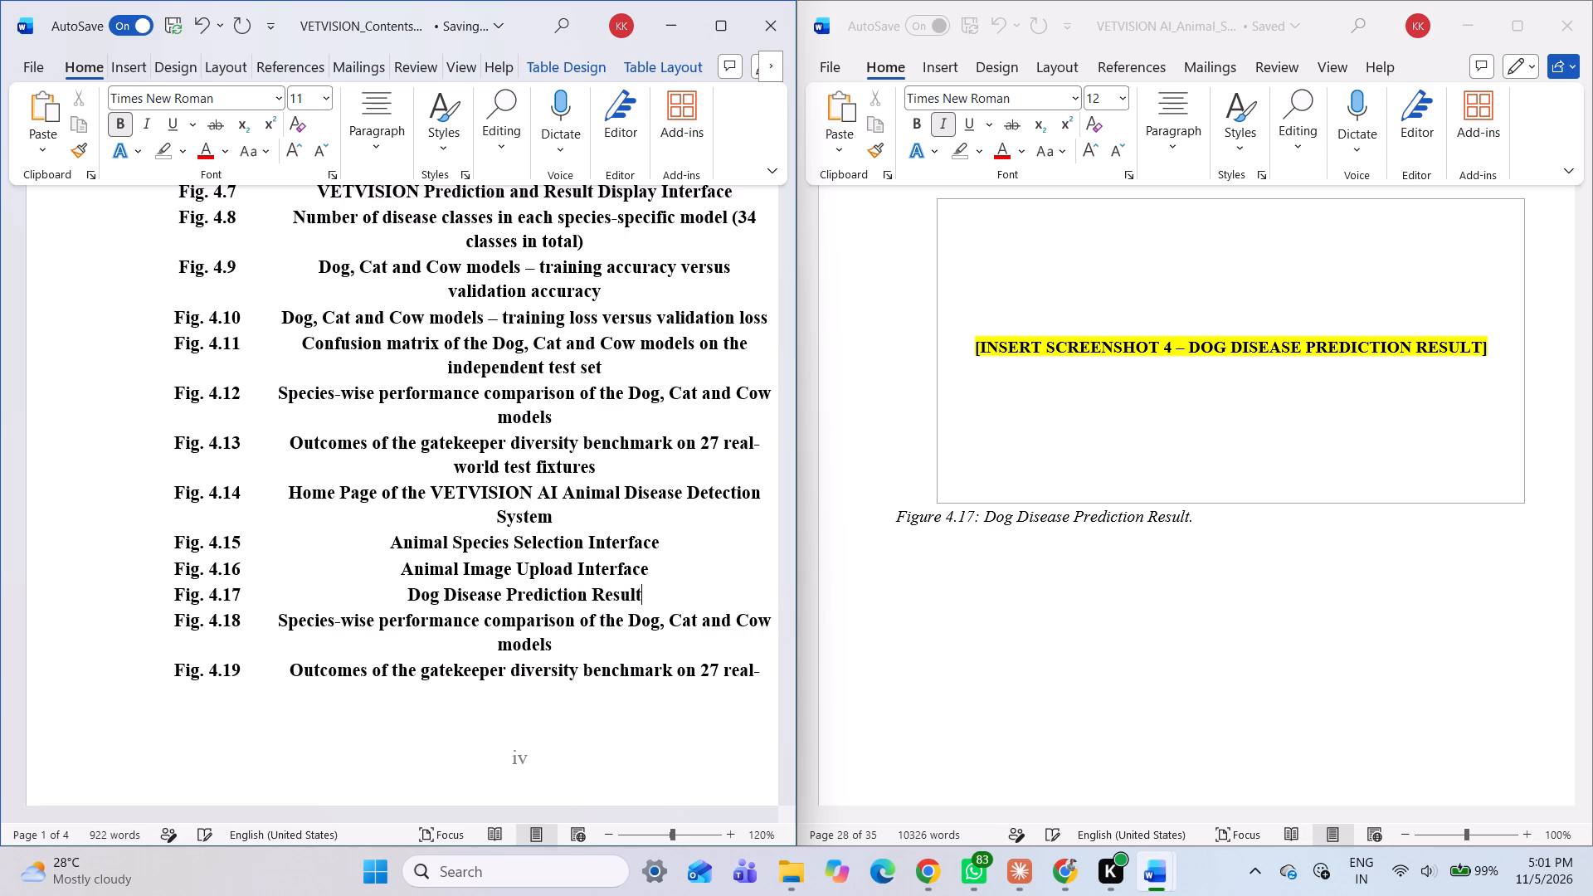
Review the remaining screenshot placeholders and captions in the report, from the cat prediction result through the 4.2 Discussion section.
scroll(1013, 621, down, 6)
scroll(1167, 607, down, 8)
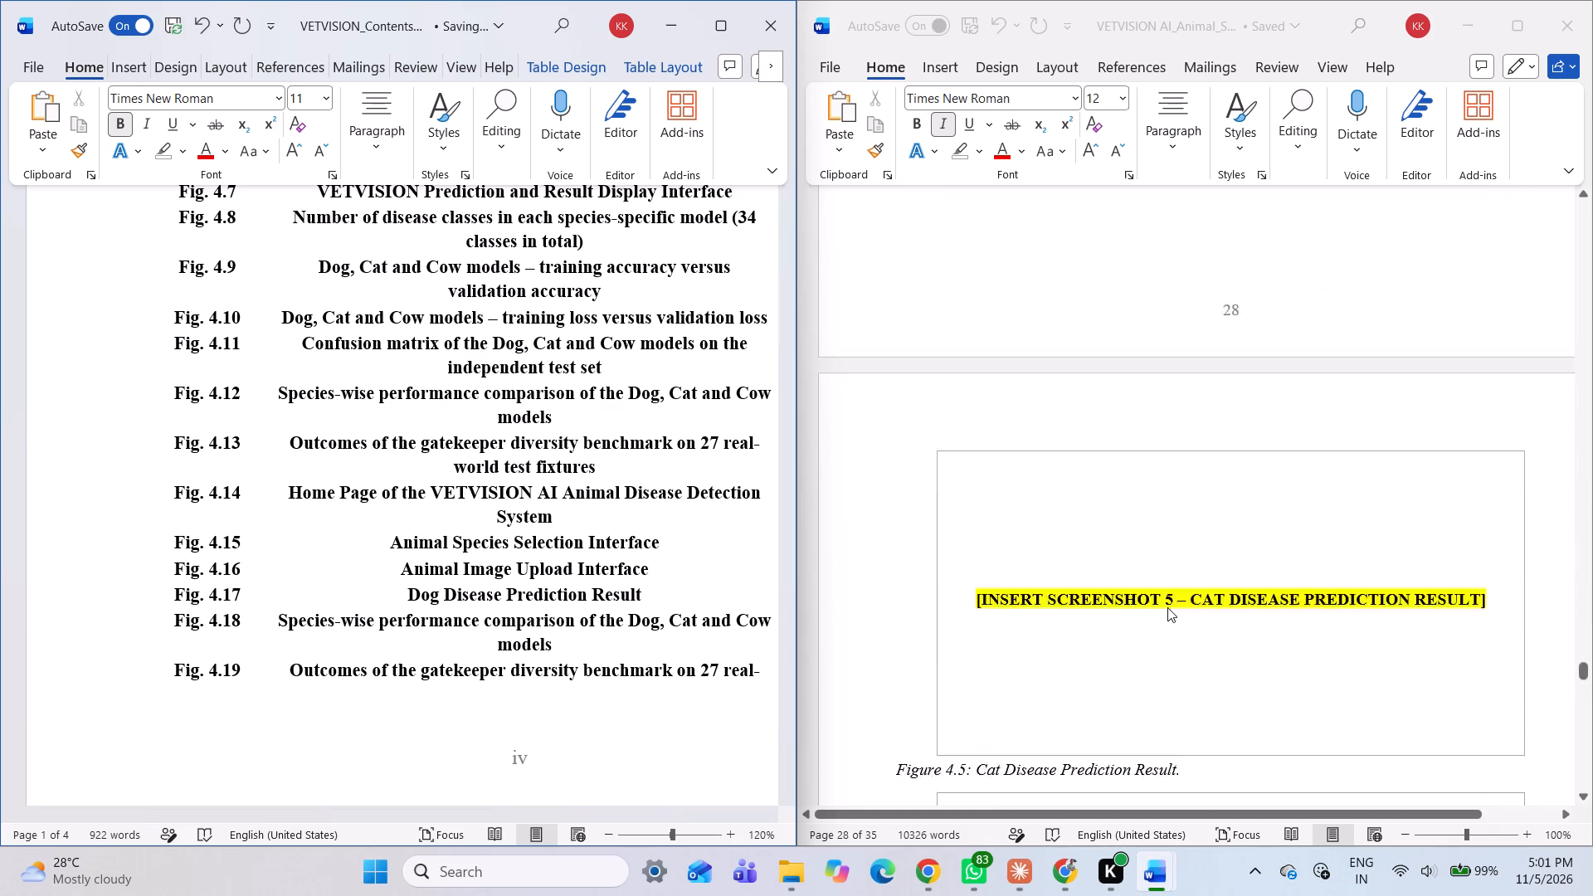
scroll(1165, 608, down, 14)
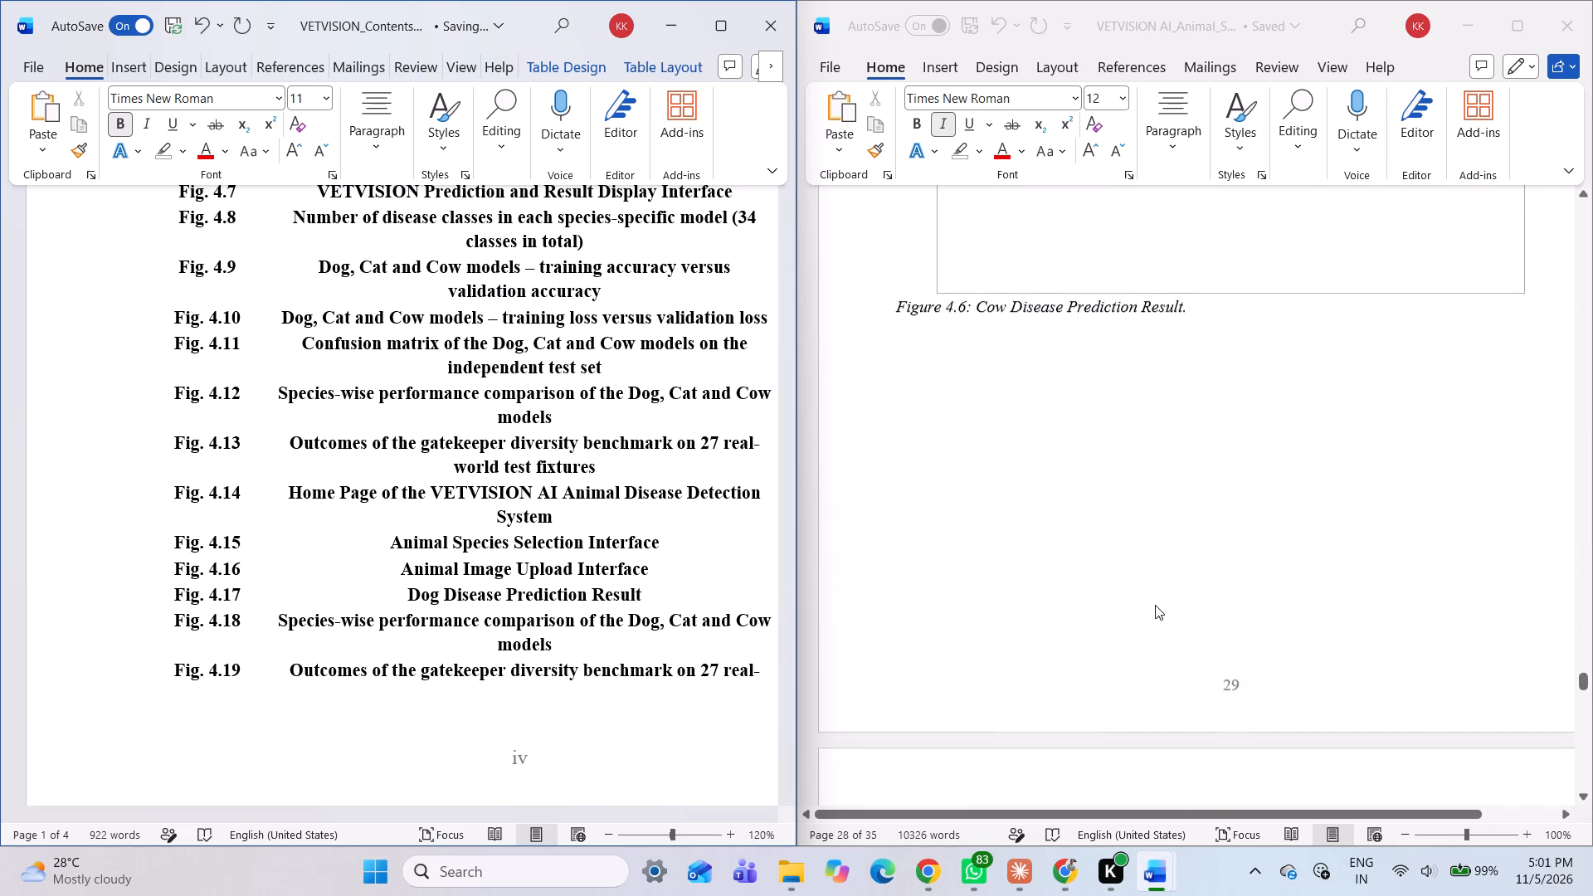
scroll(1155, 605, down, 15)
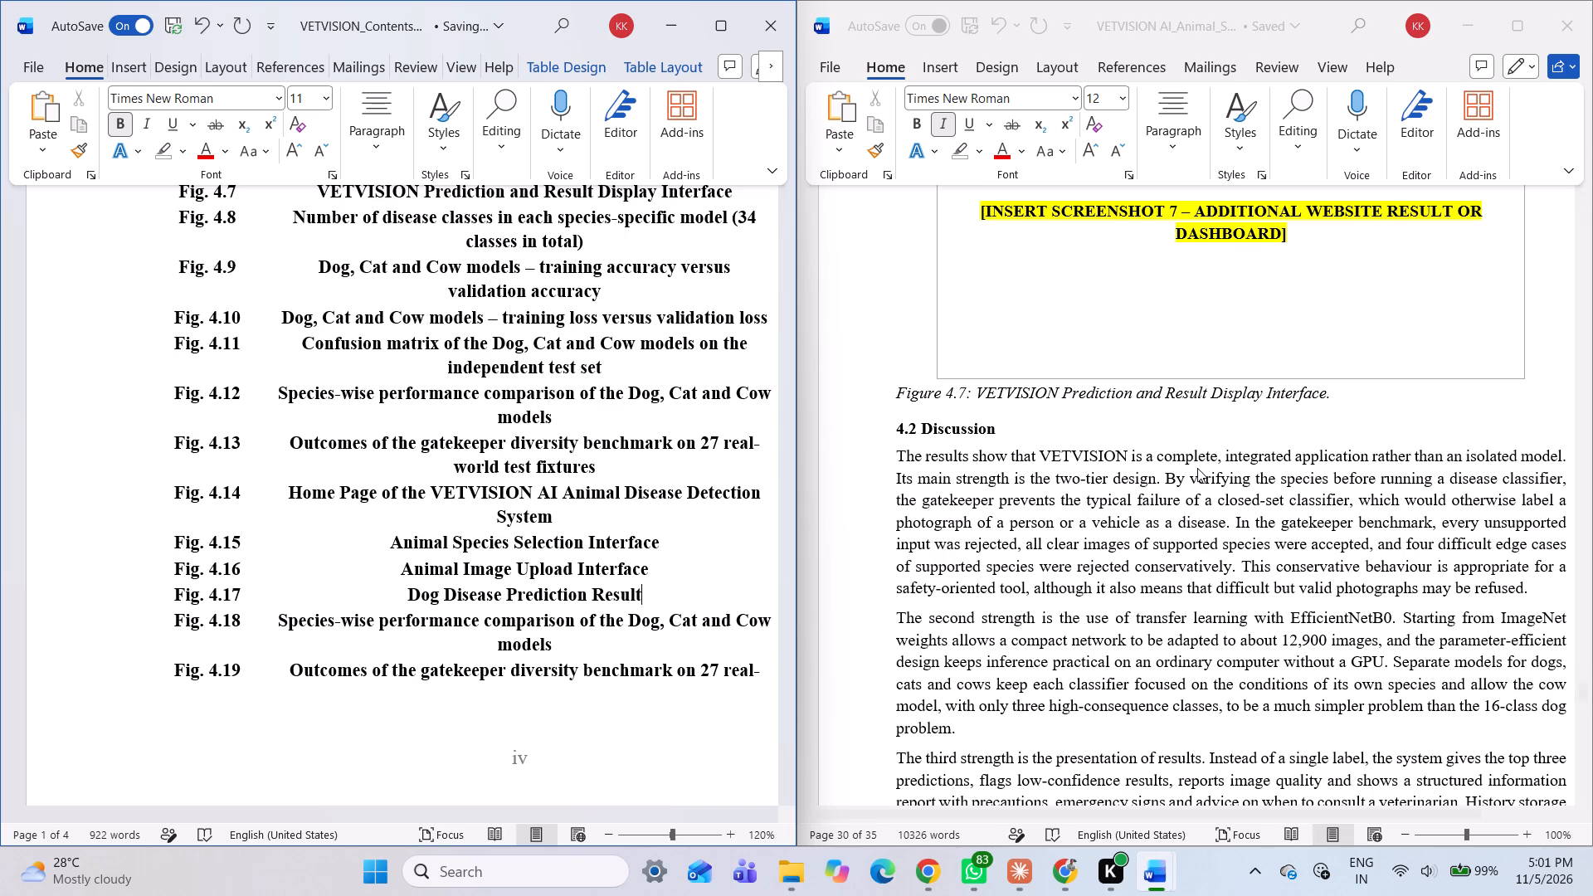
scroll(1197, 468, down, 15)
scroll(1201, 473, up, 14)
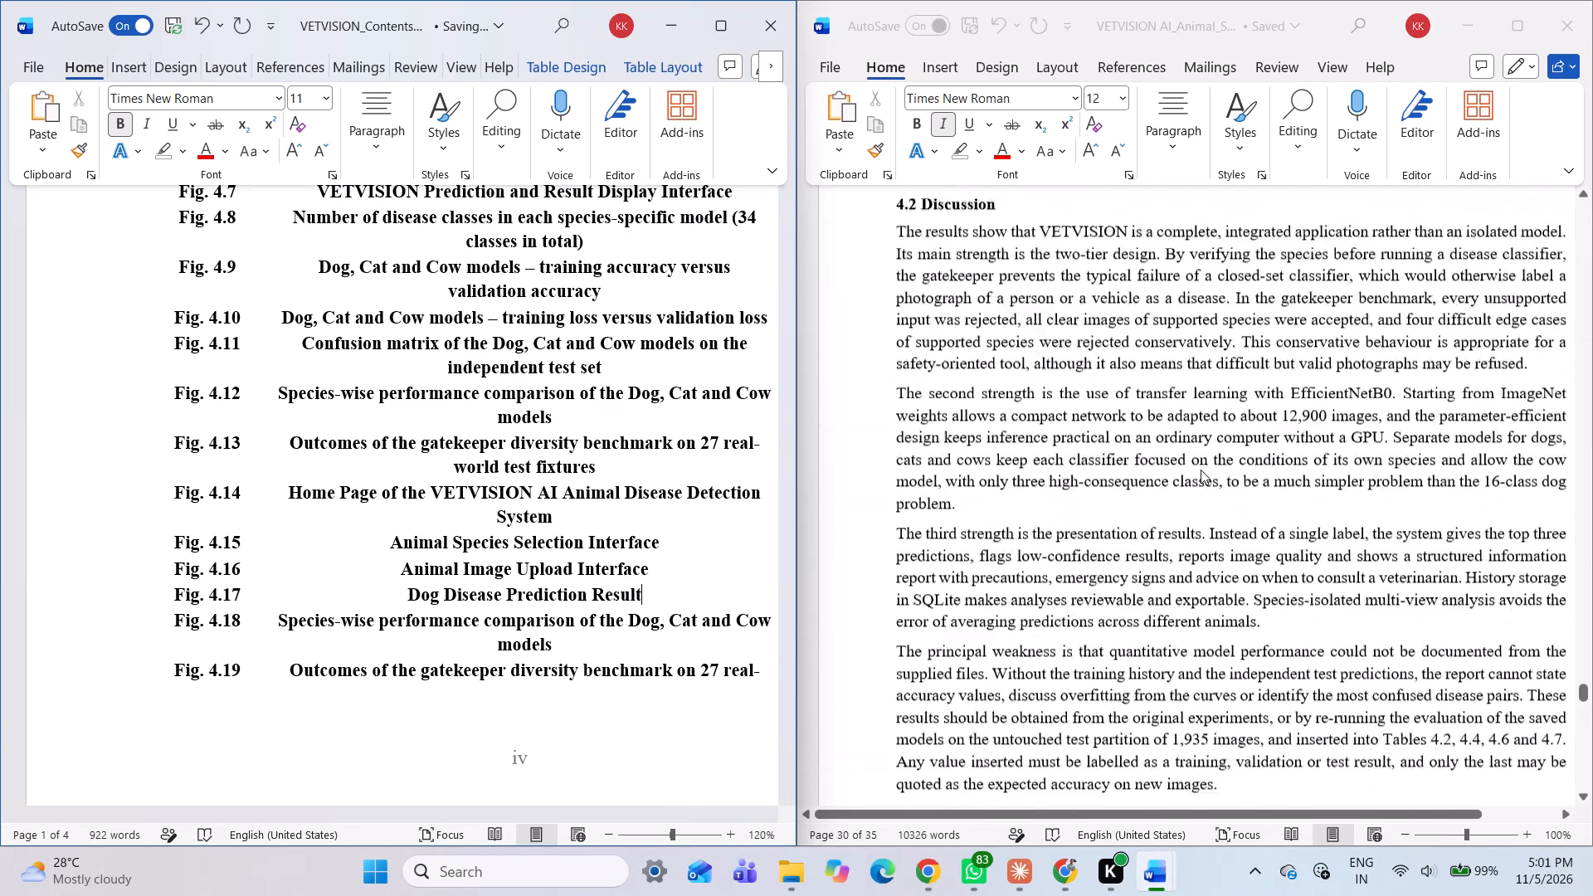
scroll(1209, 476, down, 5)
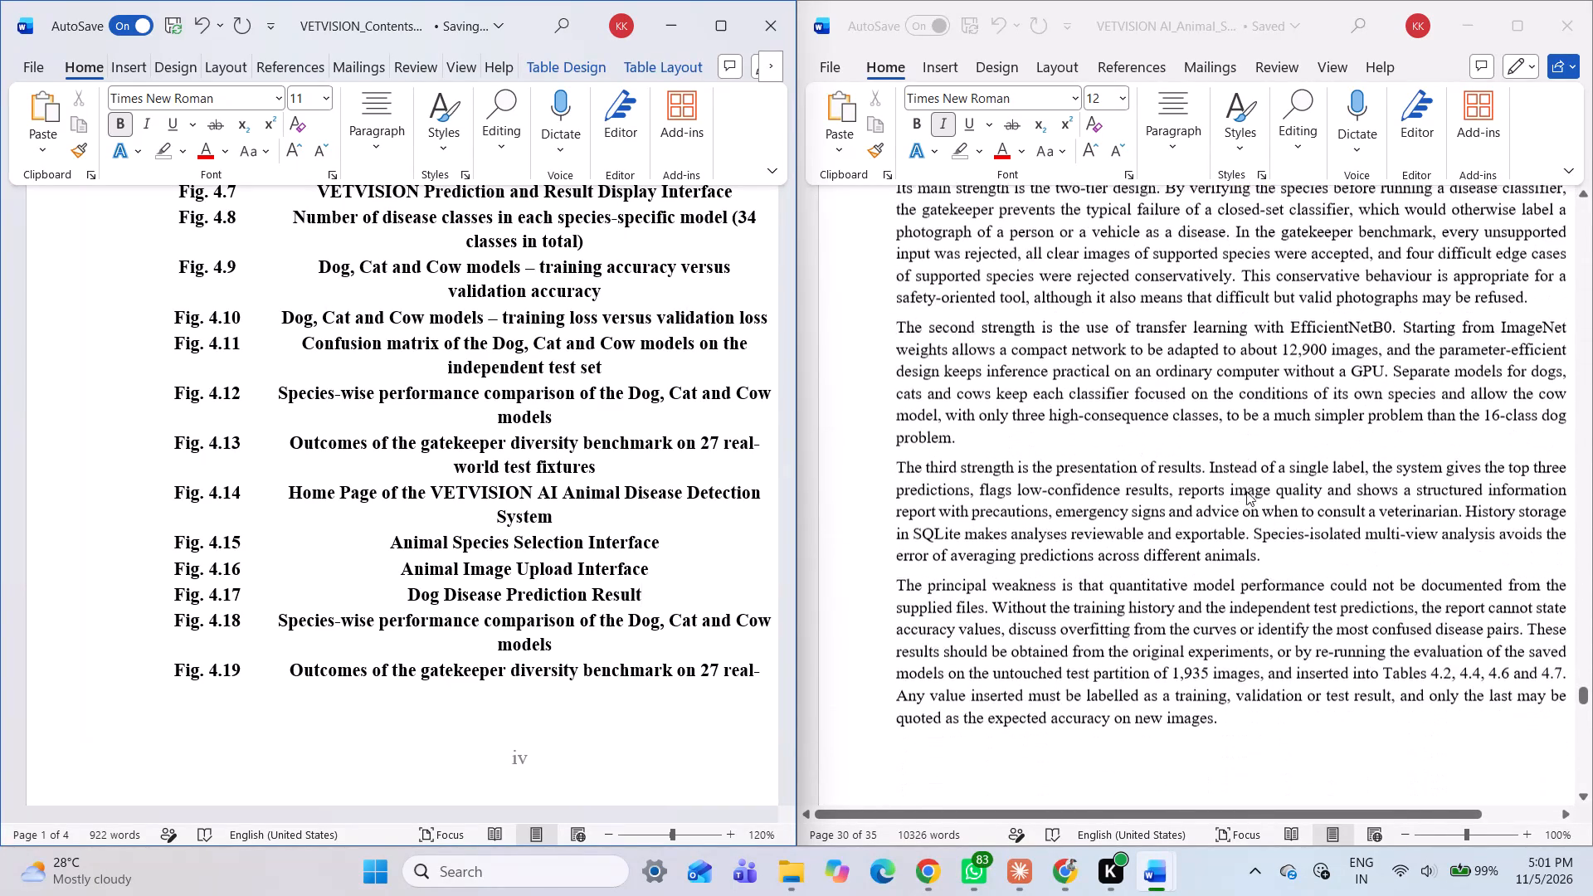
scroll(1246, 491, up, 16)
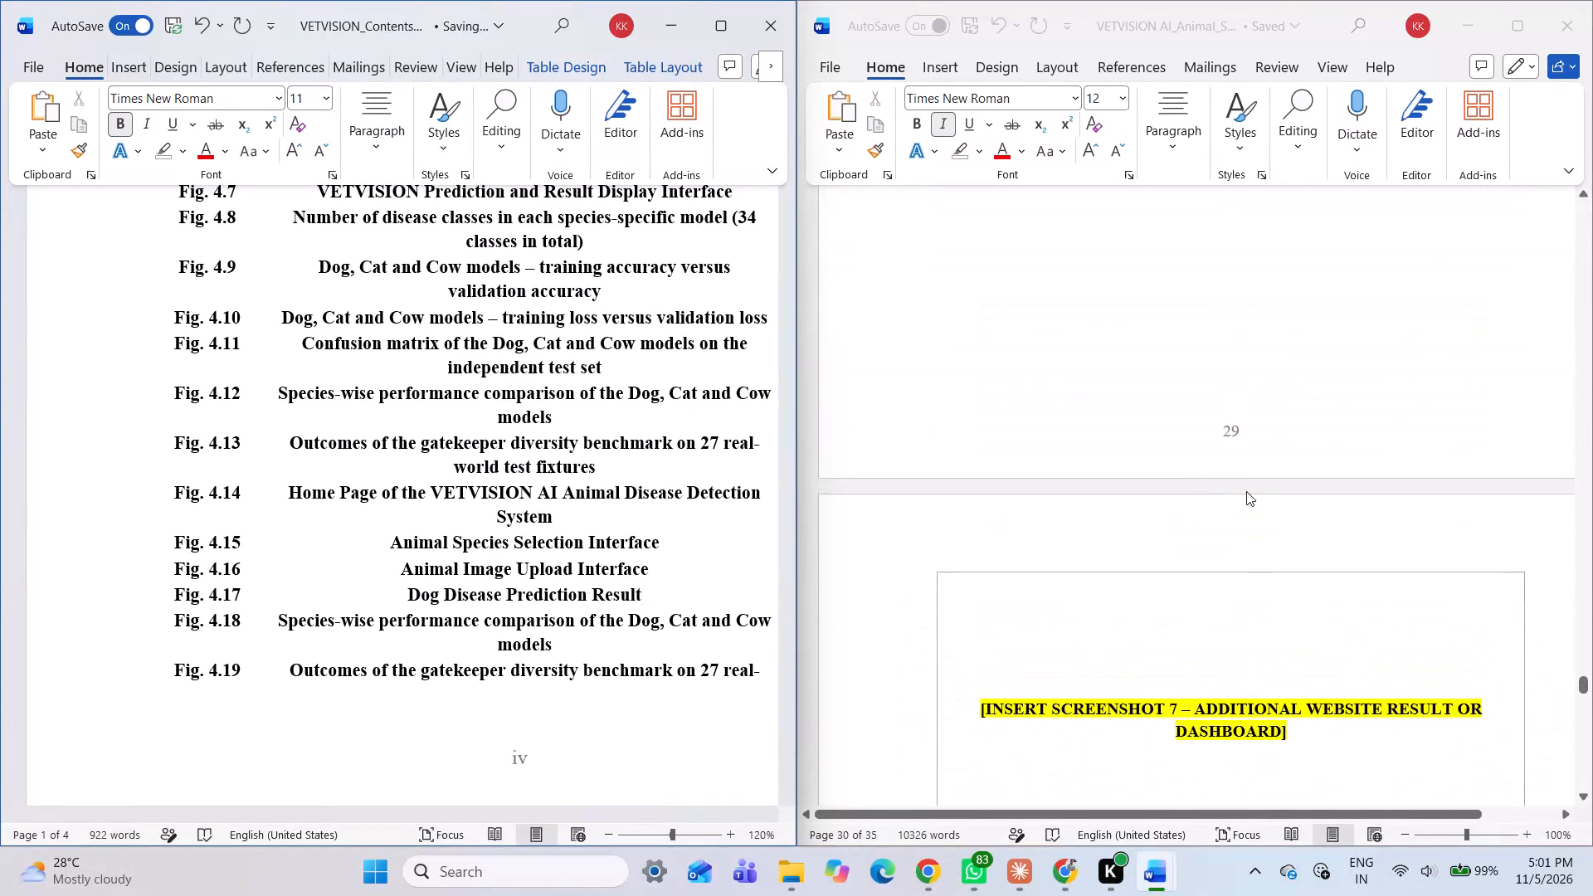
scroll(1246, 489, up, 3)
scroll(1152, 496, up, 7)
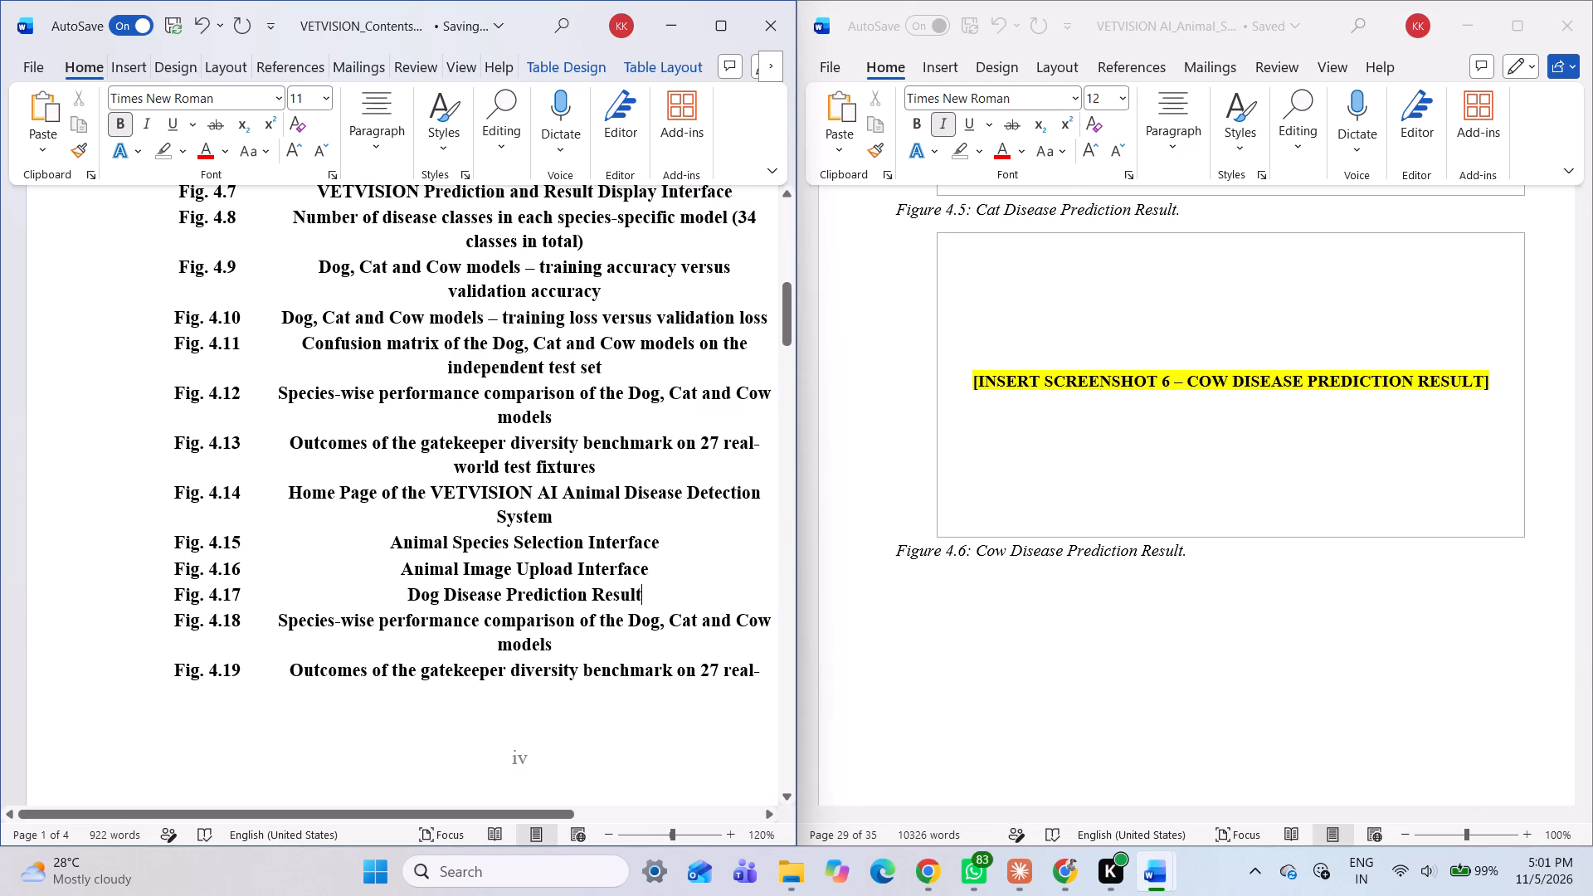
Expand the Fig. 4.16 title in the figure list to Single Animal and Multiple Animal Image Upload Interface.
click(403, 578)
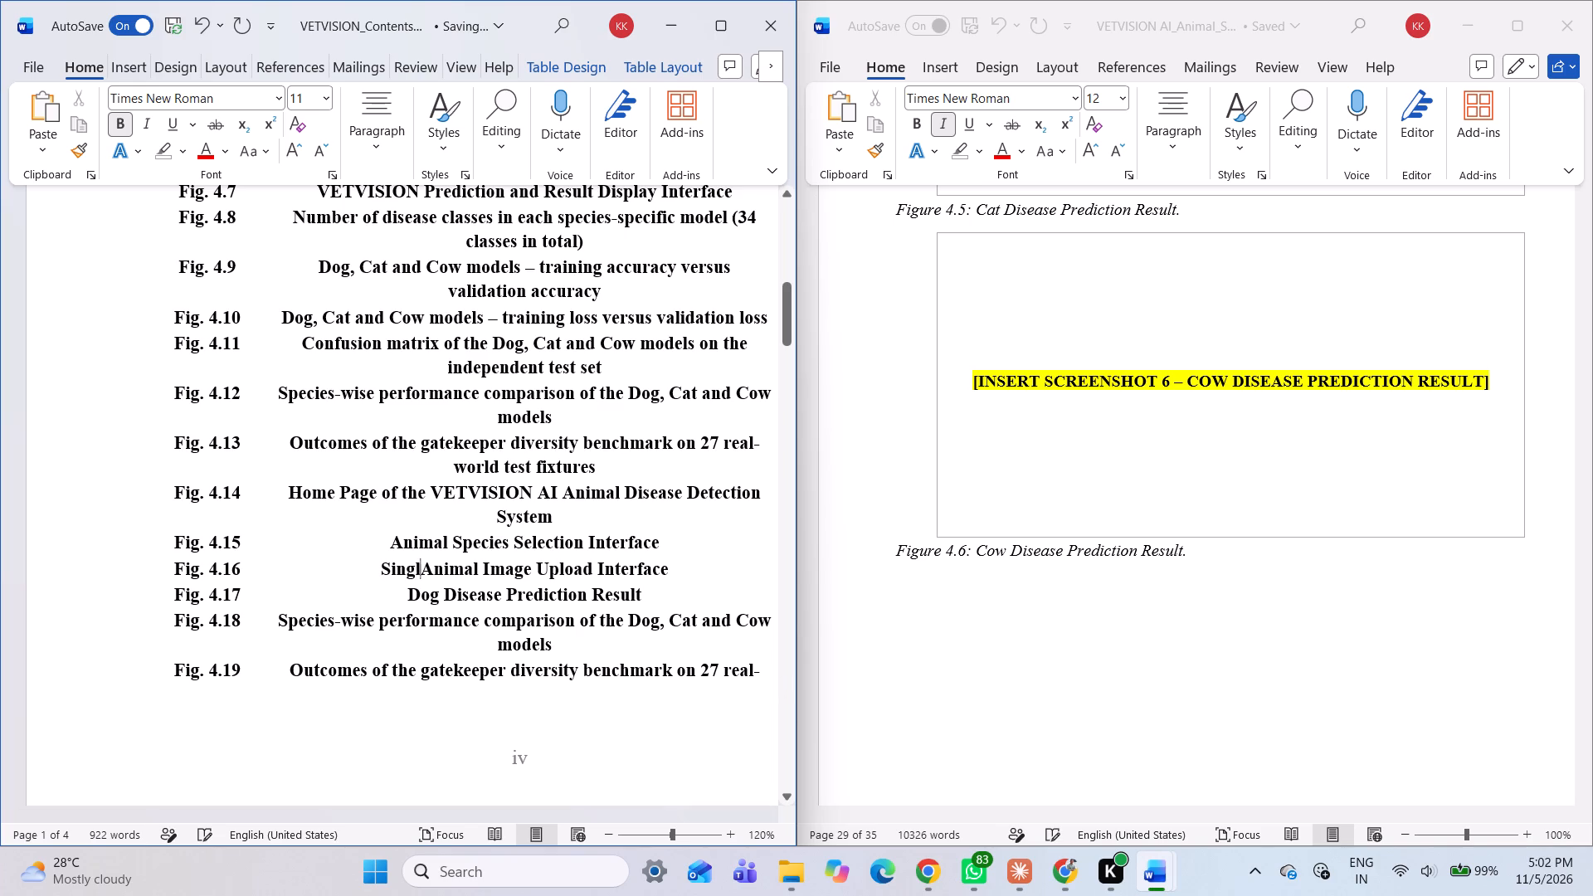
key(Right)
key(Right)
key(Right)
key(Right)
key(Right)
key(Right)
key(Right)
key(Right)
key(Right)
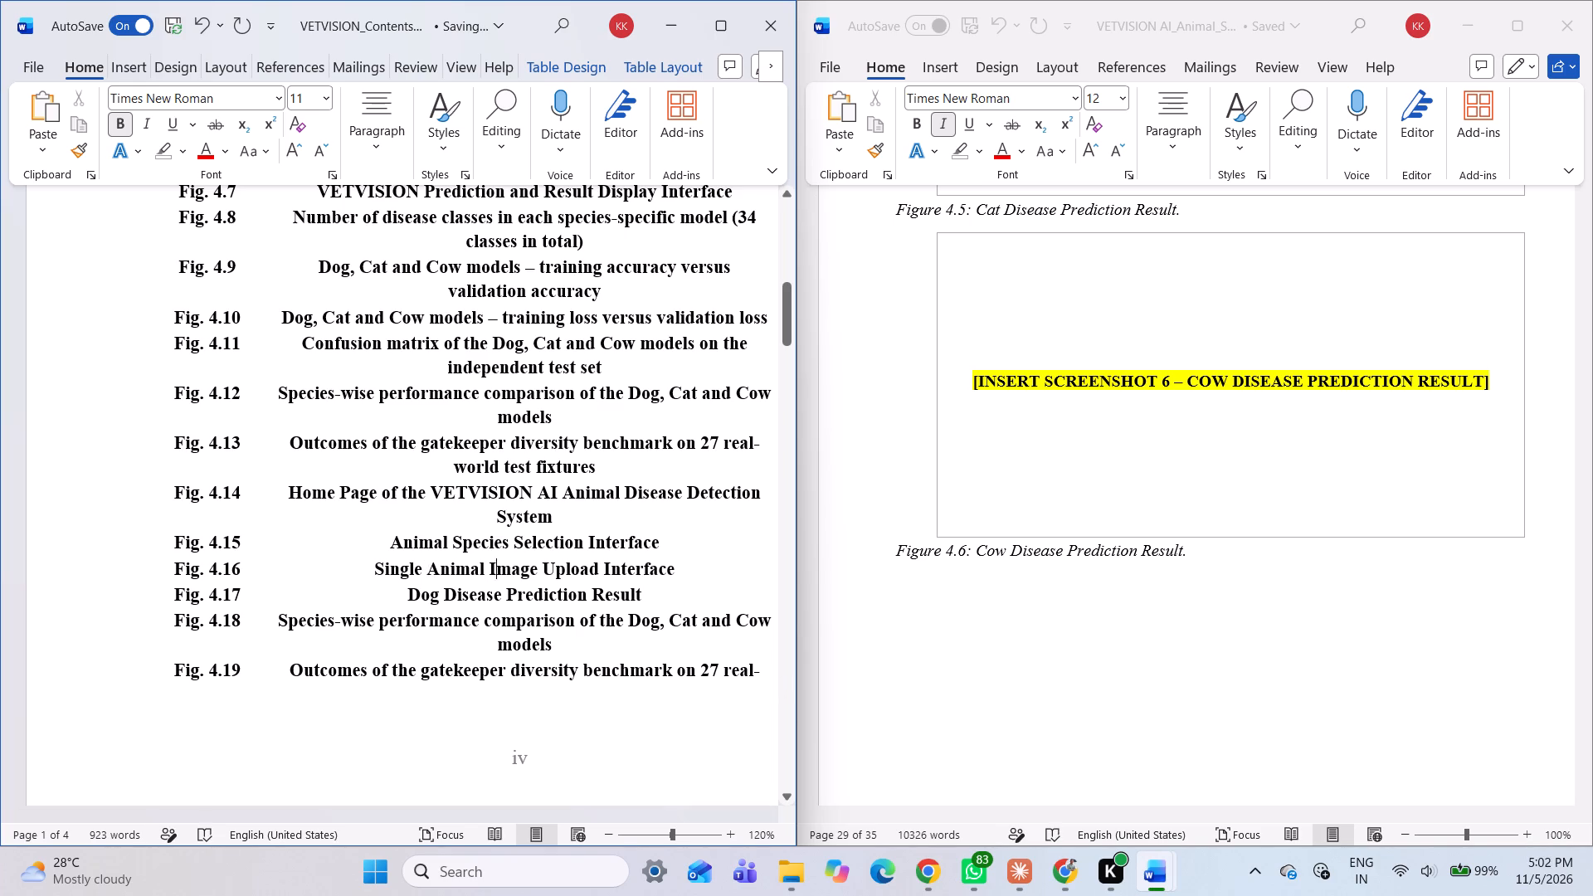
key(Left)
key(Left)
text(an)
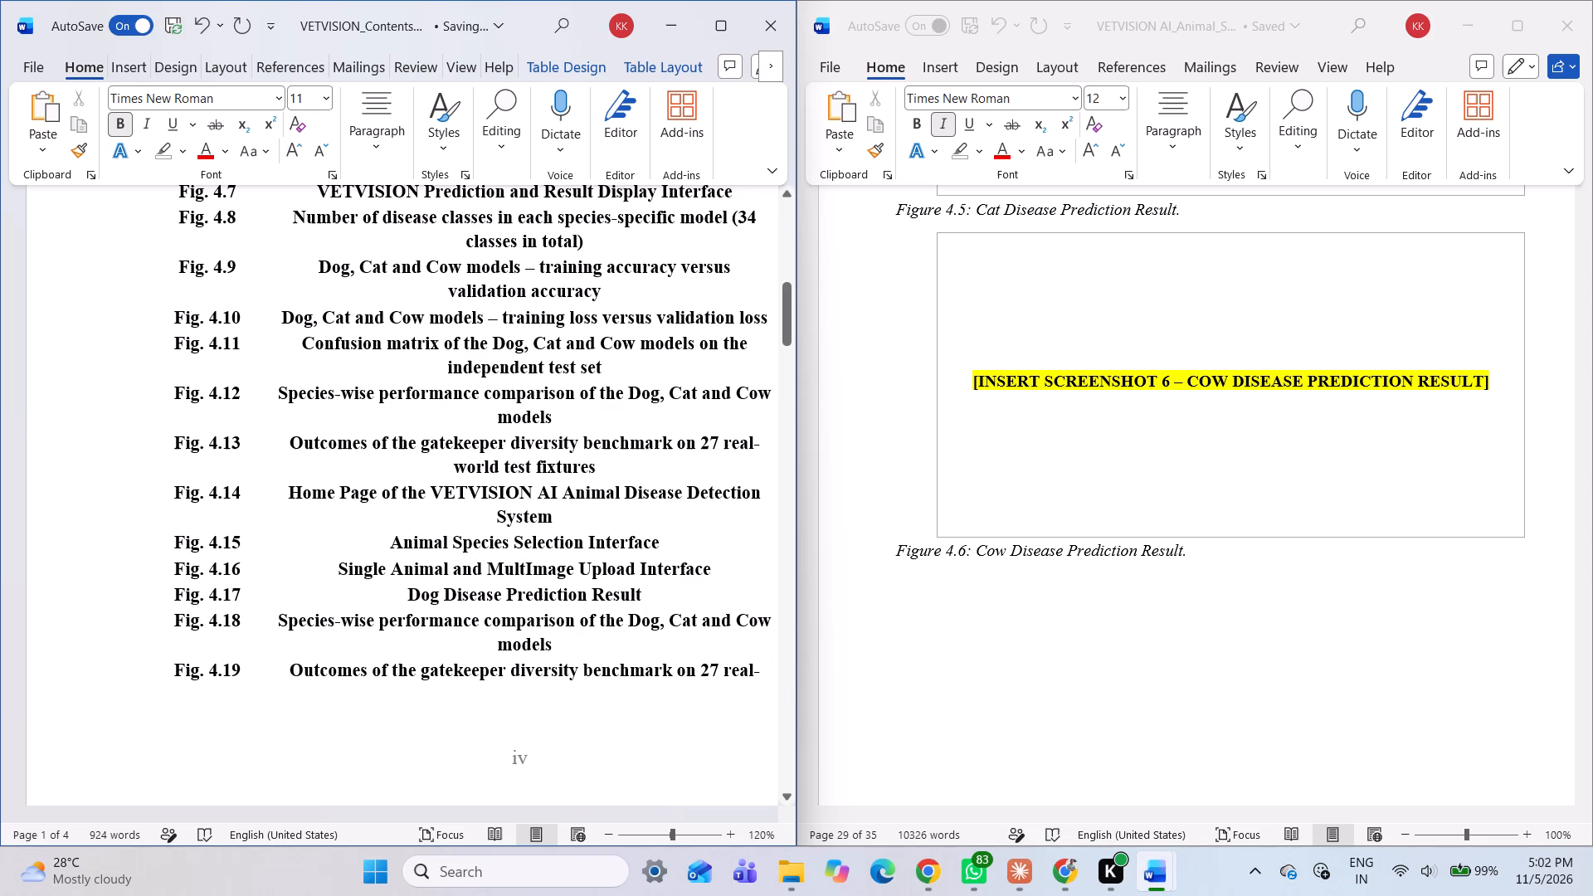
text(iple)
key(space)
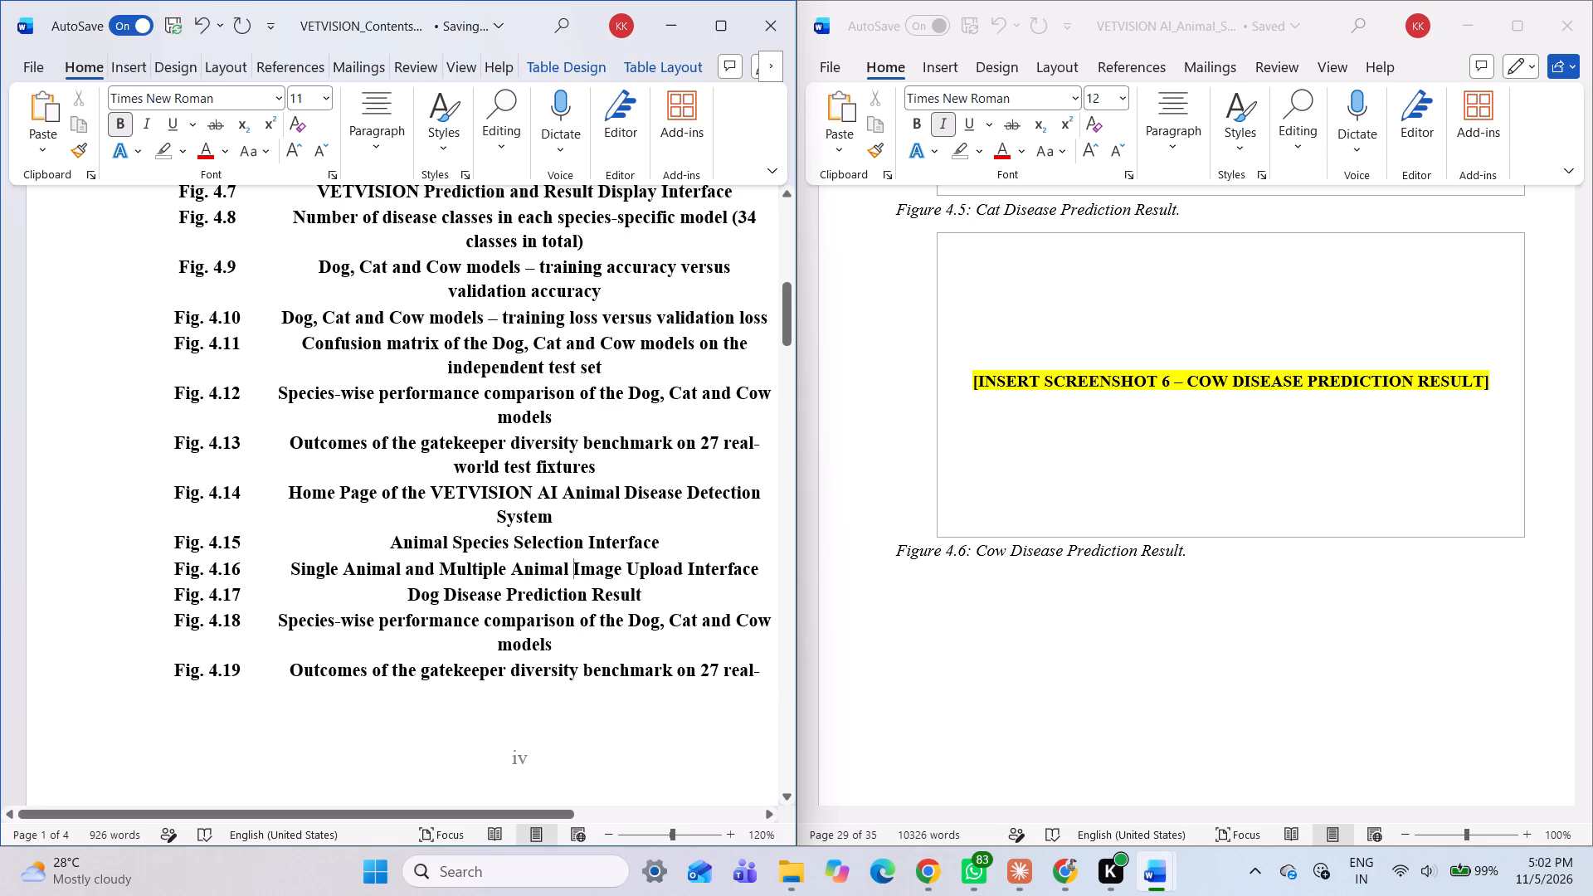
Shorten the Fig. 4.16 title in the figure list to Single and Multiple Animal Image Upload Interface.
click(402, 570)
key(Right)
key(BackSpace)
key(BackSpace)
key(BackSpace)
key(BackSpace)
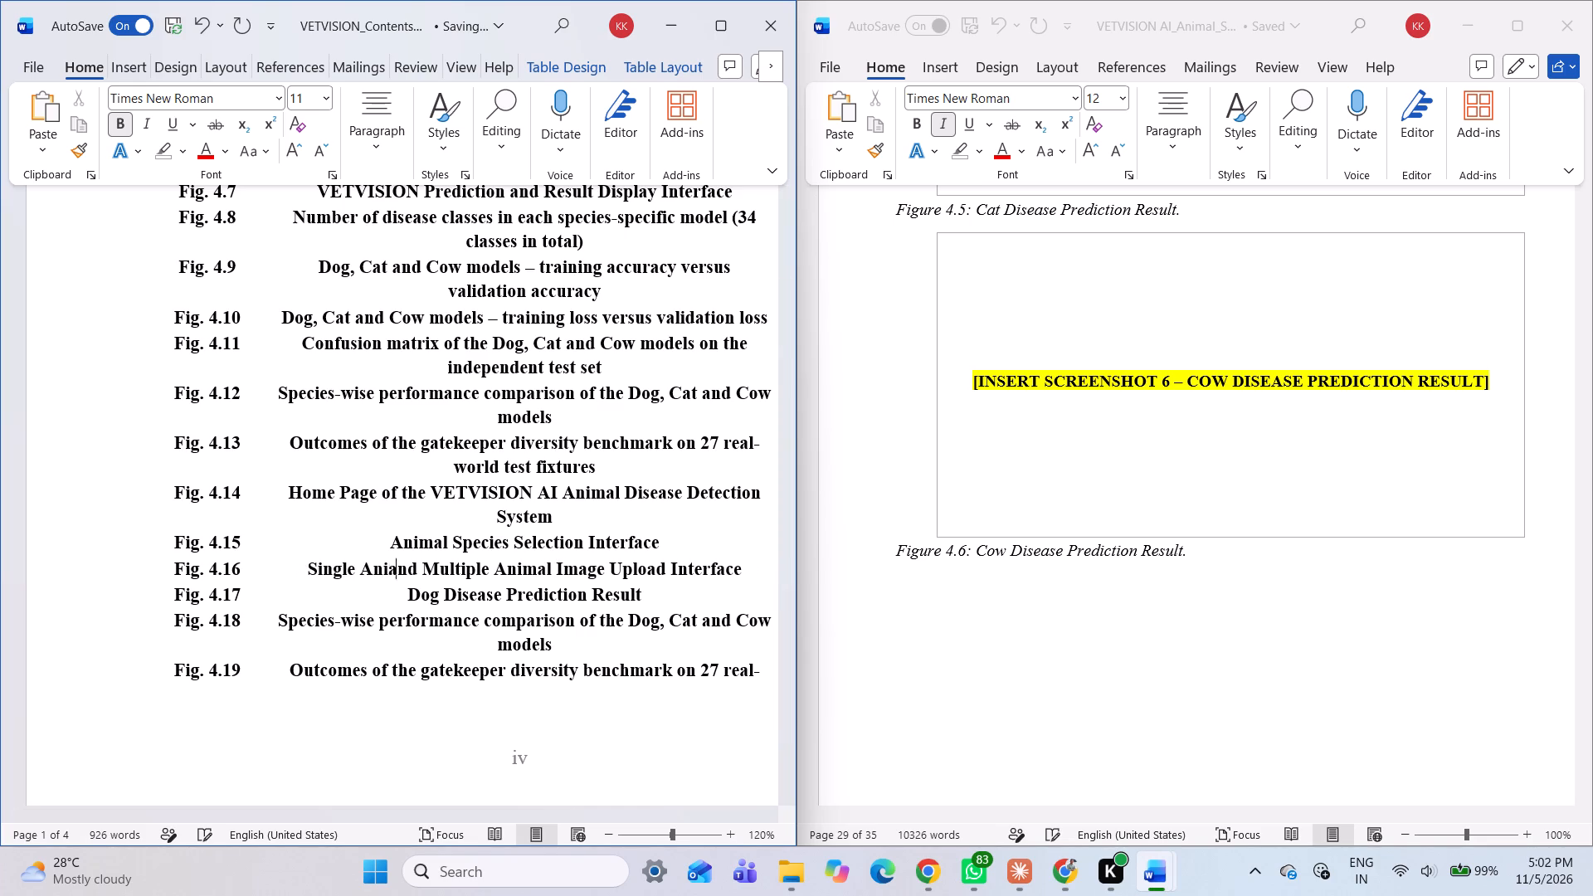
key(BackSpace)
key(BackSpace)
key(BackSpace)
key(BackSpace)
key(space)
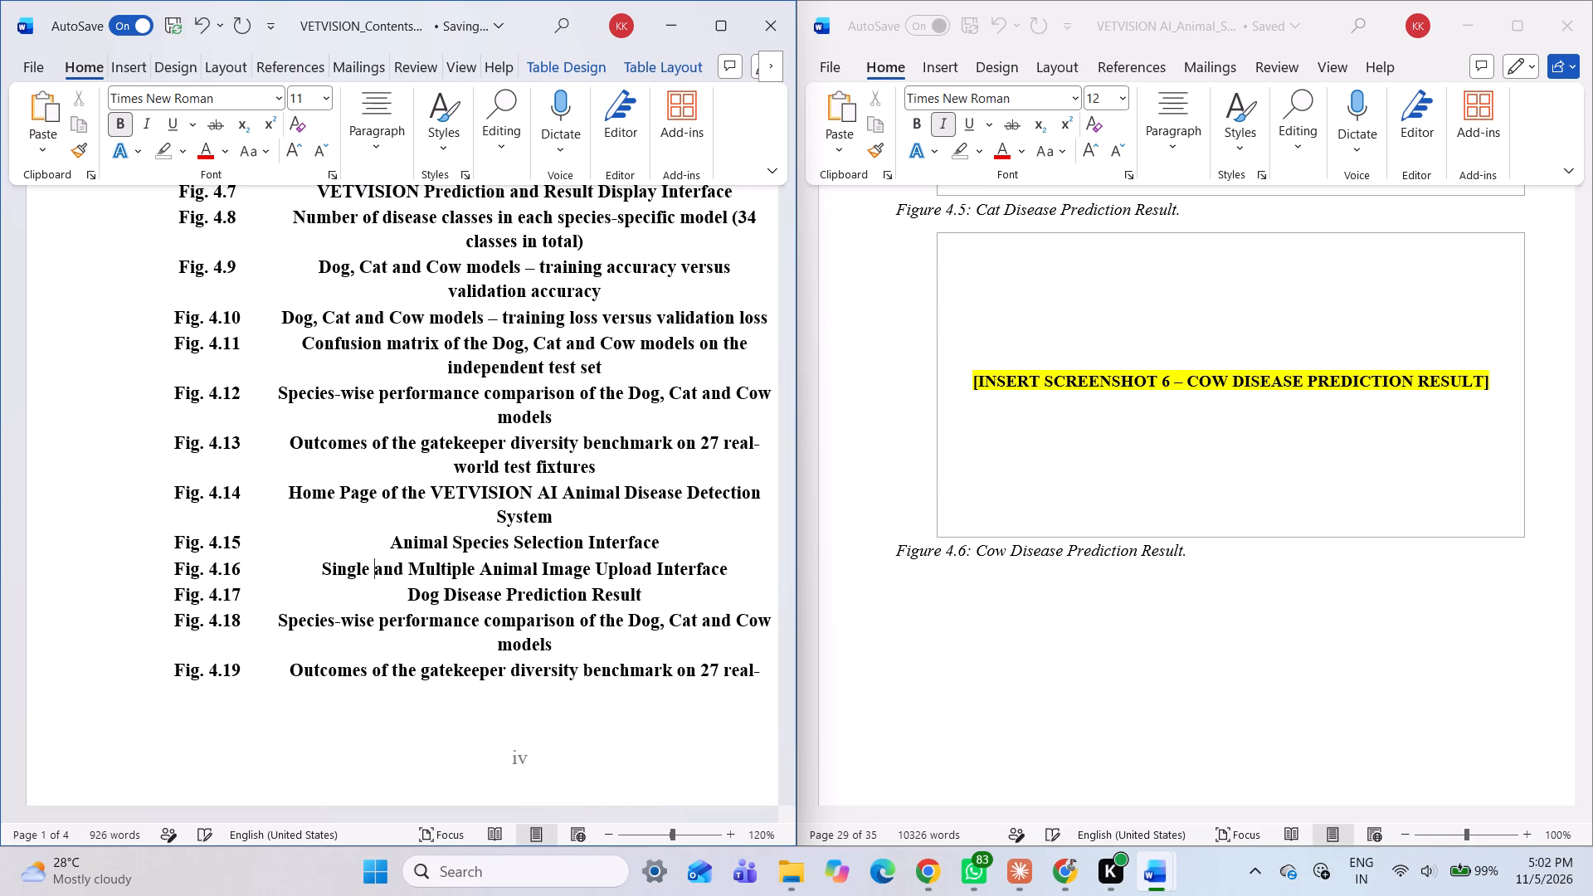
Extend the Figure 4.16 caption in the report to Single and Multiple Animal Image Upload Interface.
scroll(1150, 426, up, 5)
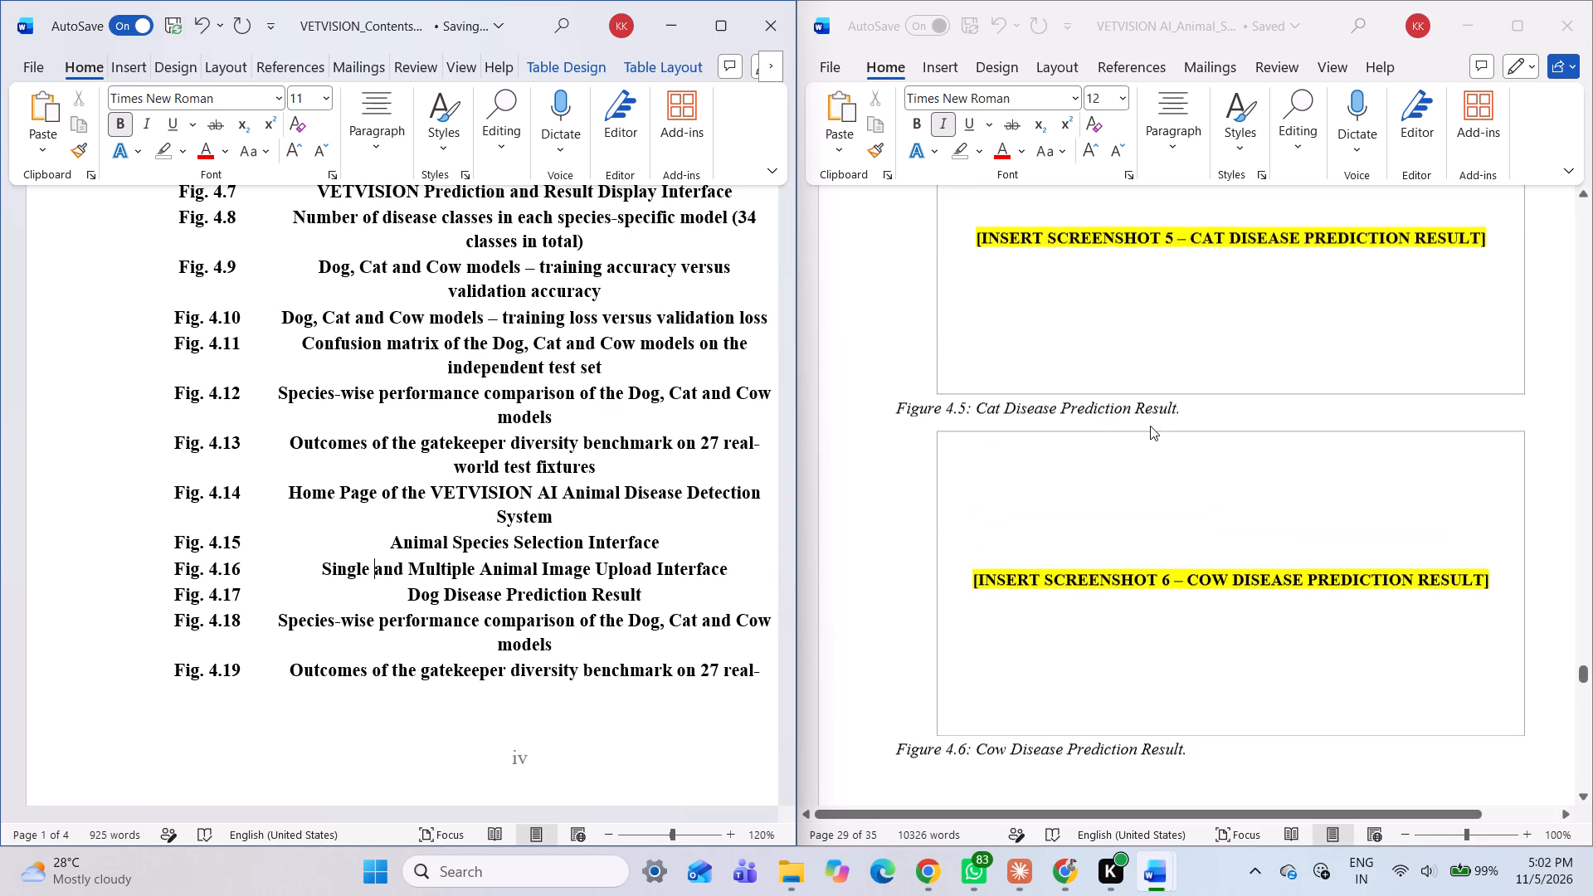
scroll(1150, 426, up, 13)
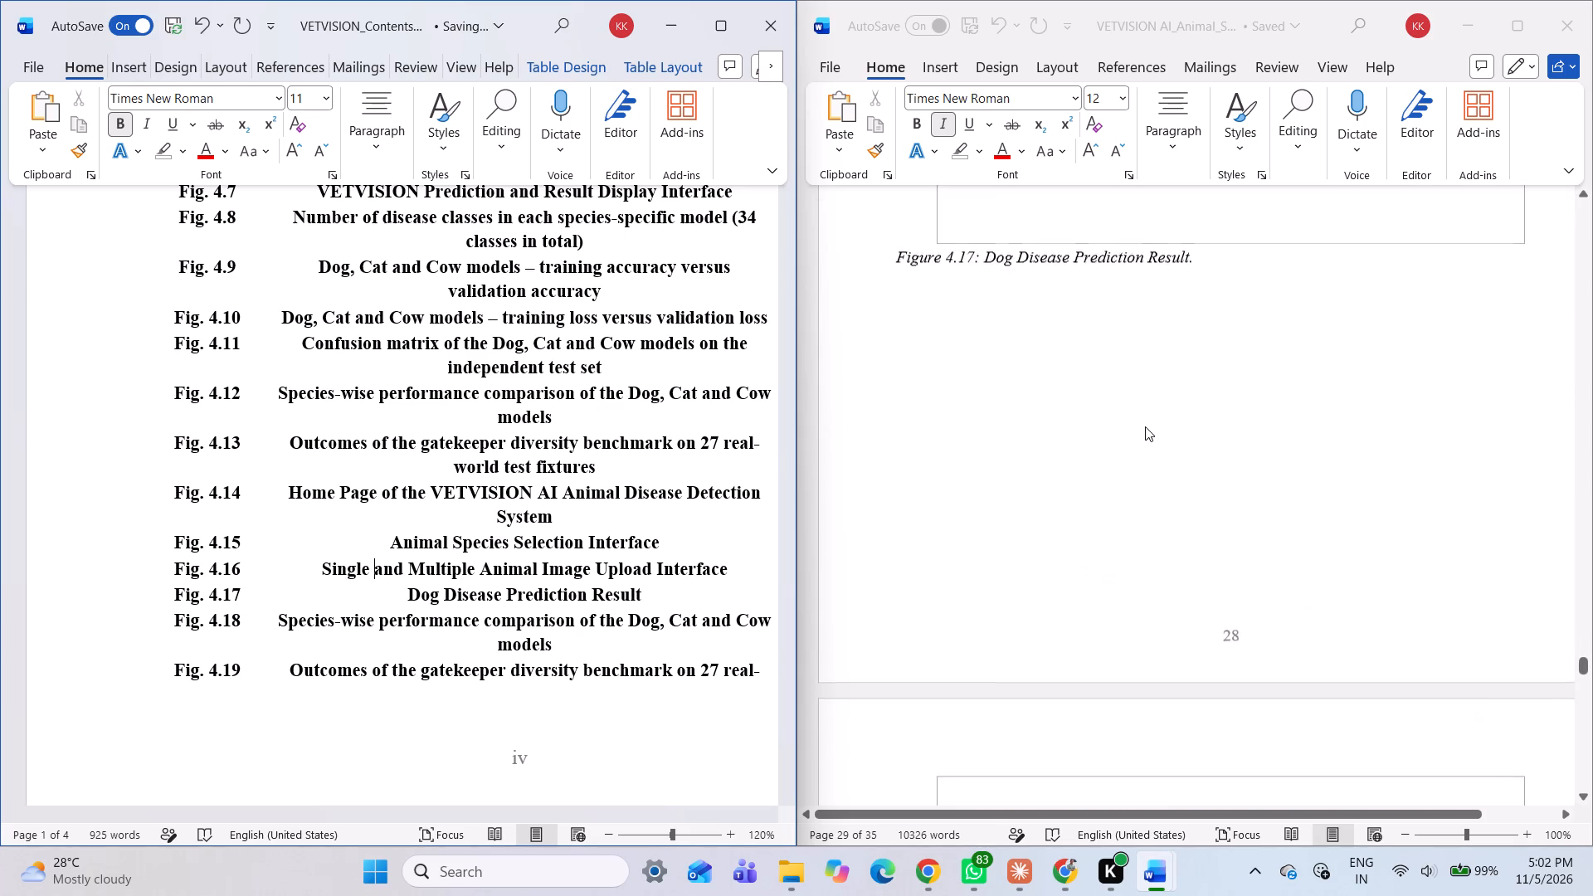
scroll(1145, 426, up, 12)
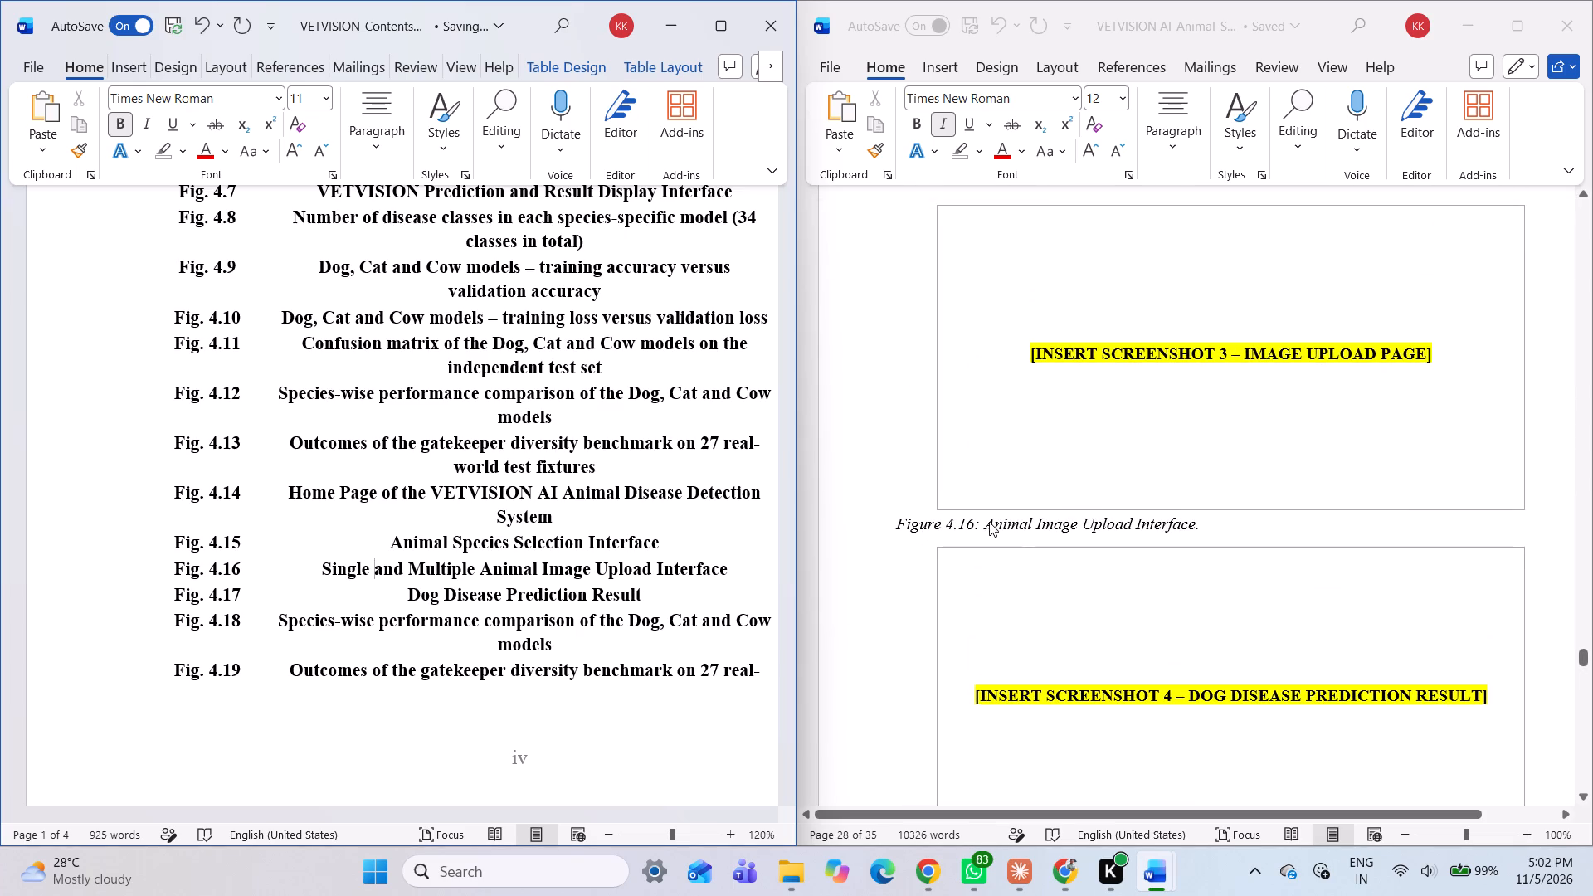
click(989, 522)
click(996, 522)
key(Left)
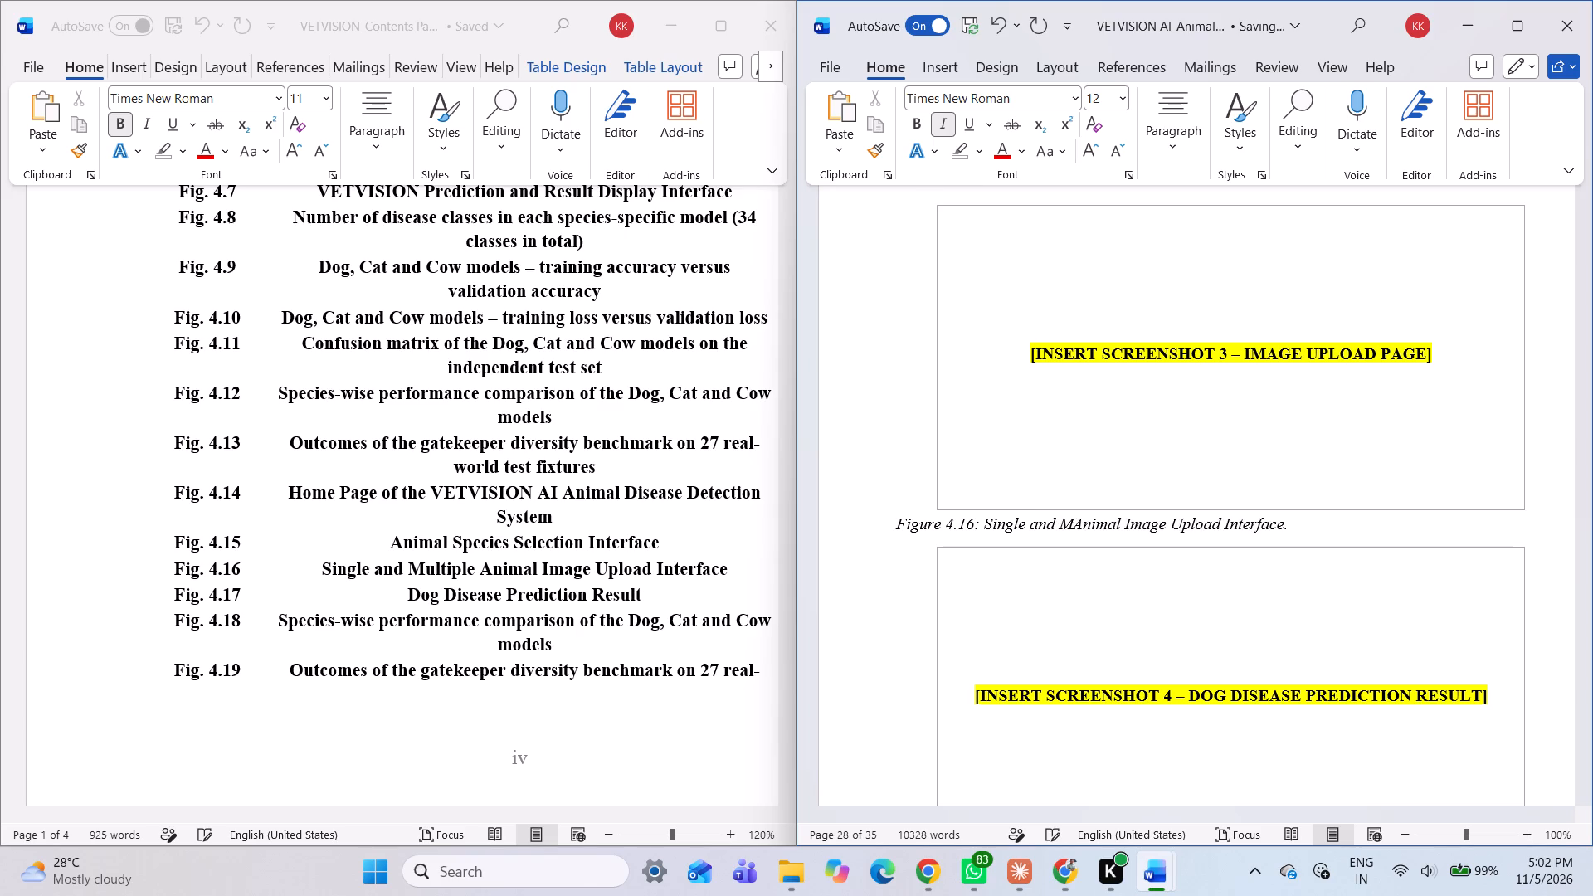
text(tiple)
key(space)
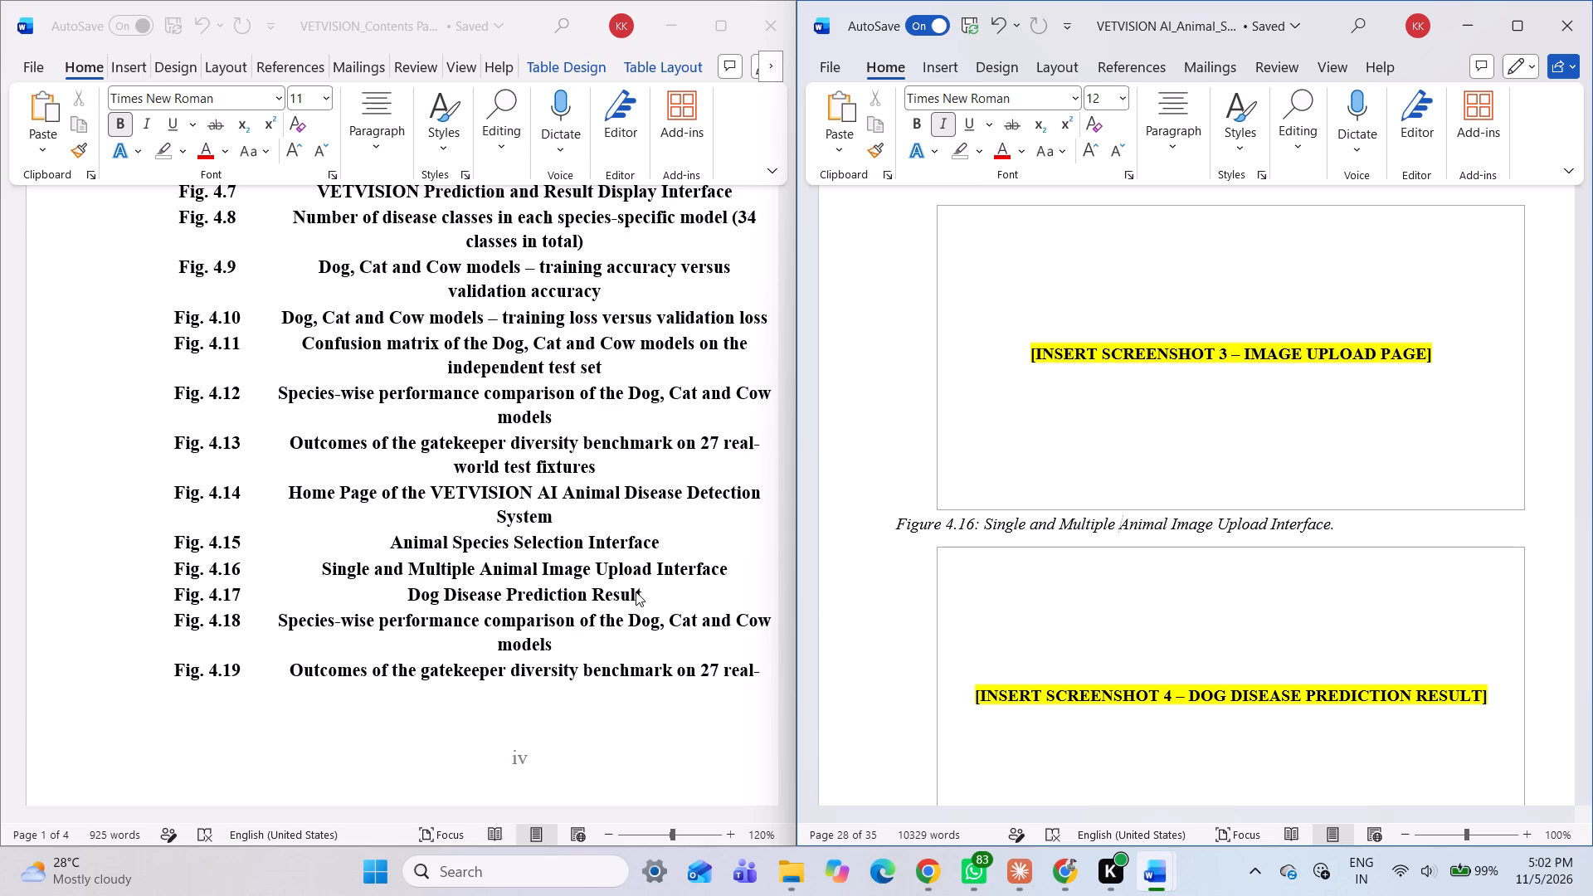
Reword the Fig. 4.17 title in the figure list as Disease Prediction Result of Single and Multiple Images.
scroll(1052, 534, down, 5)
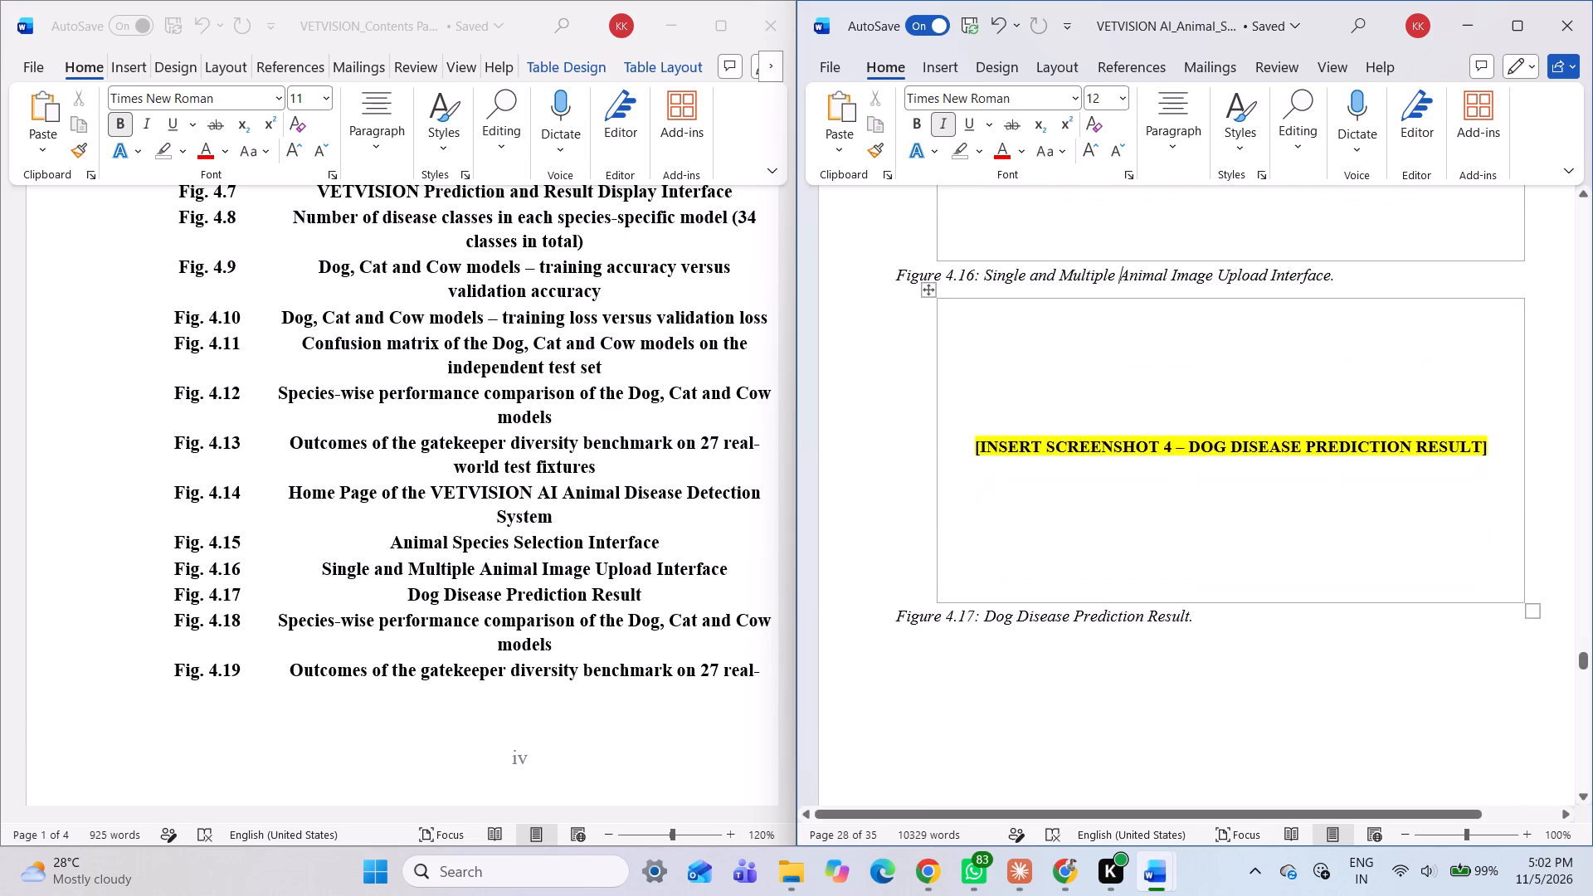
scroll(1054, 534, down, 4)
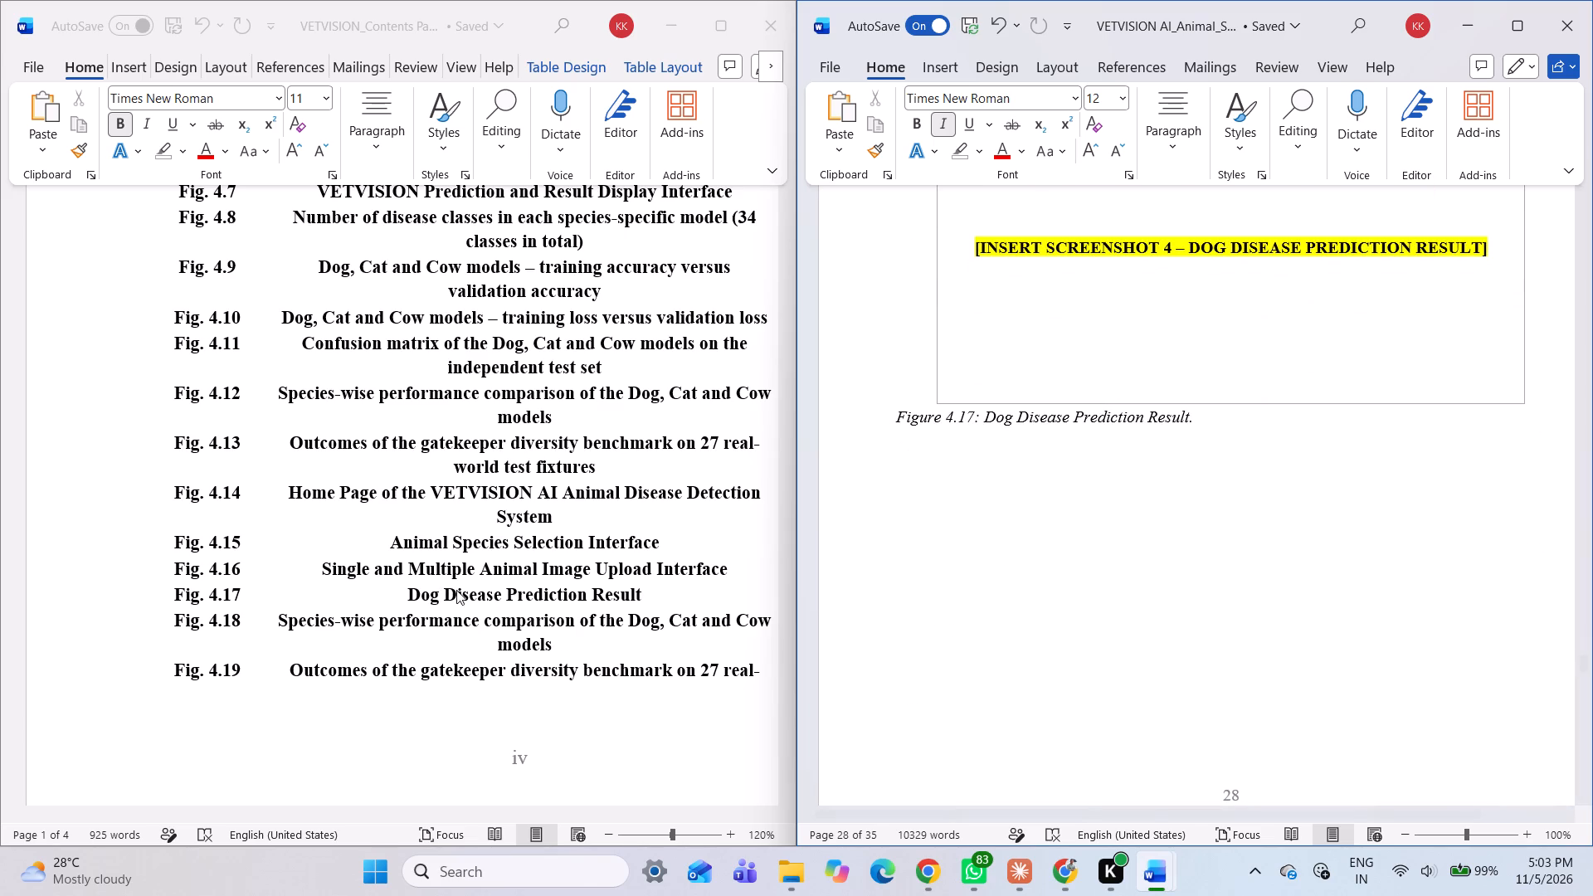
click(440, 589)
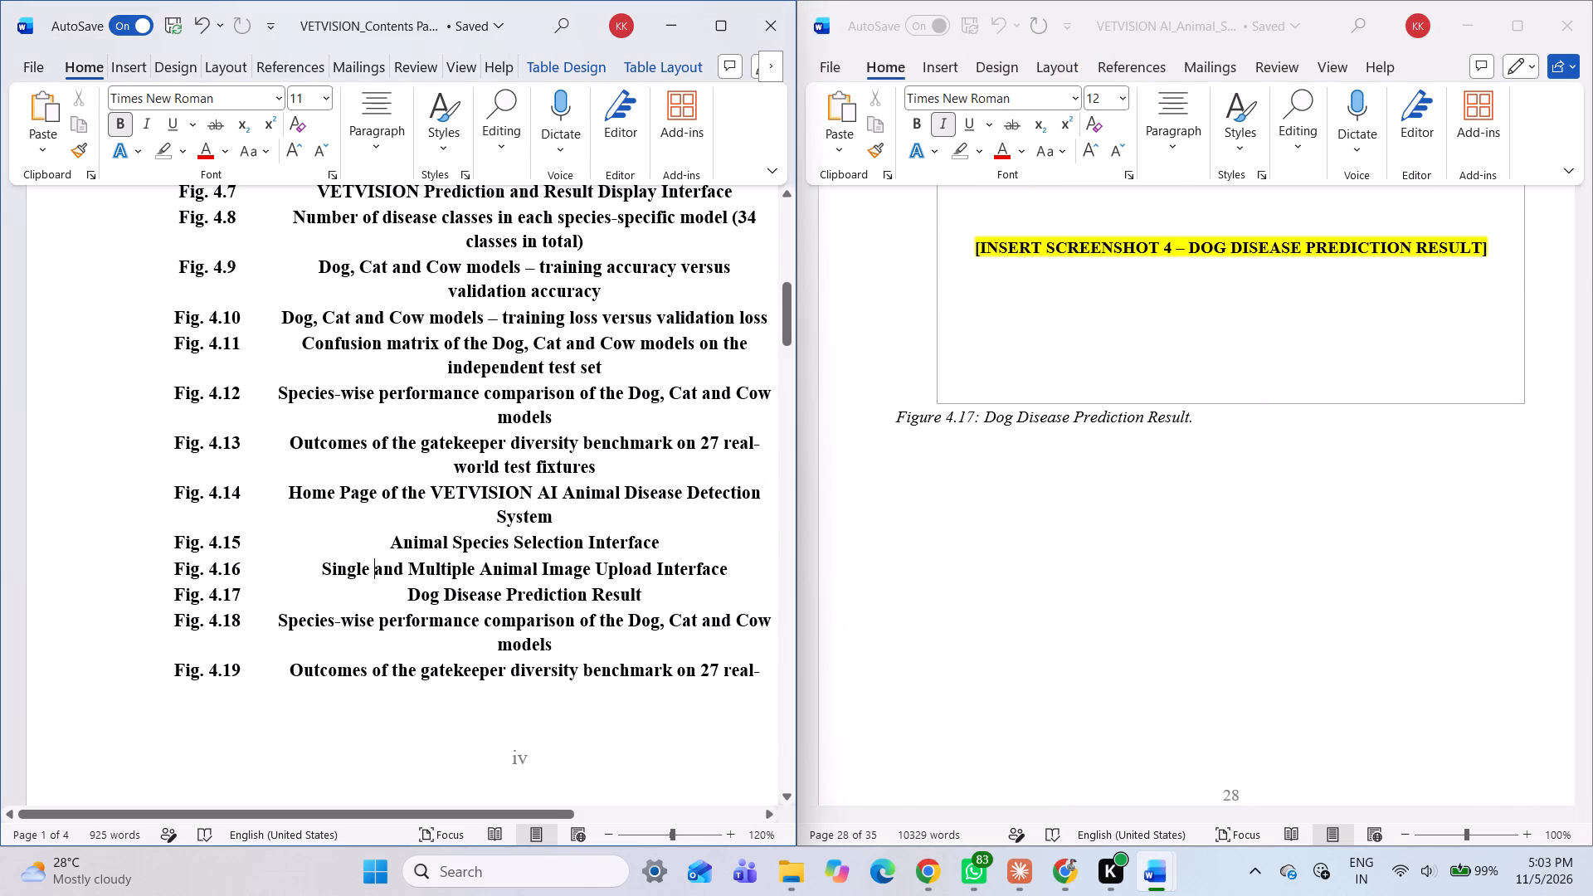
click(450, 593)
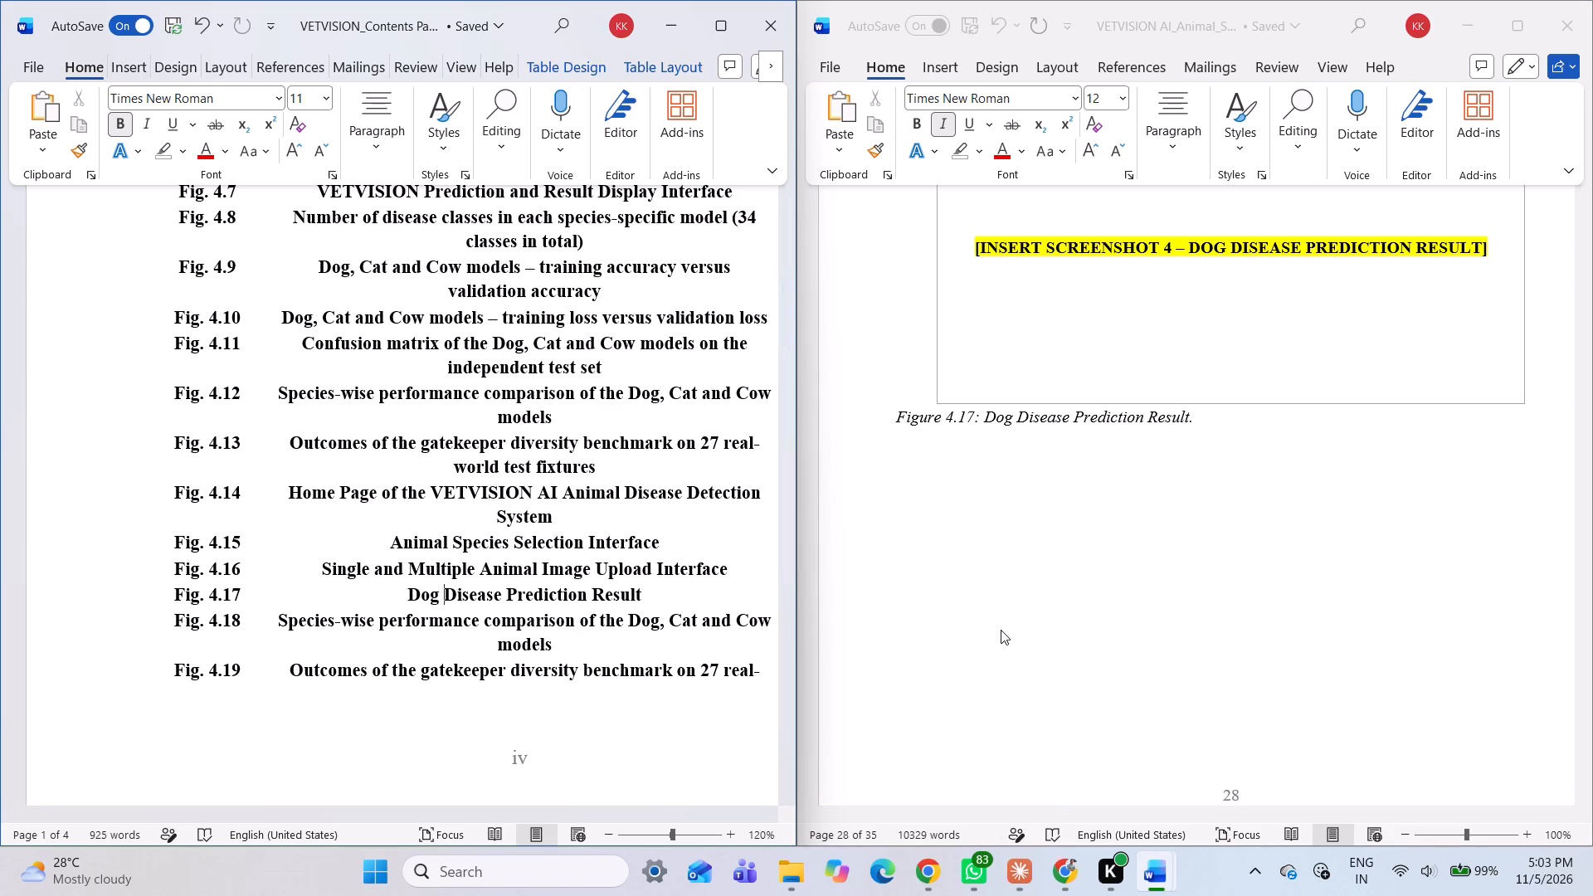
key(BackSpace)
key(BackSpace)
key(BackSpace)
key(BackSpace)
key(Right)
key(Right)
key(Right)
key(Right)
key(Right)
key(Right)
key(Right)
key(Right)
key(Right)
key(Right)
key(Right)
key(Right)
key(Right)
key(Right)
key(Right)
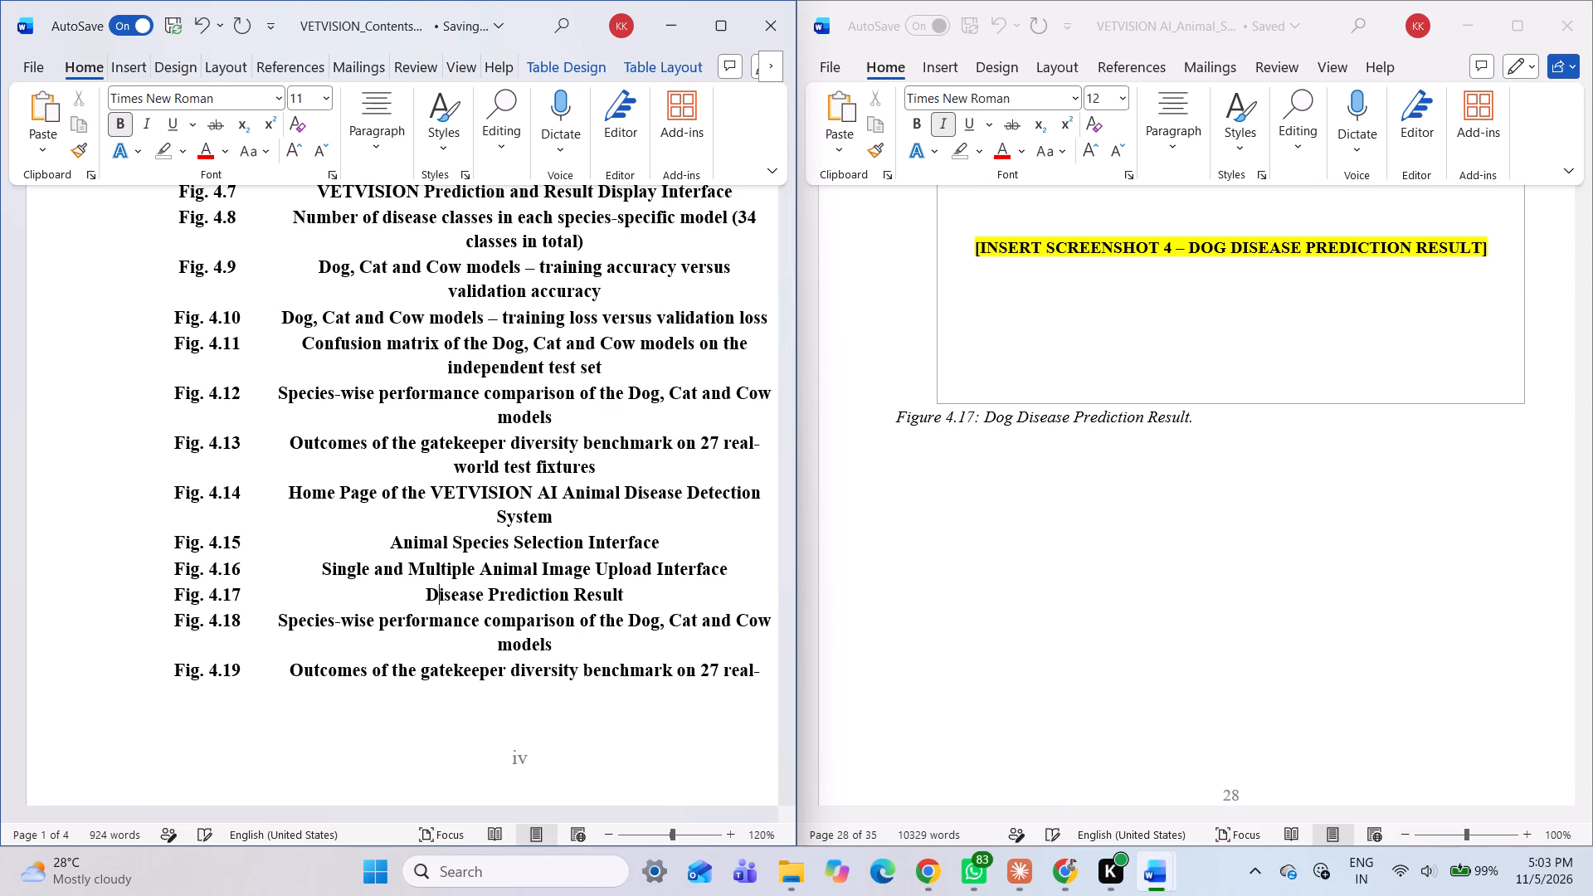
key(Right)
key(Right)
key(Right)
key(Right)
key(Right)
key(Right)
key(Right)
key(Right)
key(Right)
key(Right)
key(Right)
key(Right)
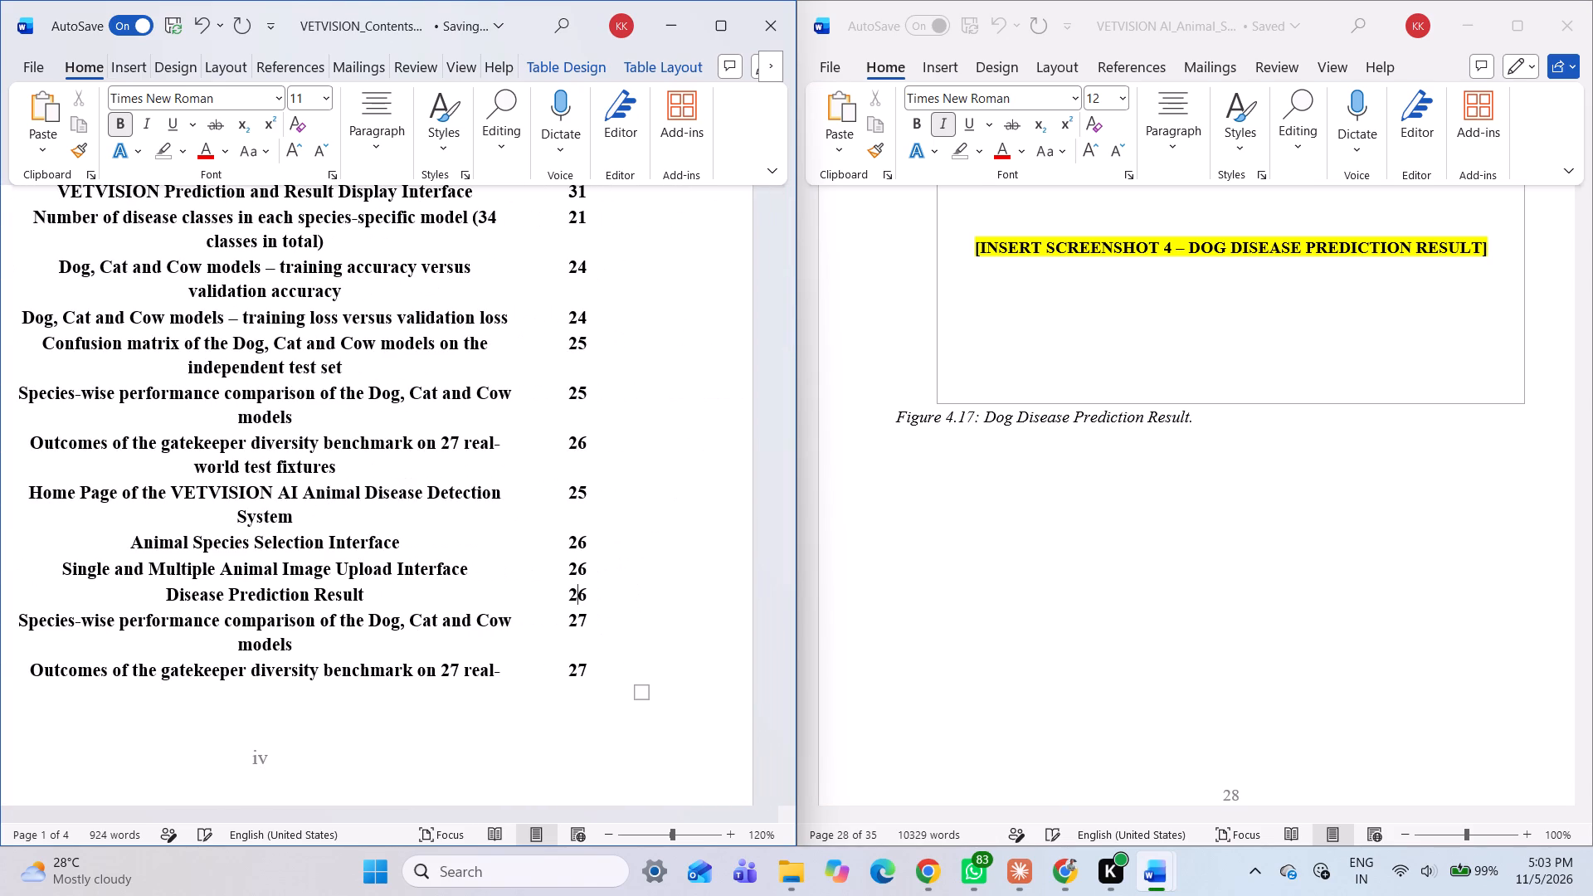
click(403, 601)
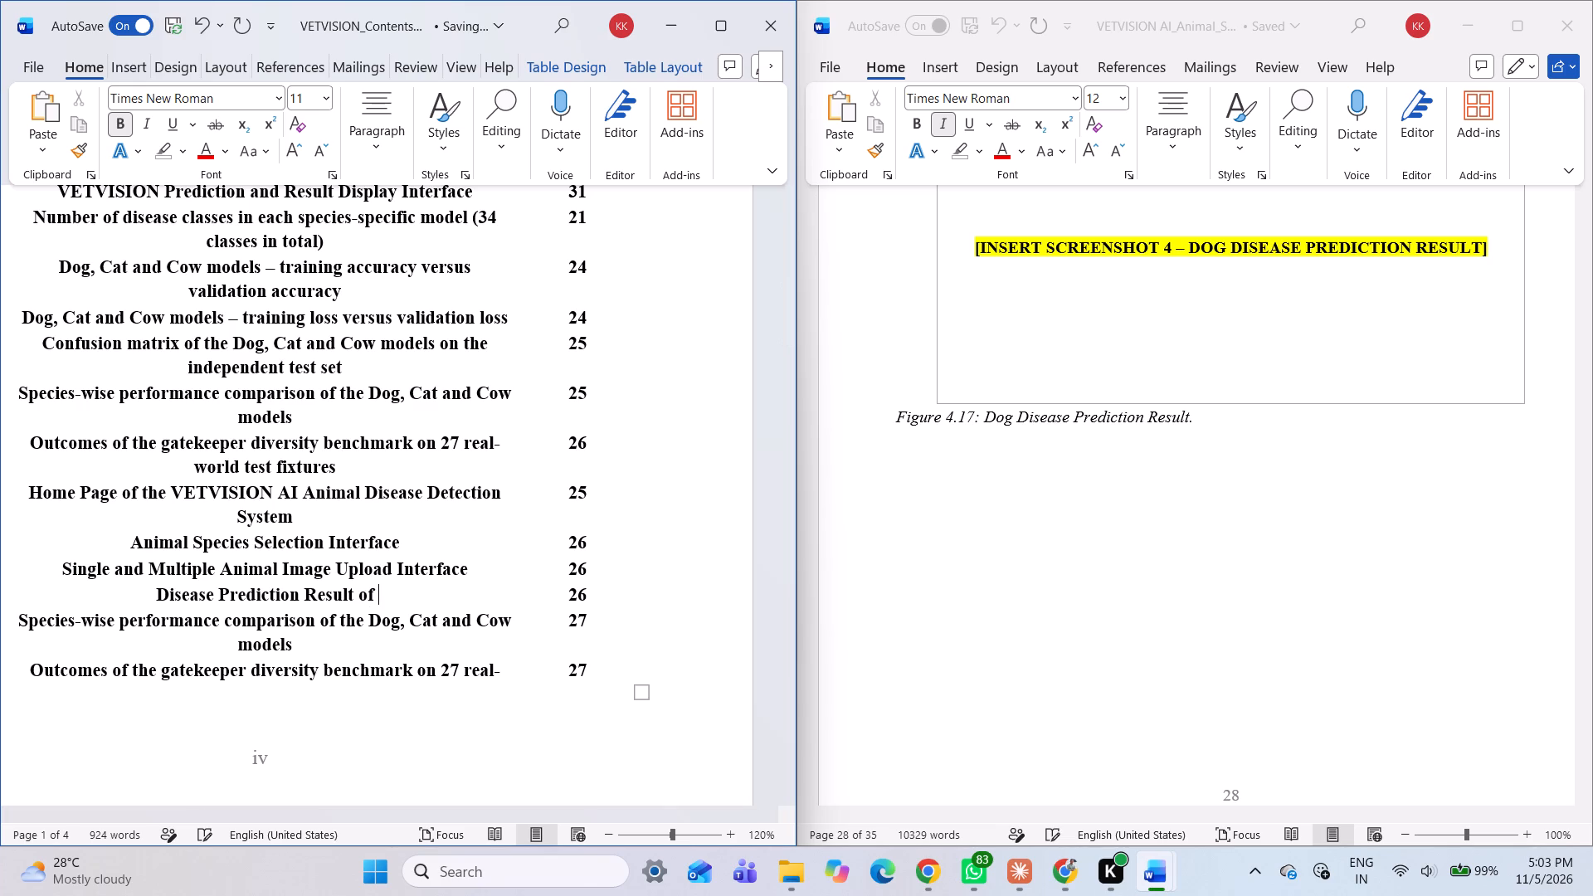
key(s)
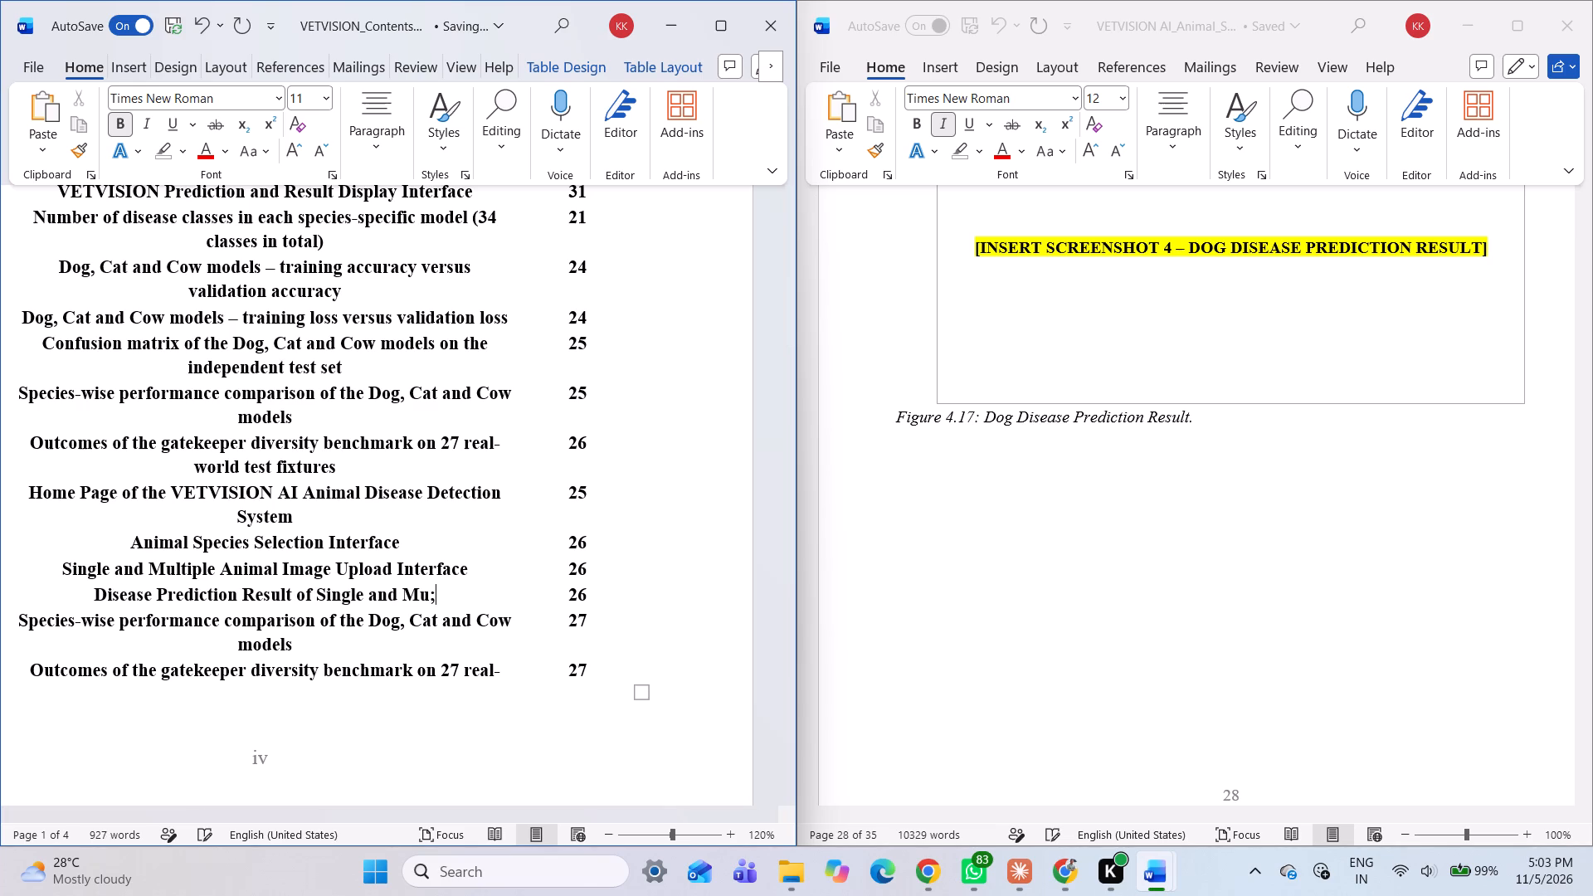
key(BackSpace)
text(ltipl)
text(e)
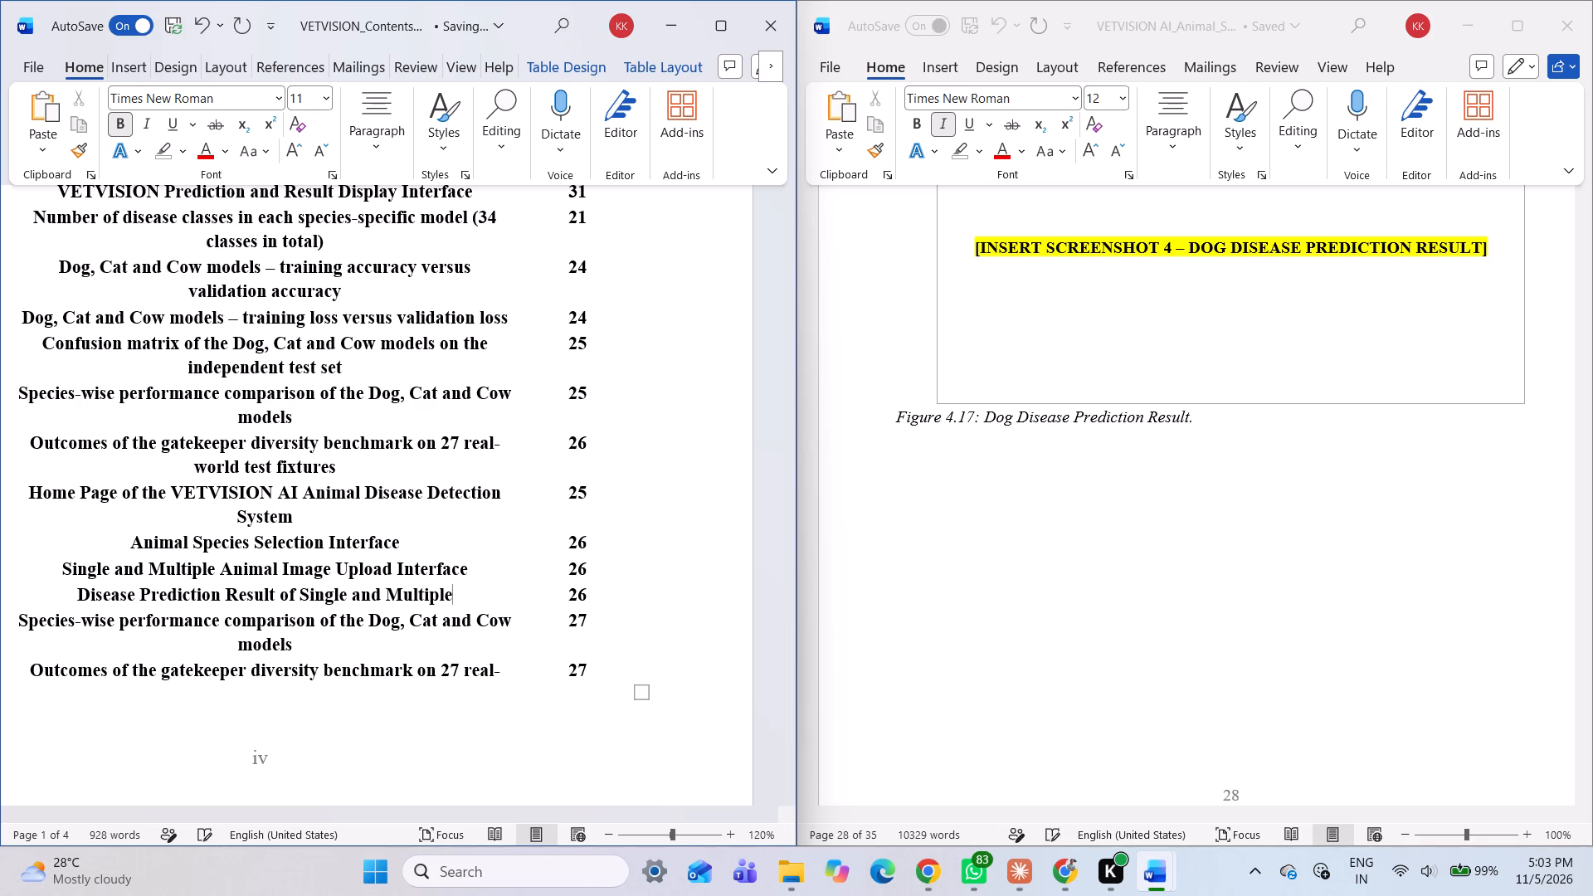
key(space)
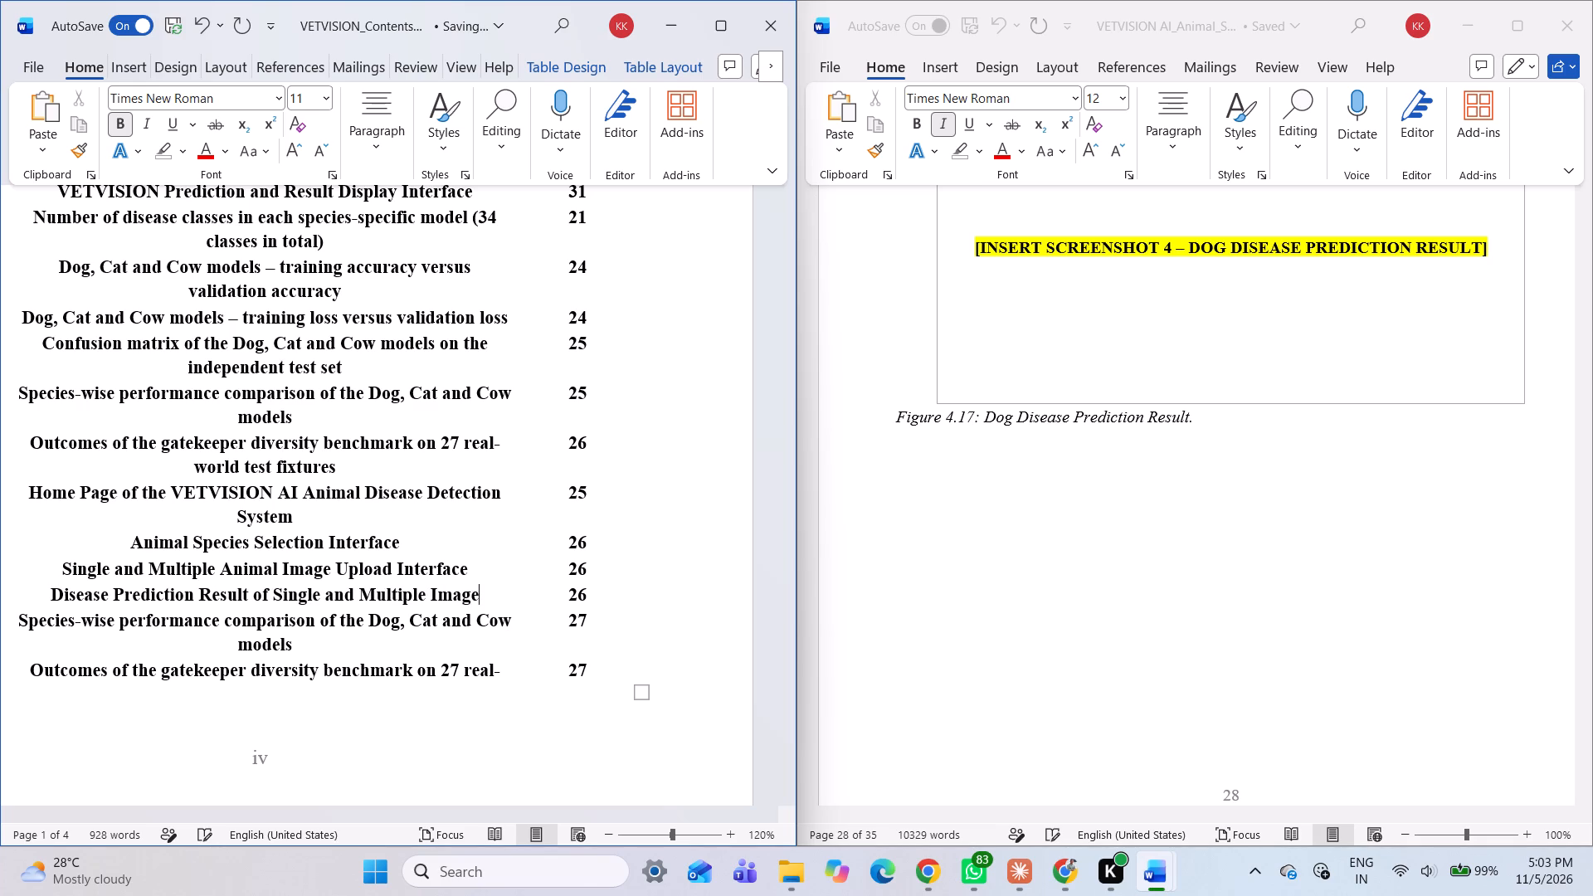
key(s)
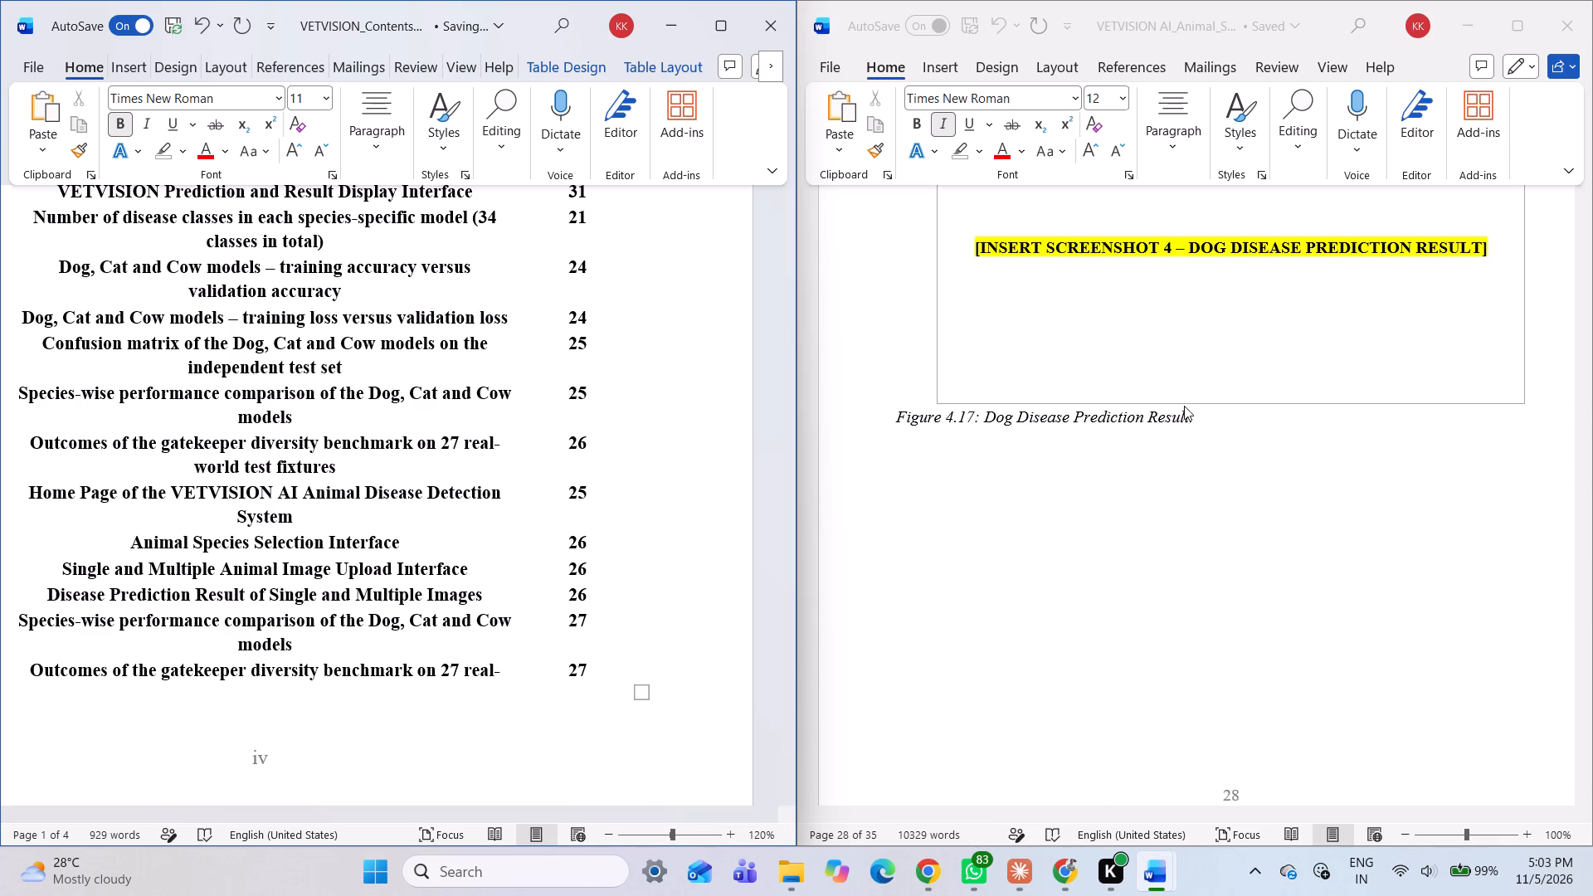
Reword the Figure 4.17 caption in the report as Disease Prediction Result of Single and Multiple Images.
click(1021, 415)
click(1021, 417)
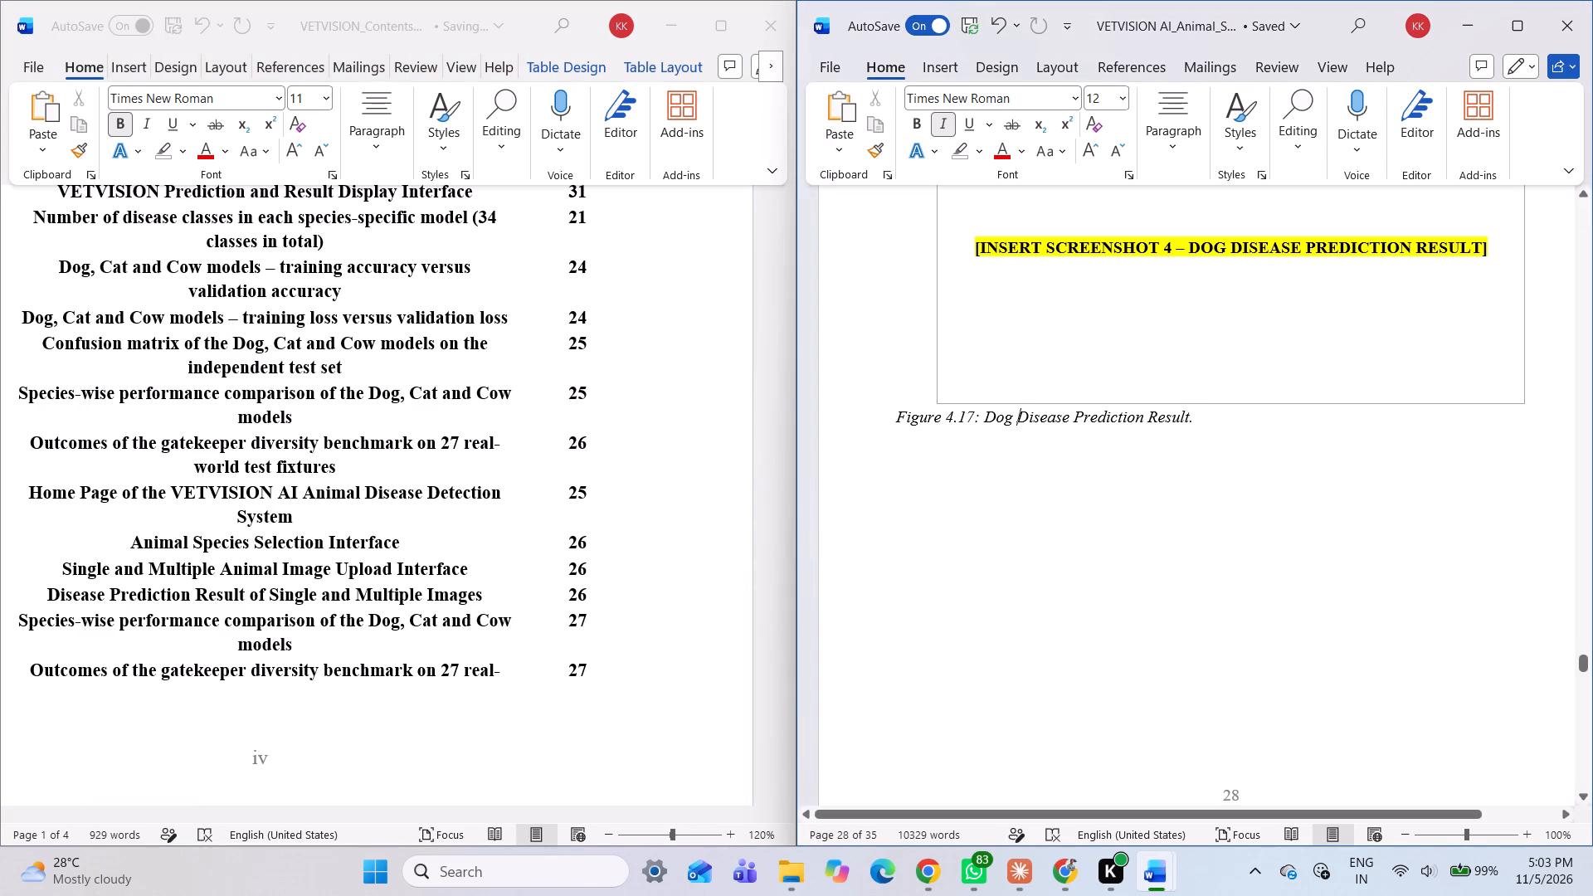
key(BackSpace)
key(BackSpace)
key(BackSpace)
key(BackSpace)
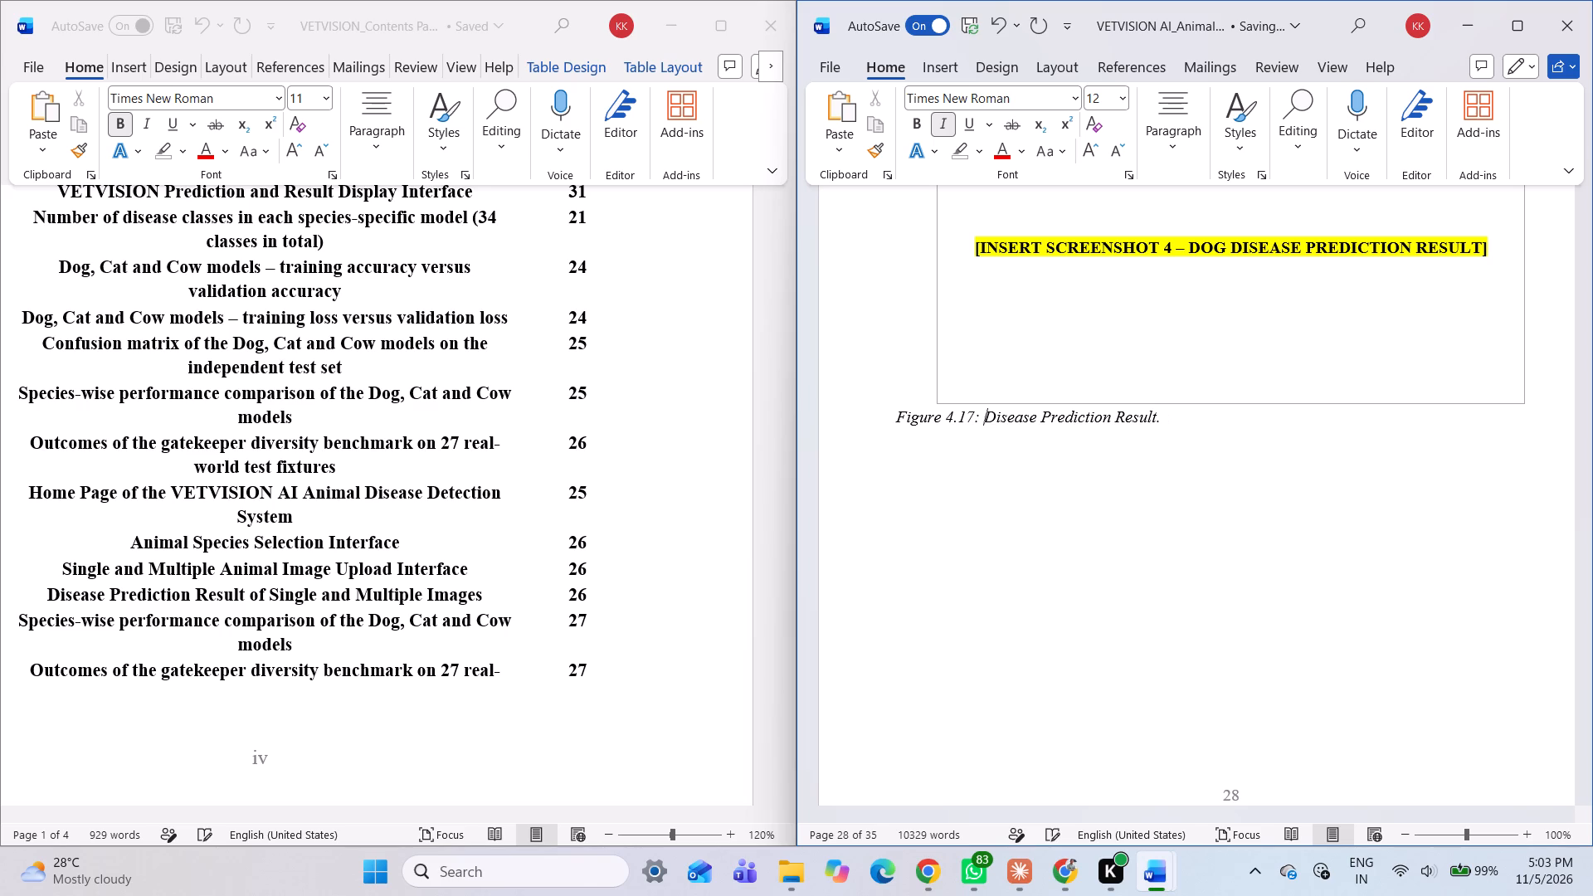
key(BackSpace)
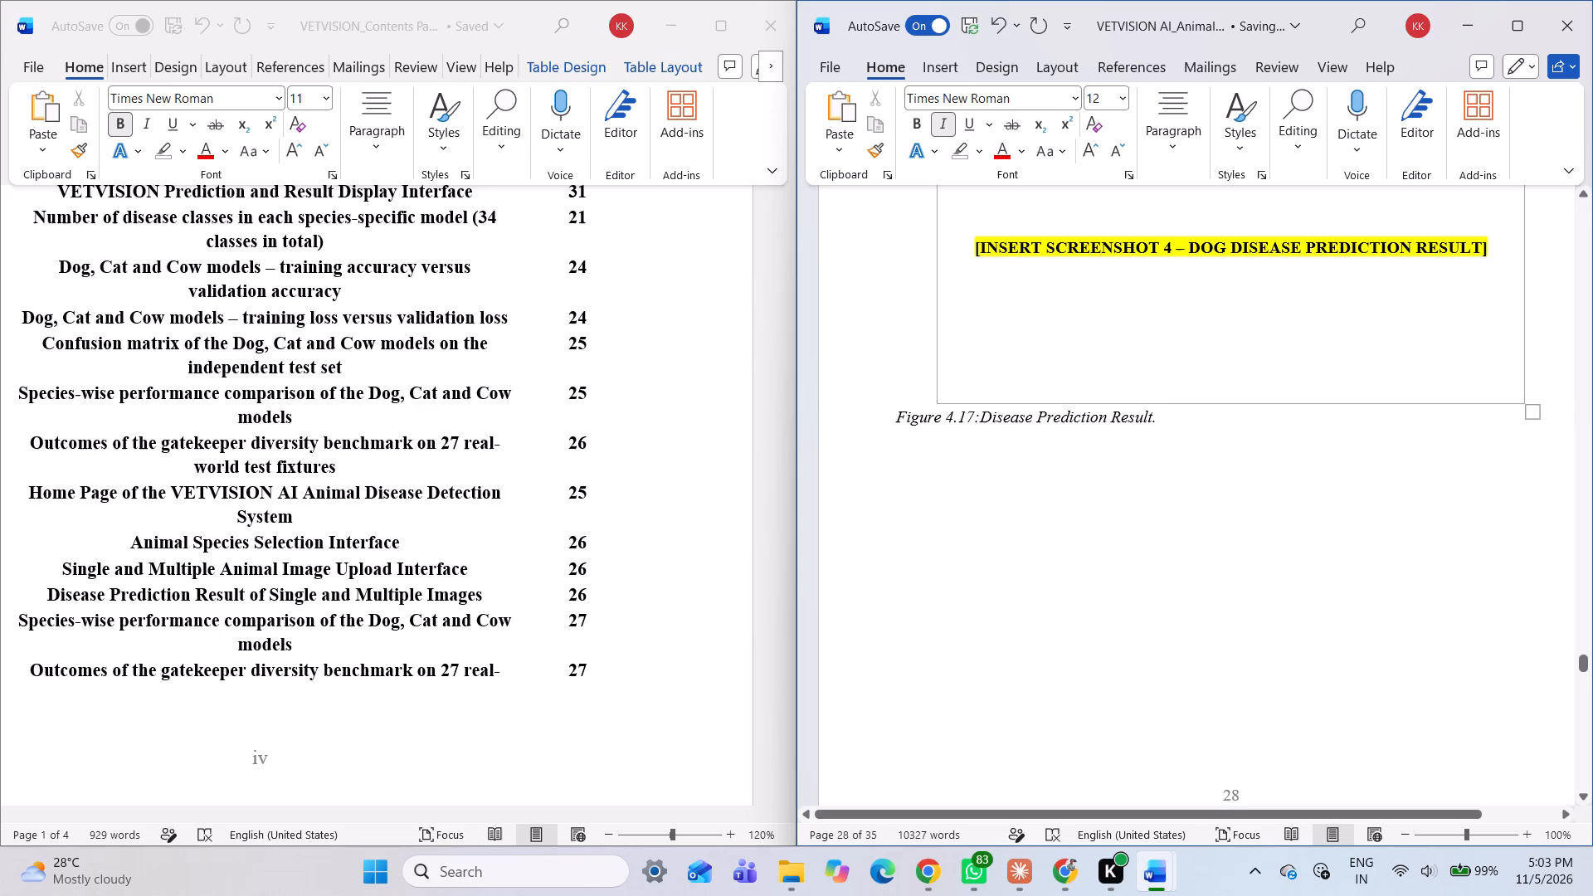
scroll(1107, 397, up, 4)
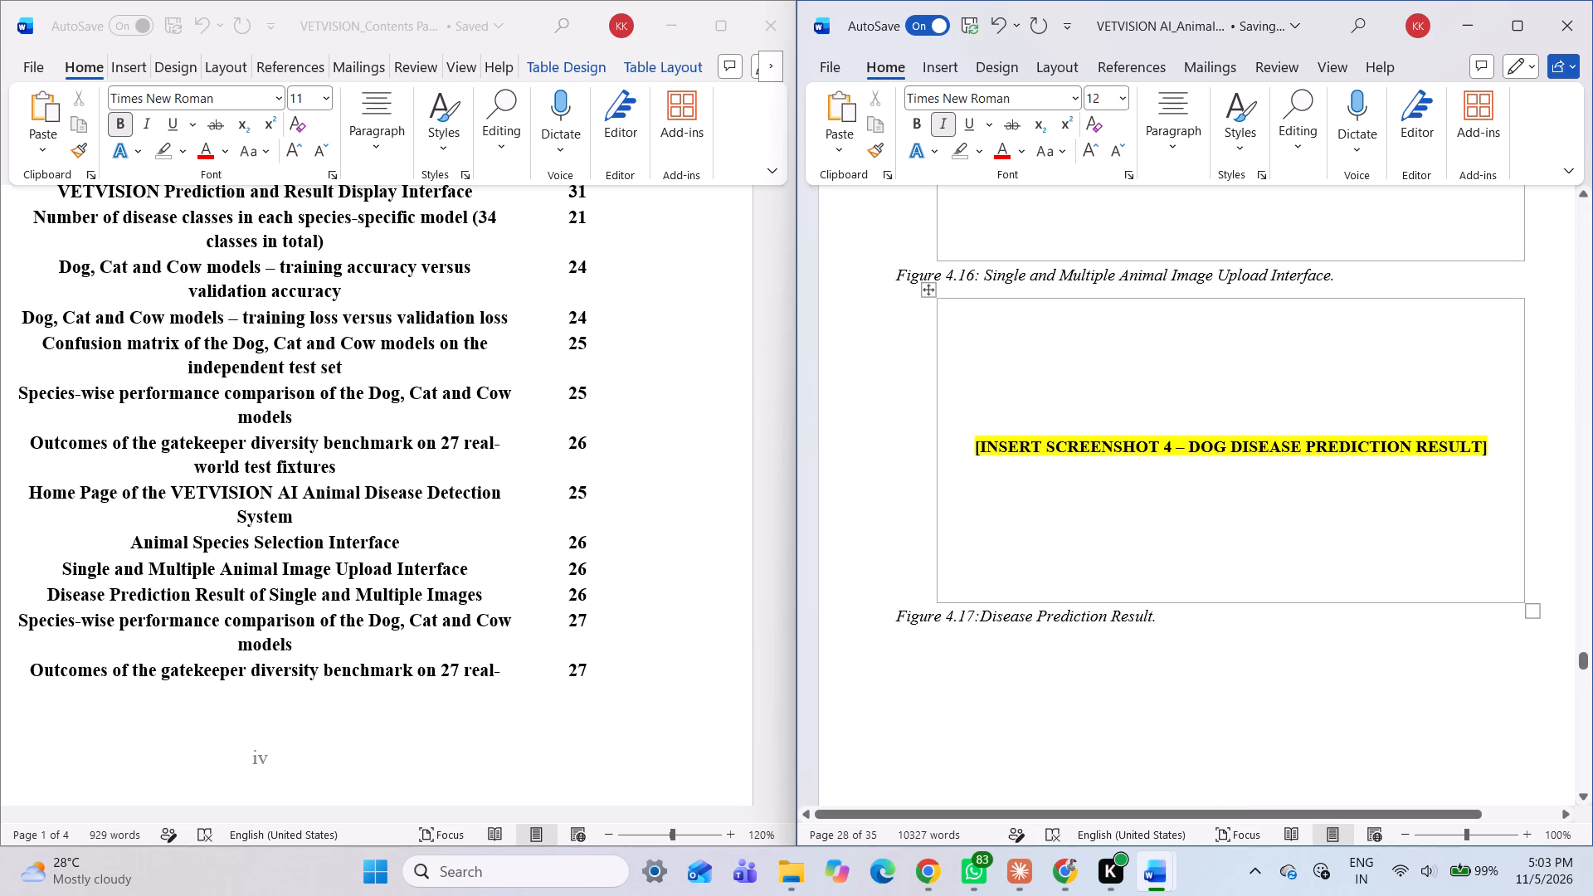
key(space)
key(Right)
key(Right)
key(Right)
key(Right)
key(Right)
key(Right)
key(Right)
key(Right)
key(Right)
key(Right)
key(Right)
key(Right)
key(Right)
key(Right)
key(Right)
key(Right)
key(Right)
key(Right)
key(Right)
key(Right)
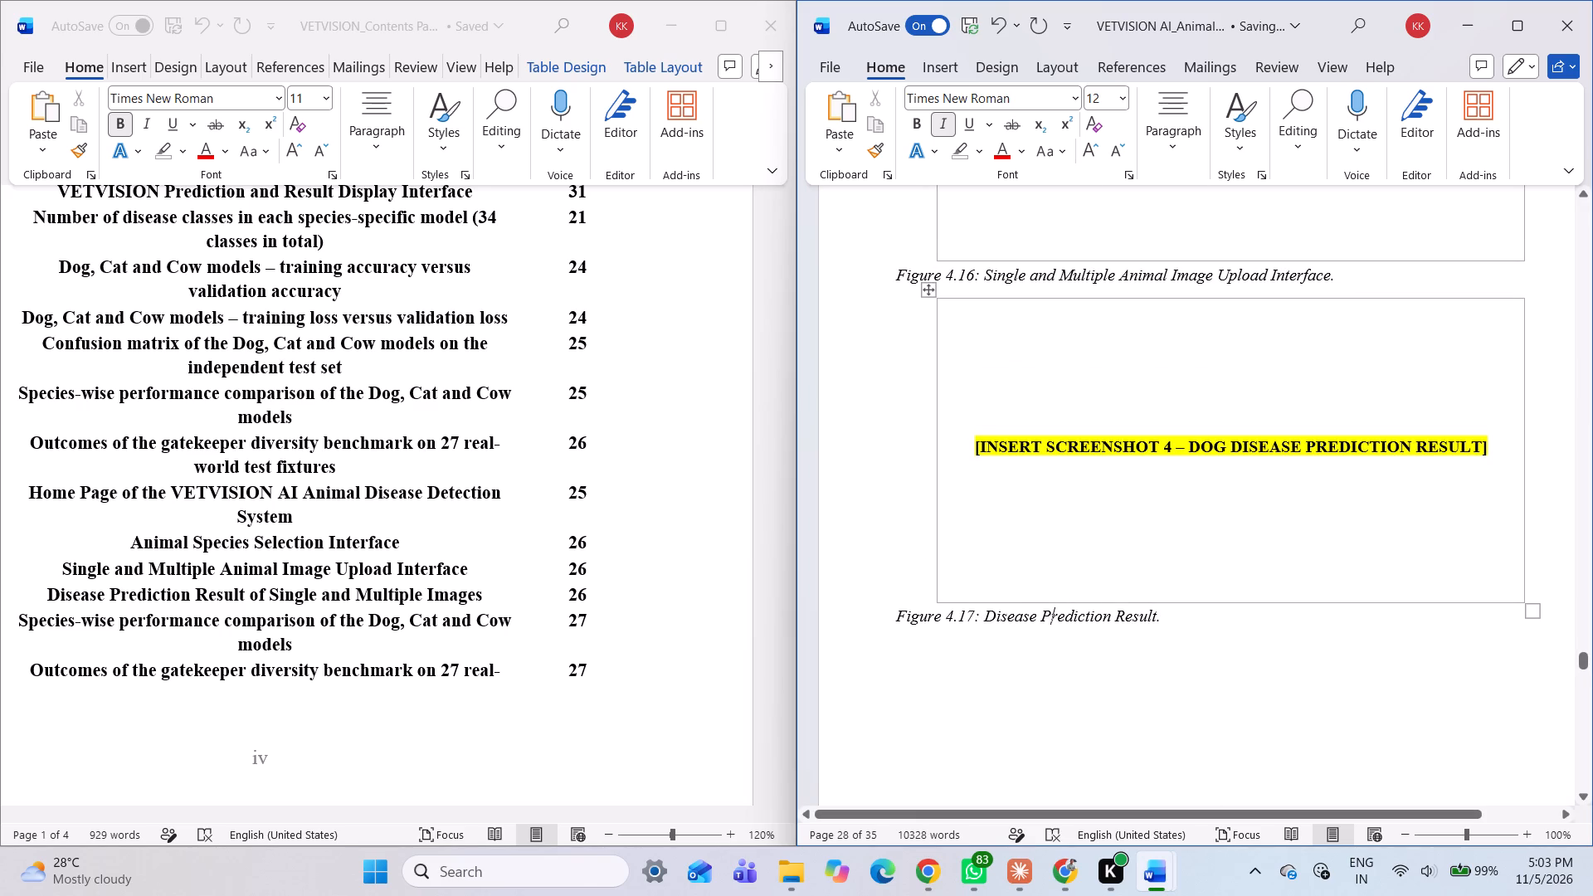
key(Right)
key(space)
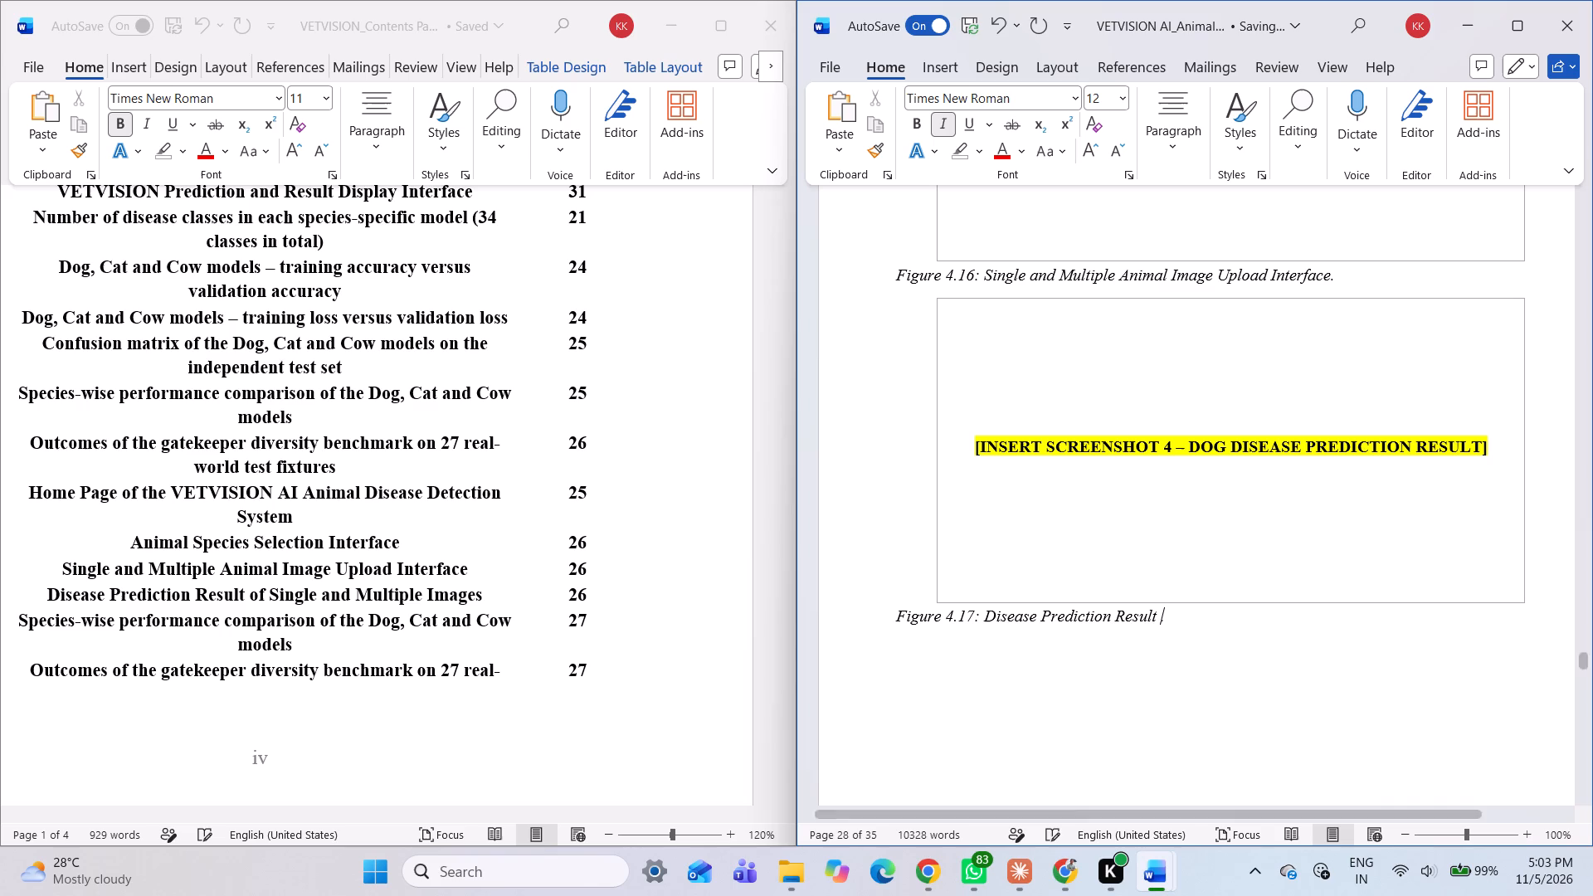
text(of)
key(space)
key(s)
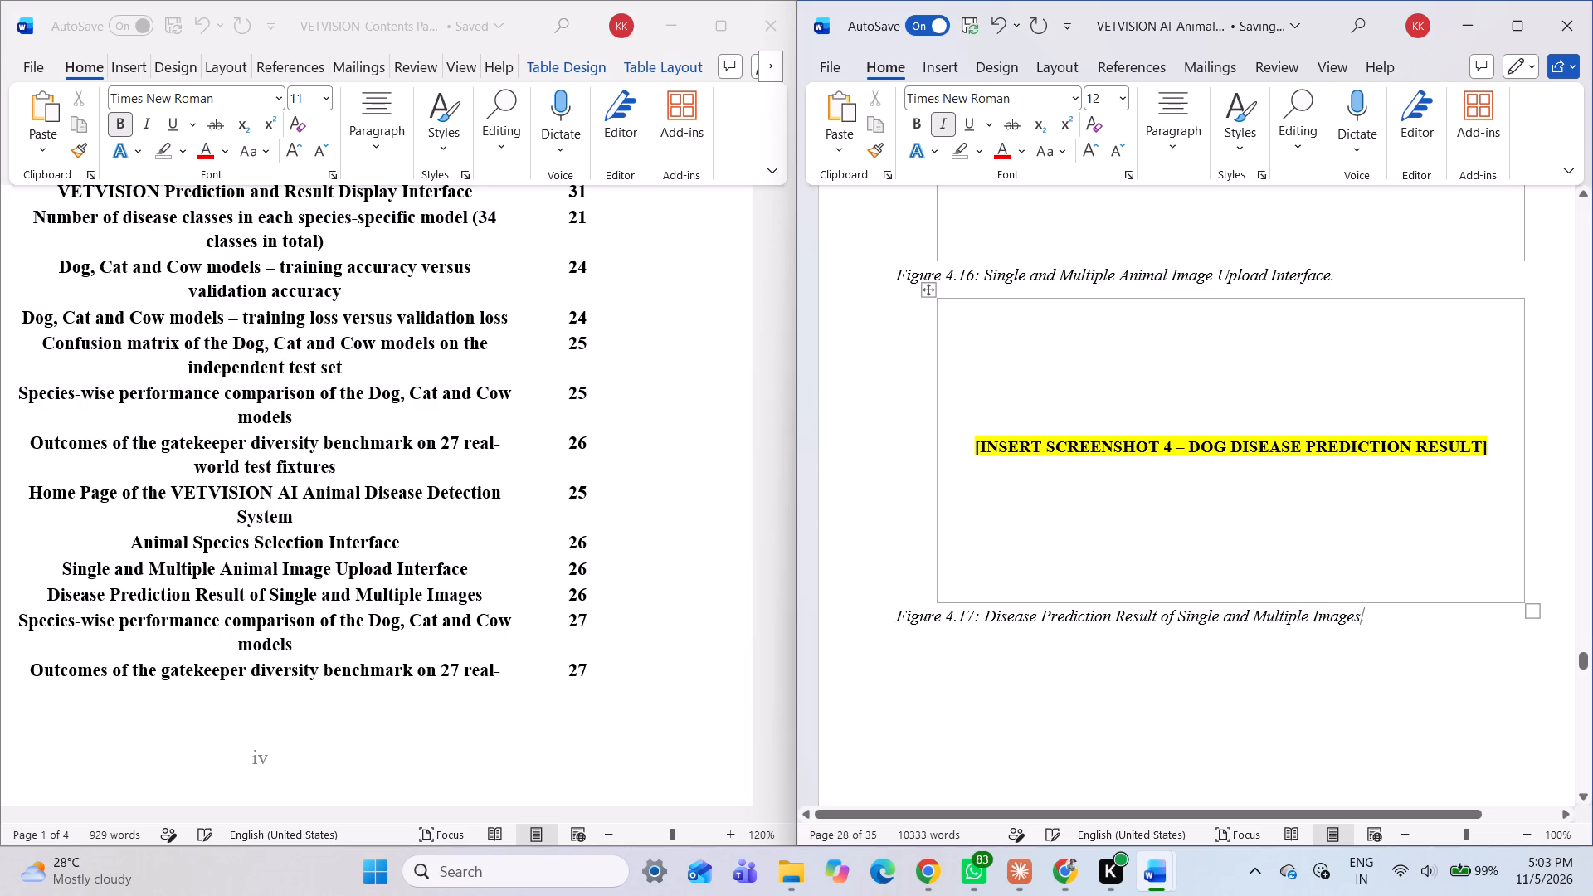
Renumber the Cat Disease Prediction Result caption in the report as Figure 4.18.
scroll(1118, 485, down, 4)
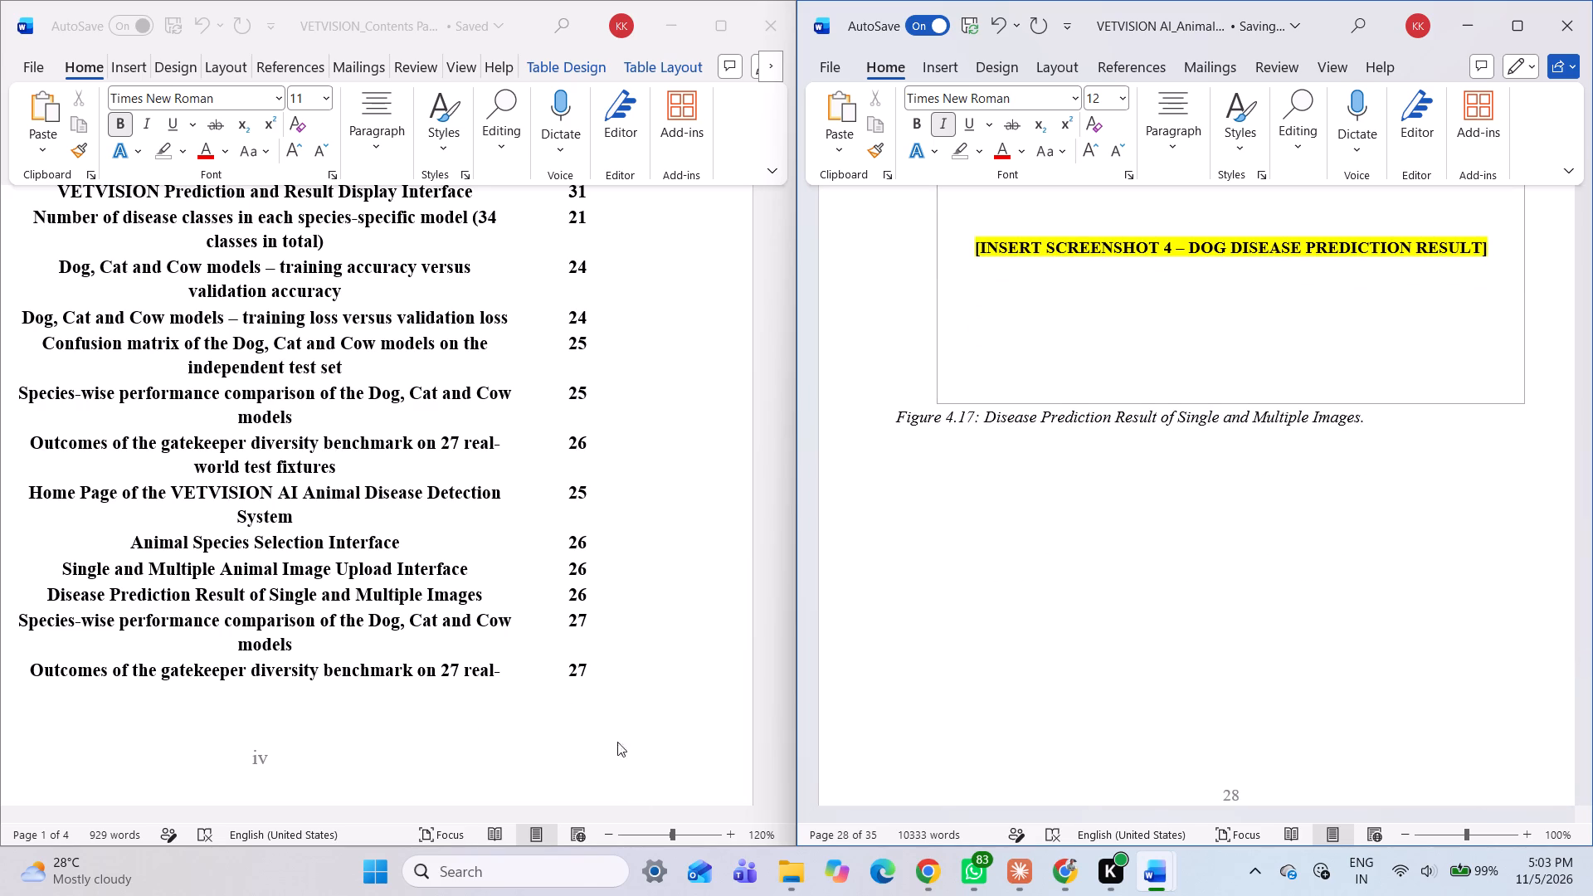
scroll(558, 749, right, 6)
key(Left)
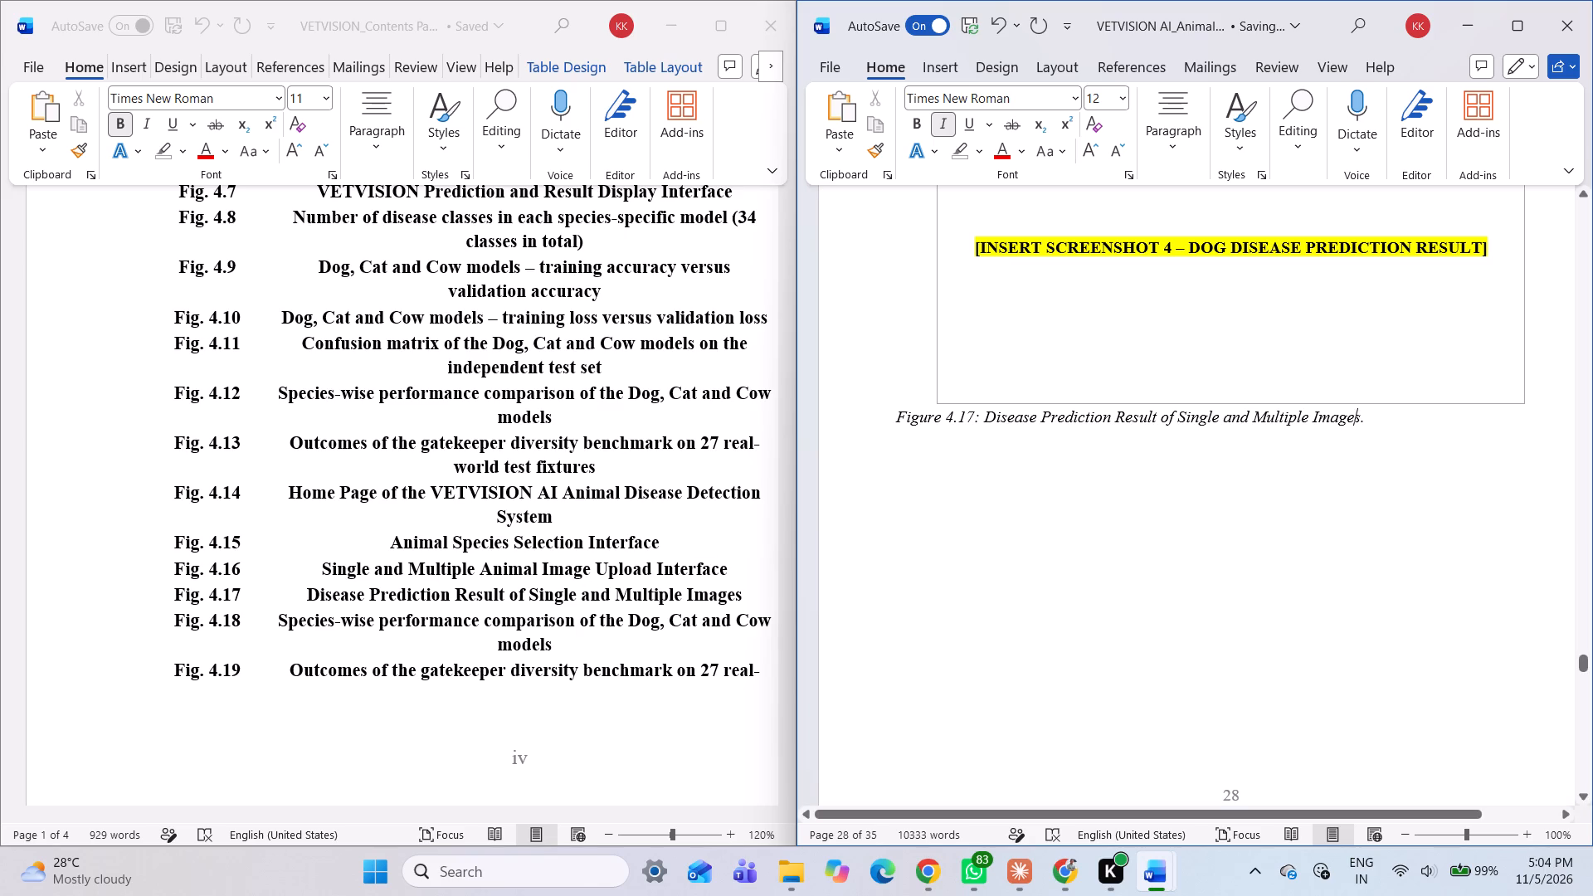
scroll(1001, 543, up, 4)
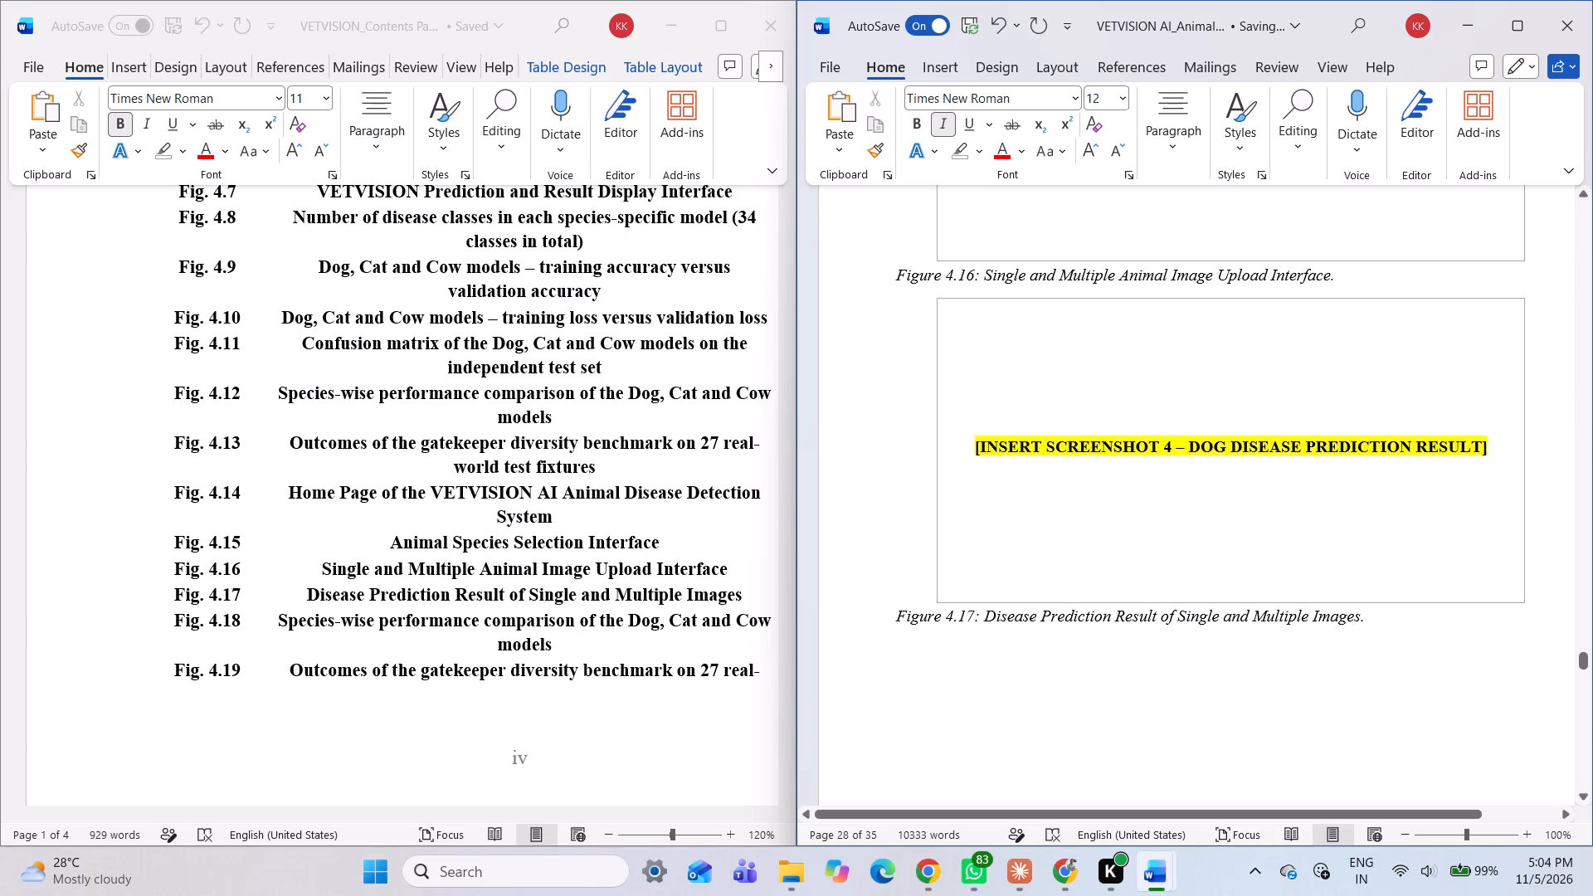
scroll(1126, 640, down, 2)
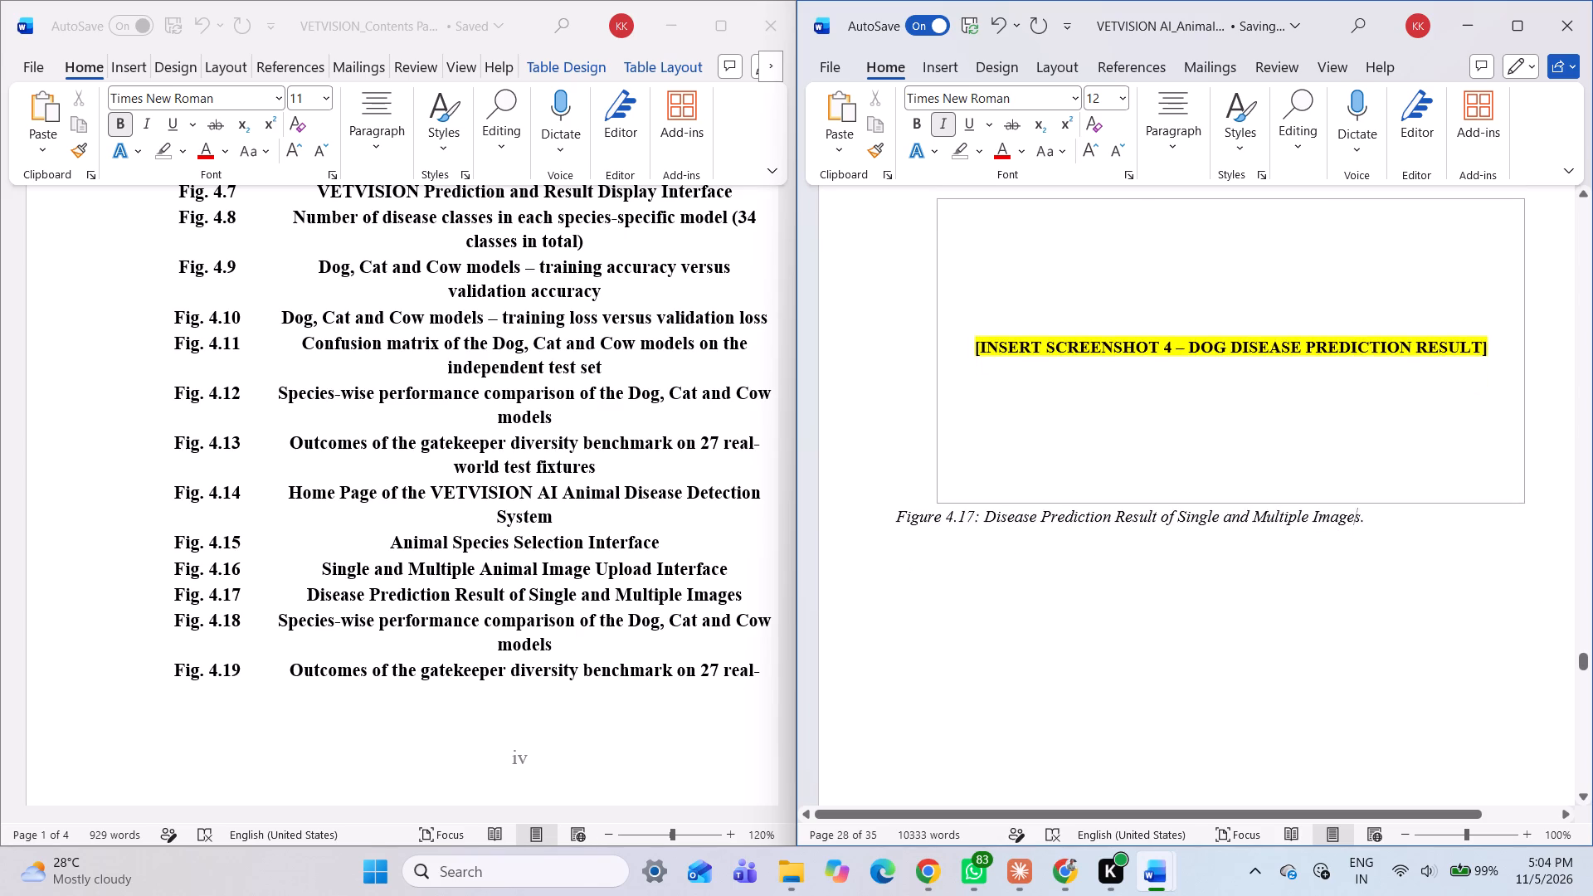
scroll(1126, 642, down, 16)
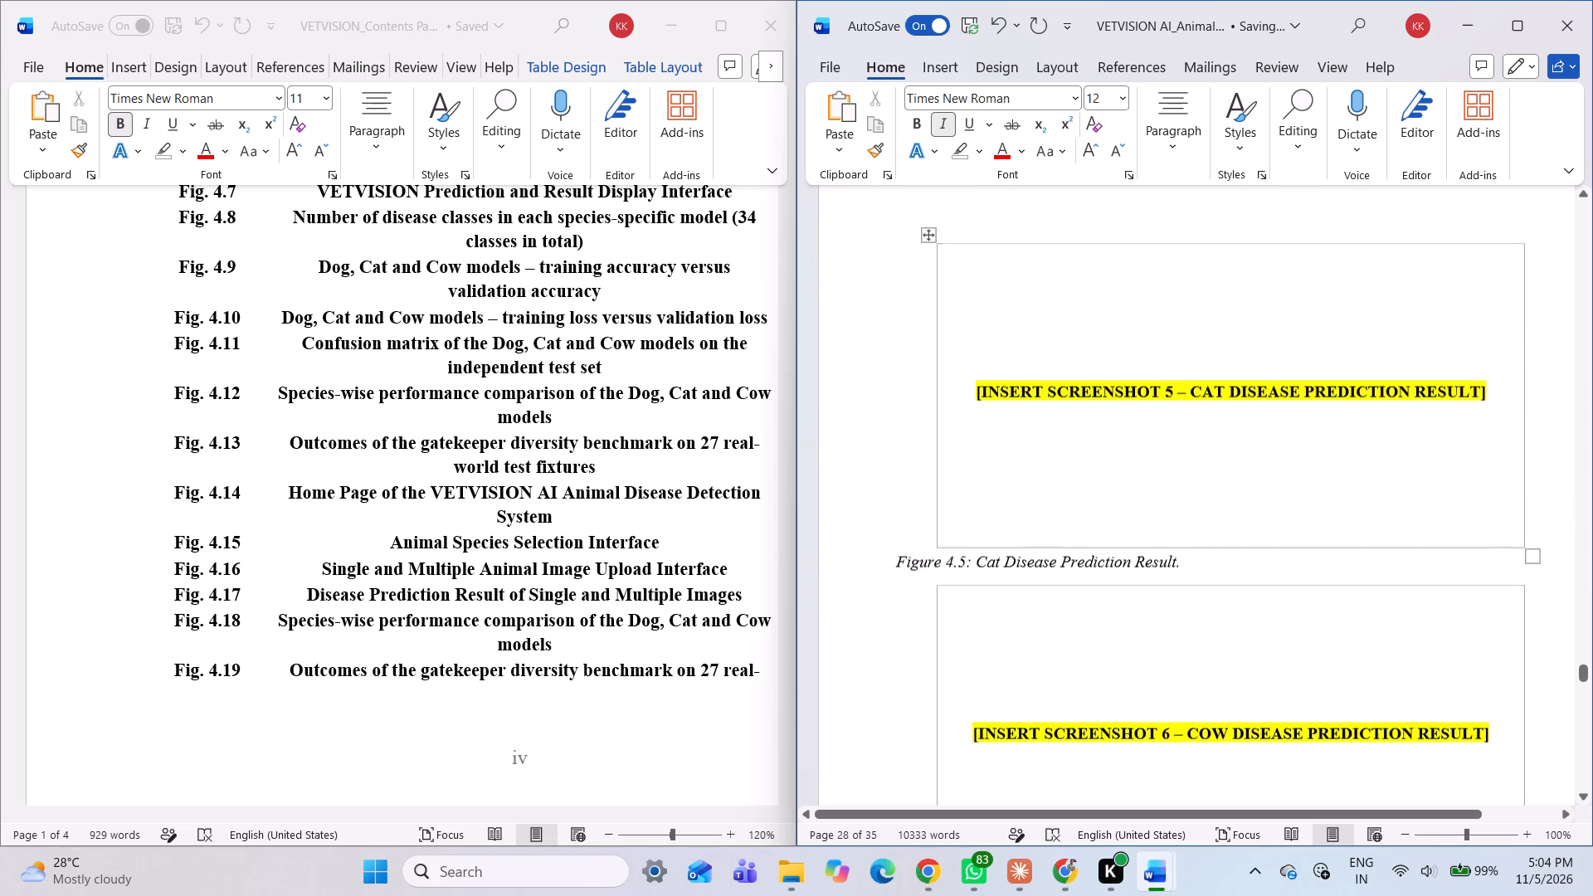
click(964, 561)
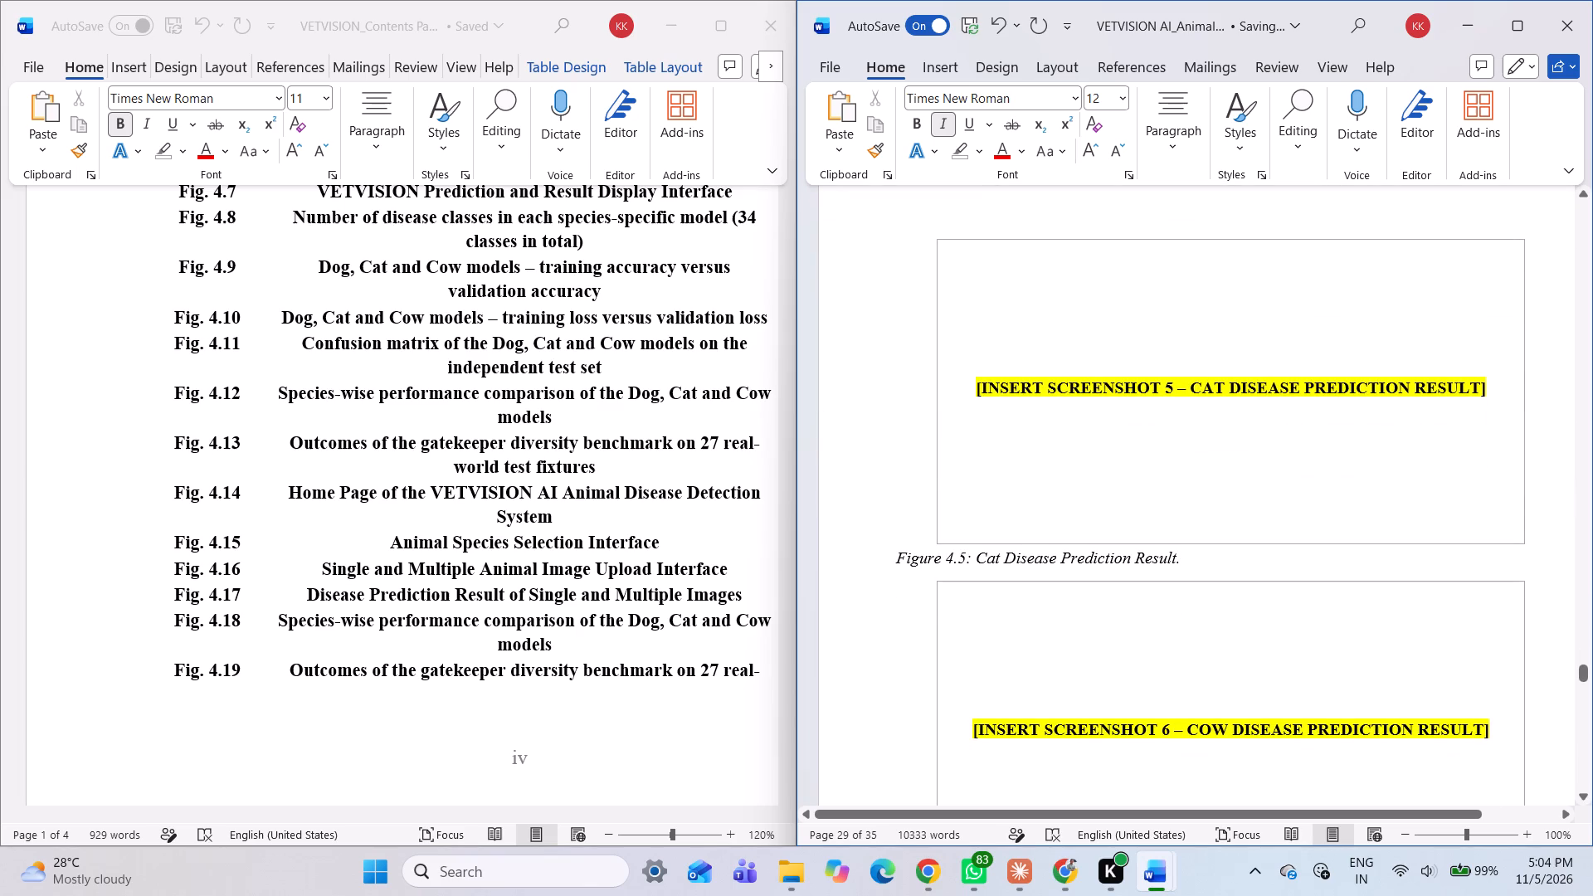
key(BackSpace)
text(18)
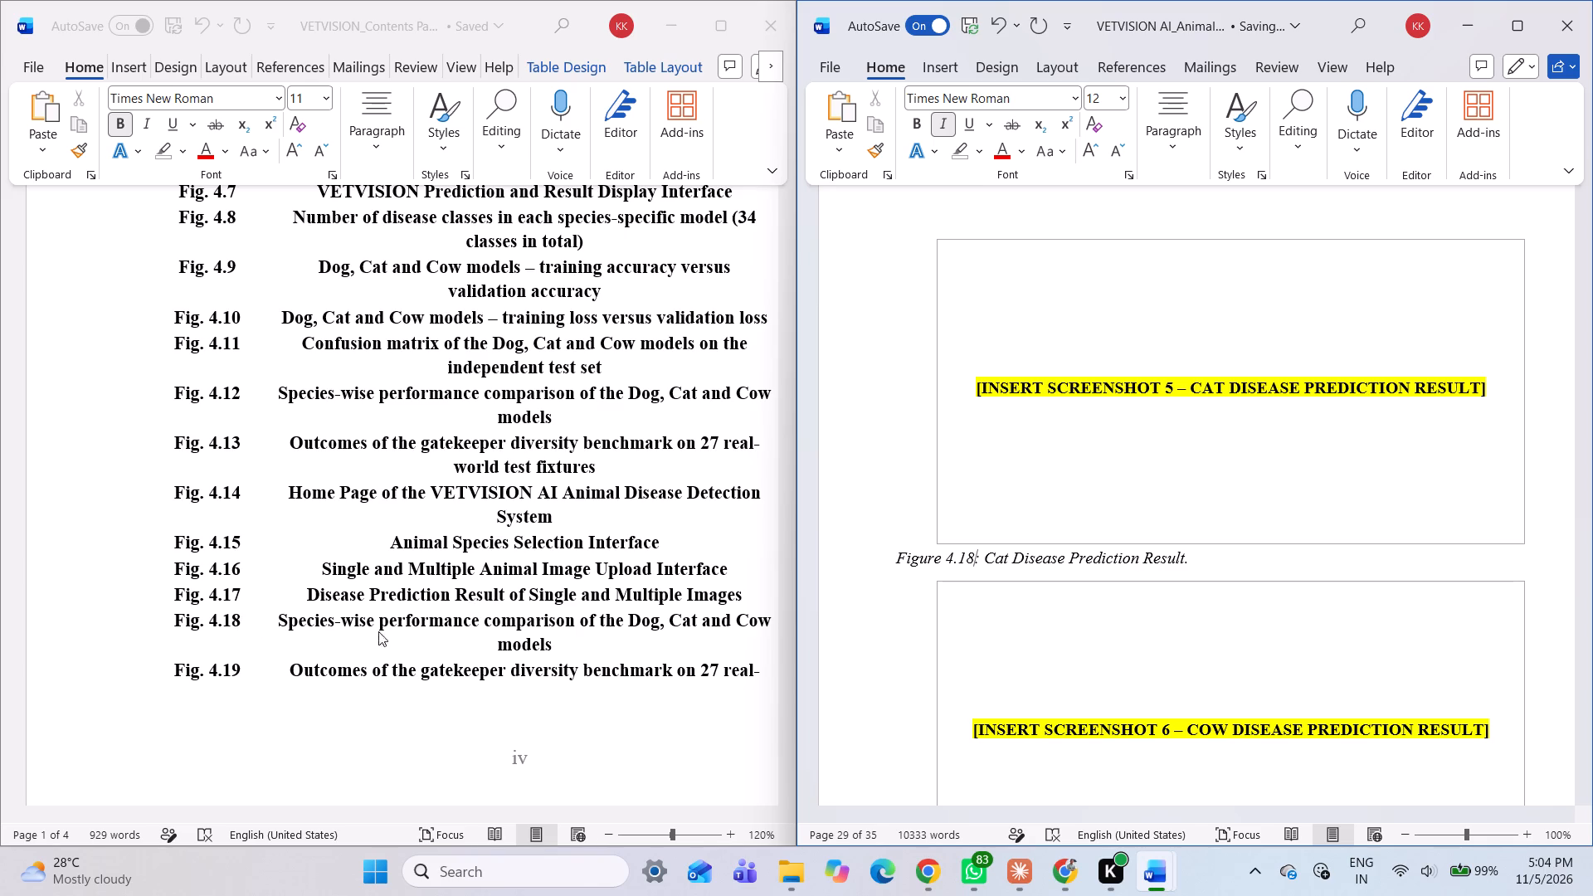
Insert History Interface of Different before Species-wise in the Fig. 4.18 title of the figure list.
click(279, 616)
drag(279, 617, 444, 612)
drag(562, 631, 562, 634)
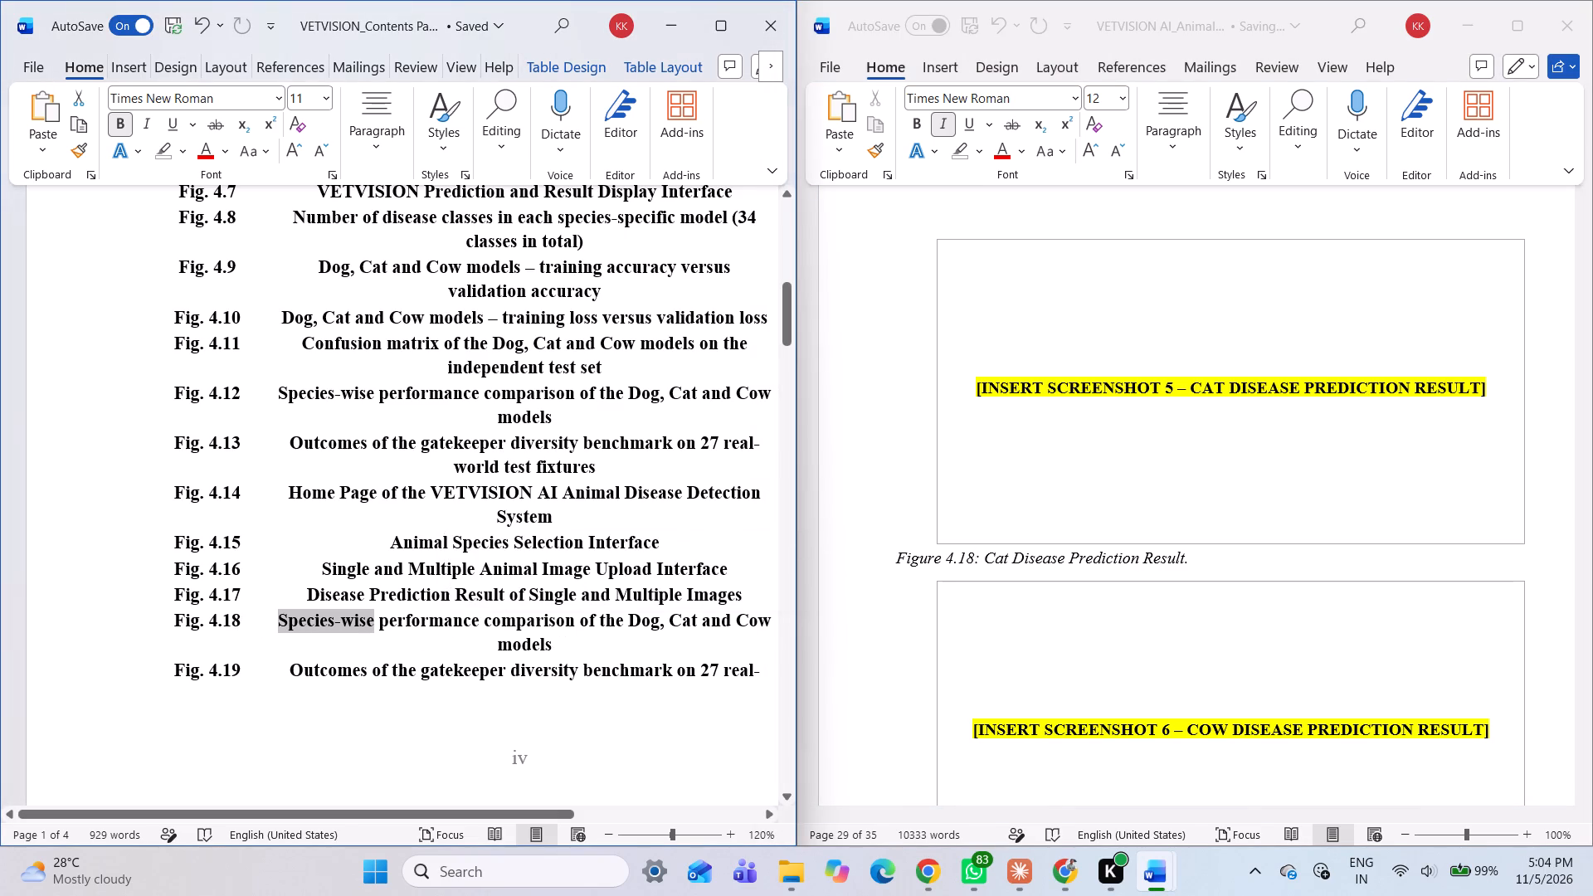
drag(562, 634, 504, 645)
click(387, 640)
drag(278, 621, 464, 639)
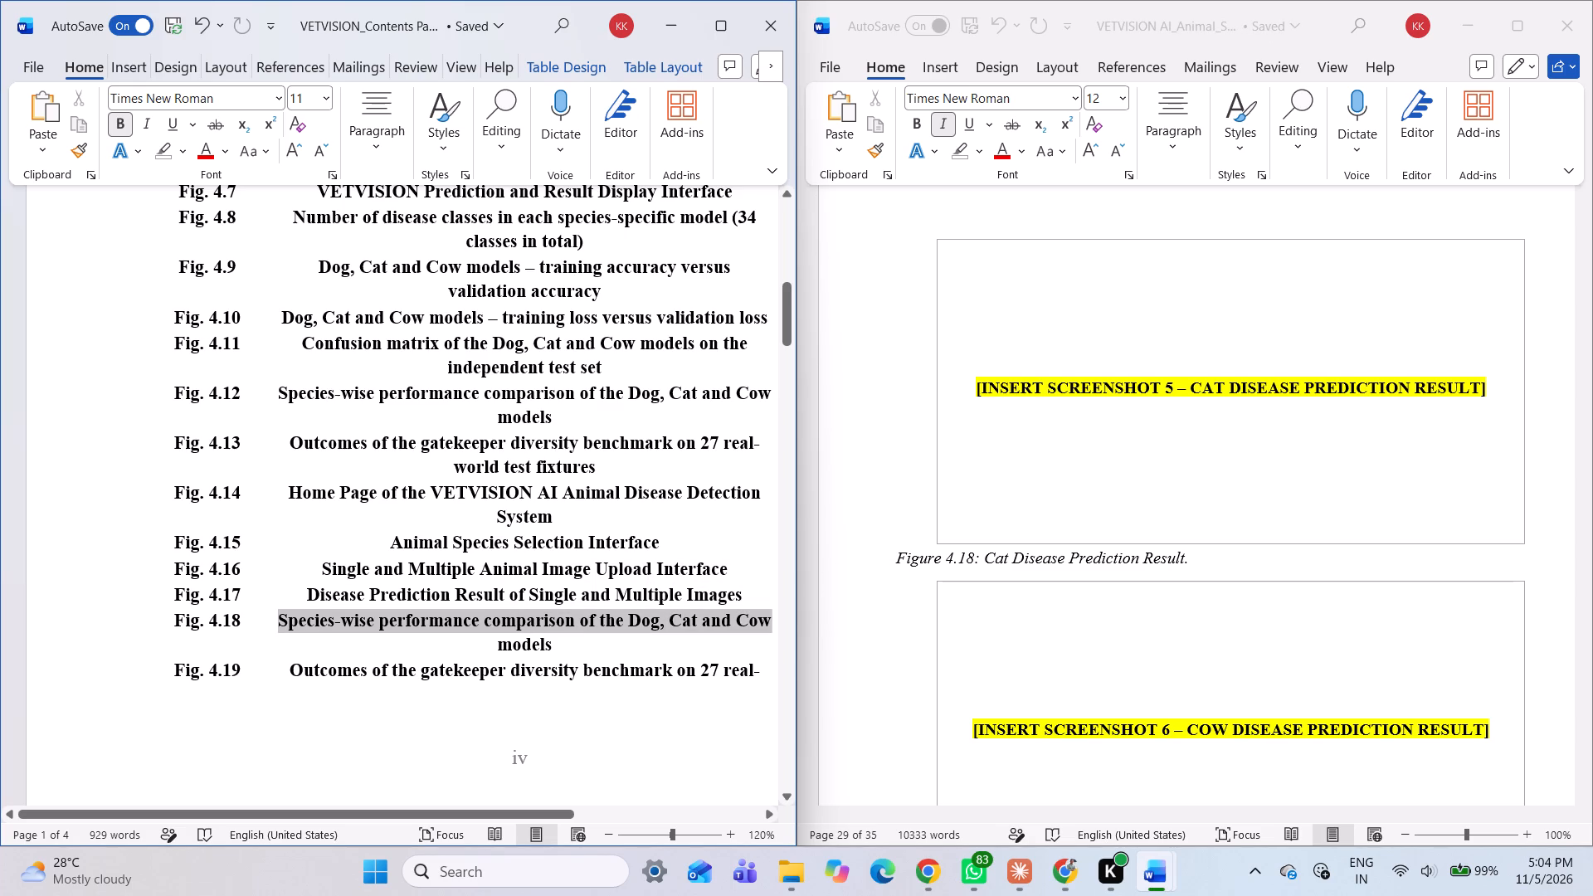
drag(464, 639, 571, 637)
click(436, 641)
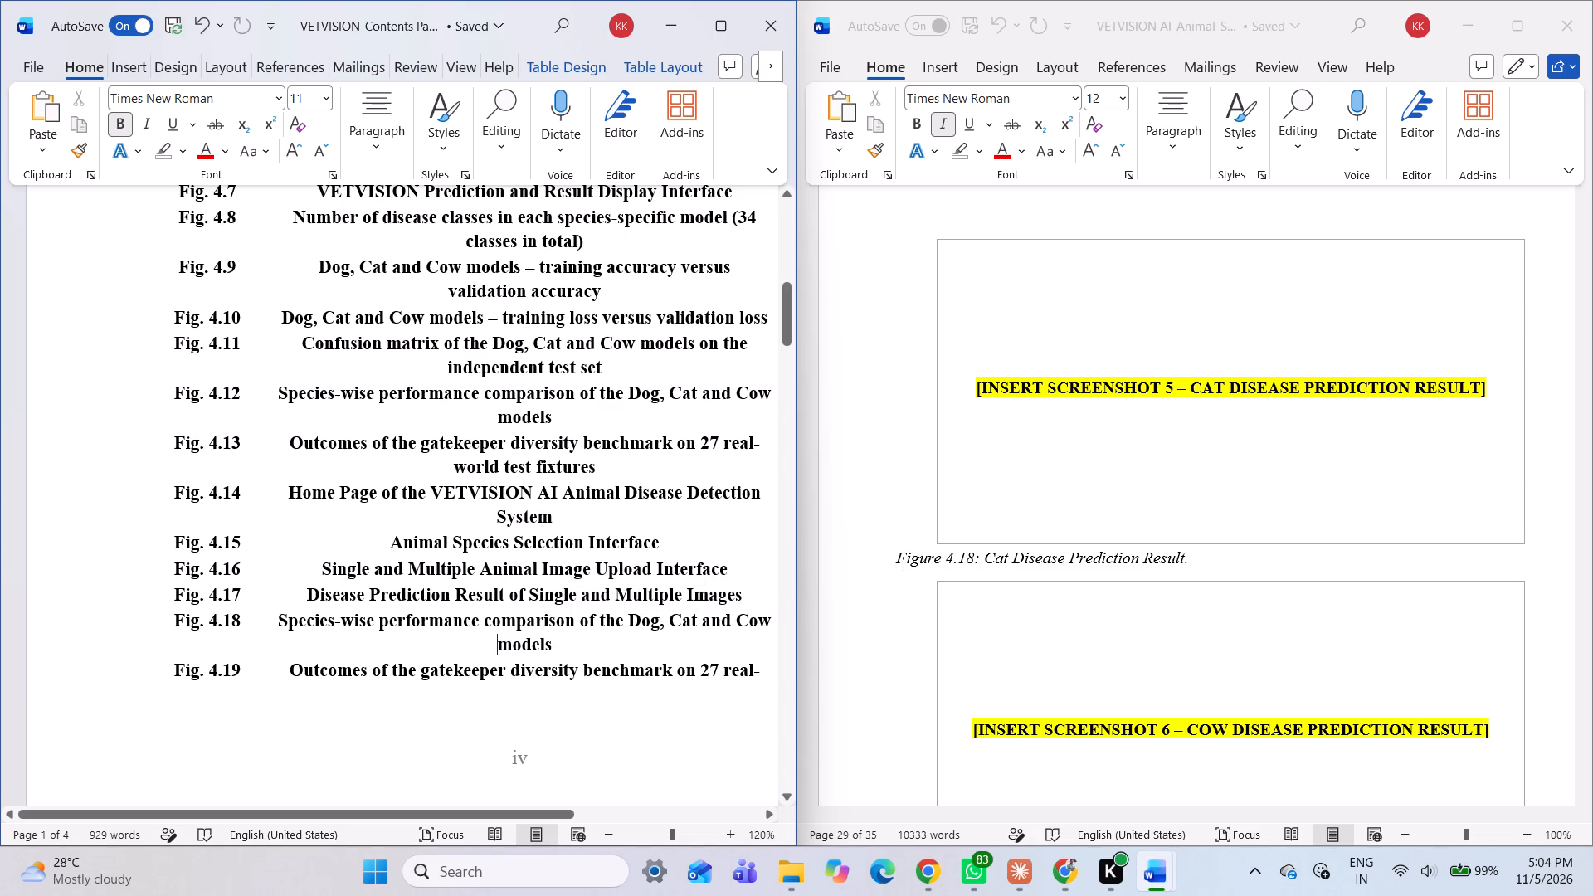
click(299, 626)
key(Left)
key(Left)
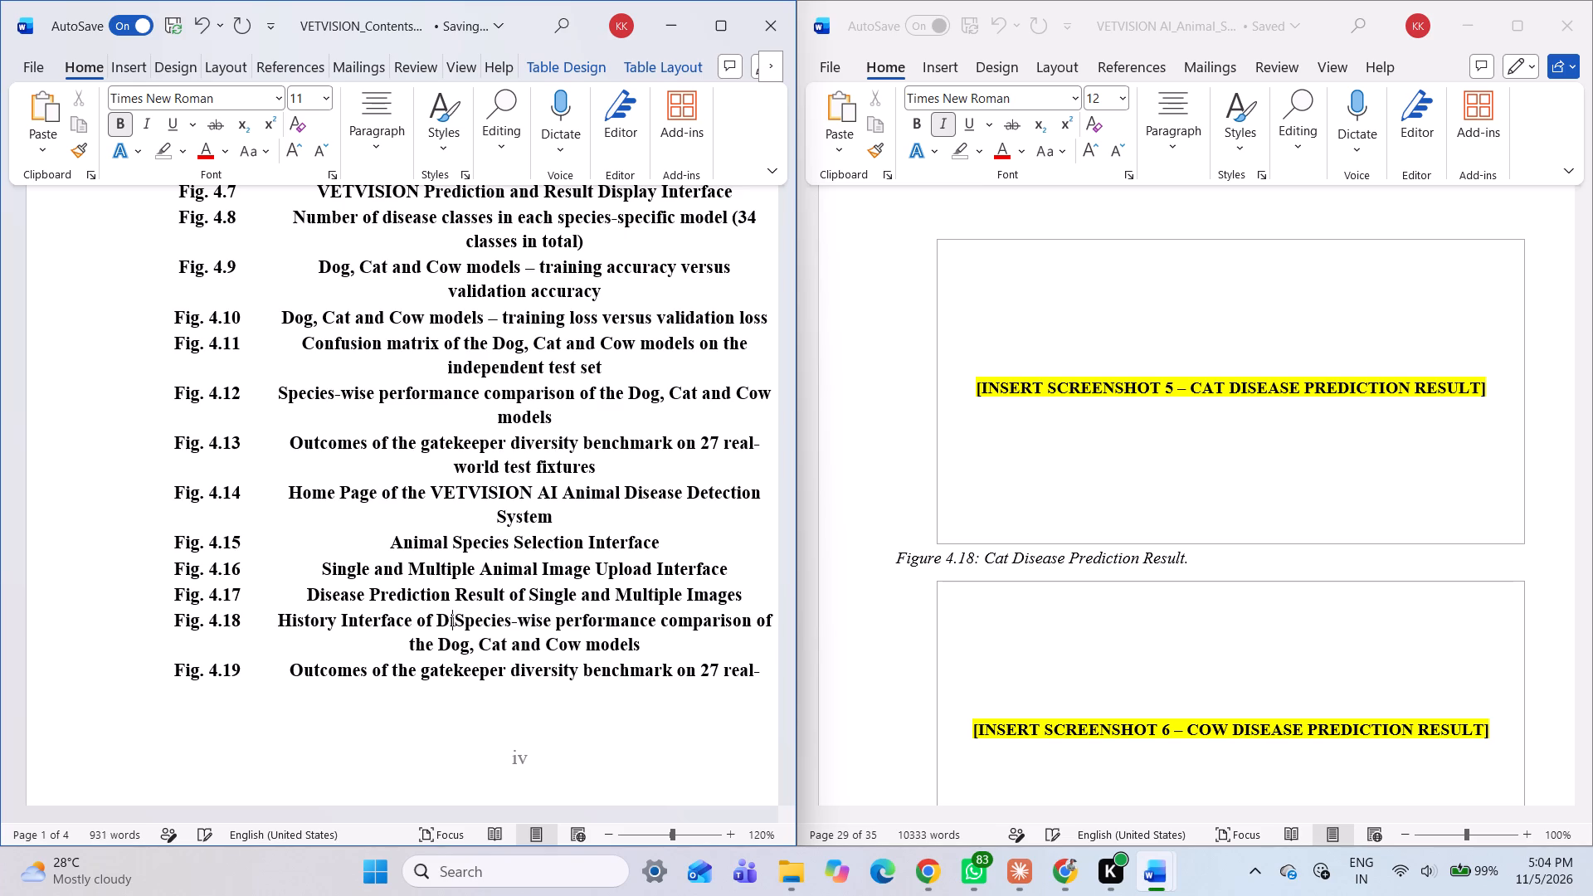
text(ent)
key(space)
key(a)
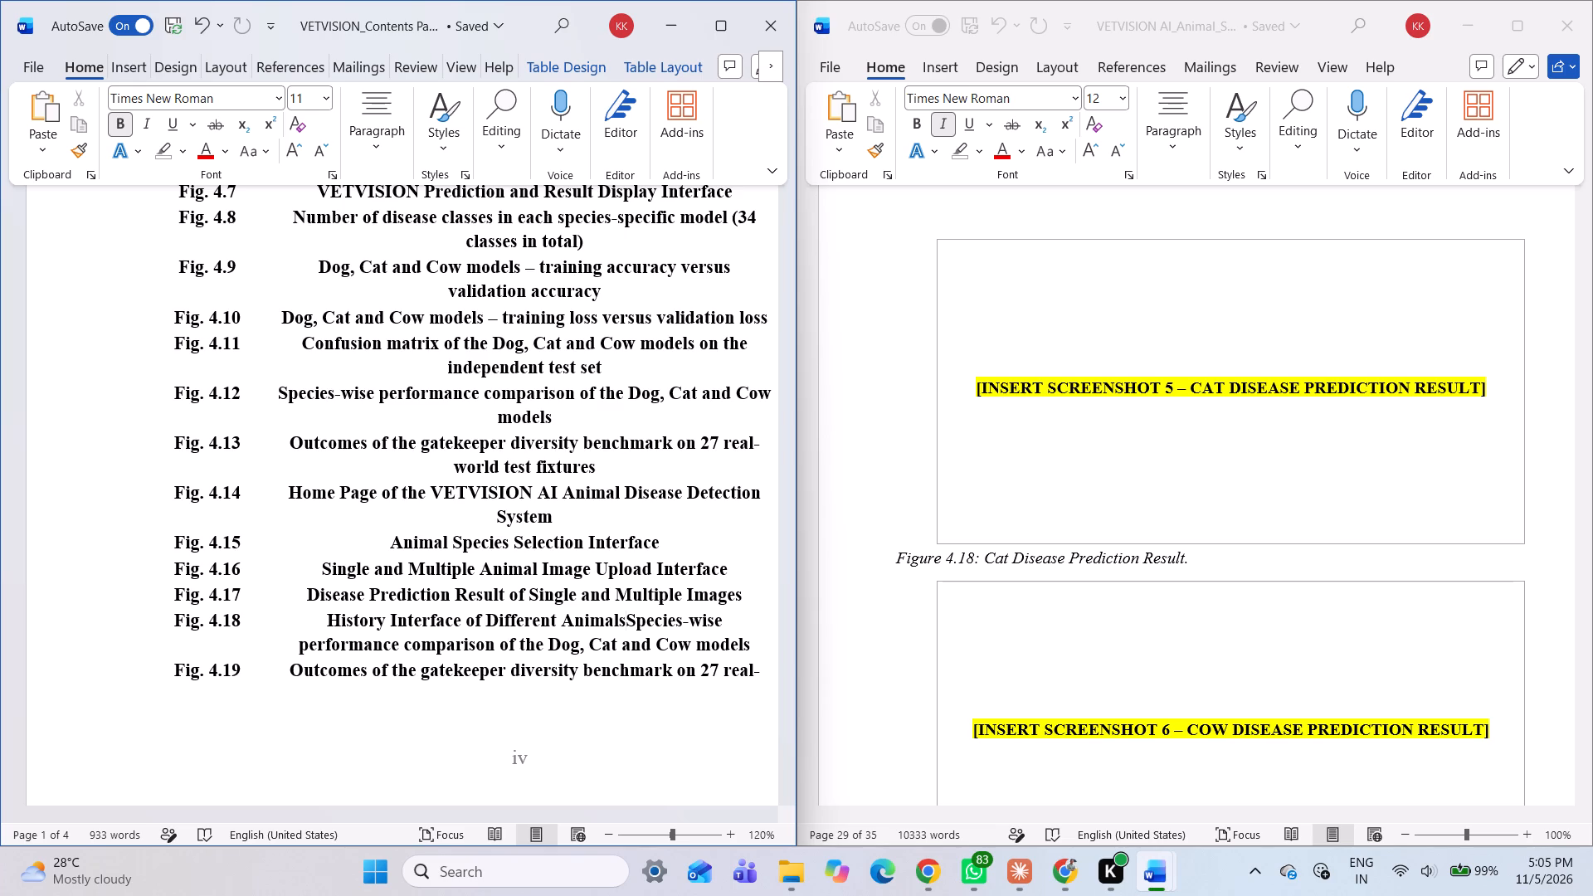
key(BackSpace)
key(BackSpace)
key(BackSpace)
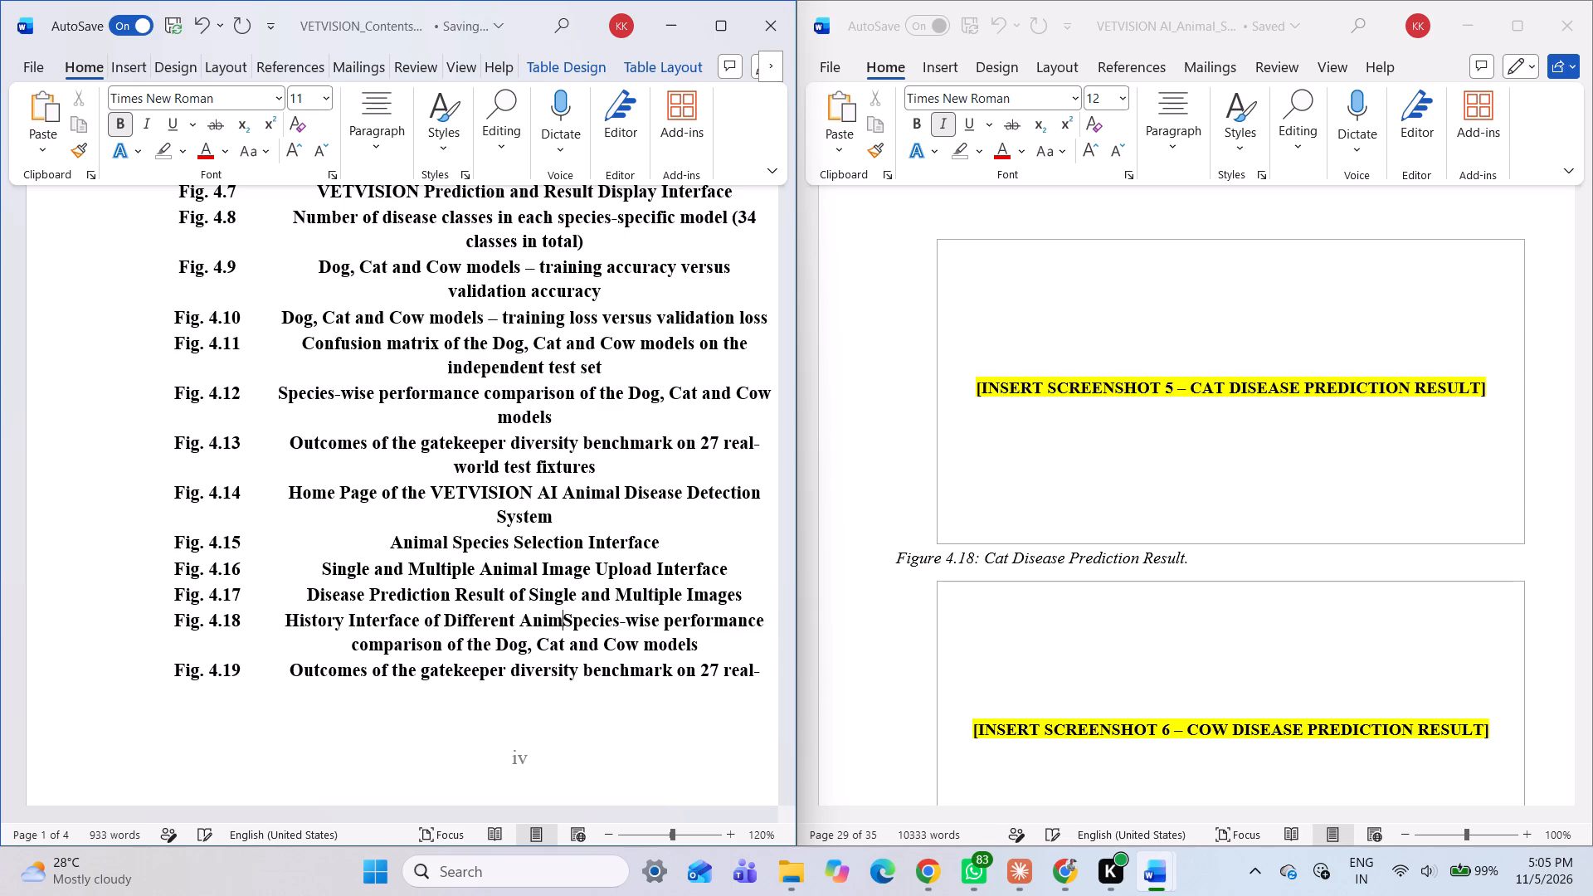
key(BackSpace)
key(BackSpace)
key(BackSpace)
key(BackSpace)
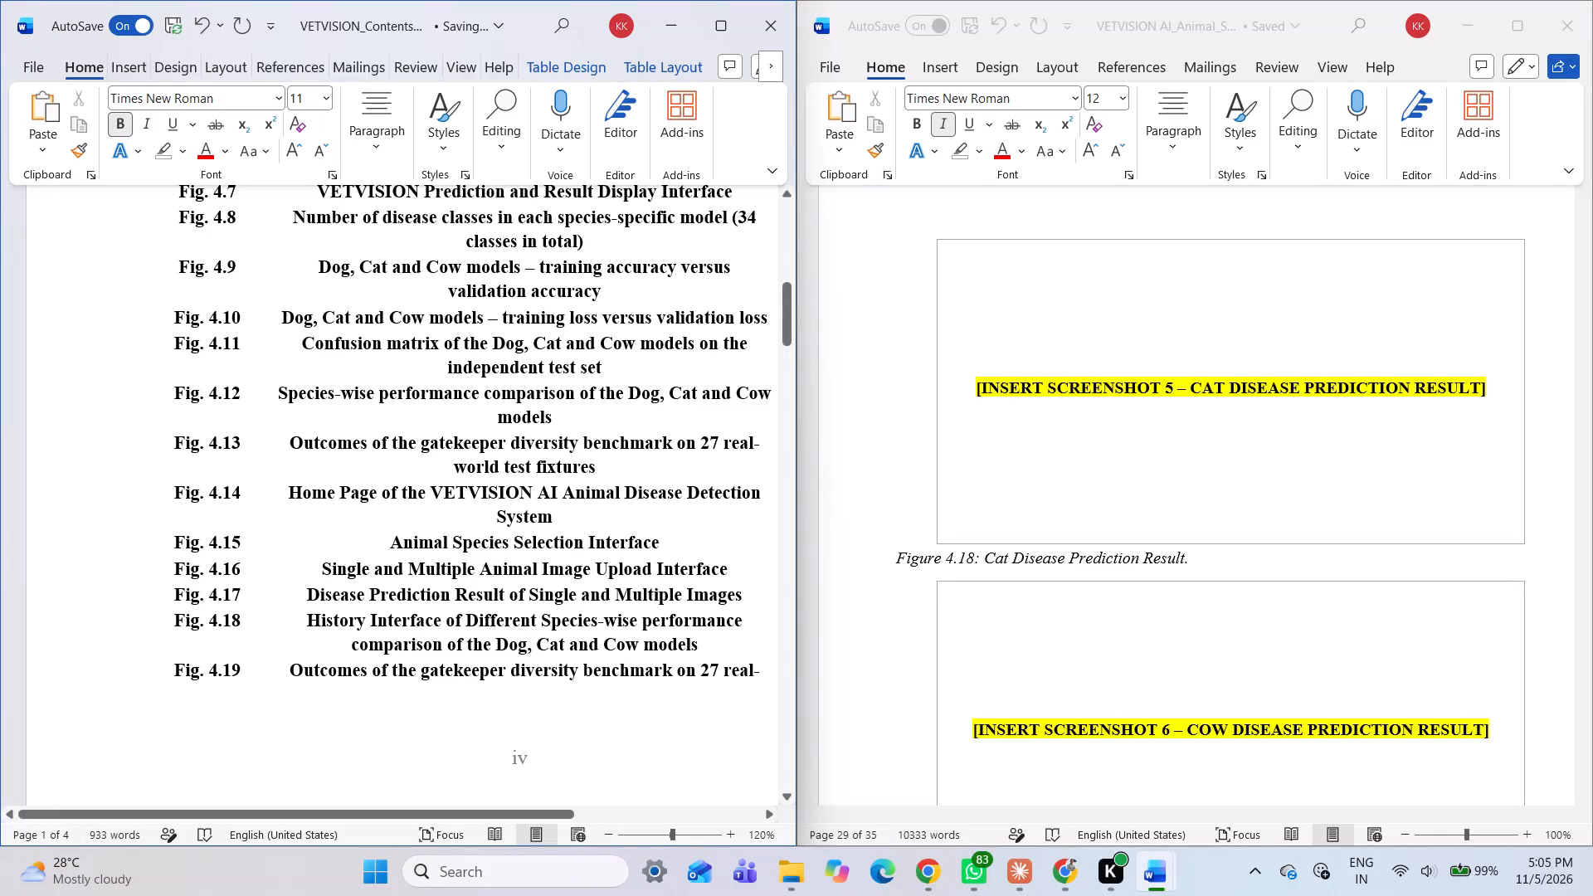
Remove the word Interface from the Fig. 4.18 title in the figure list.
drag(441, 624, 373, 626)
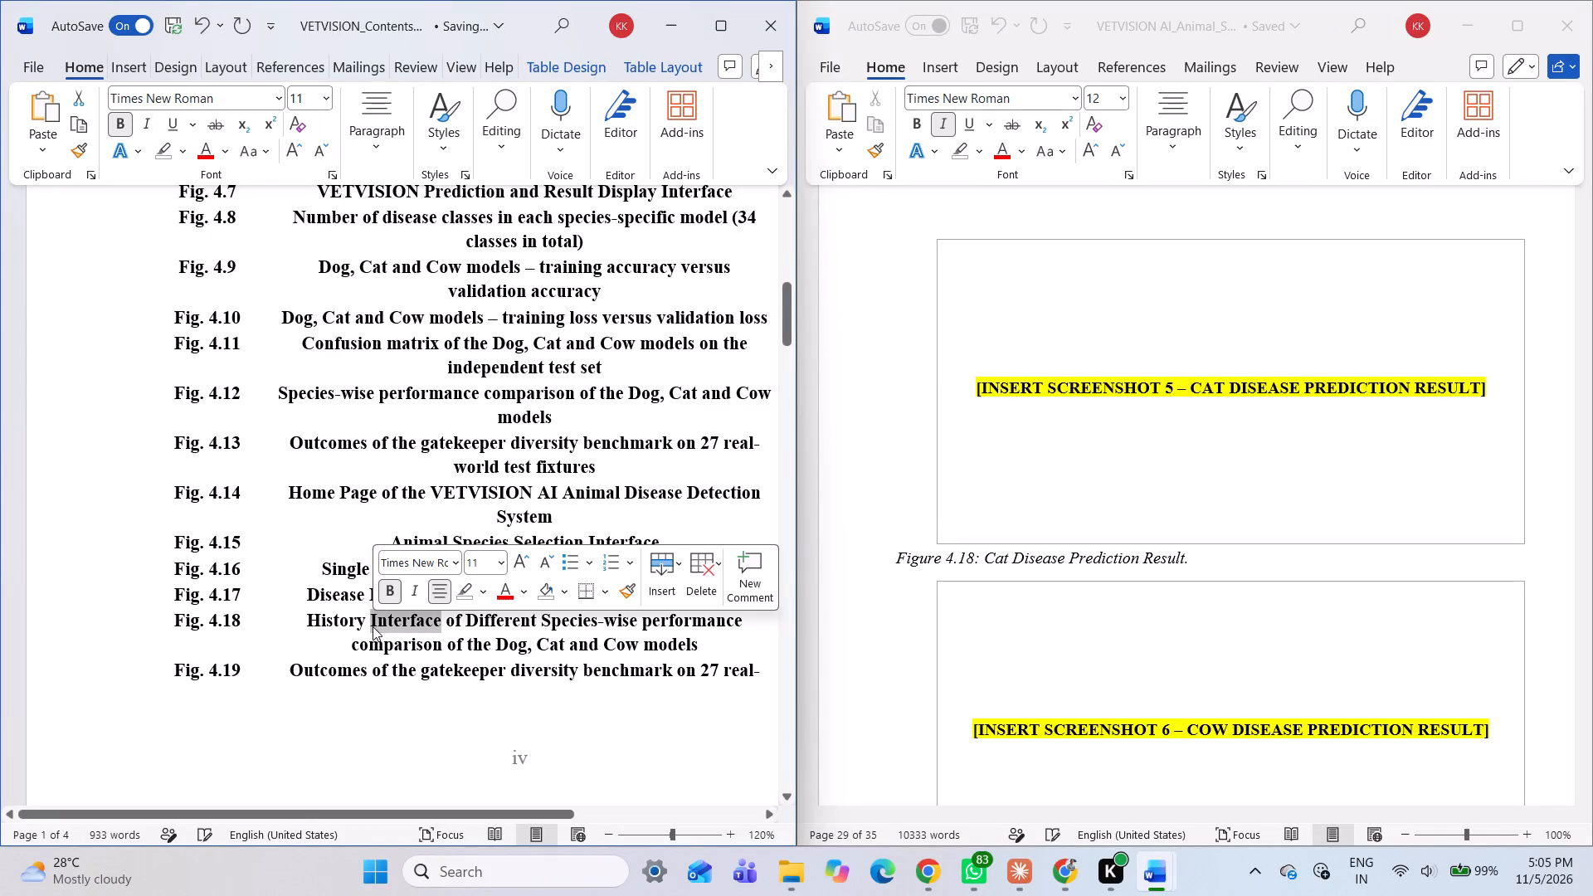
key(BackSpace)
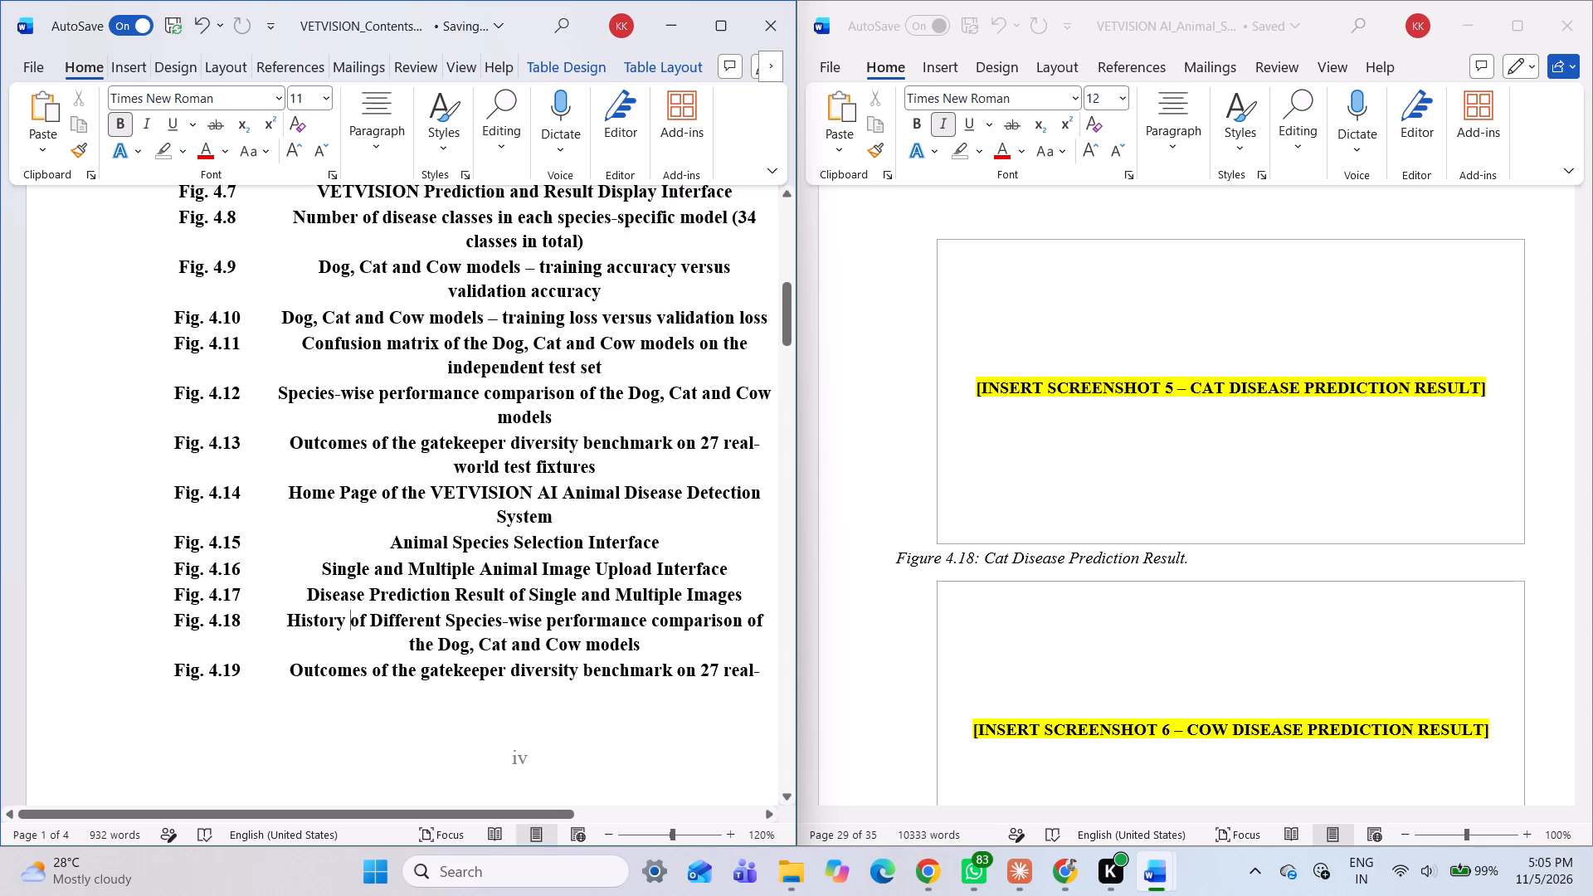
Shorten the rest of the Fig. 4.18 title so it reads History of Different Species Performance.
drag(646, 642, 516, 626)
click(620, 630)
click(558, 621)
key(BackSpace)
key(BackSpace)
key(BackSpace)
key(BackSpace)
key(BackSpace)
key(BackSpace)
key(BackSpace)
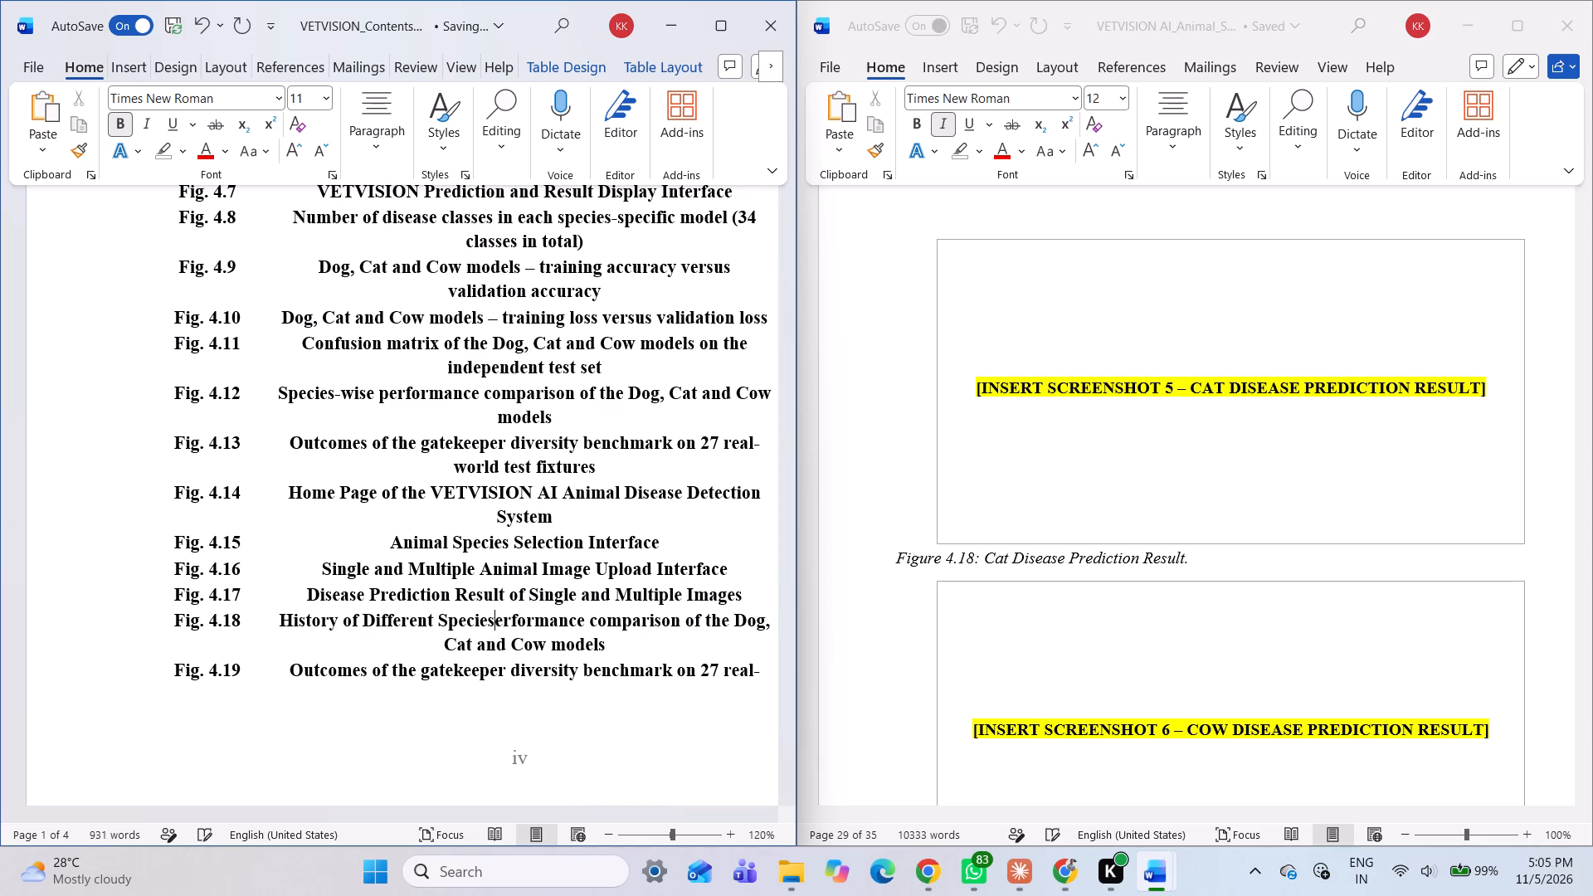
key(n)
key(BackSpace)
key(space)
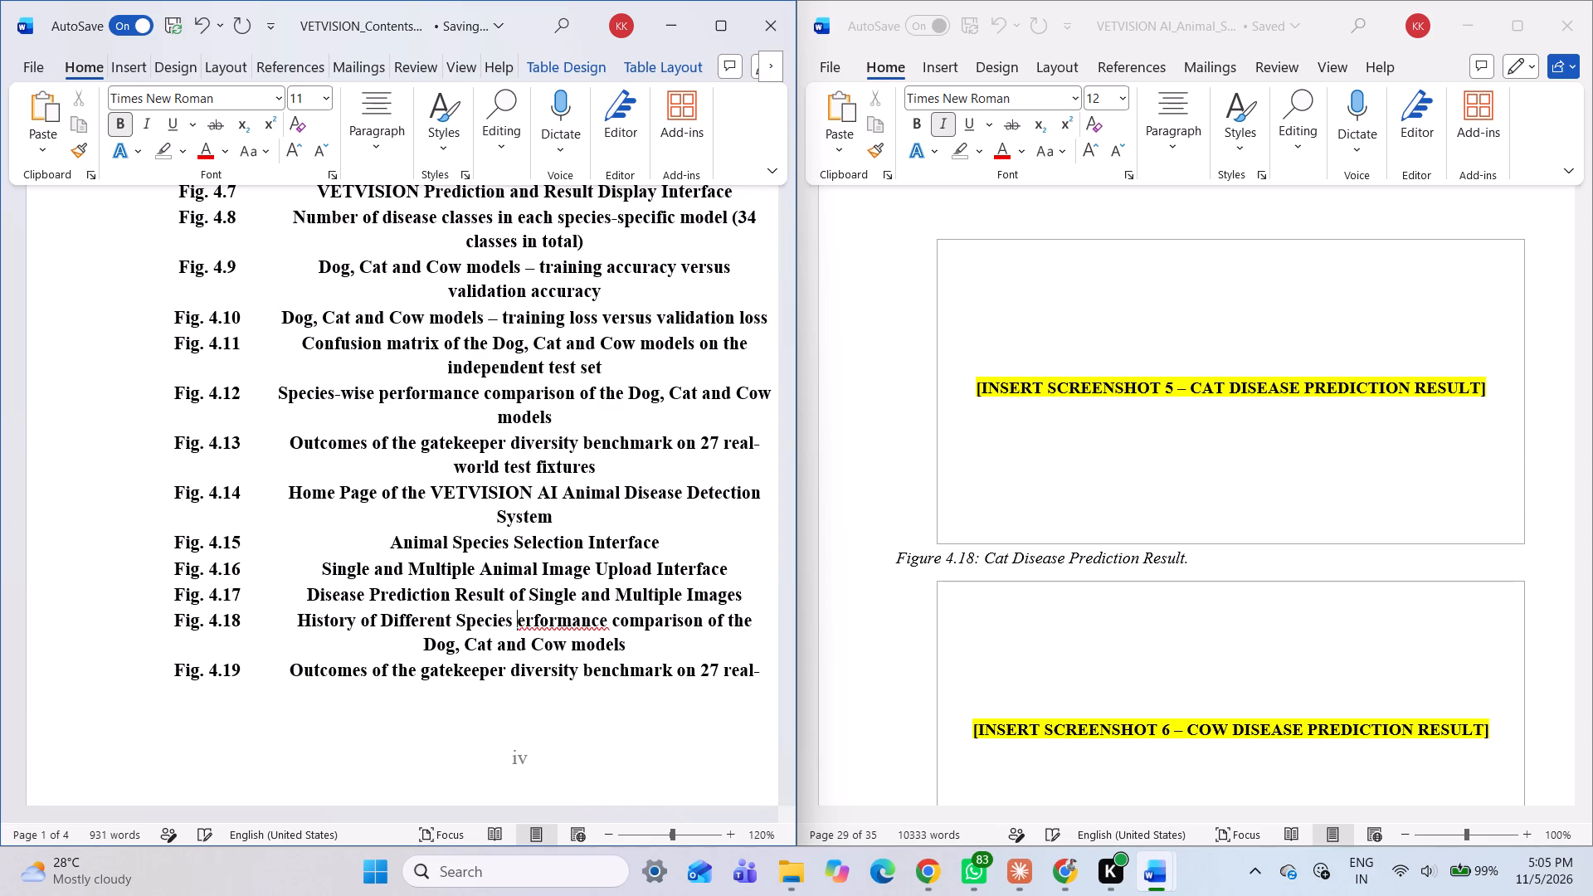
key(p)
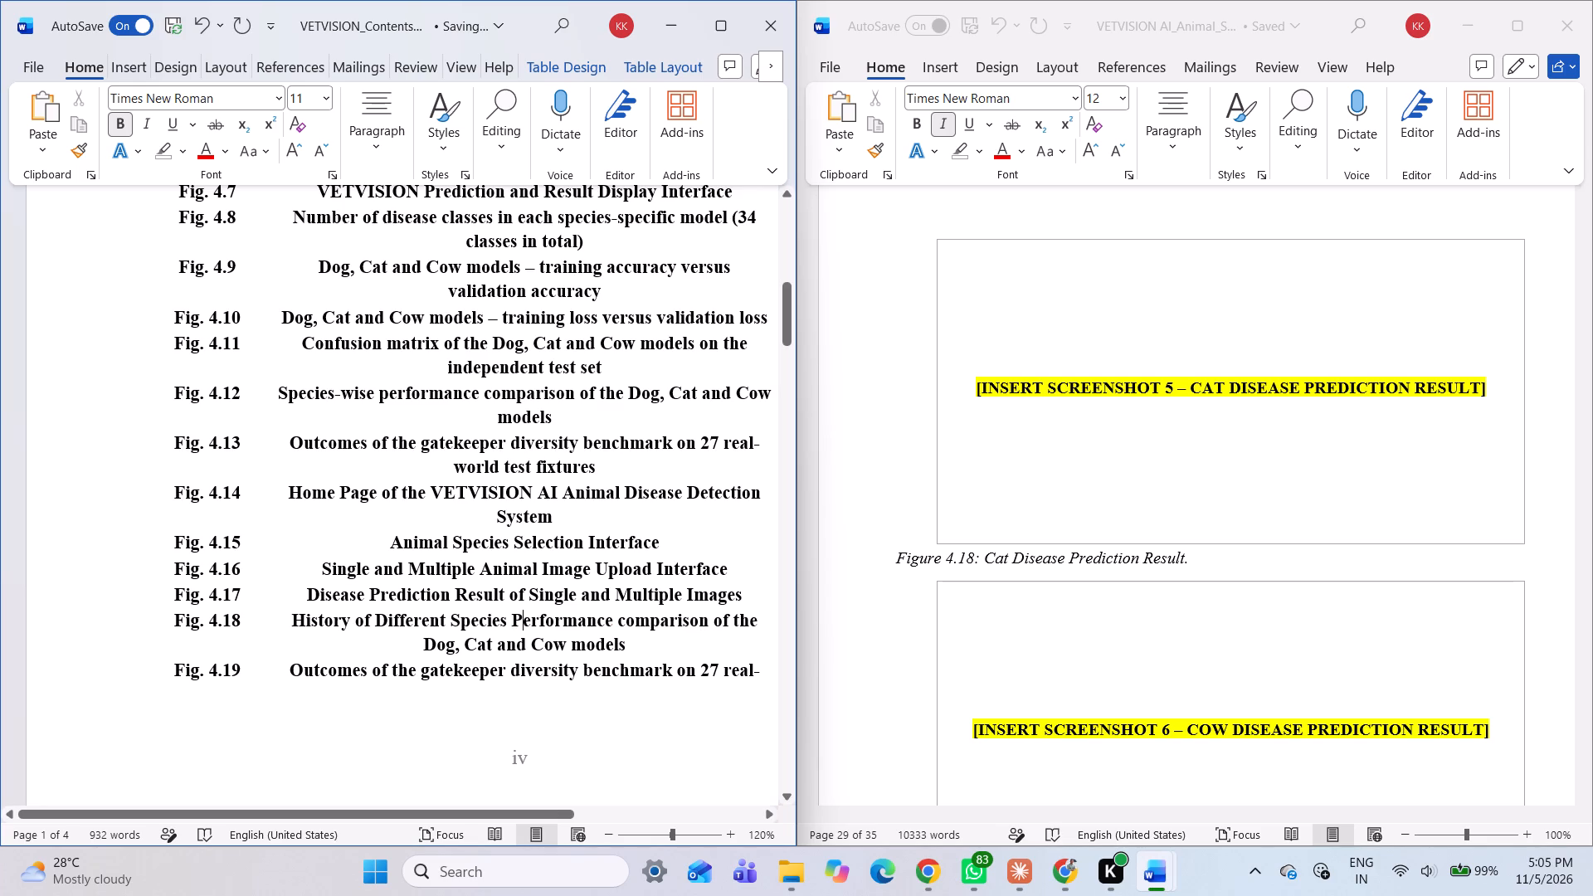
drag(631, 648, 624, 616)
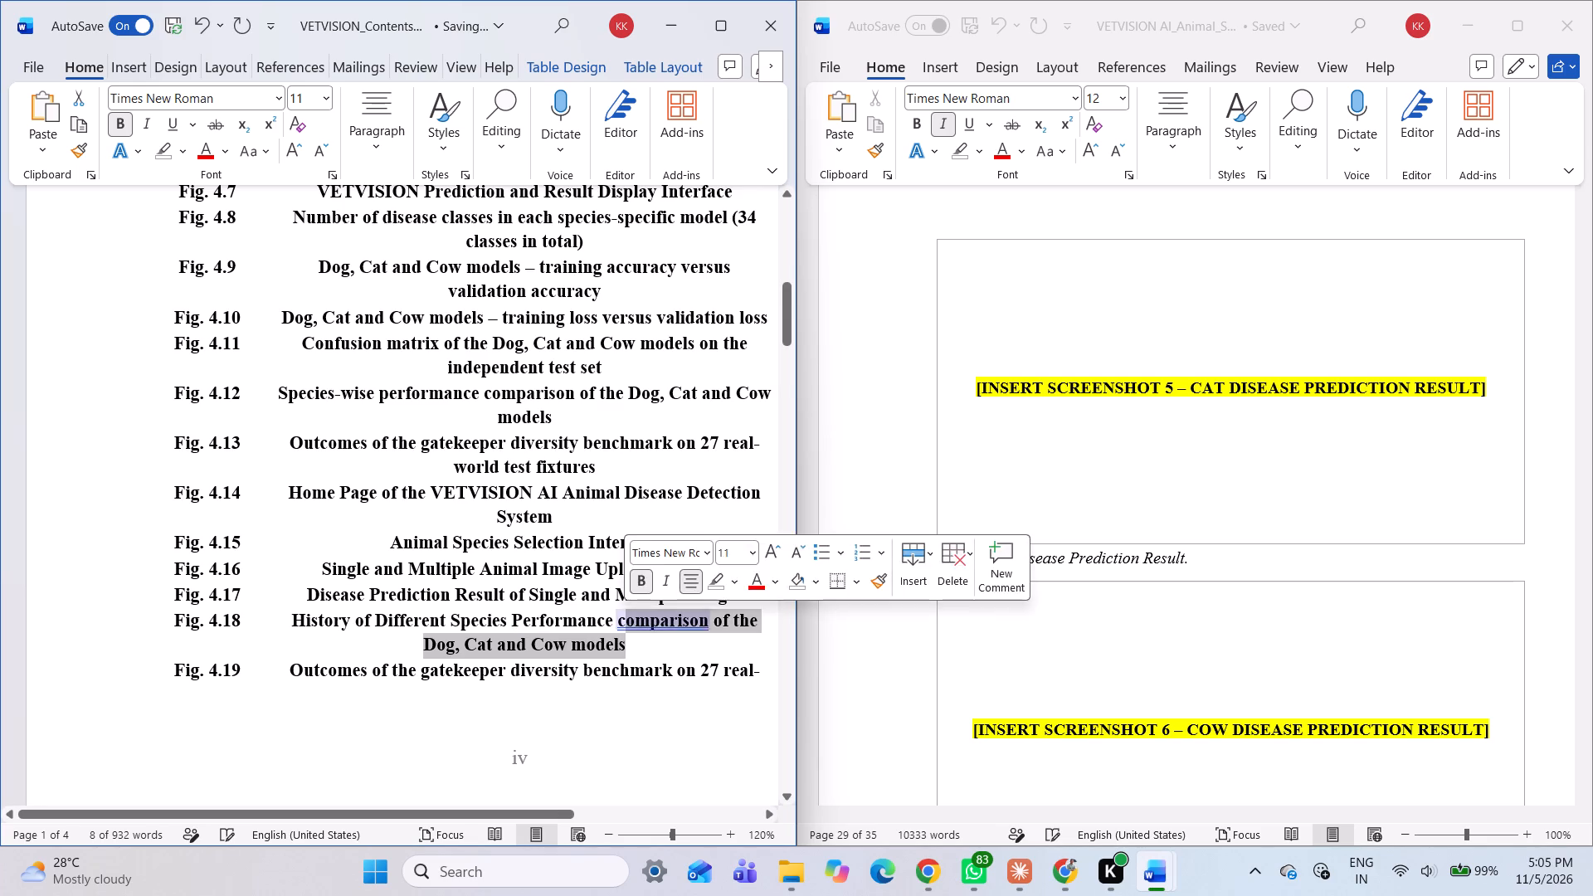
key(BackSpace)
key(BackSpace)
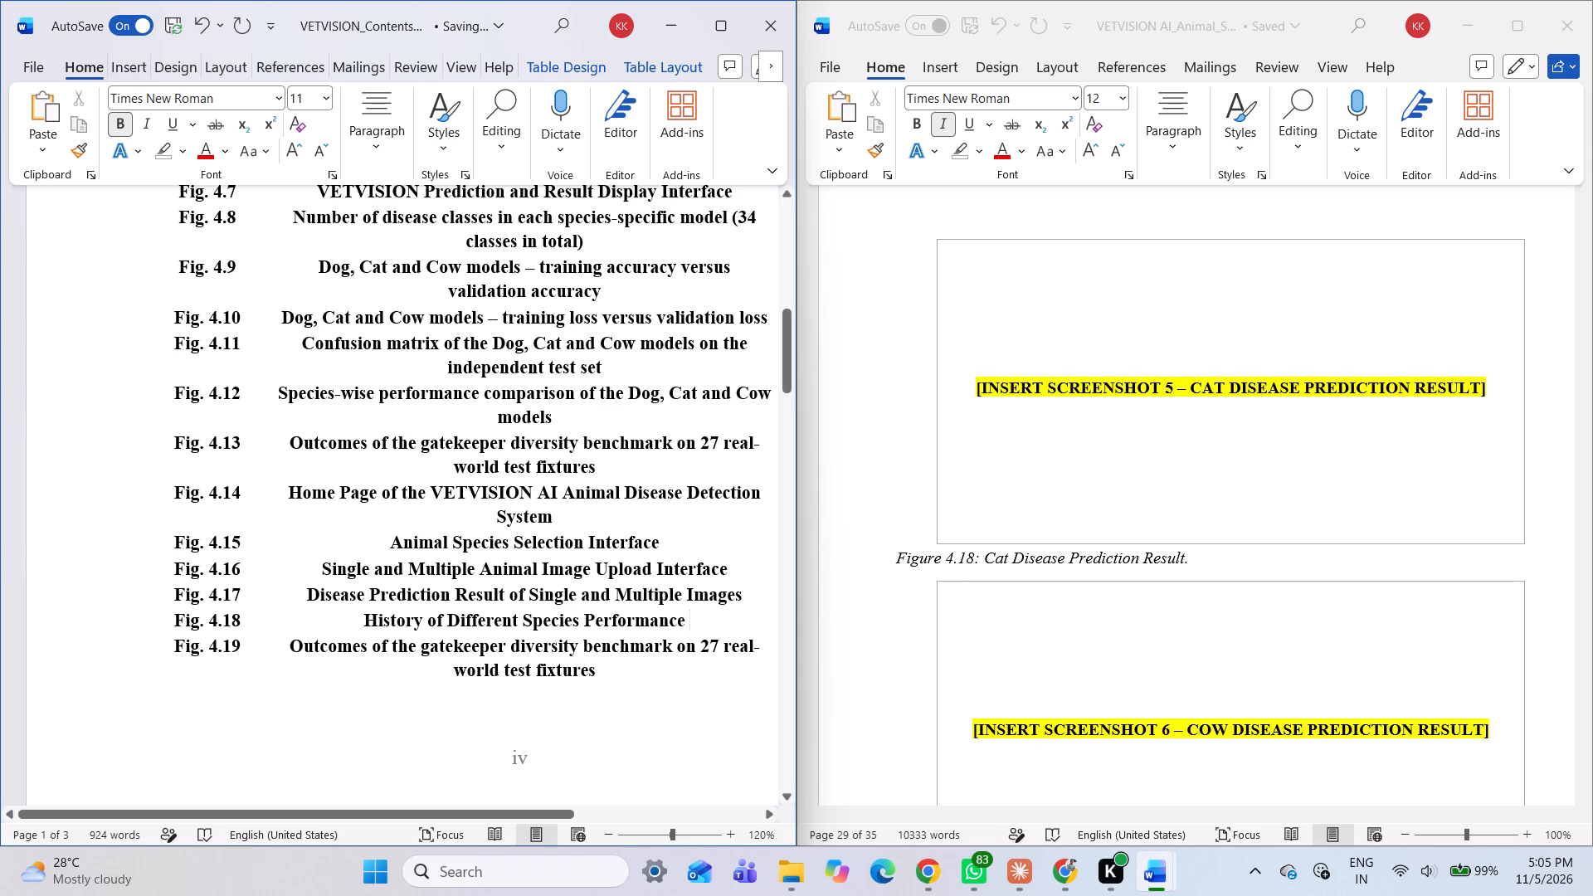
Reword the Figure 4.18 caption in the report as History of Different Species Performance.
scroll(1033, 530, down, 1)
scroll(1030, 533, up, 5)
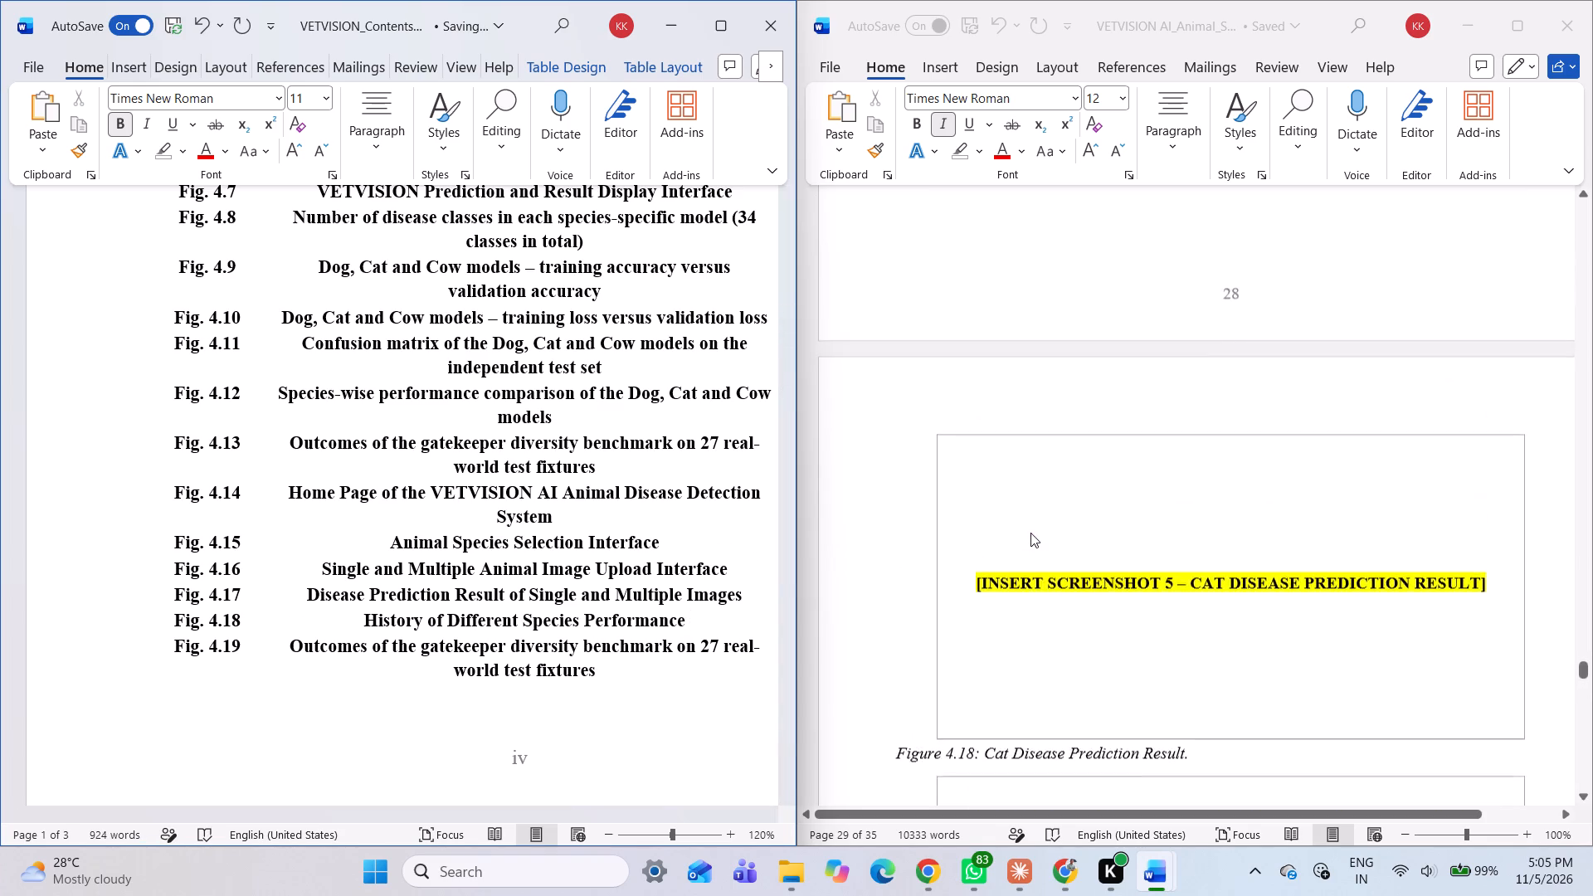
scroll(1030, 533, up, 8)
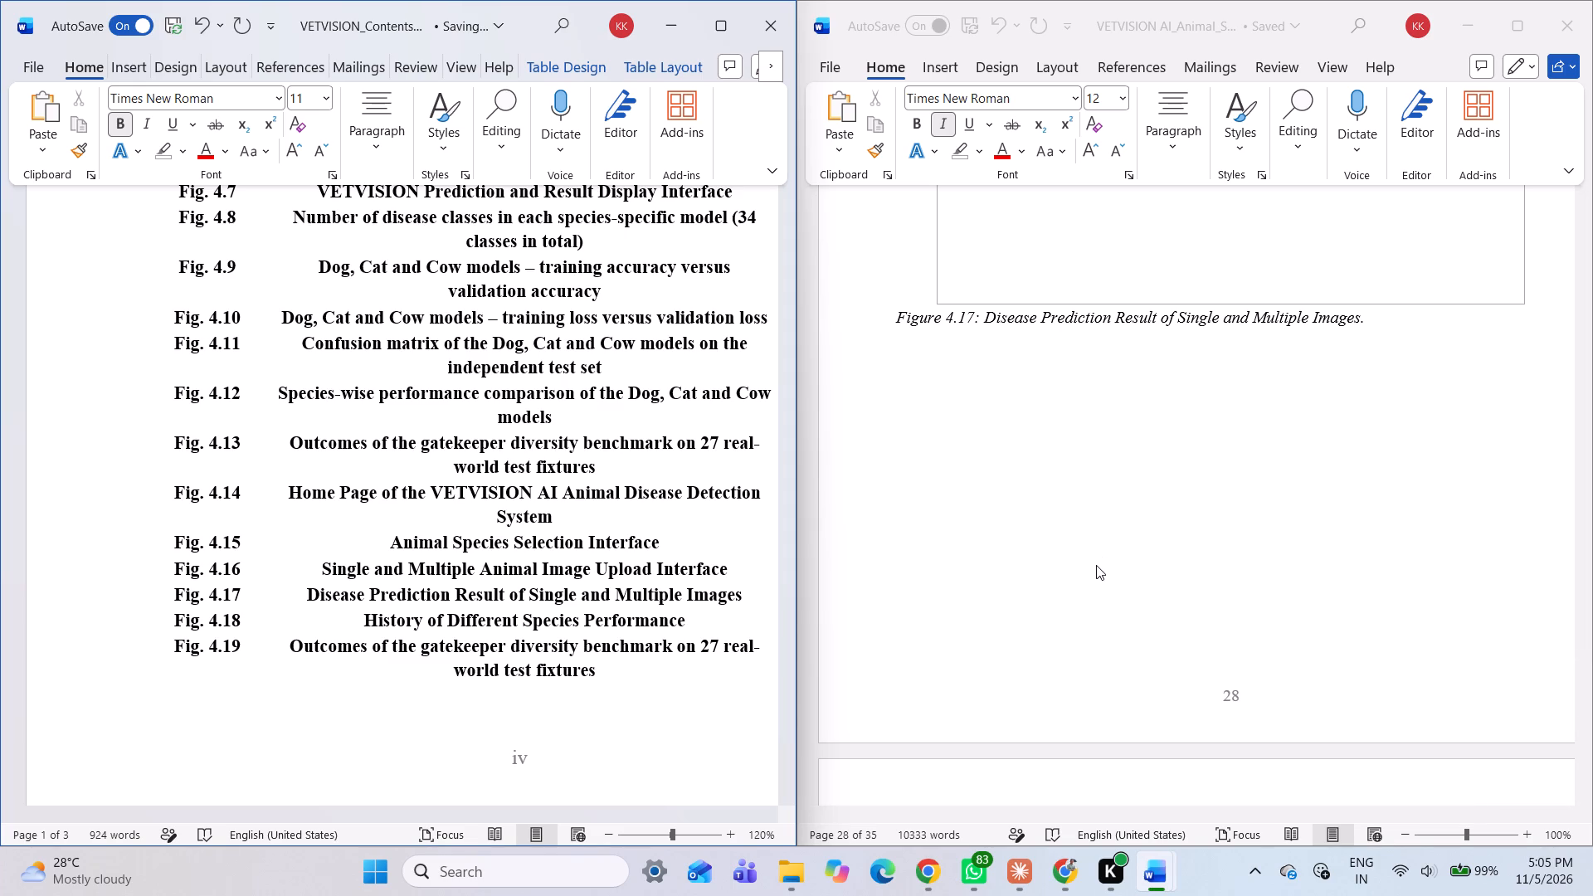
scroll(1108, 557, down, 4)
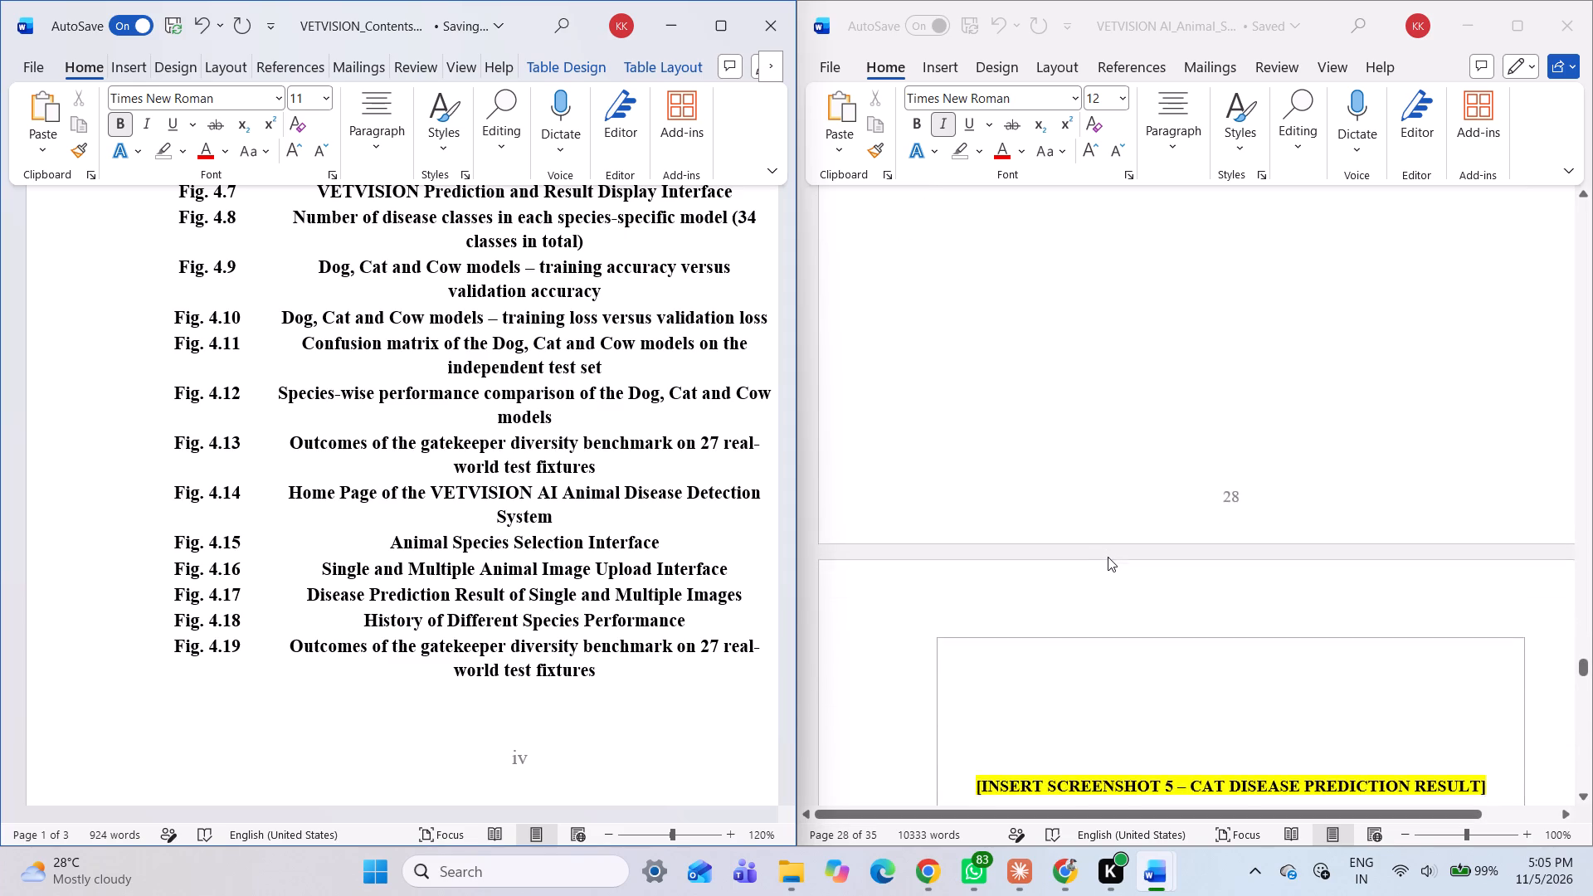
scroll(1108, 562, down, 10)
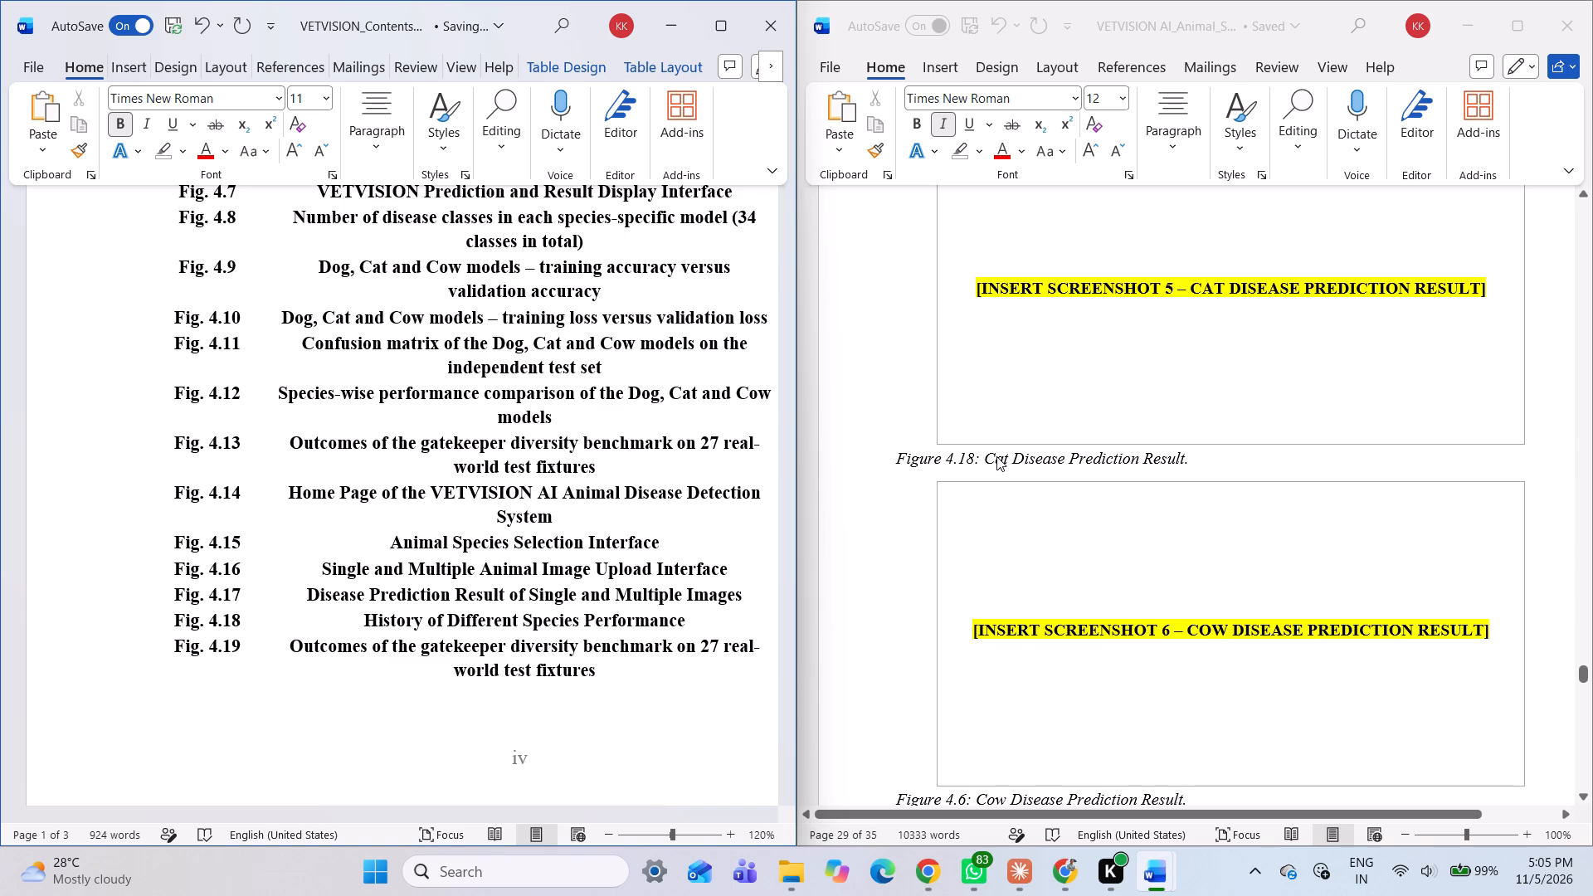
click(1183, 461)
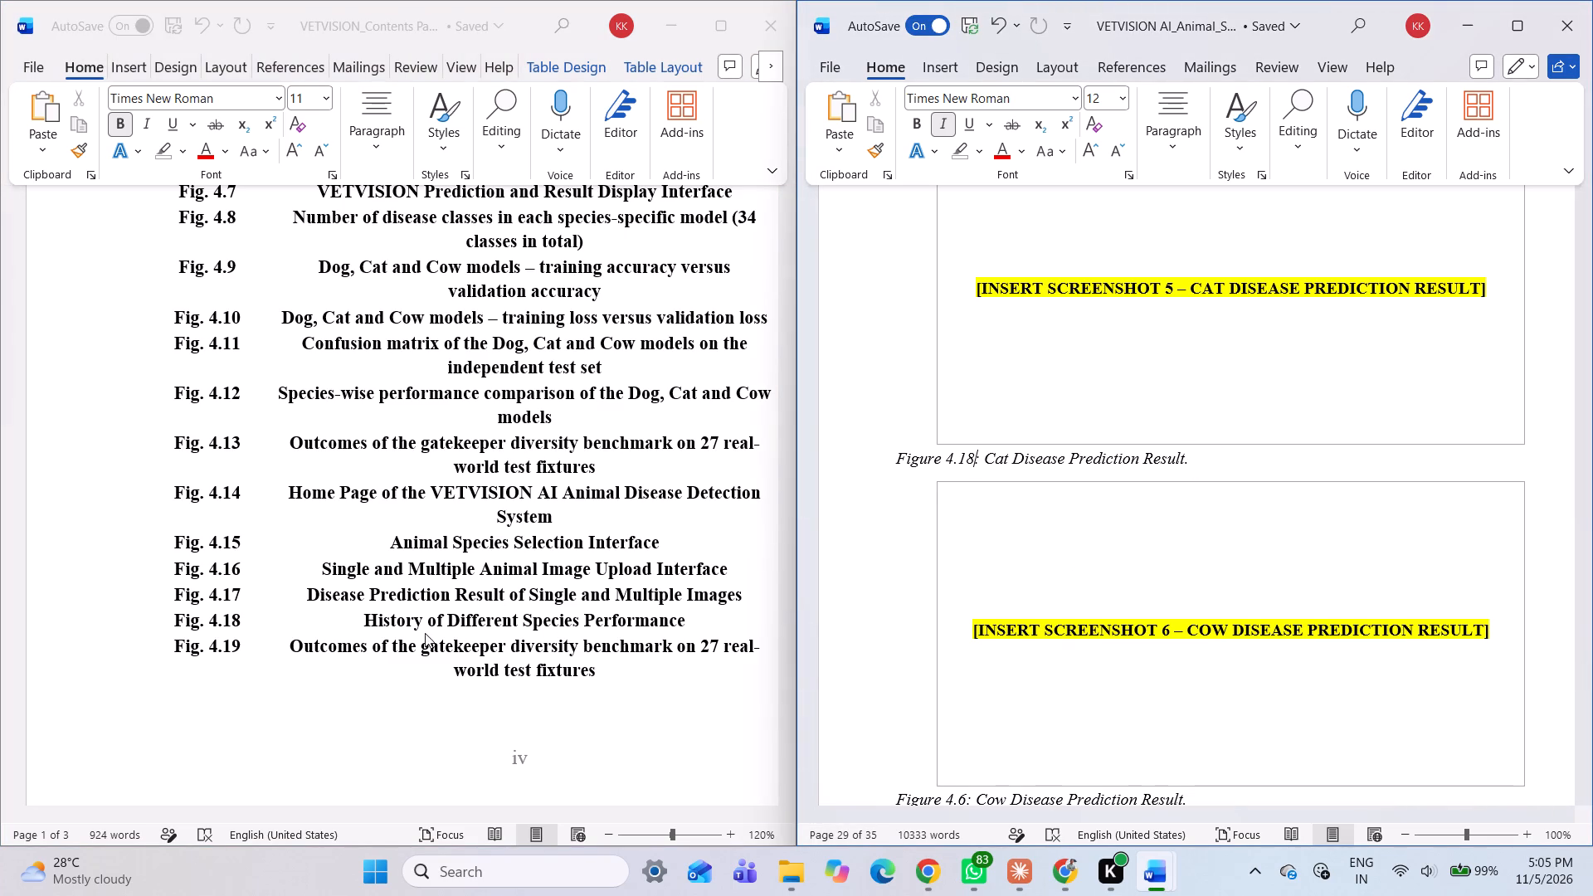
drag(366, 617, 450, 616)
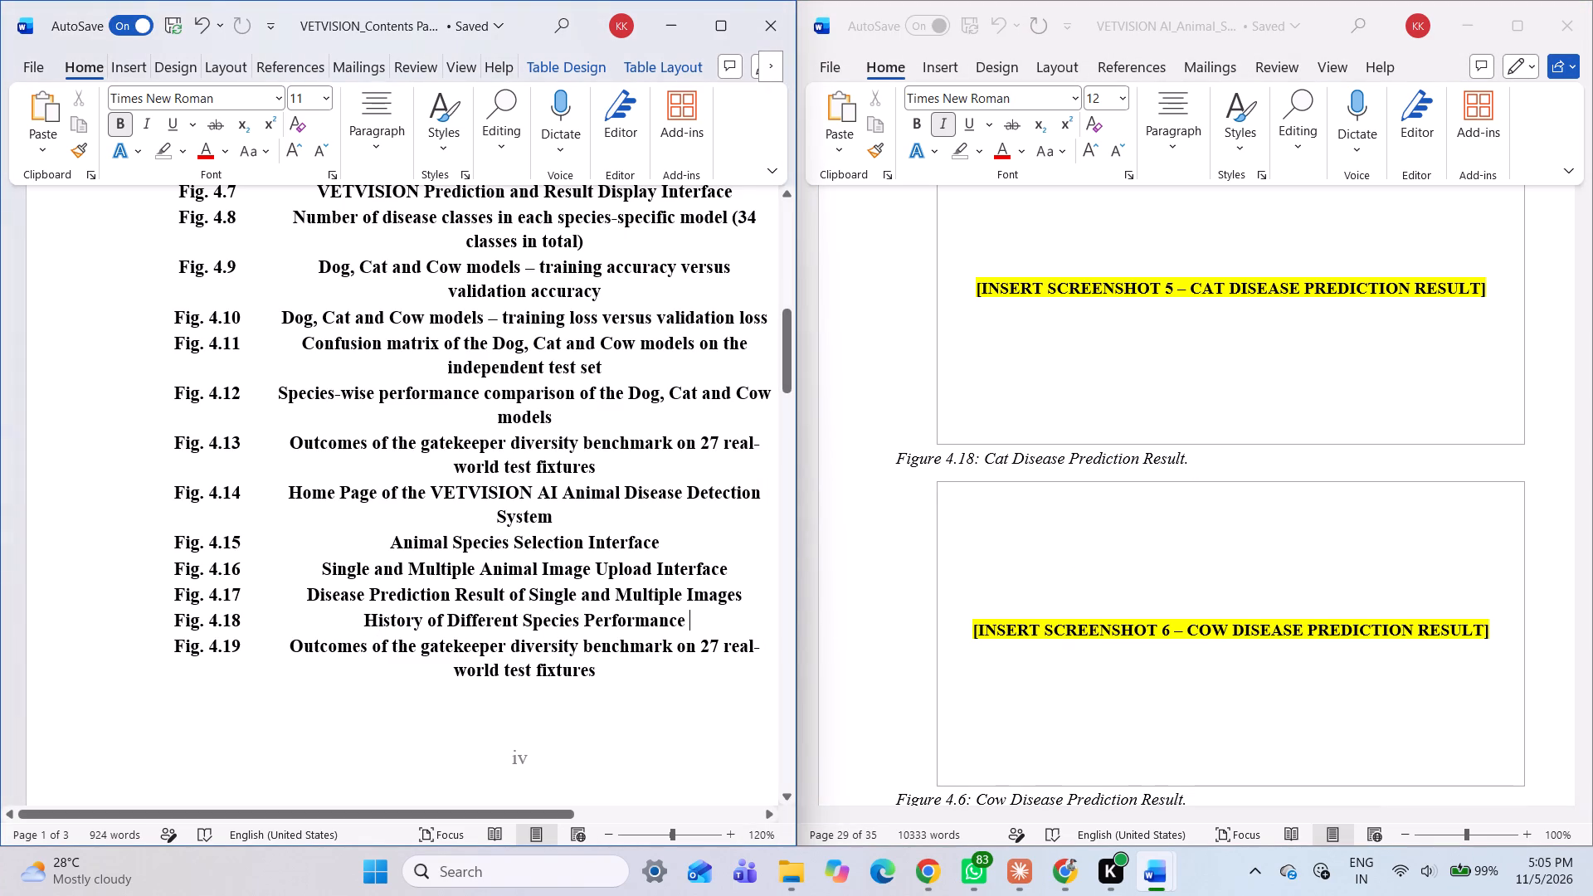
click(1186, 459)
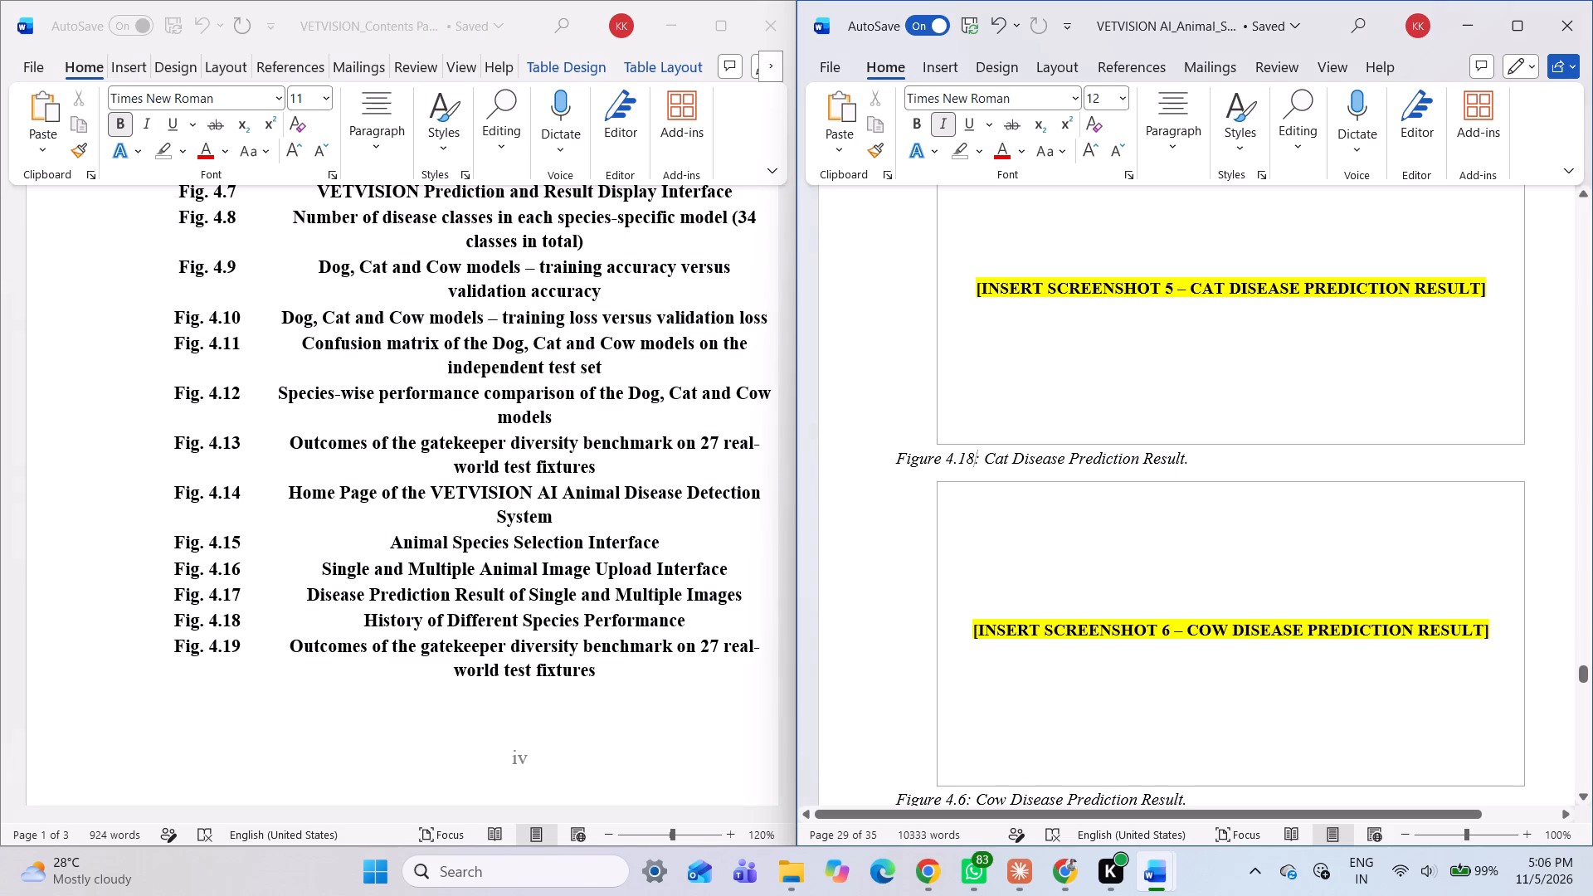
key(Right)
key(Right)
key(Right)
key(Right)
key(Right)
key(Right)
key(Right)
key(Right)
key(Right)
key(Right)
key(Right)
key(Right)
key(Right)
key(Right)
key(Right)
key(Right)
key(Right)
key(Right)
key(Right)
key(Right)
key(Right)
key(Right)
key(Right)
key(Right)
key(Right)
key(BackSpace)
key(BackSpace)
key(BackSpace)
key(BackSpace)
key(BackSpace)
key(BackSpace)
key(BackSpace)
key(BackSpace)
key(BackSpace)
key(BackSpace)
key(BackSpace)
key(BackSpace)
key(BackSpace)
key(BackSpace)
key(BackSpace)
key(BackSpace)
key(BackSpace)
key(BackSpace)
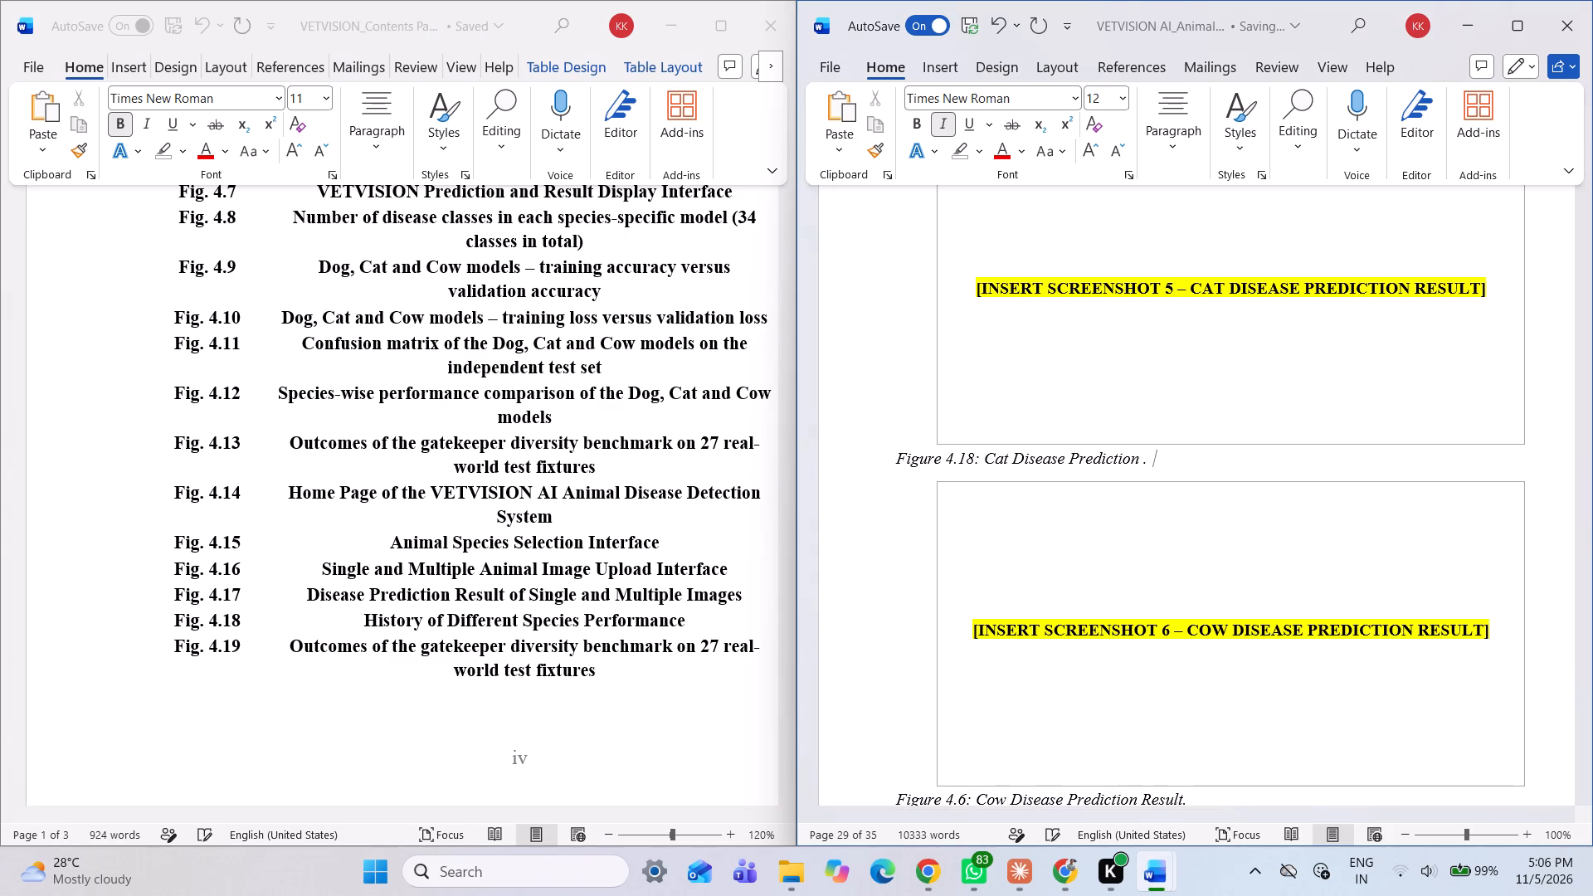
key(BackSpace)
key(BackSpace)
key(BackSpace)
key(BackSpace)
key(BackSpace)
key(BackSpace)
key(BackSpace)
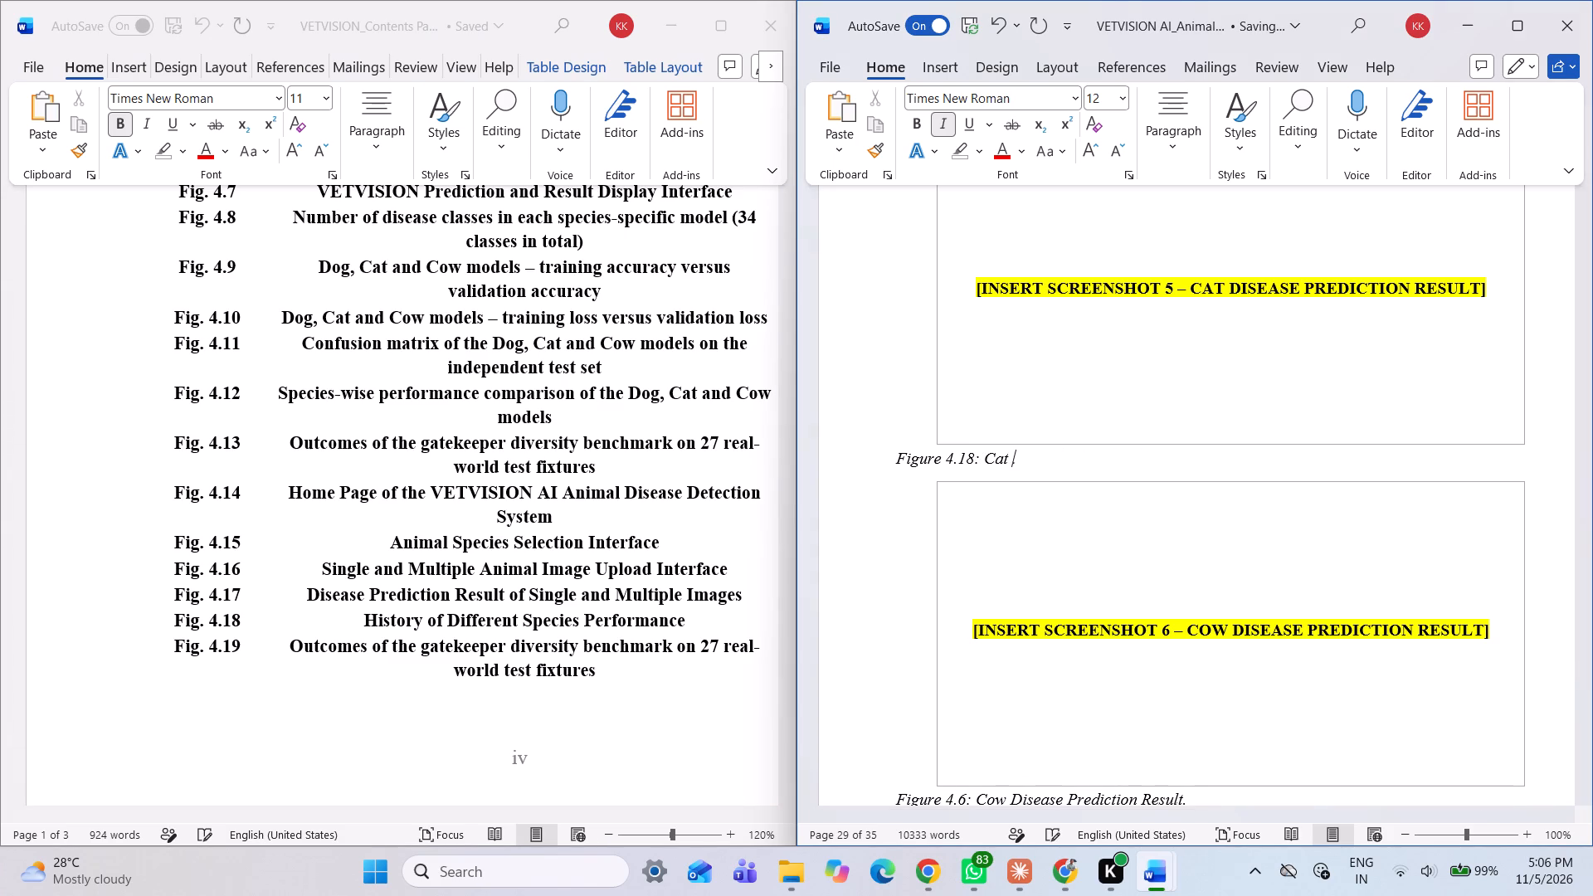
key(BackSpace)
key(BackSpace)
key(BackSpace)
key(BackSpace)
key(h)
text(istory)
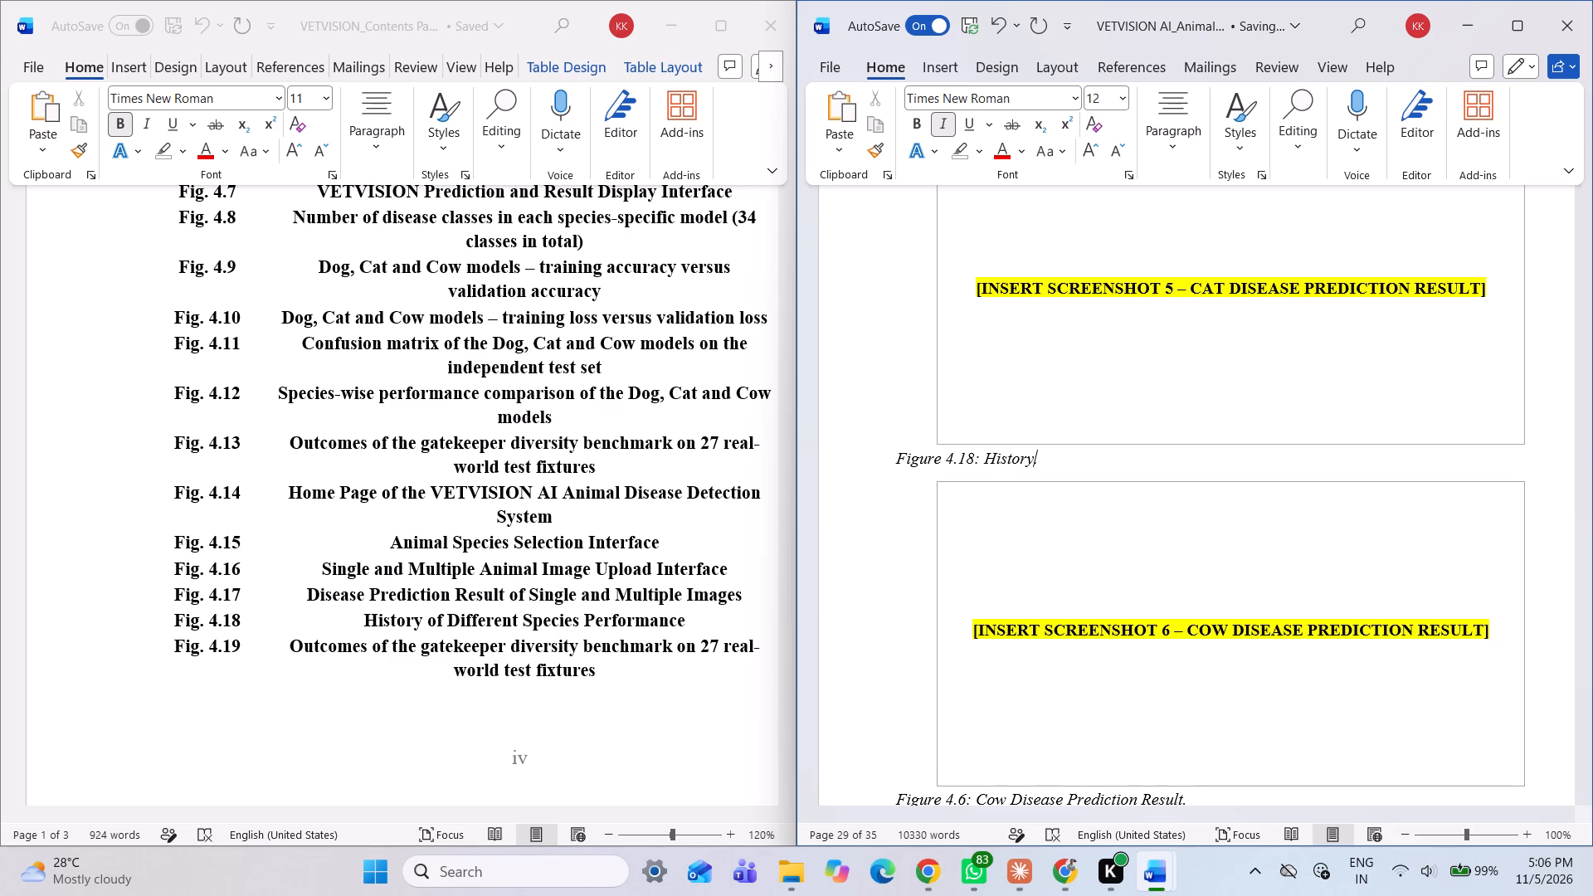
key(space)
key(i)
text(fferent)
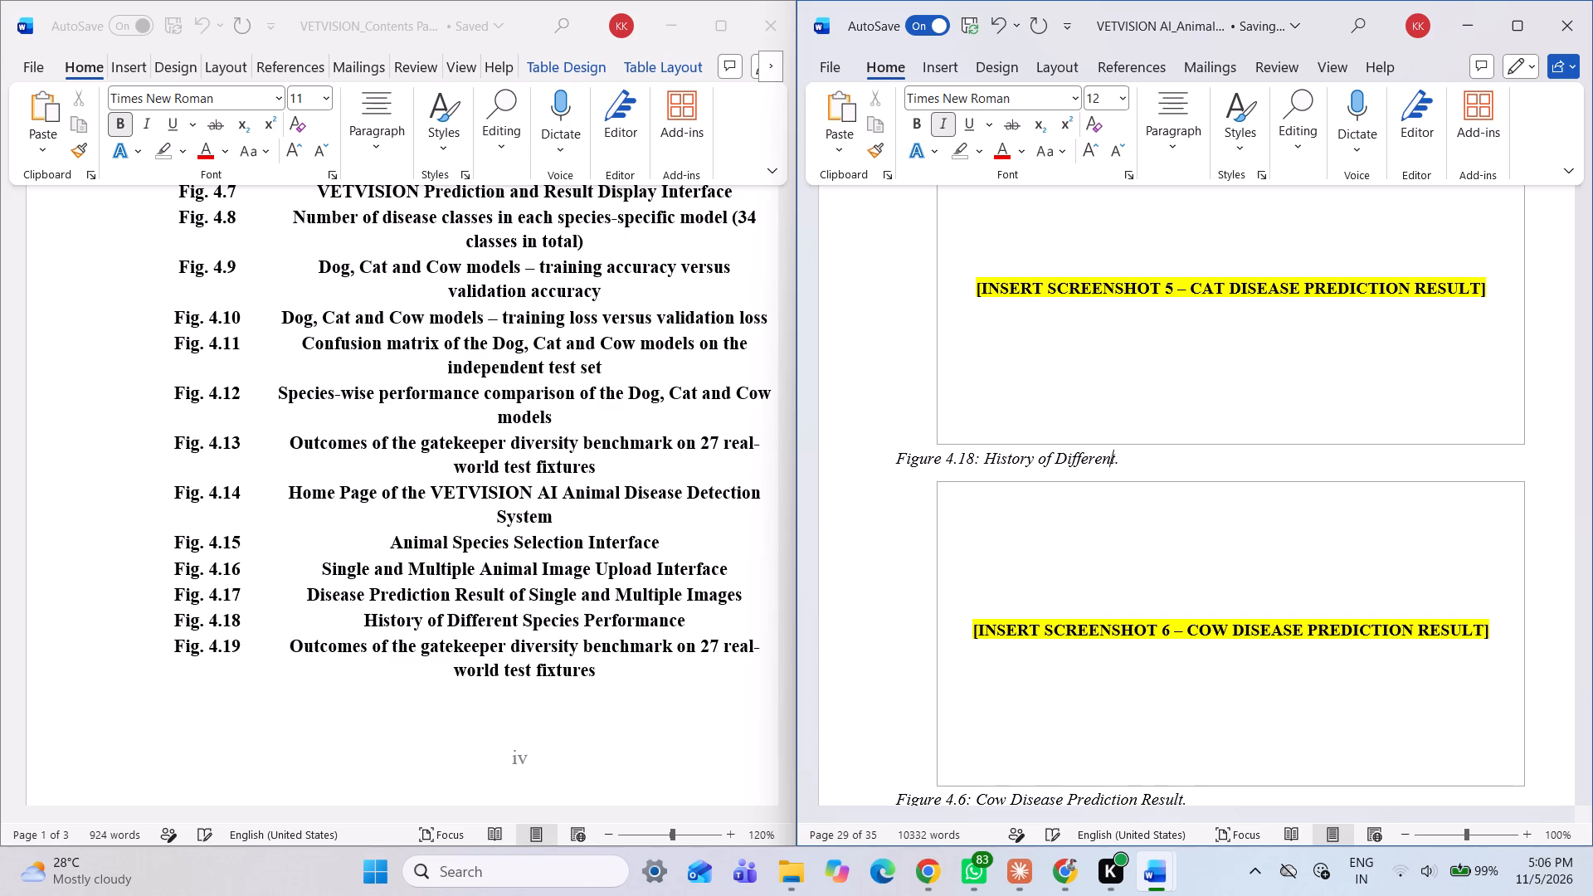
key(space)
text(pecies)
key(space)
text(erforman)
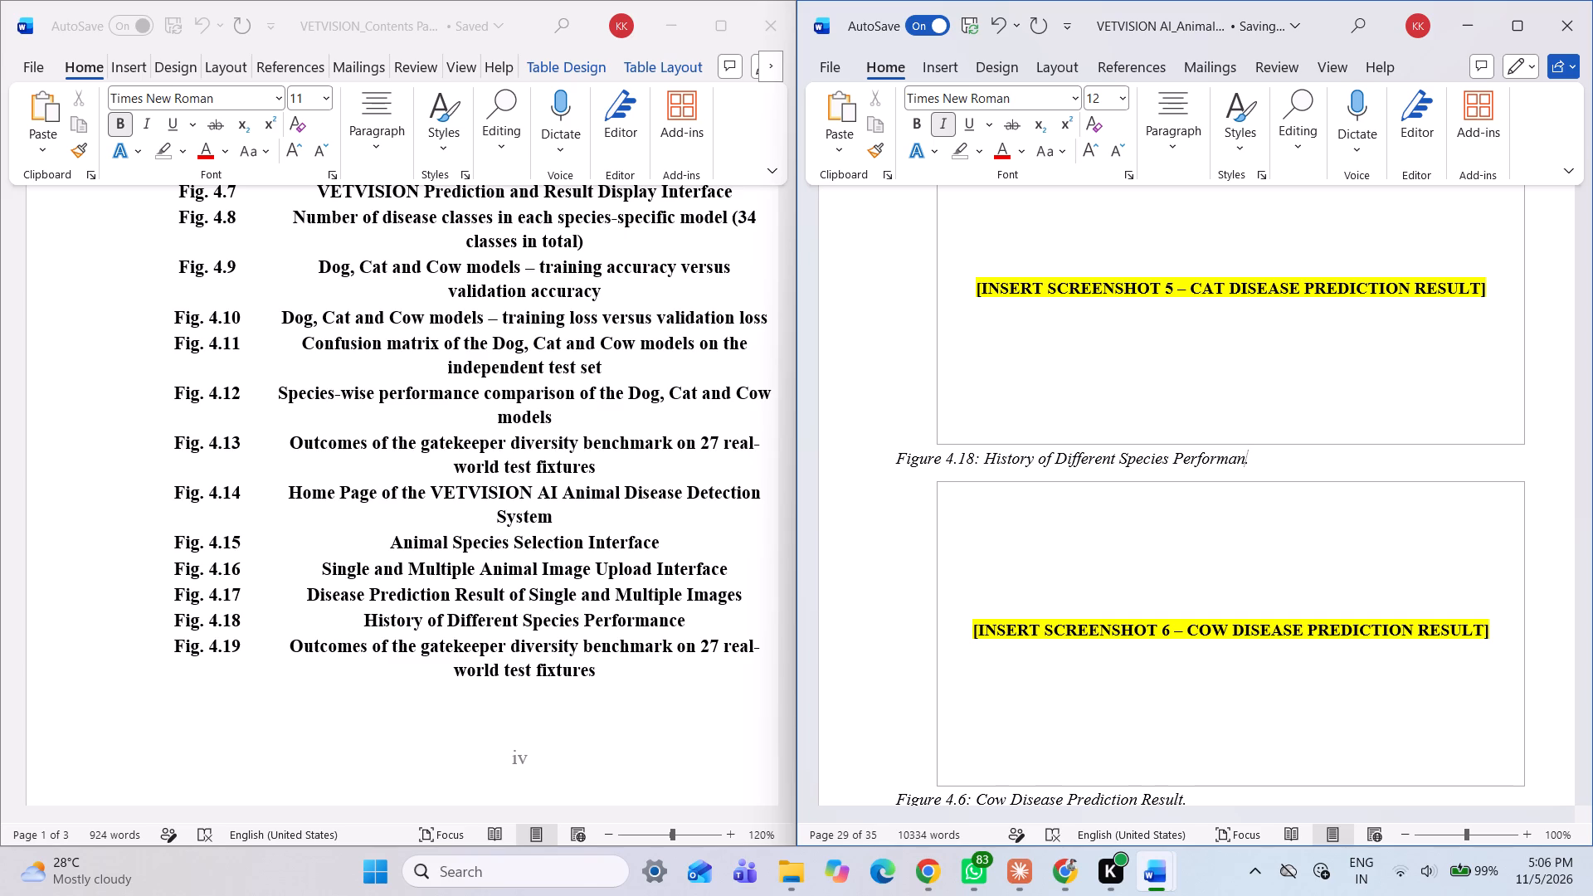
text(ce)
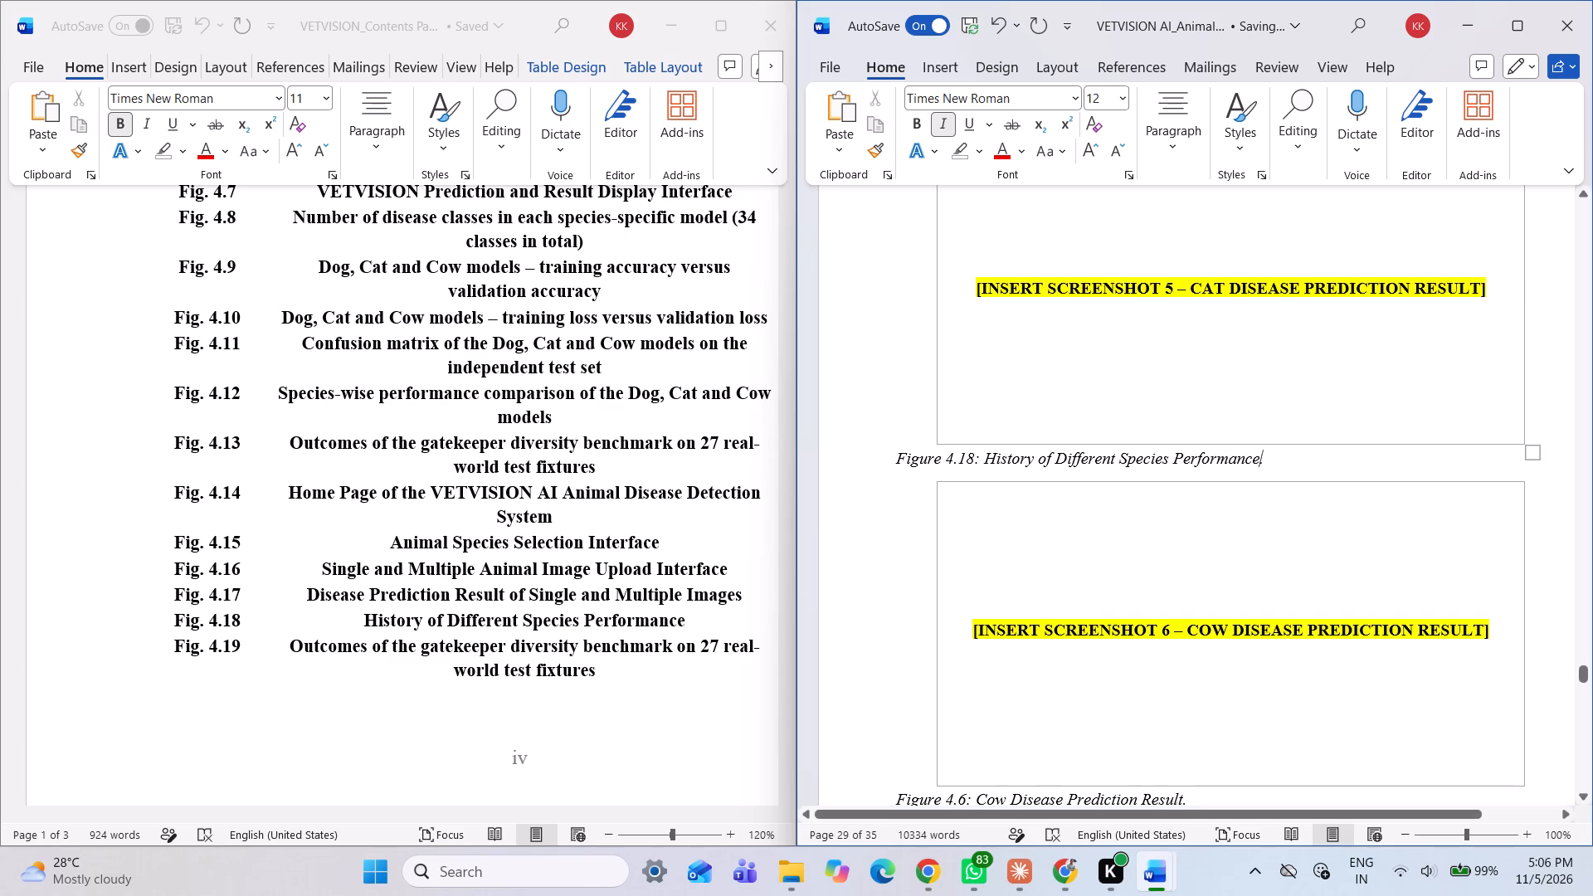
Renumber the Cow Disease Prediction Result caption in the report as Figure 4.19.
scroll(1229, 337, down, 3)
scroll(1272, 414, down, 1)
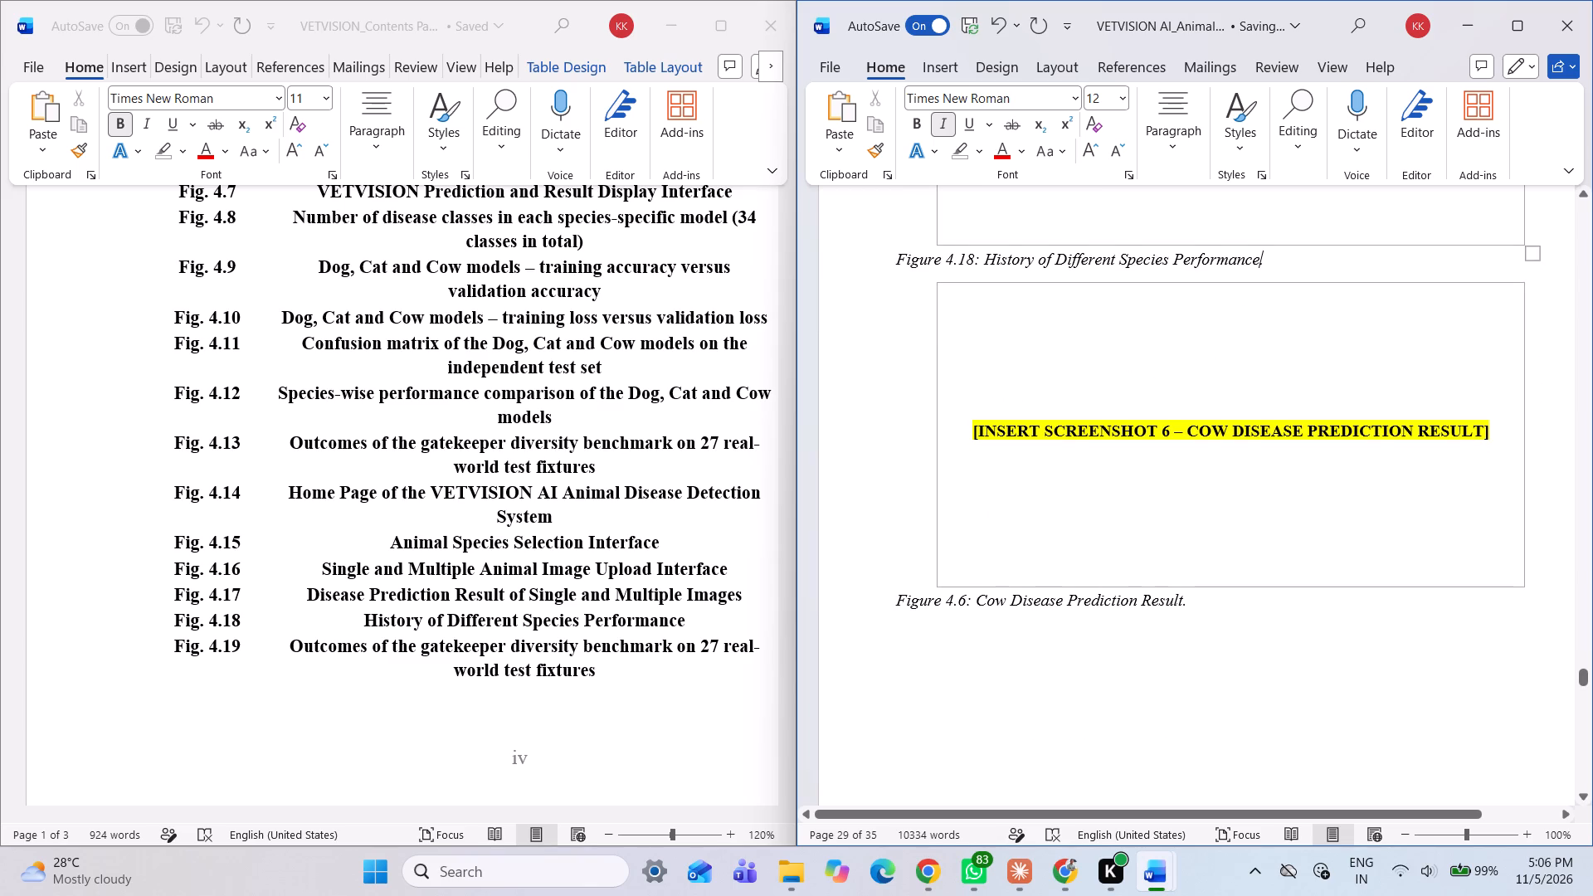
scroll(1167, 601, down, 6)
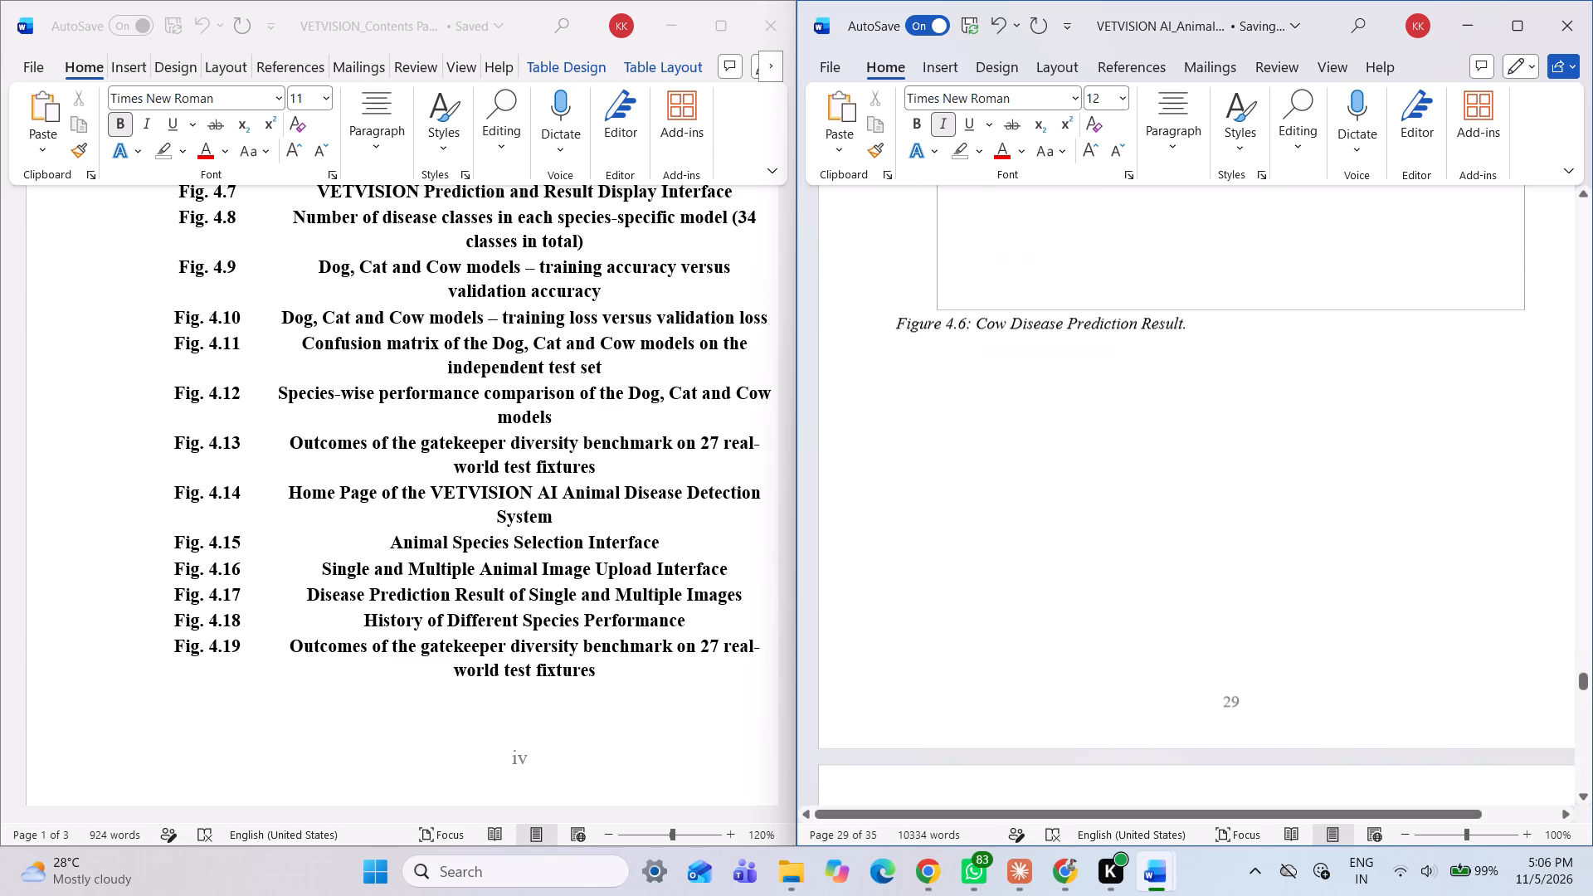
scroll(1179, 597, down, 7)
scroll(1176, 606, up, 10)
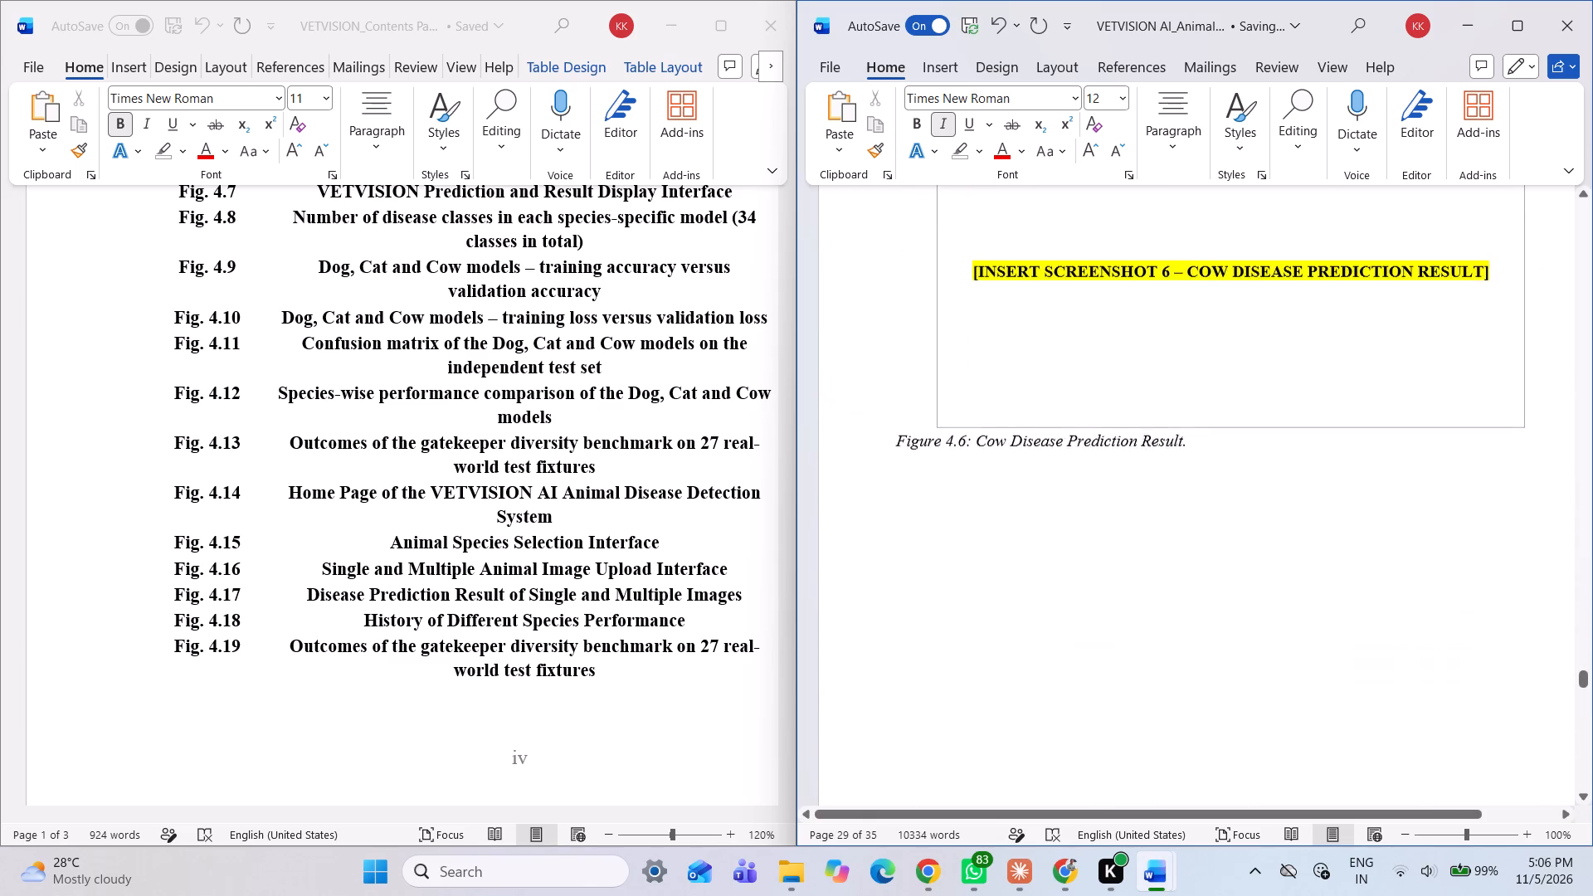
scroll(1024, 553, up, 4)
click(969, 647)
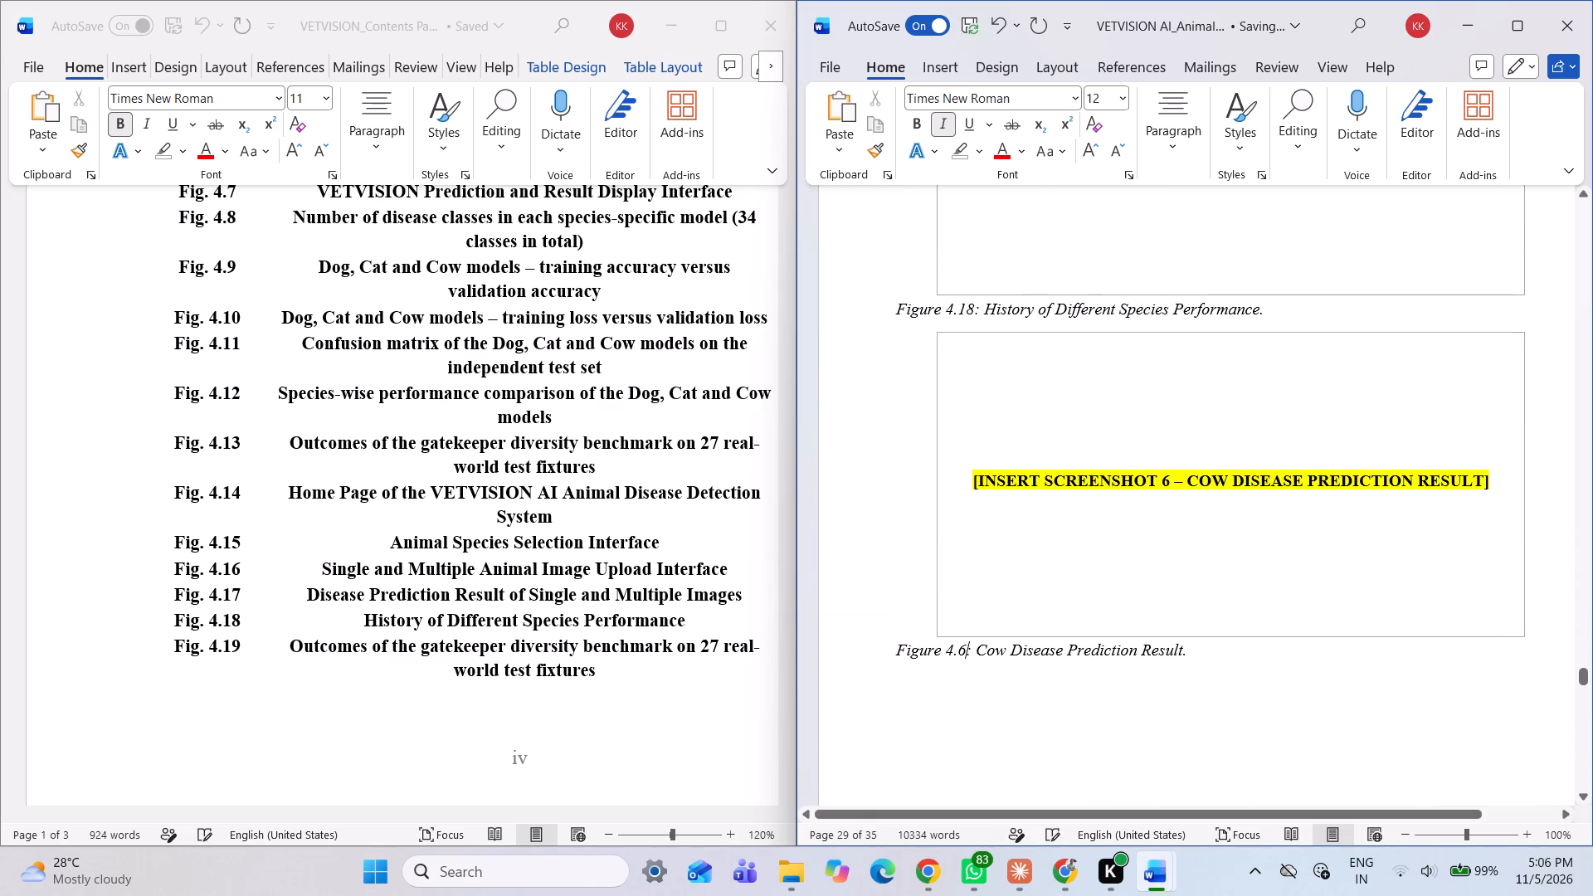
key(BackSpace)
text(19)
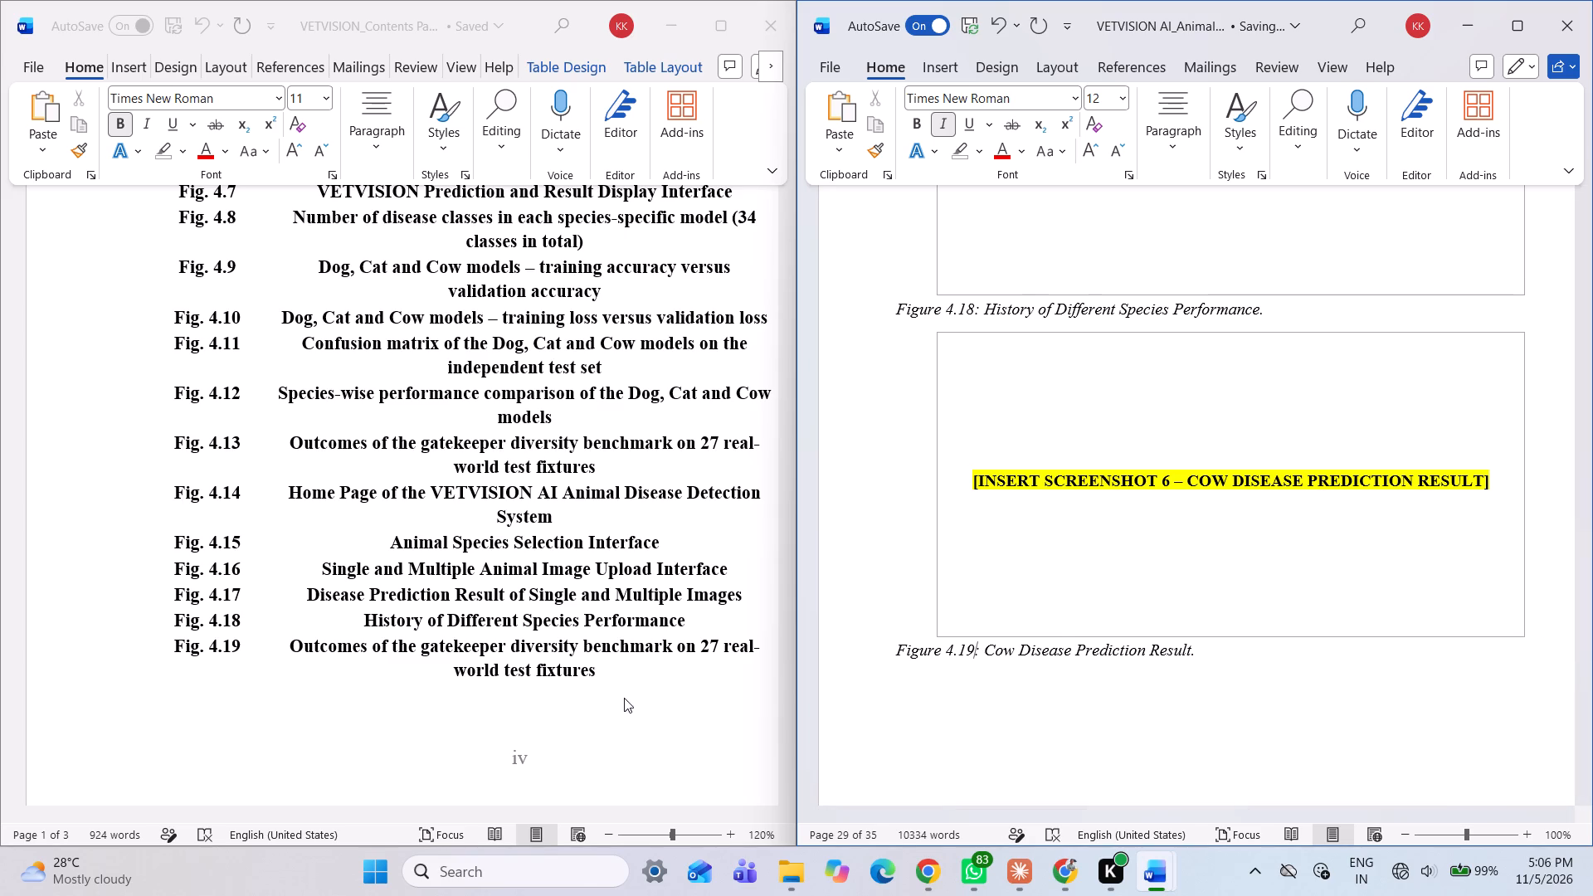
Replace the Cow Disease Prediction Result text in the Figure 4.19 caption with a new title starting with Nearby.
drag(1201, 647, 1025, 664)
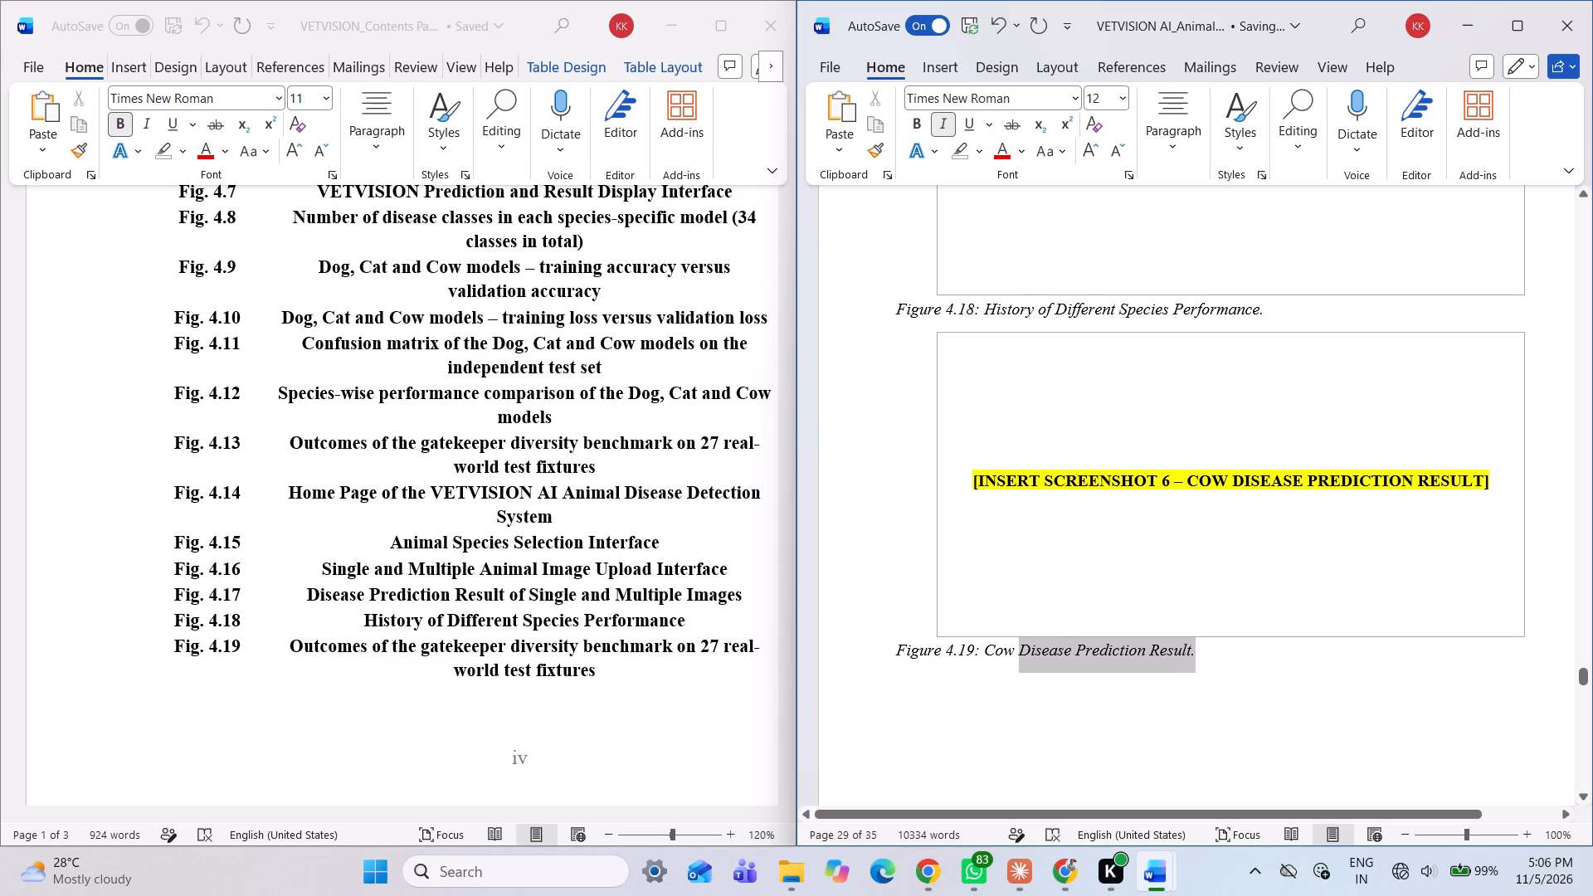
drag(1025, 664, 998, 657)
drag(998, 657, 991, 660)
key(BackSpace)
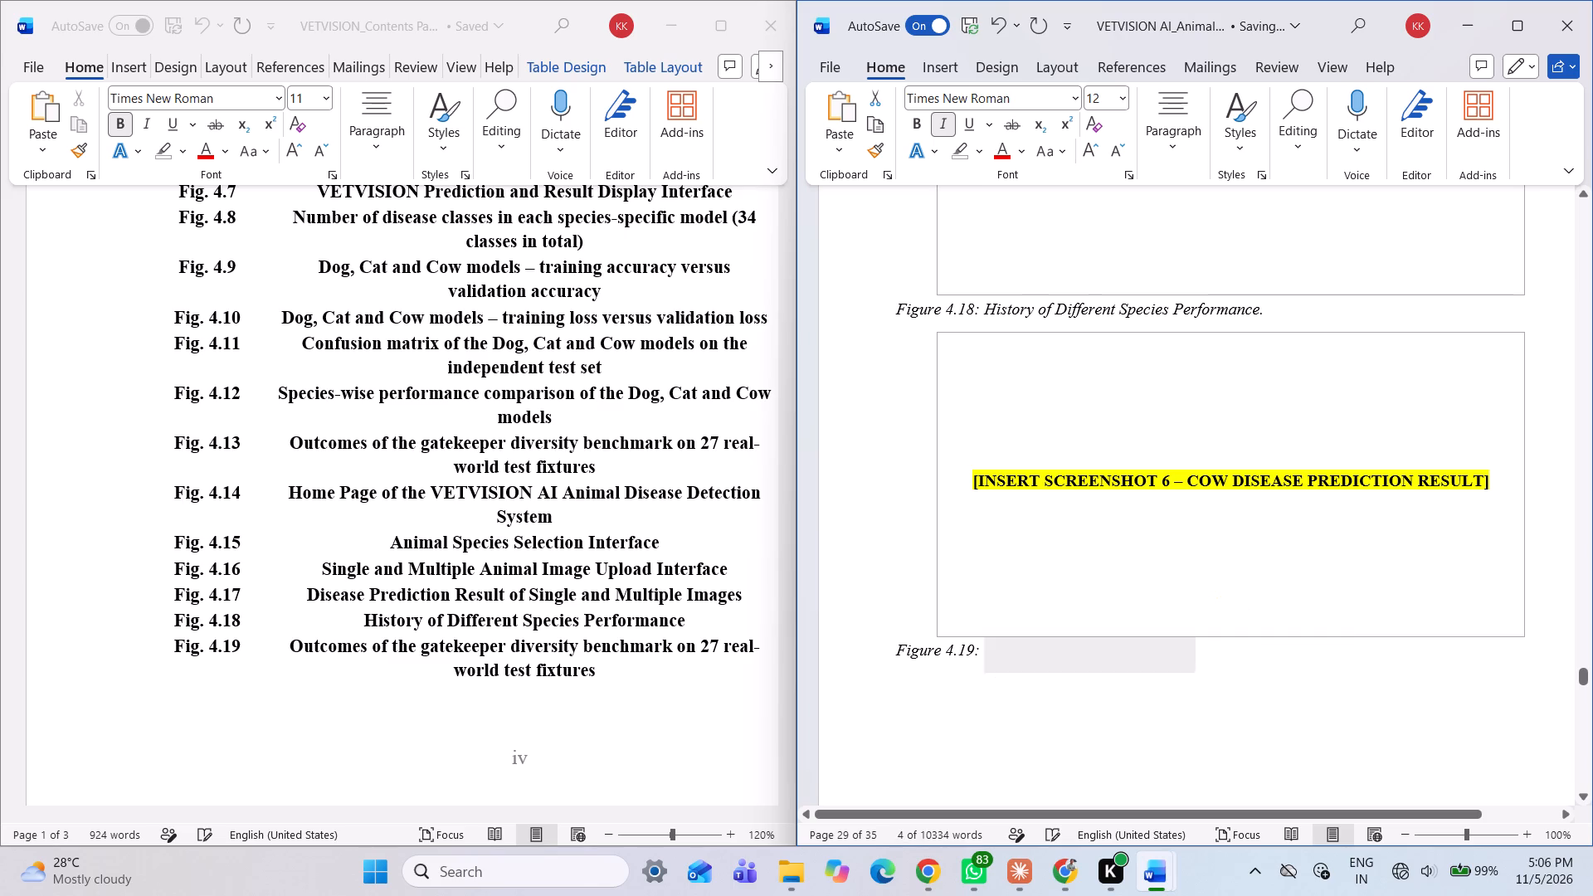
text(earby)
key(space)
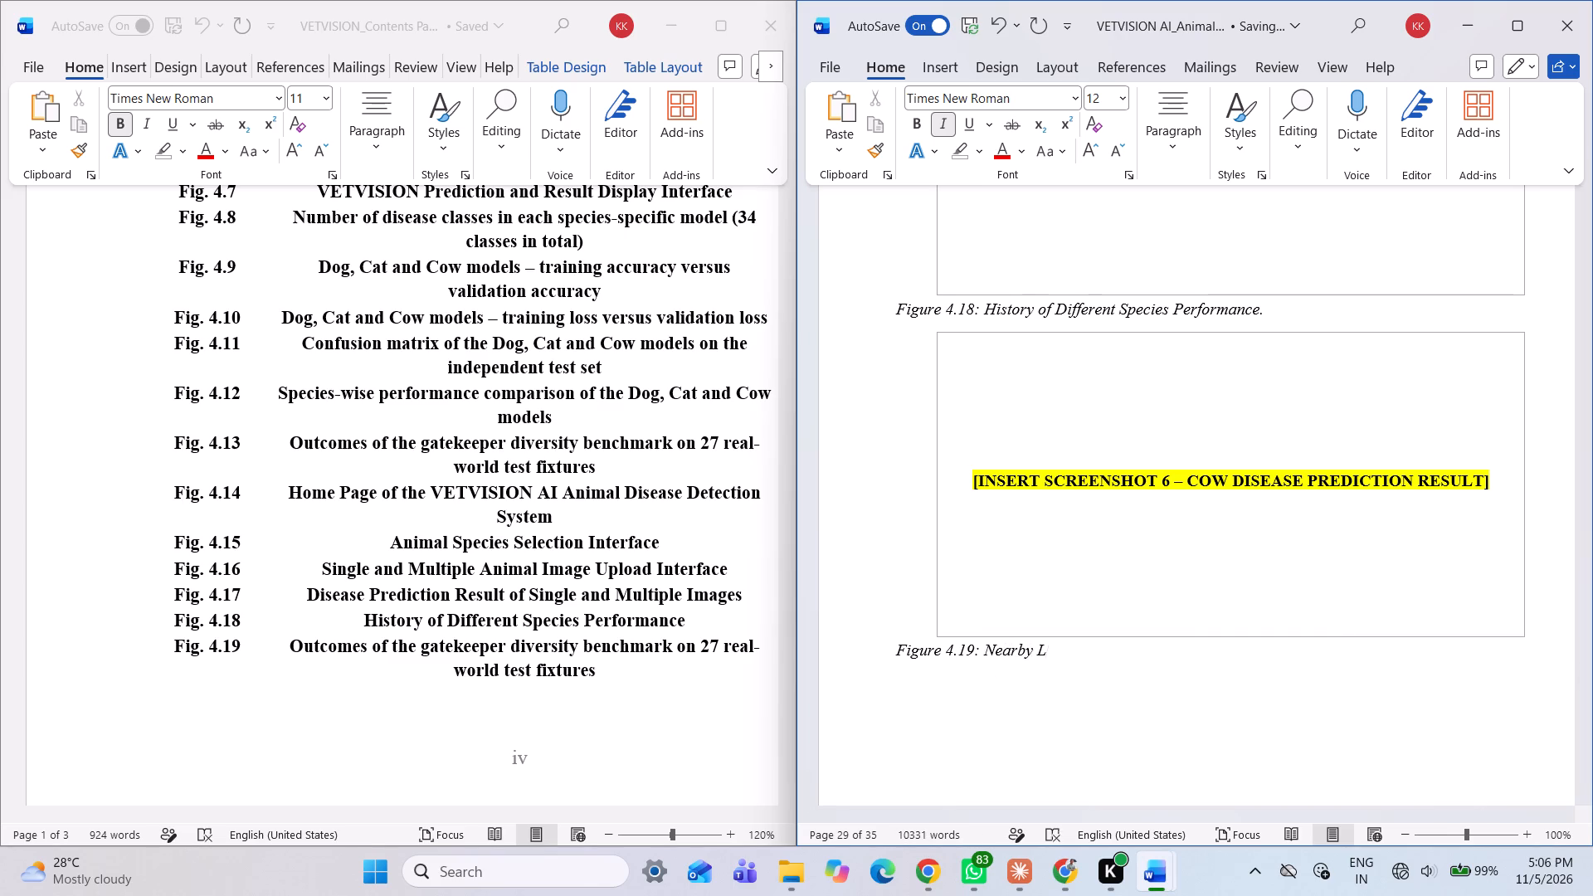
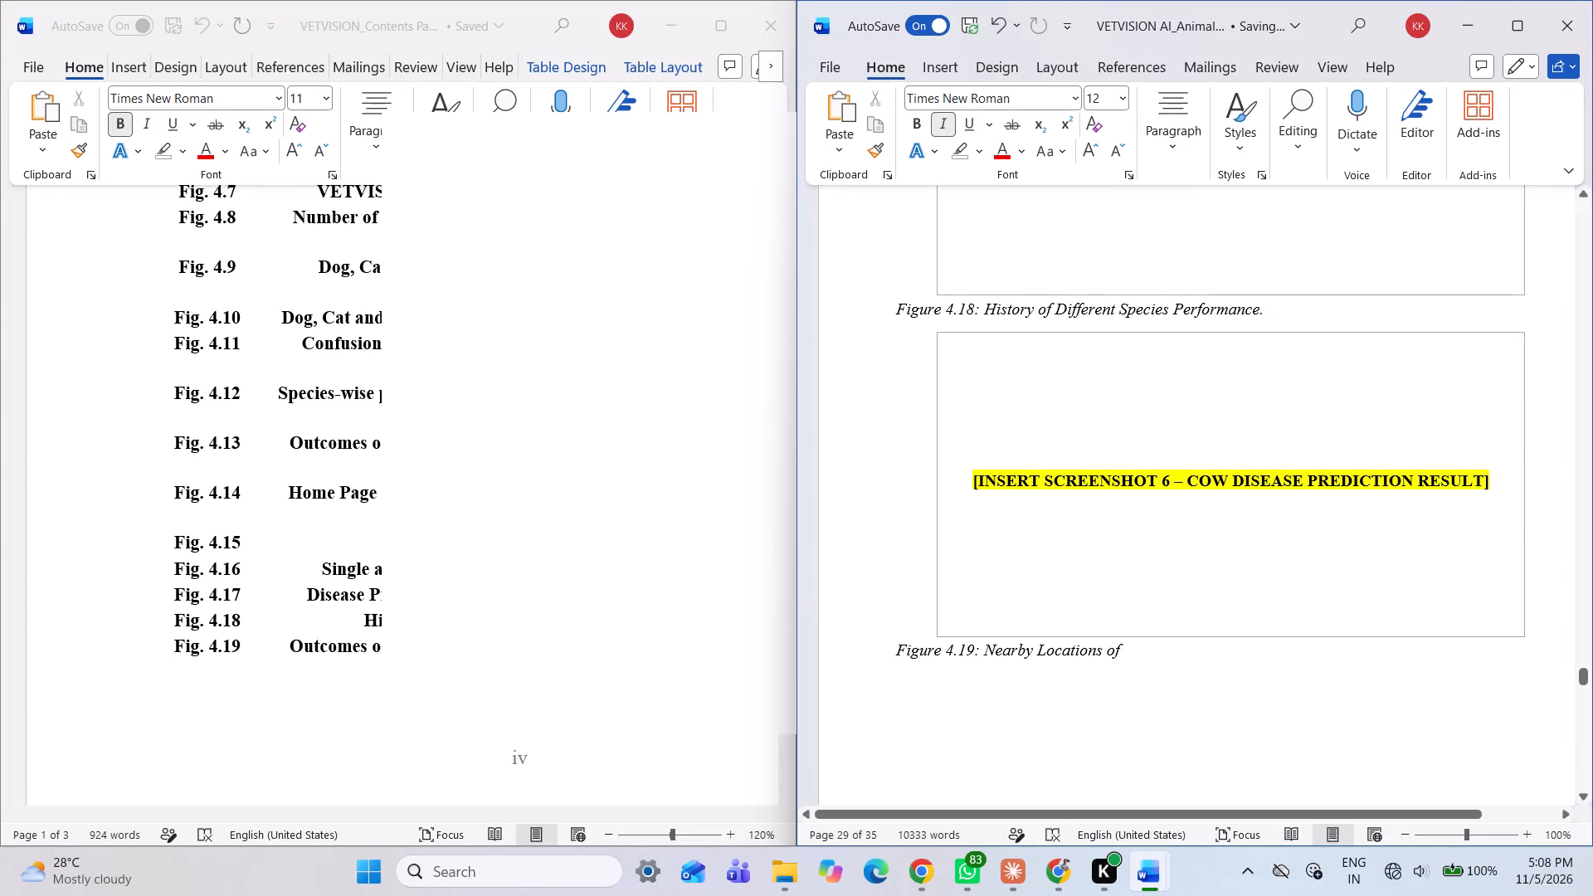
Change Nearby to Nearest in the Figure 4.19 caption of the report.
key(Left)
key(Left)
key(Left)
key(Left)
key(Left)
key(Left)
key(Left)
key(Left)
key(Left)
key(Left)
key(Left)
key(Left)
key(Left)
key(Left)
key(Left)
key(Left)
key(Right)
key(Right)
key(BackSpace)
key(BackSpace)
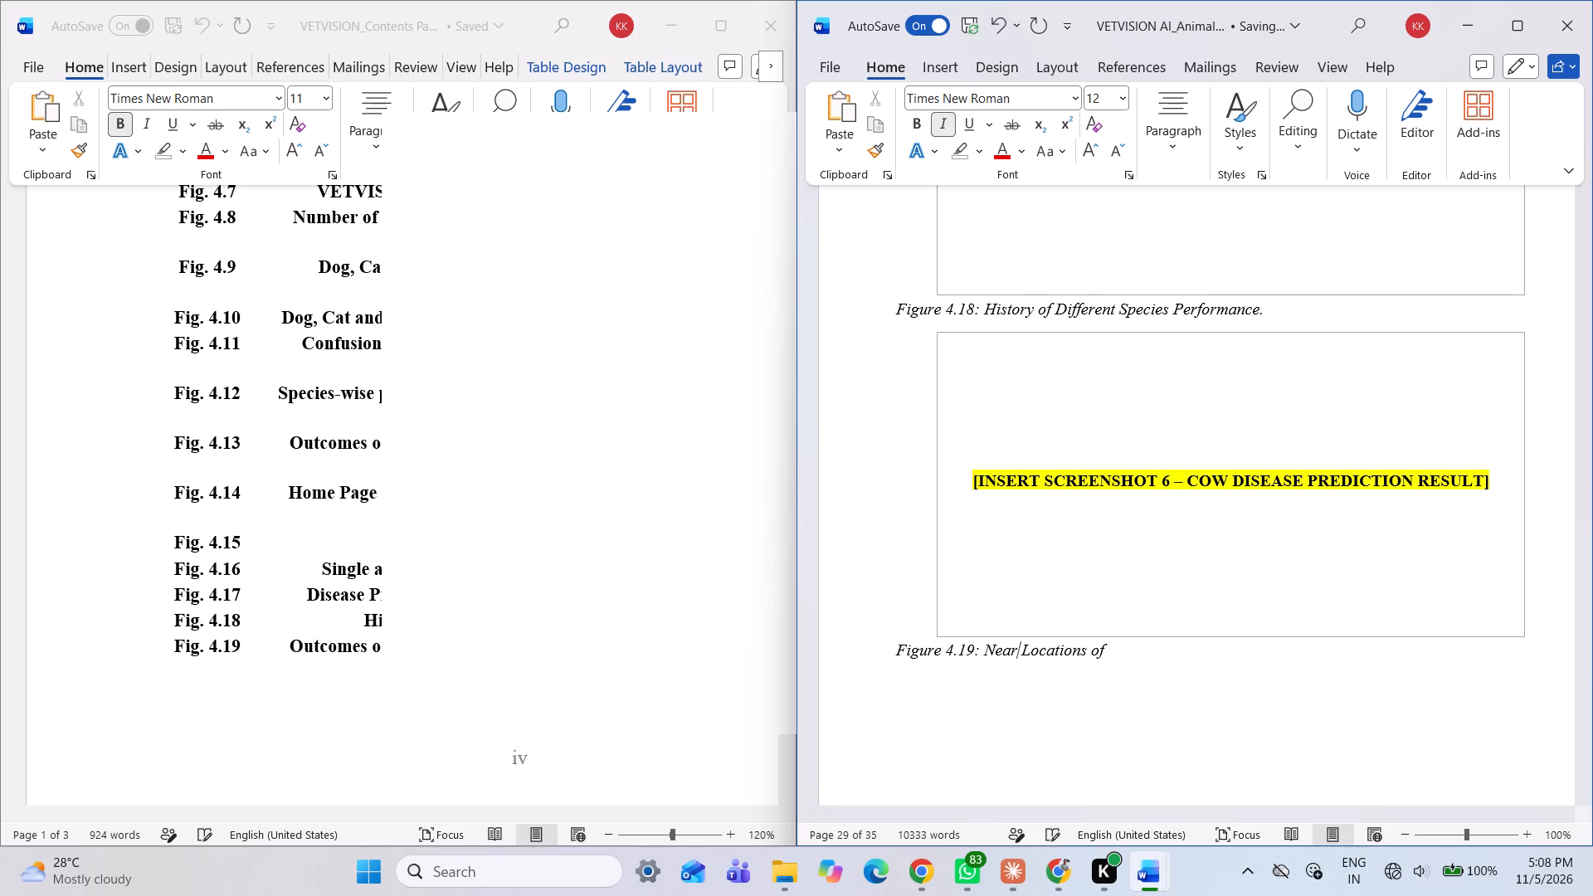
text(EST)
key(BackSpace)
key(equal)
key(BackSpace)
key(BackSpace)
key(BackSpace)
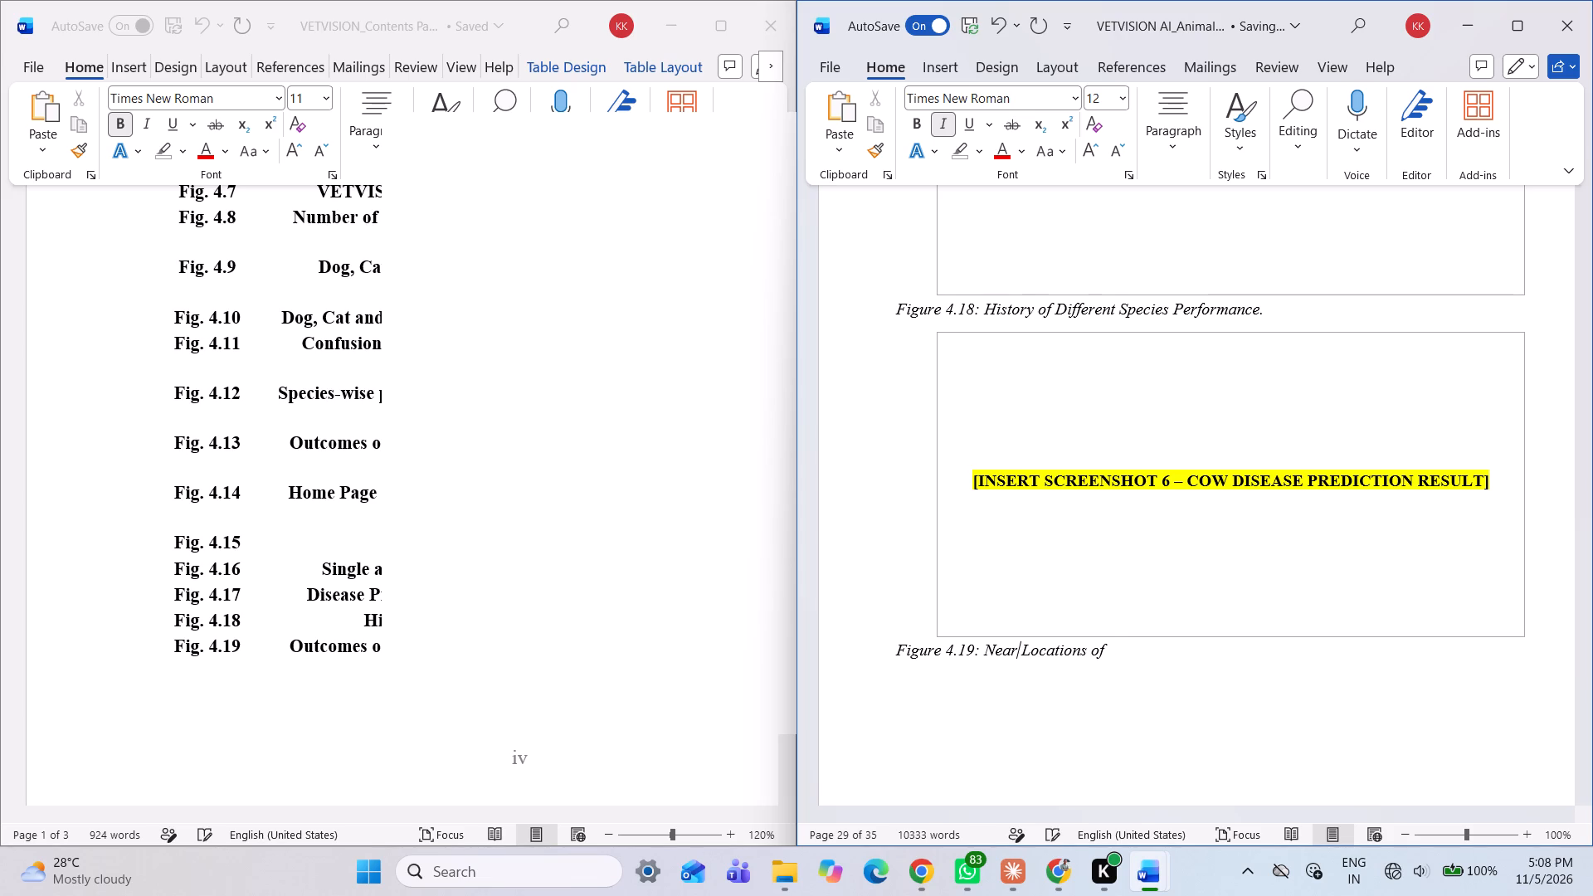
text(est)
Complete the Figure 4.19 caption by adding Veterinary Hospital after Nearest Locations of.
key(Right)
key(Right)
key(Right)
key(Right)
key(Right)
key(Right)
key(Right)
key(Right)
key(Right)
key(Right)
key(Right)
key(Right)
key(Right)
key(space)
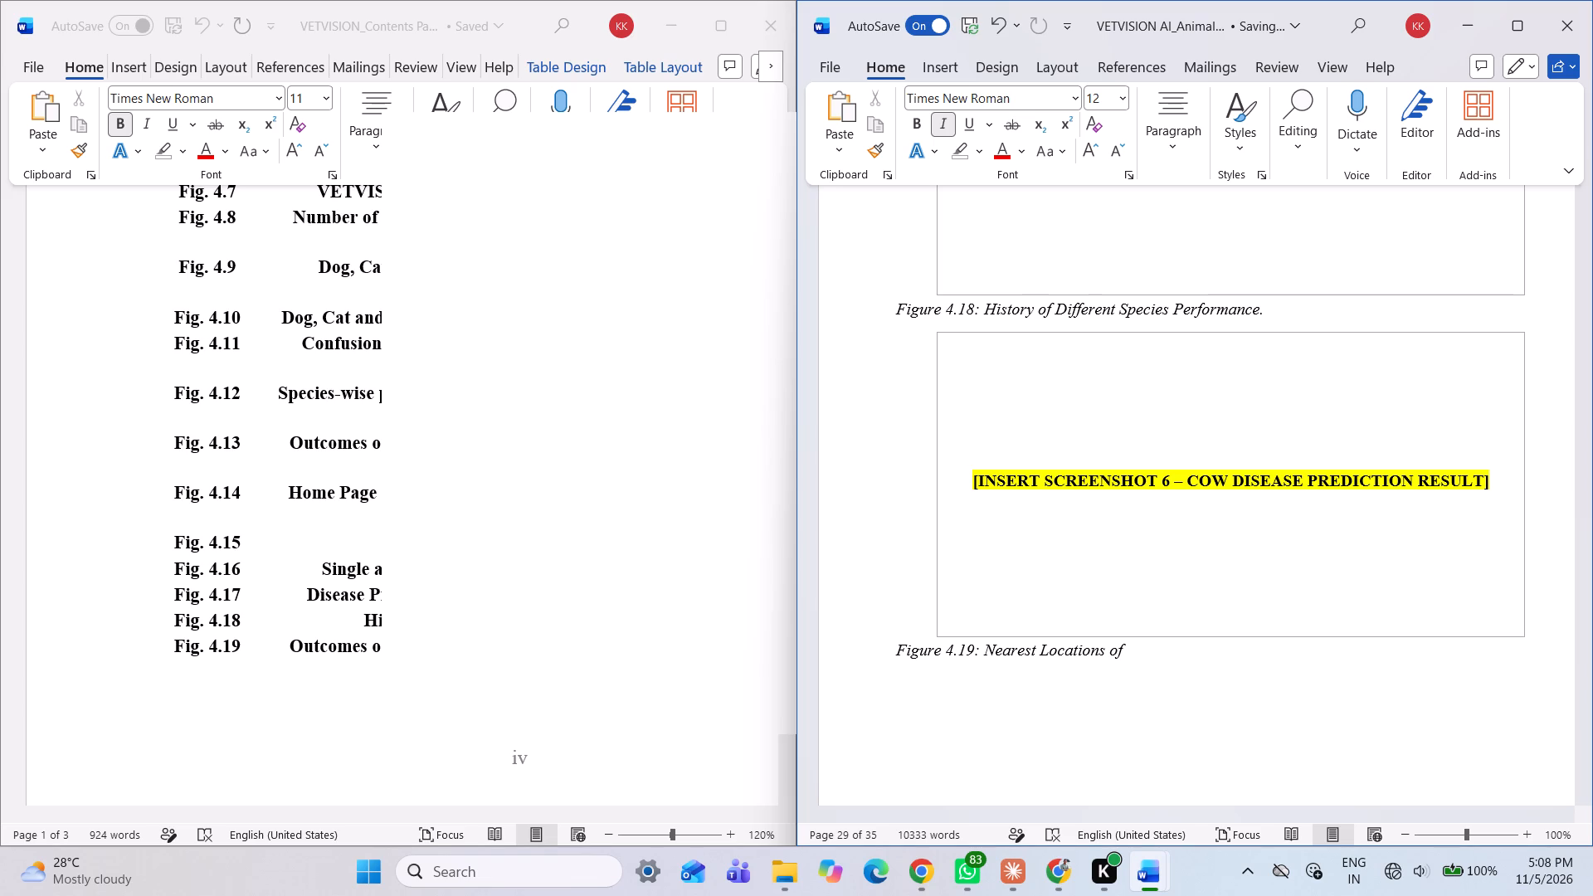
text(eter)
text(inary)
key(space)
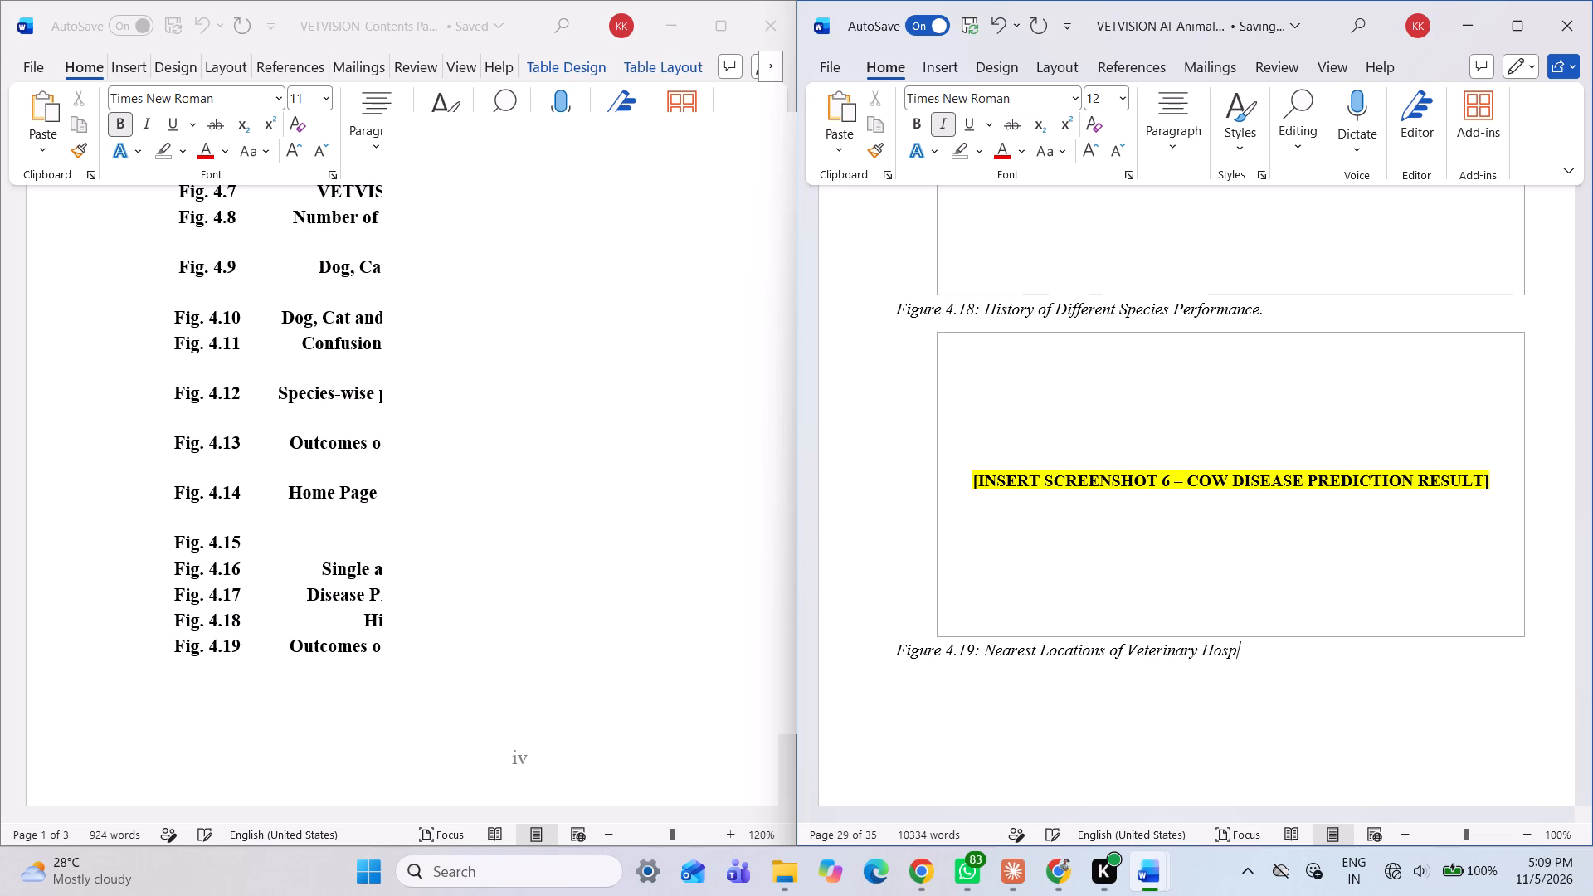
text(tal)
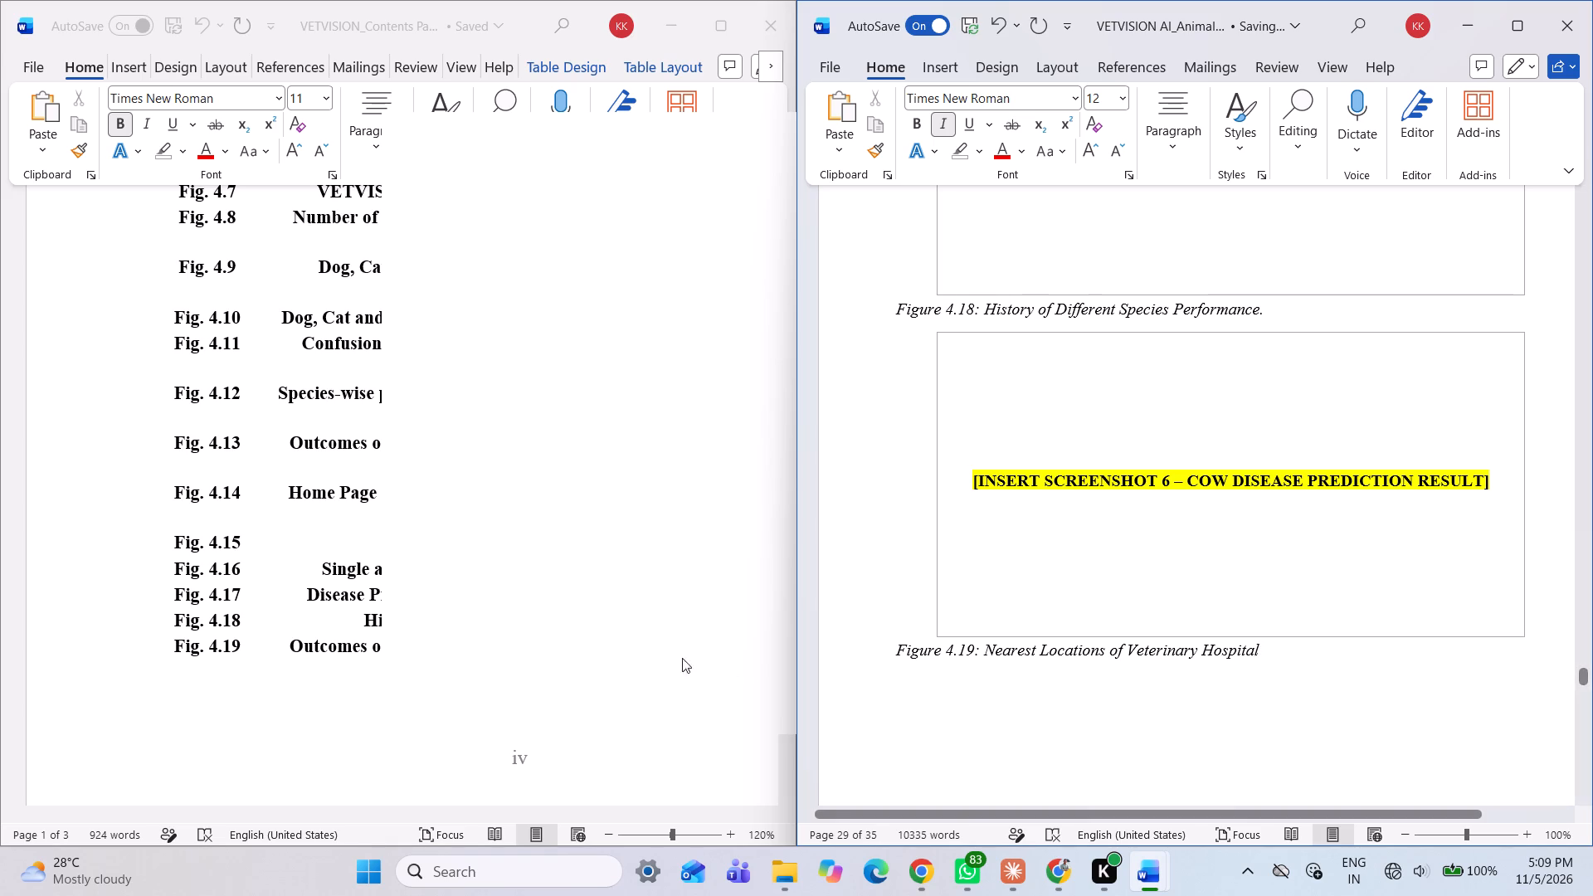
Insert Nearest Locations of Veterinary Hospital before the existing Fig. 4.19 title in the contents document's list of figures.
click(223, 668)
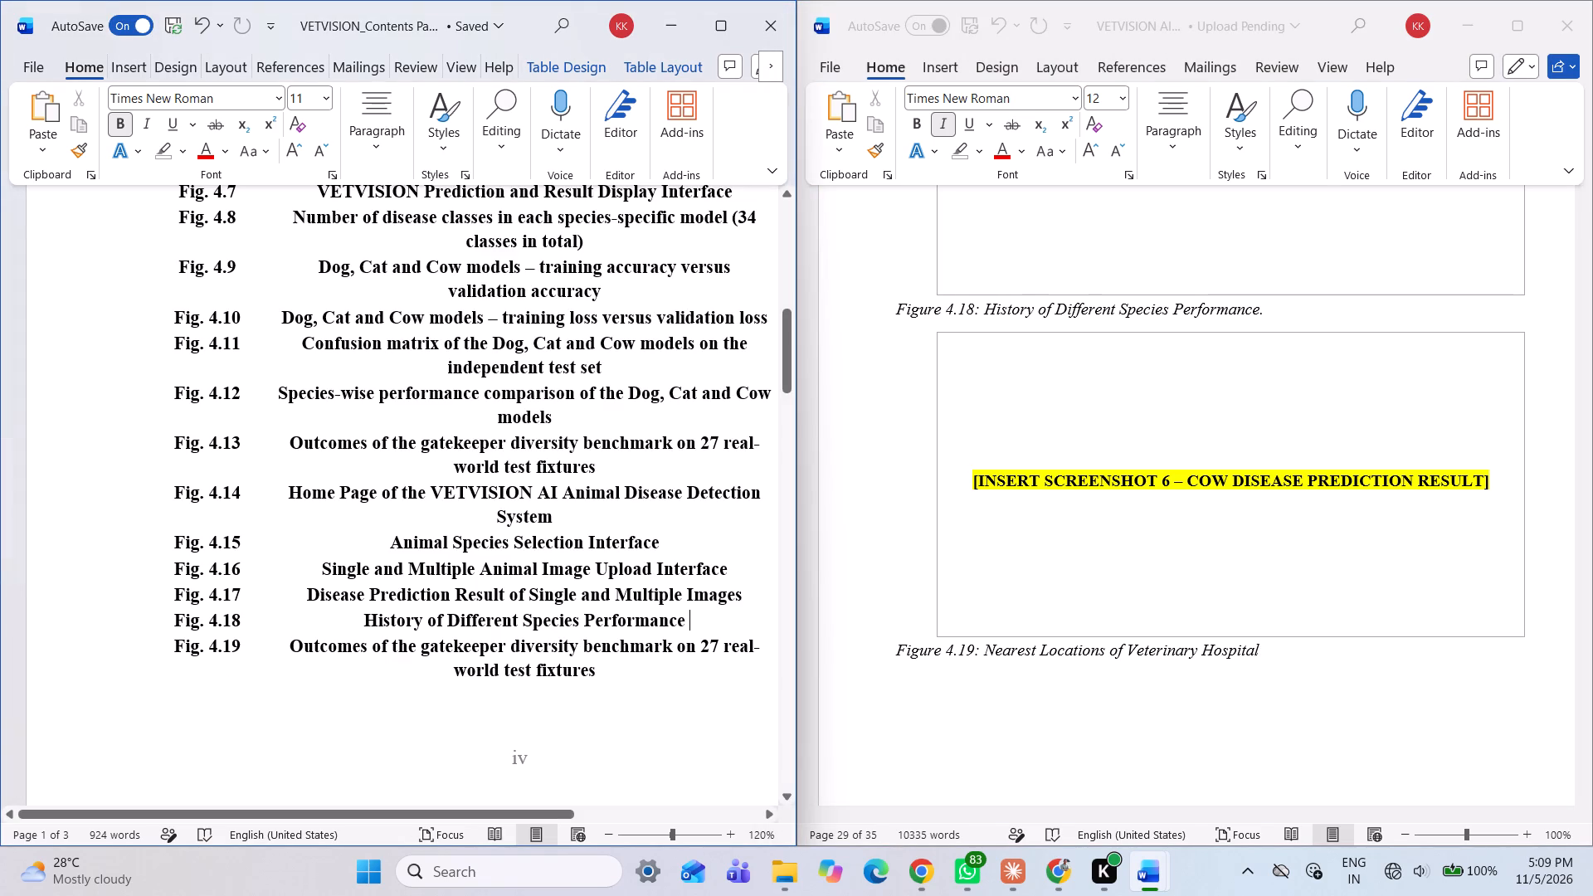
click(293, 649)
text(earest)
key(space)
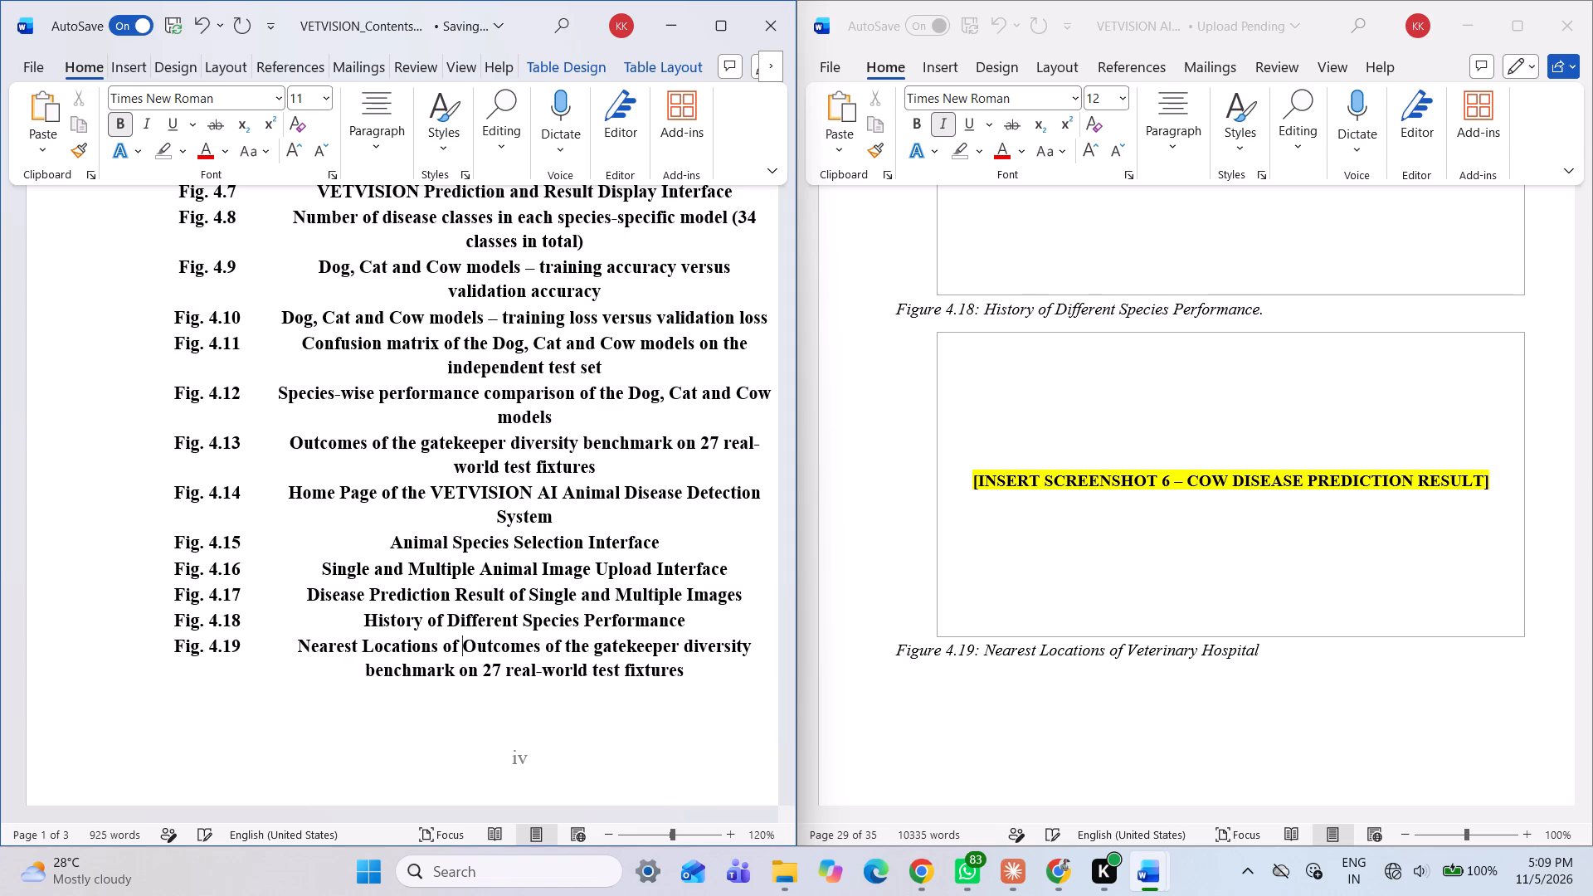
text(rinary)
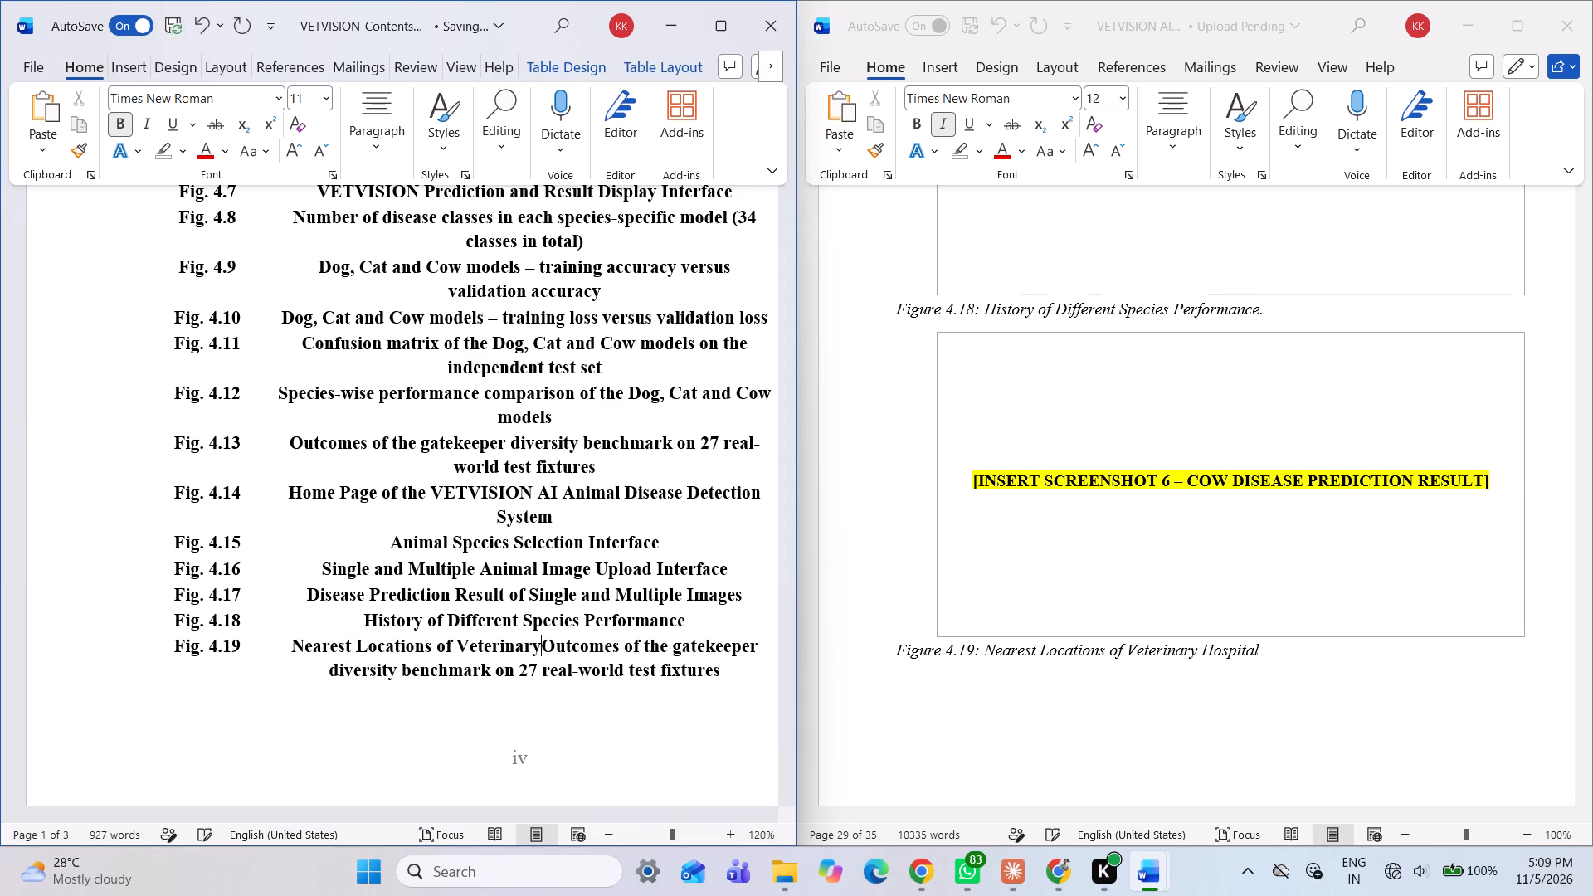
key(space)
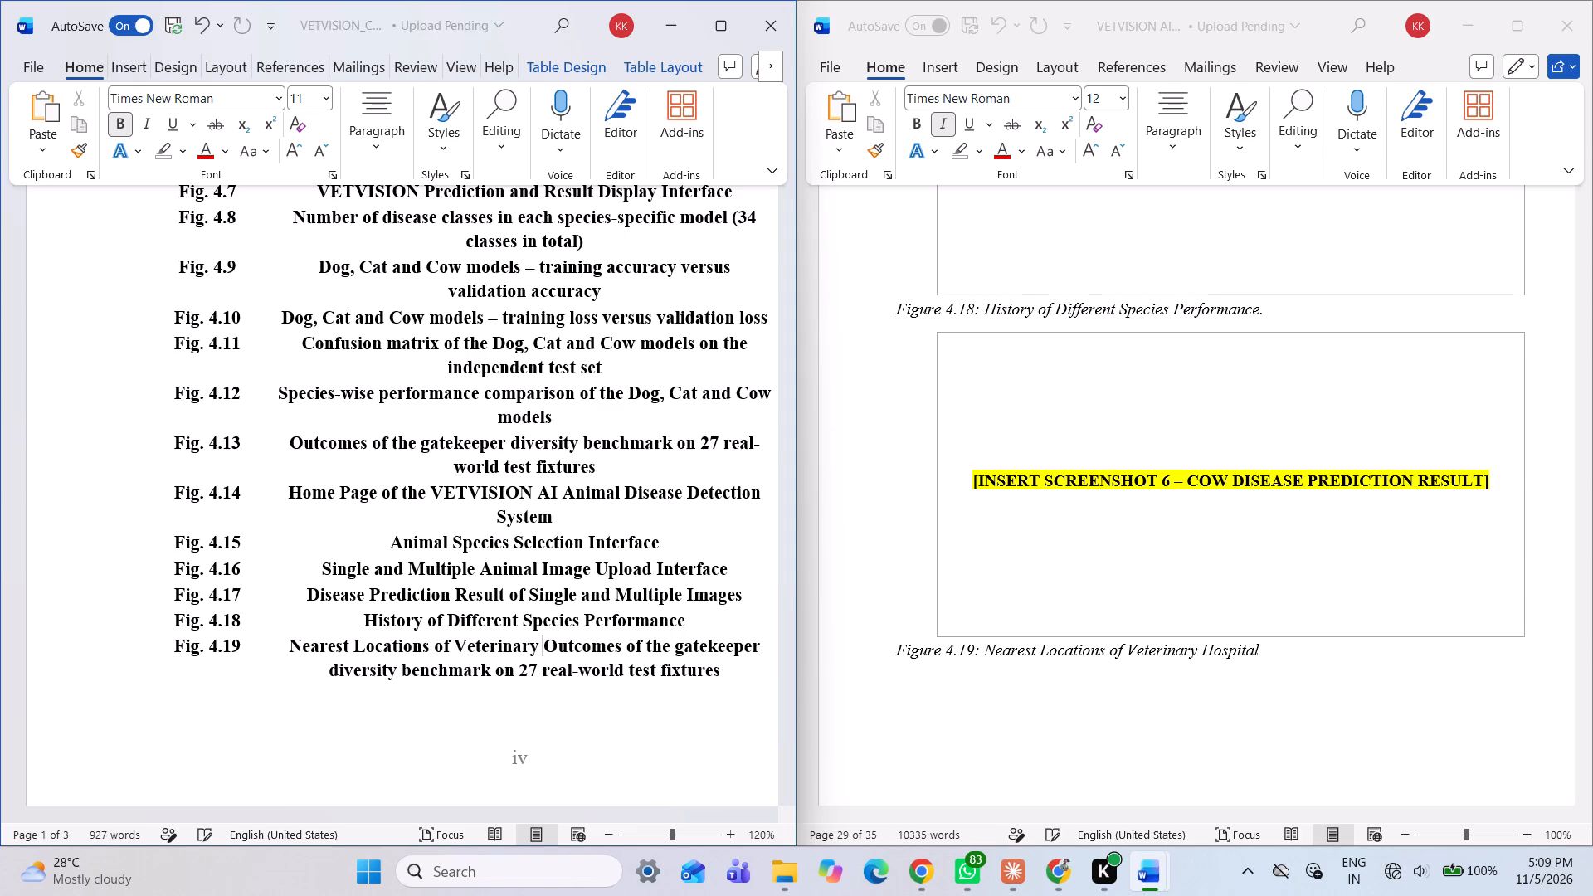
text(osp)
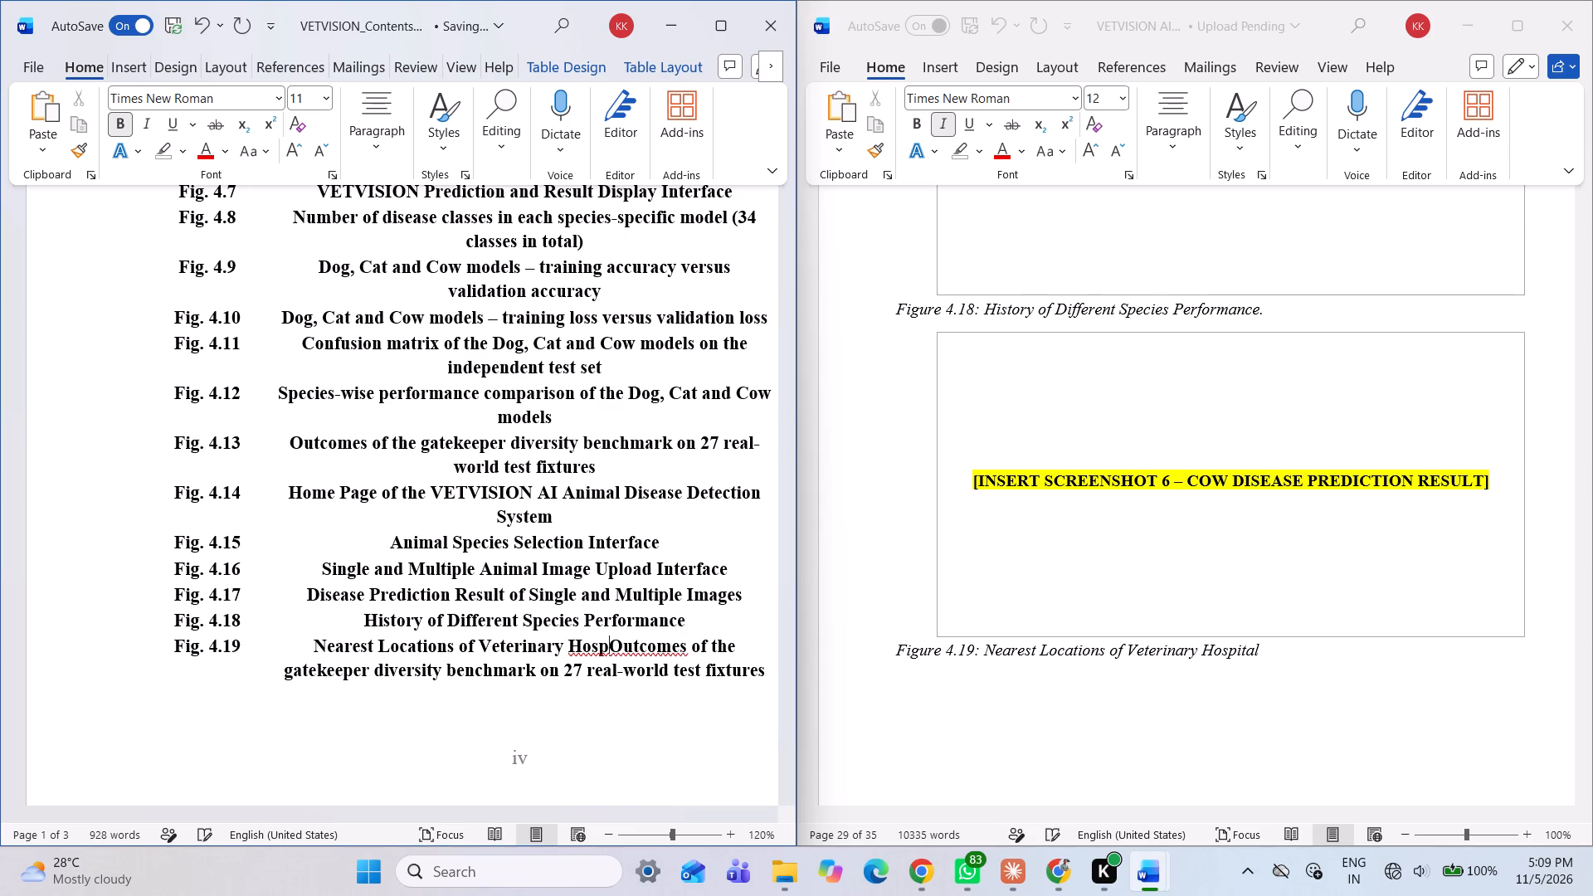
text(ital)
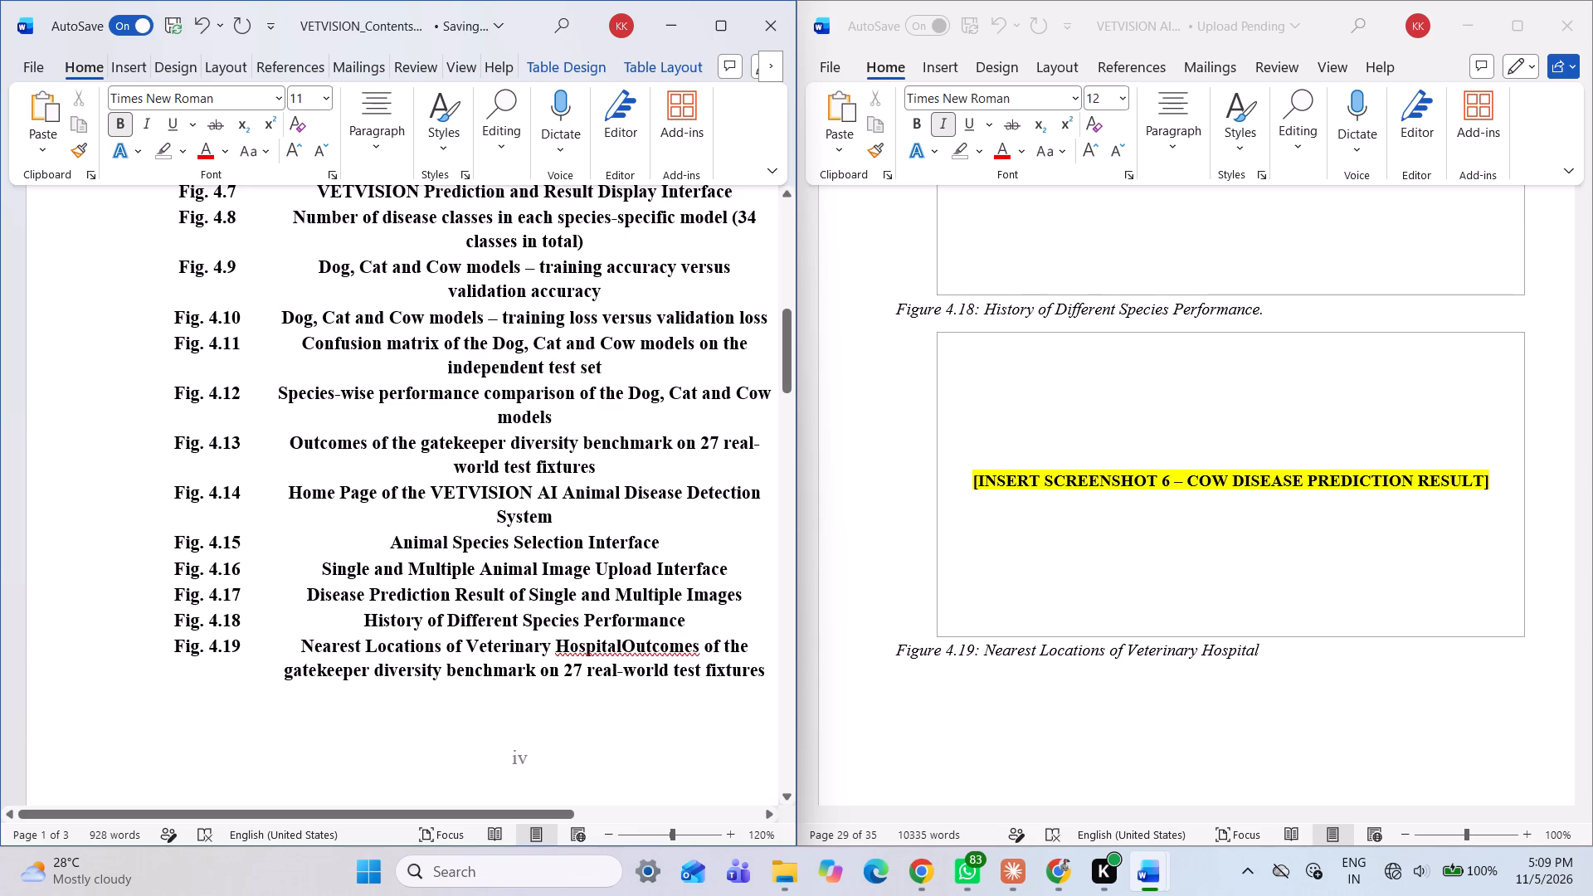
Delete the old title text about the gatekeeper diversity benchmark that follows Hospital in the Fig. 4.19 entry.
click(675, 668)
key(Right)
key(Right)
key(Right)
key(Right)
key(Right)
key(Right)
key(Right)
key(Right)
key(Right)
key(Right)
key(Right)
key(Right)
key(Right)
key(BackSpace)
key(BackSpace)
key(BackSpace)
key(BackSpace)
key(BackSpace)
key(BackSpace)
key(BackSpace)
key(BackSpace)
key(BackSpace)
key(BackSpace)
key(BackSpace)
key(BackSpace)
key(BackSpace)
key(BackSpace)
key(BackSpace)
key(BackSpace)
key(BackSpace)
key(BackSpace)
key(BackSpace)
key(BackSpace)
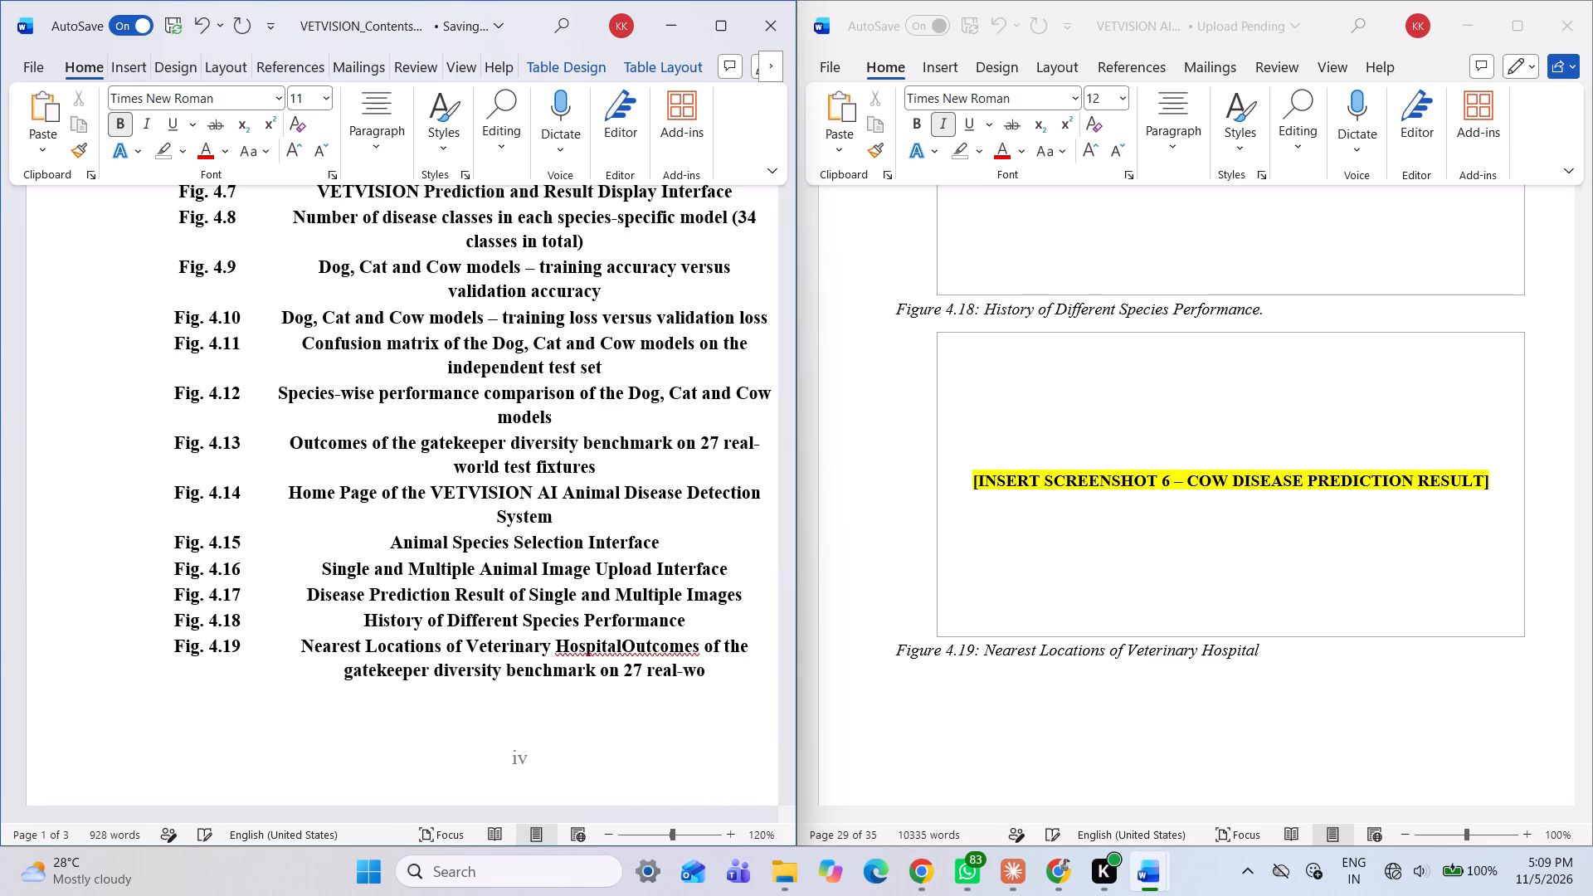
key(BackSpace)
key(BackSpace)
key(BackSpace)
key(BackSpace)
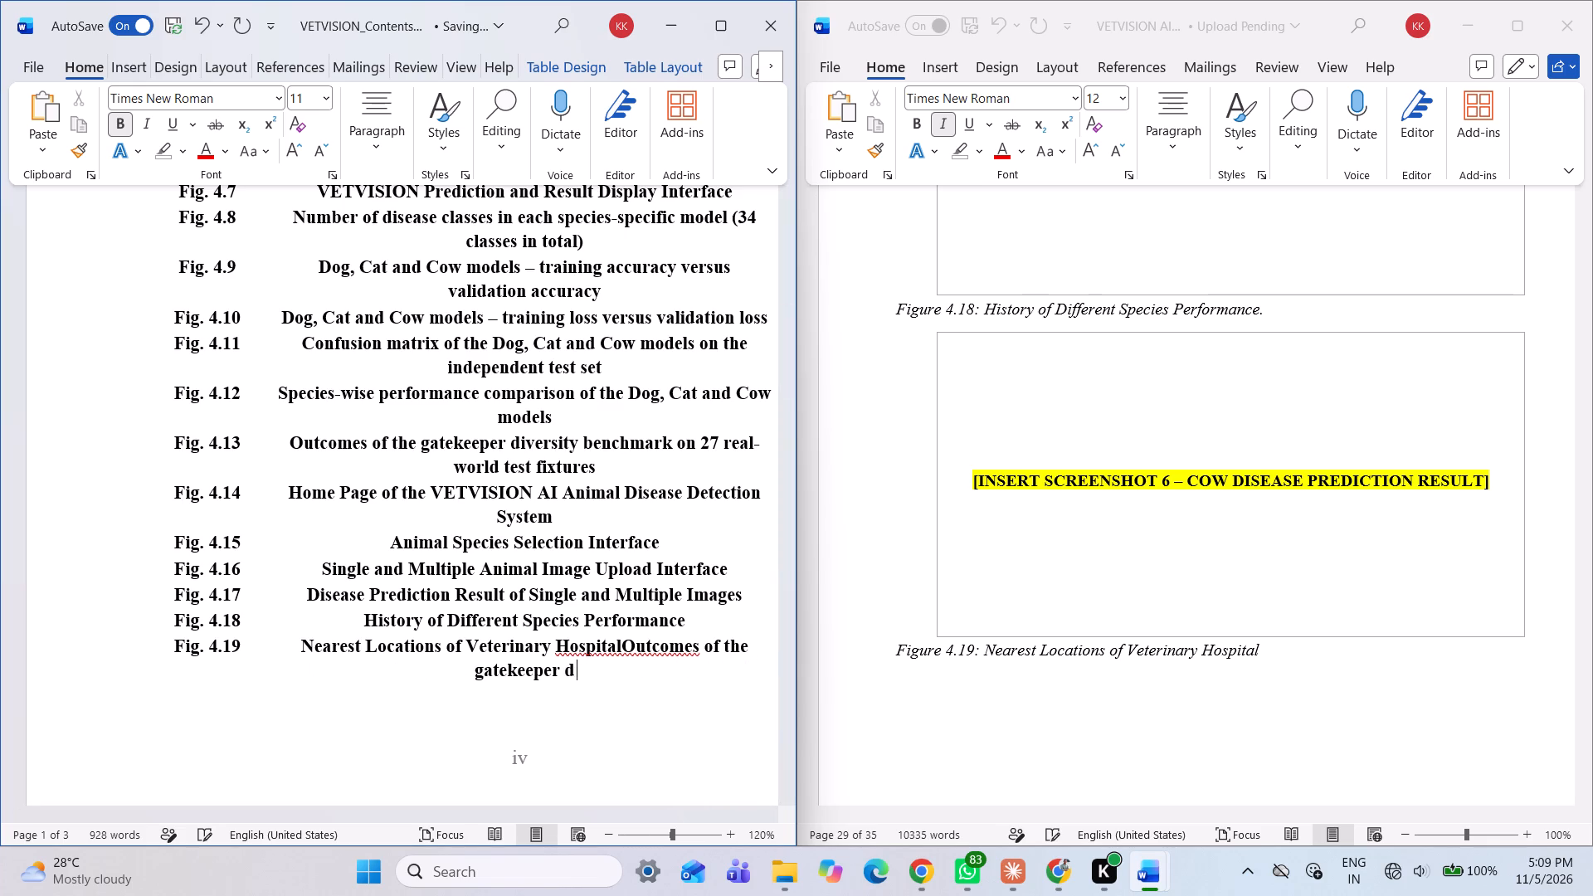
key(BackSpace)
key(BackSpace)
key(BackSpace)
key(BackSpace)
key(BackSpace)
key(BackSpace)
key(BackSpace)
key(BackSpace)
key(BackSpace)
key(BackSpace)
key(BackSpace)
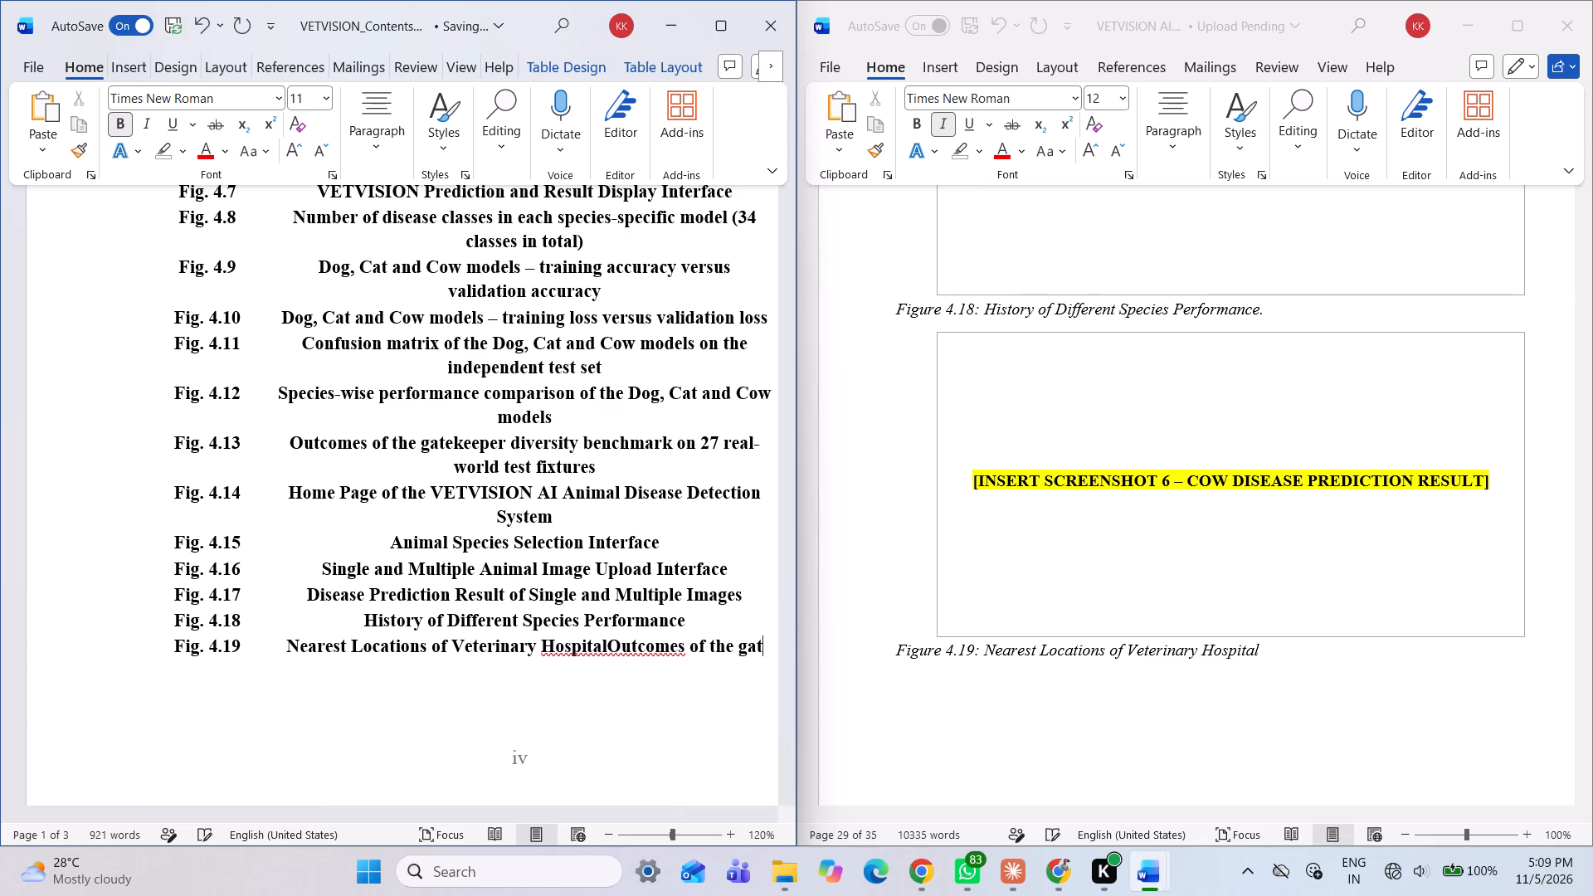
key(BackSpace)
key(BackSpace)
key(BackSpace)
key(BackSpace)
key(BackSpace)
key(BackSpace)
key(BackSpace)
key(BackSpace)
key(BackSpace)
key(BackSpace)
key(BackSpace)
key(BackSpace)
key(BackSpace)
key(BackSpace)
key(BackSpace)
key(BackSpace)
key(BackSpace)
key(BackSpace)
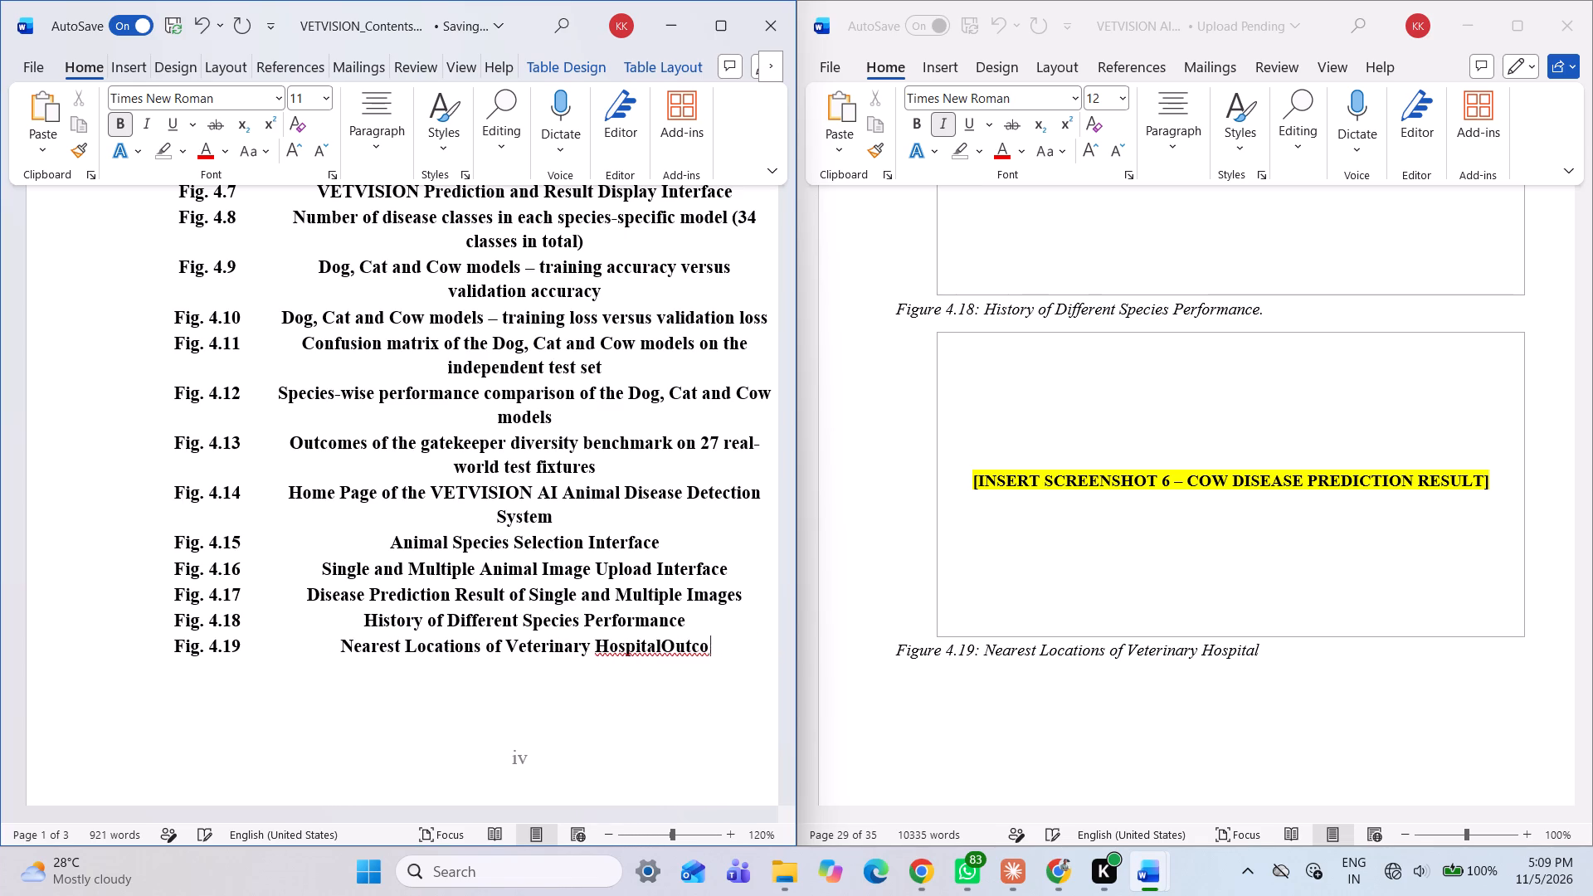
key(BackSpace)
key(BackSpace)
key(BackSpace)
key(BackSpace)
key(BackSpace)
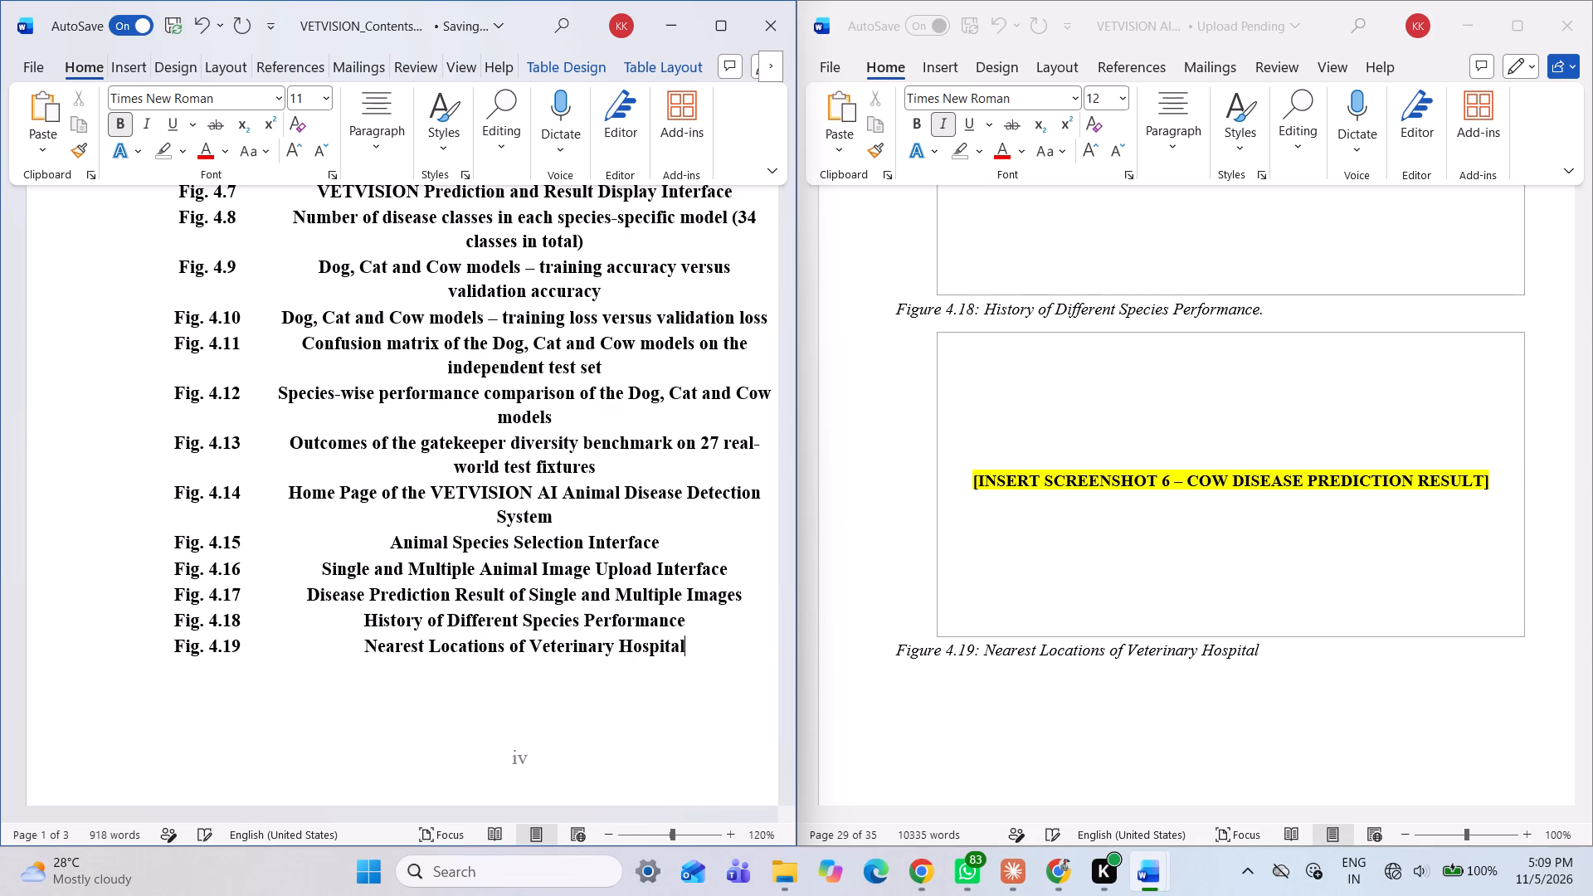
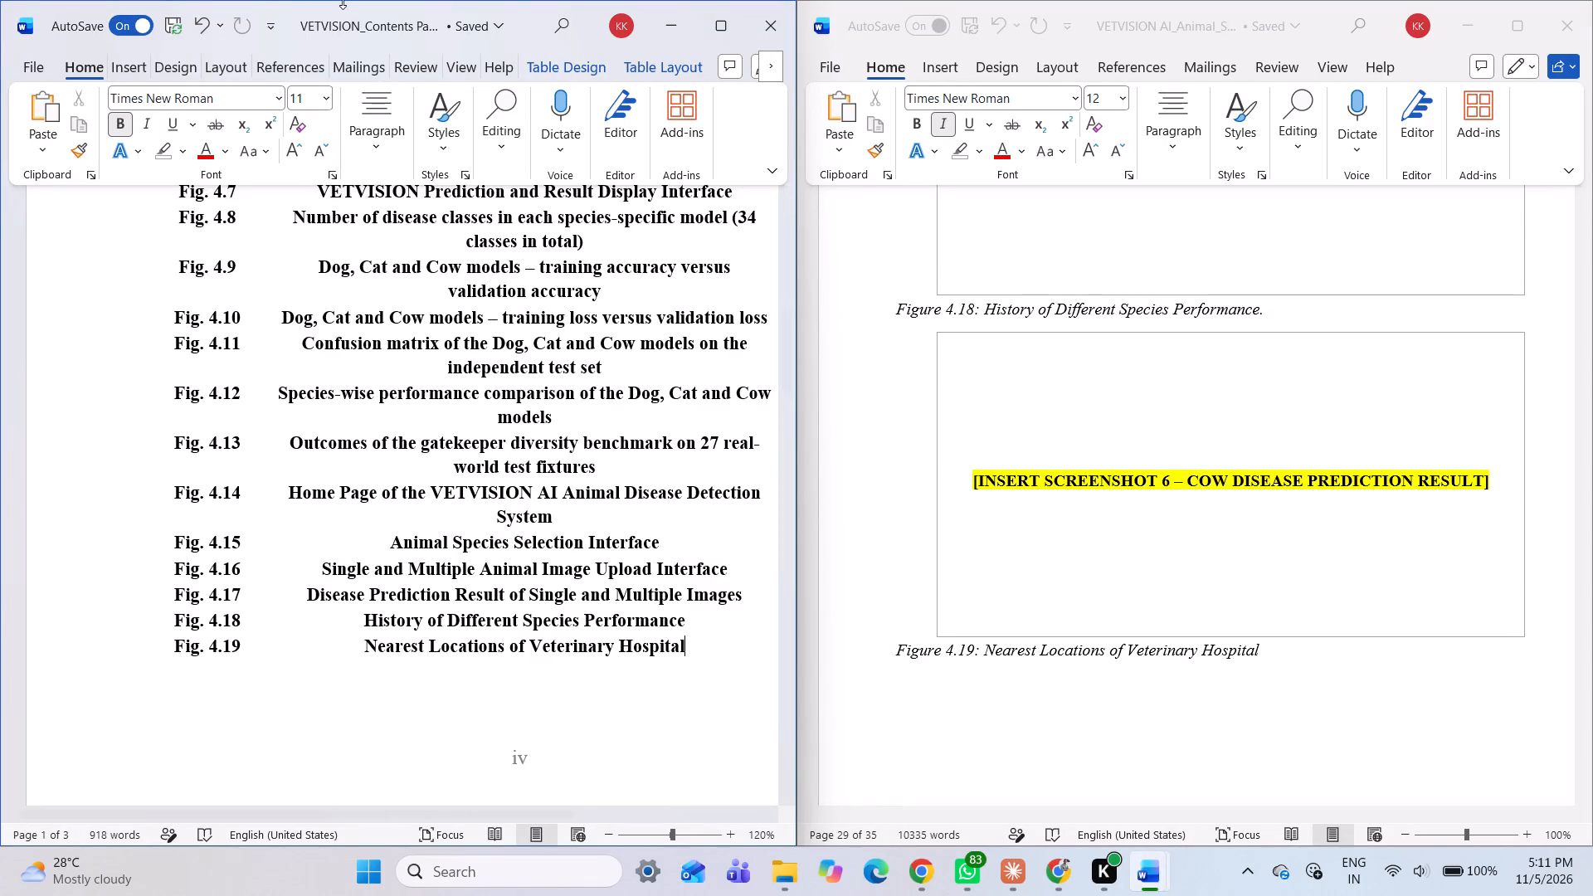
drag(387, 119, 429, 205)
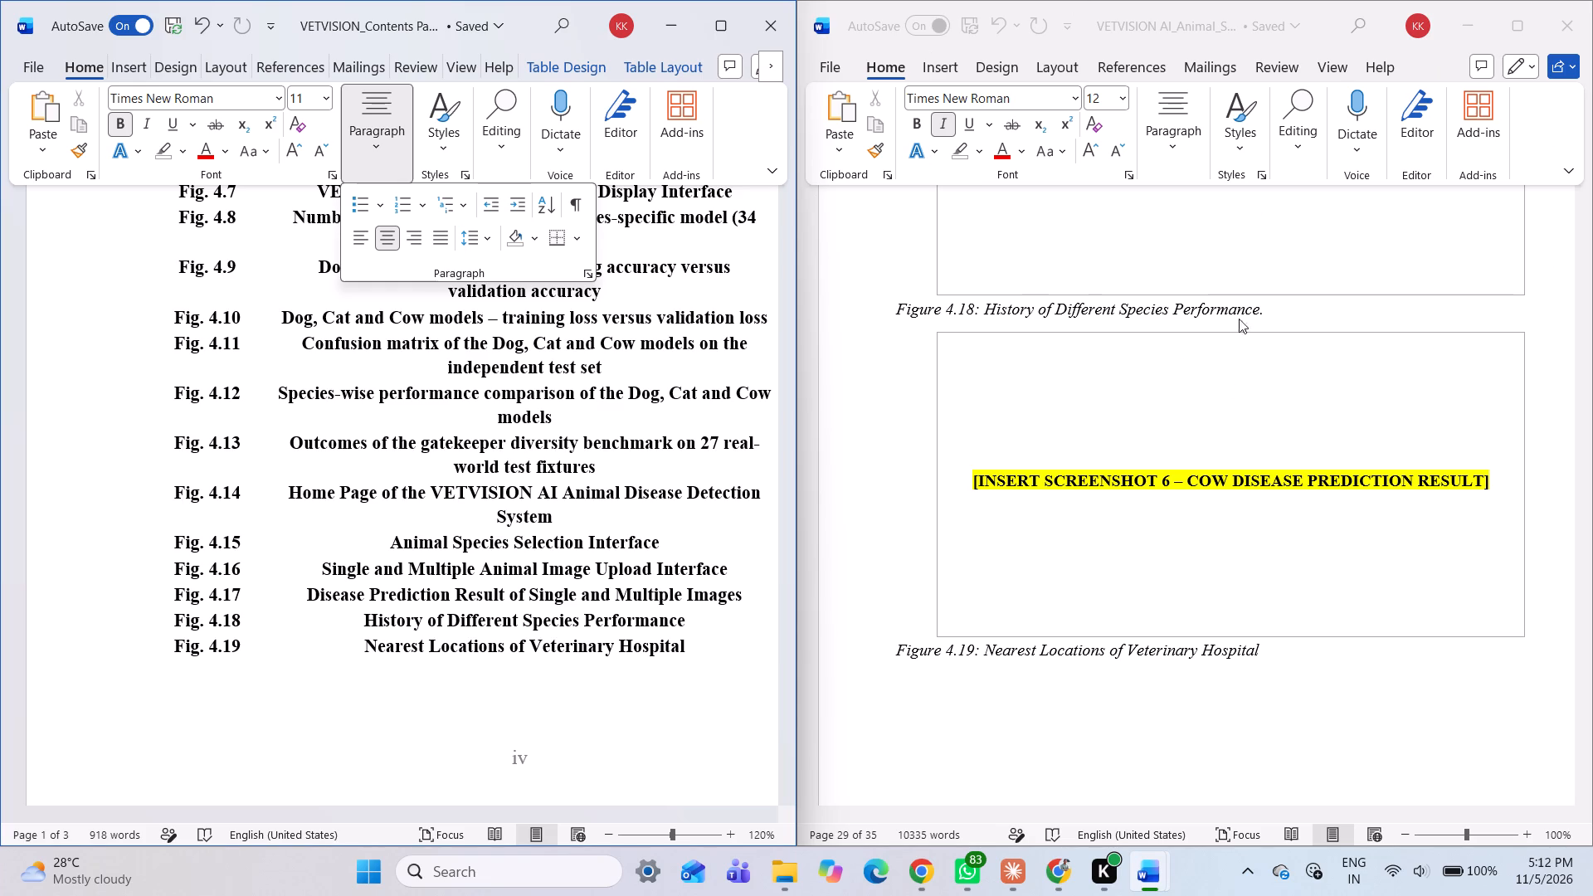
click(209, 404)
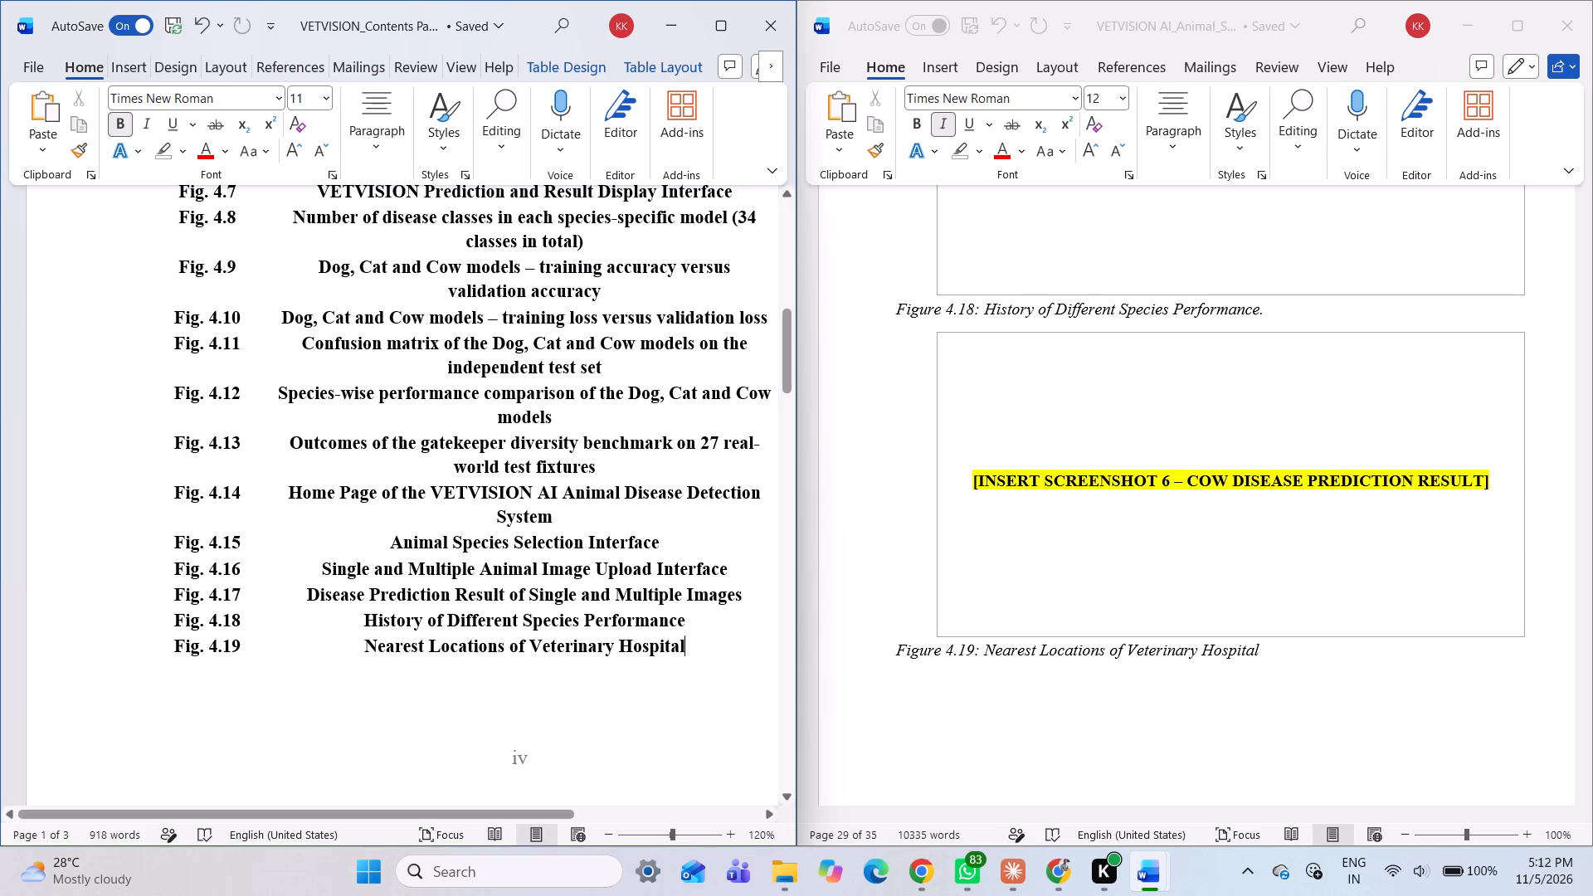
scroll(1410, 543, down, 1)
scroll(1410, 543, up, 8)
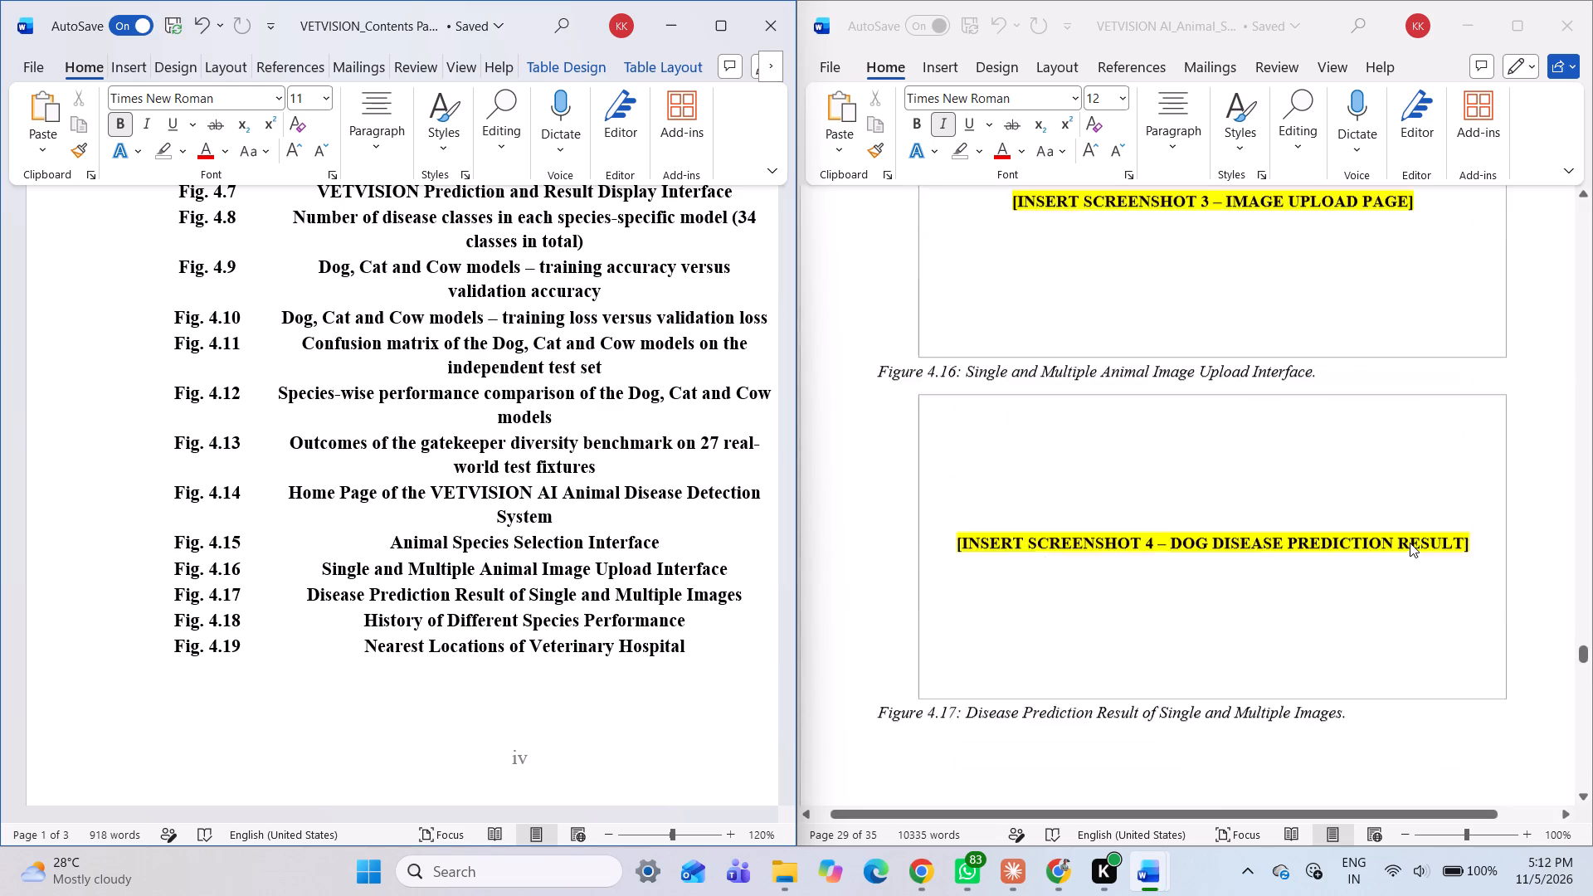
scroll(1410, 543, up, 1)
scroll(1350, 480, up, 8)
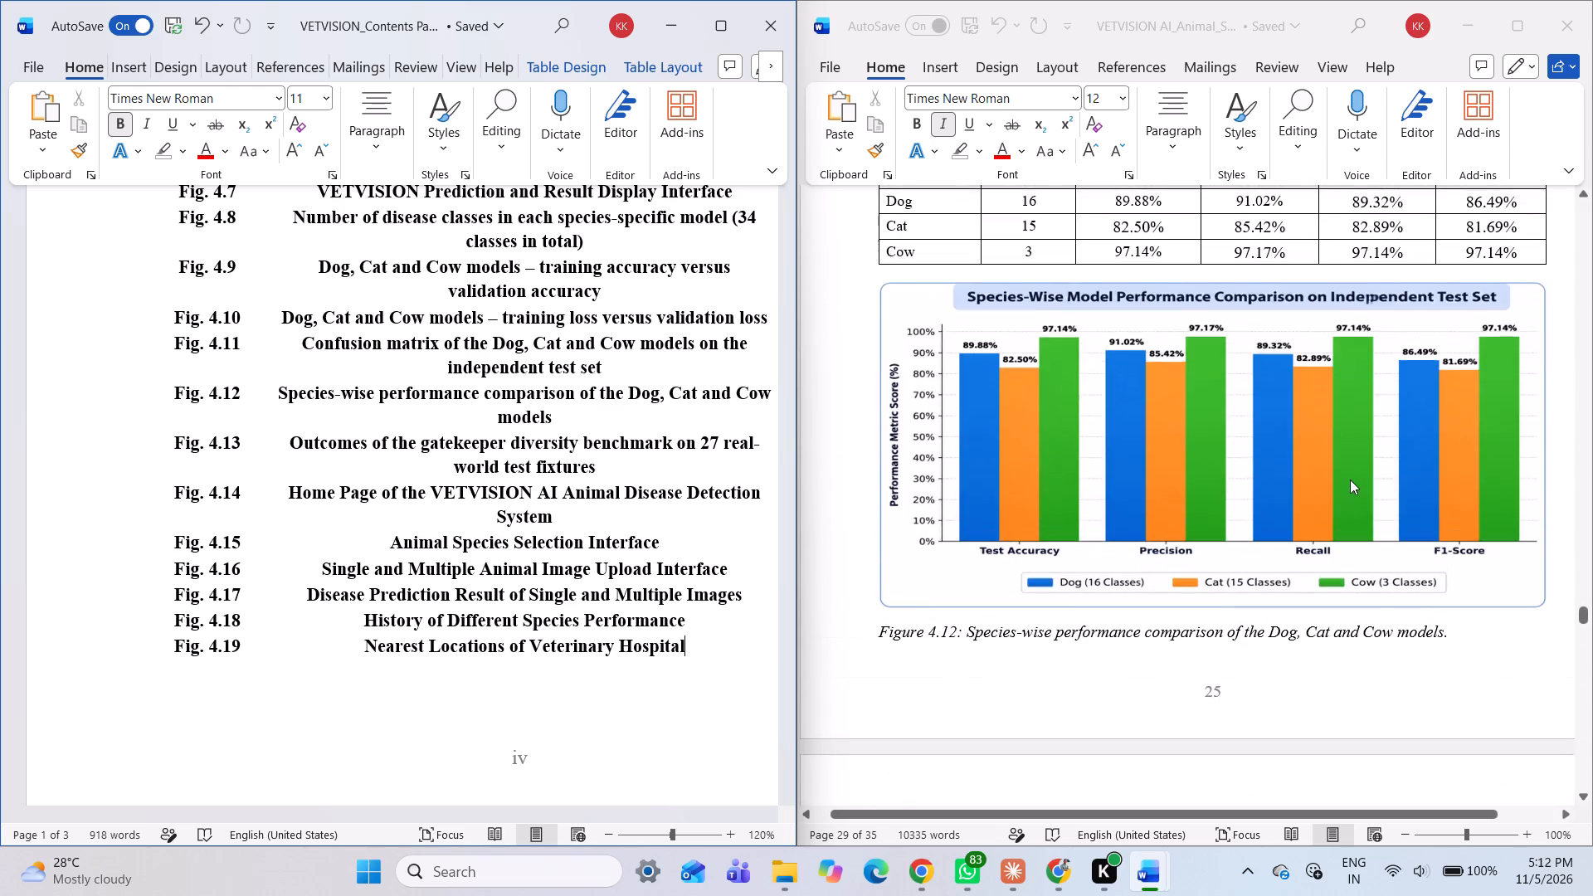
Minimize the contents document, maximize the report, and place the cursor in the Screenshot 1 – VETVISION Home Page placeholder above the Figure 4.14 caption.
click(678, 12)
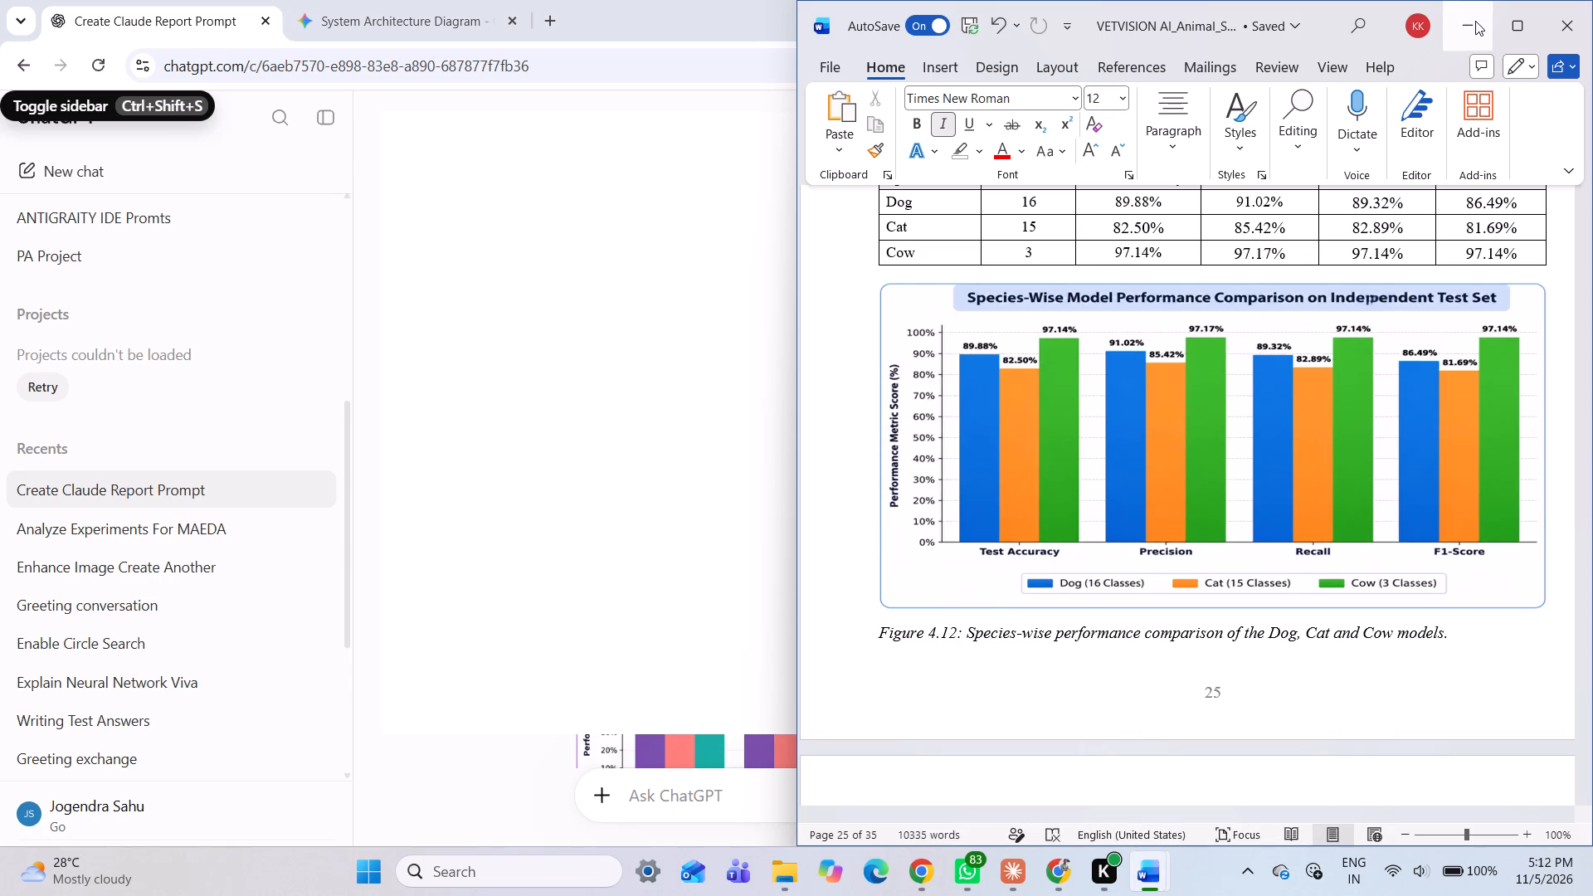
click(1507, 19)
scroll(1093, 487, down, 1)
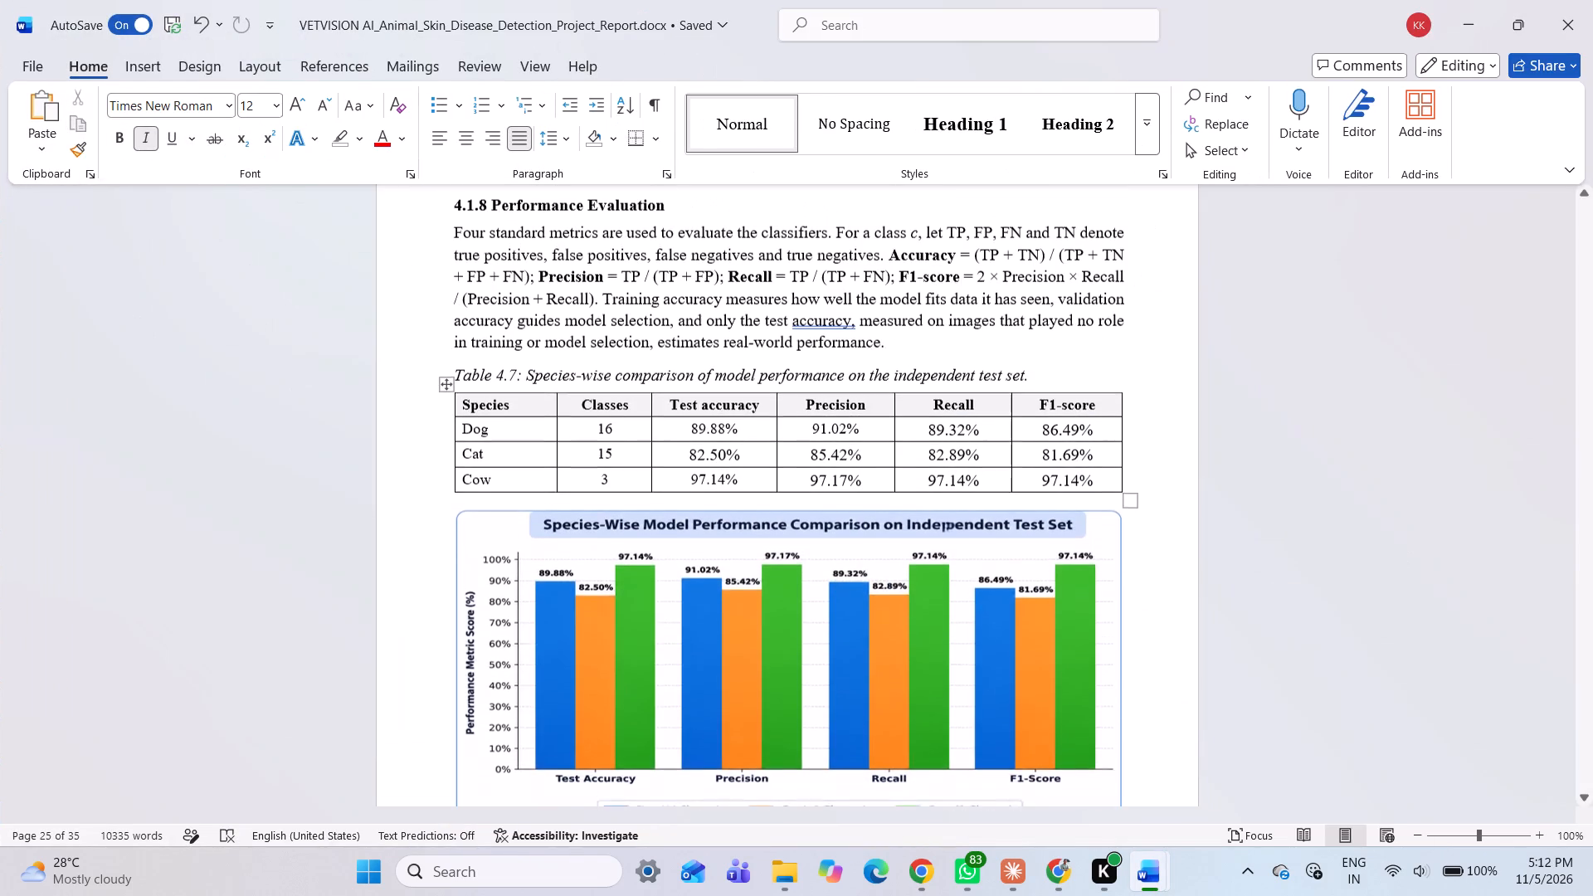
scroll(1093, 487, down, 4)
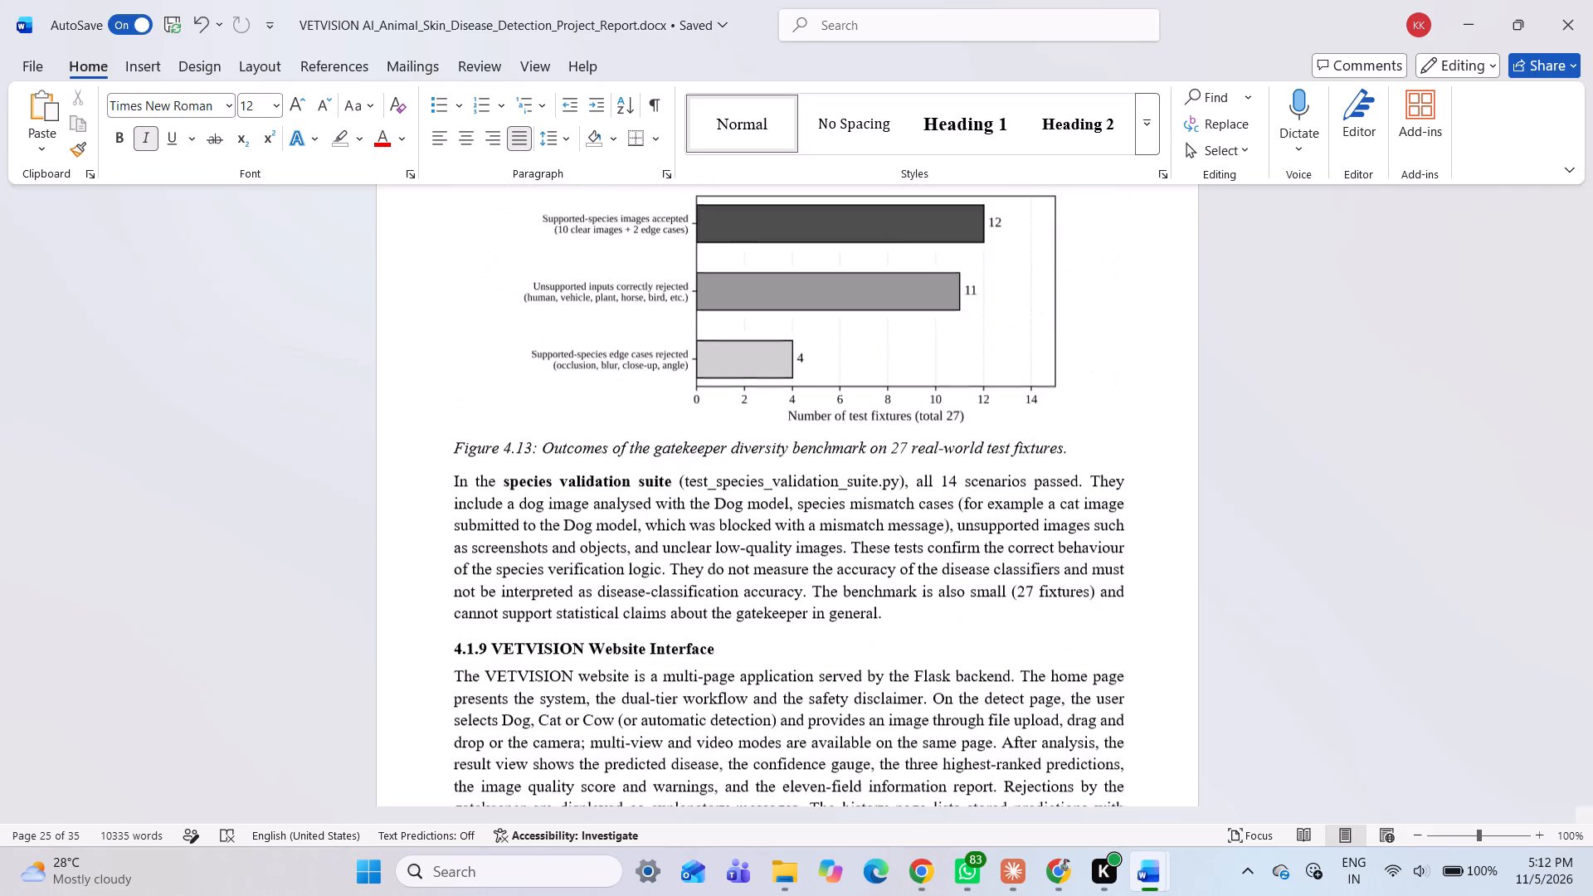
scroll(1093, 487, down, 1)
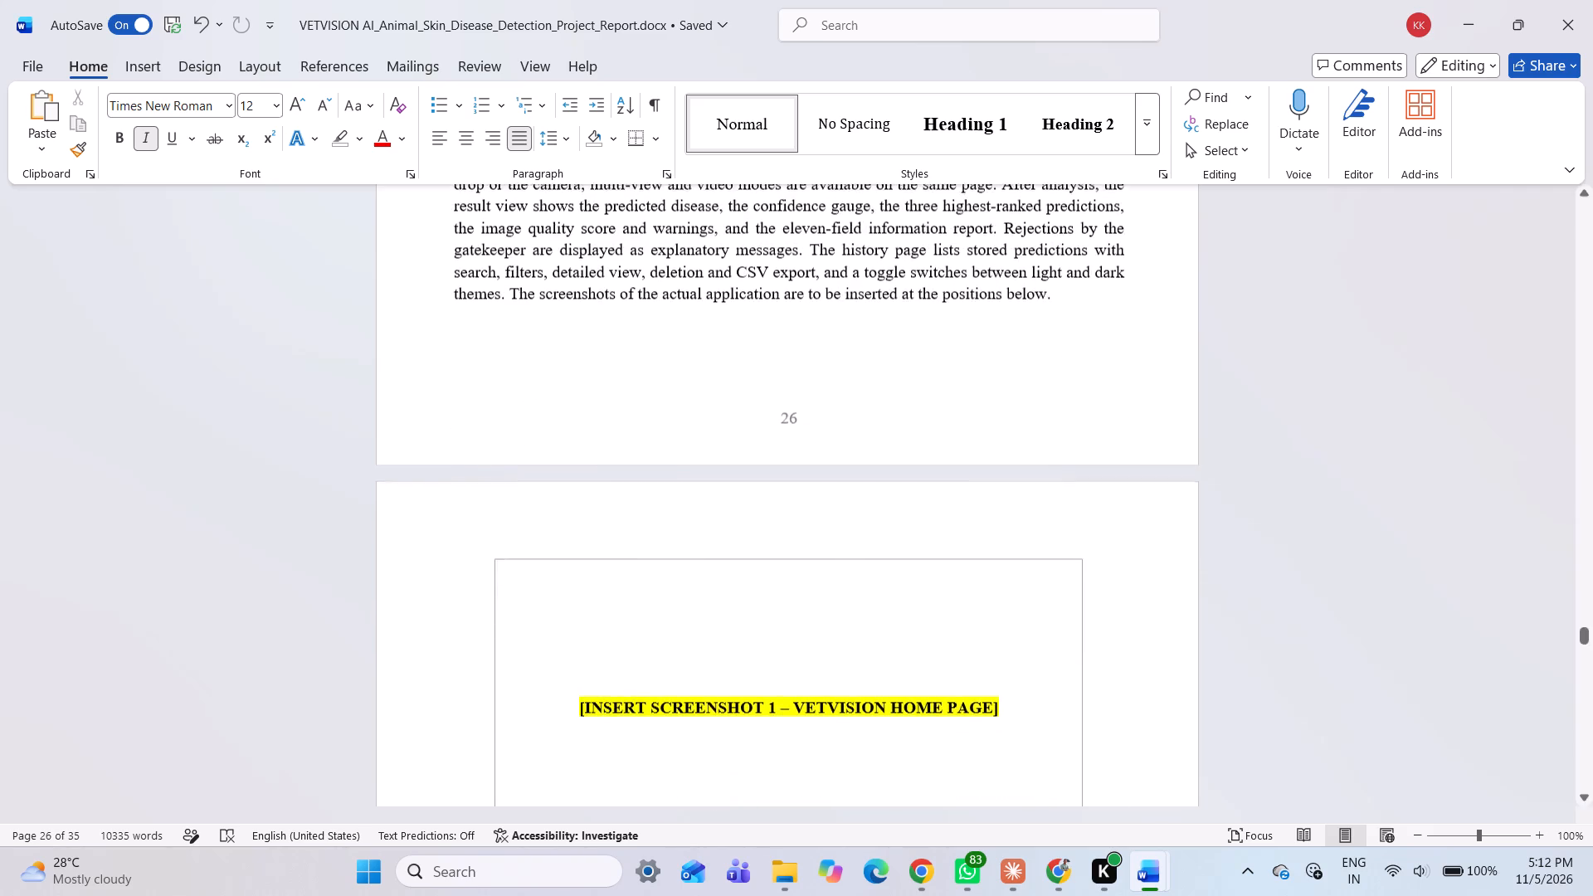
scroll(1093, 487, down, 2)
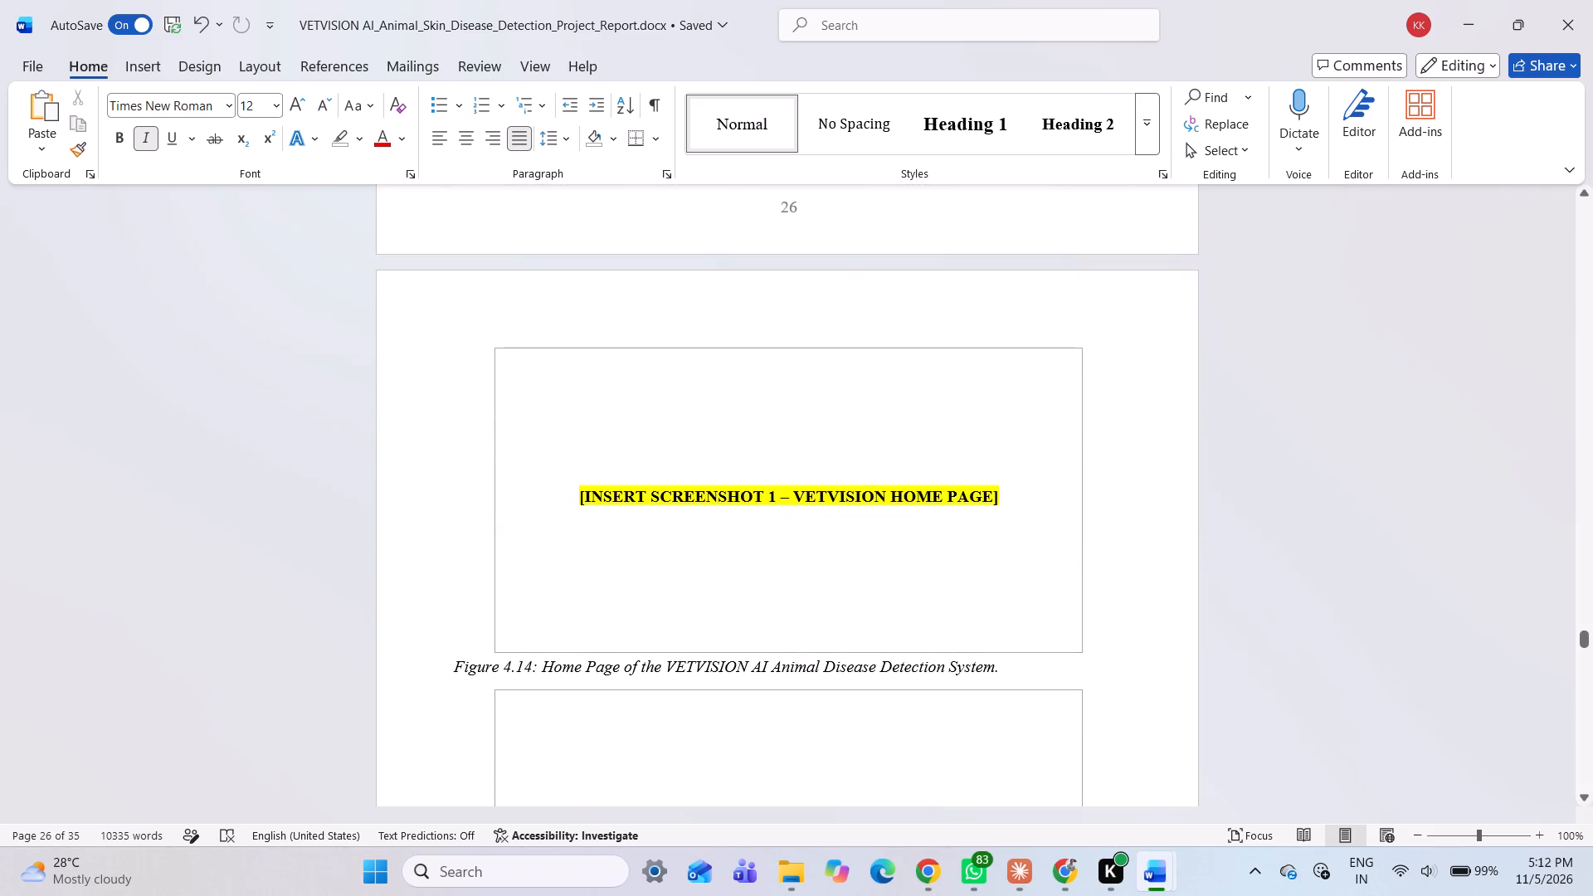
click(856, 485)
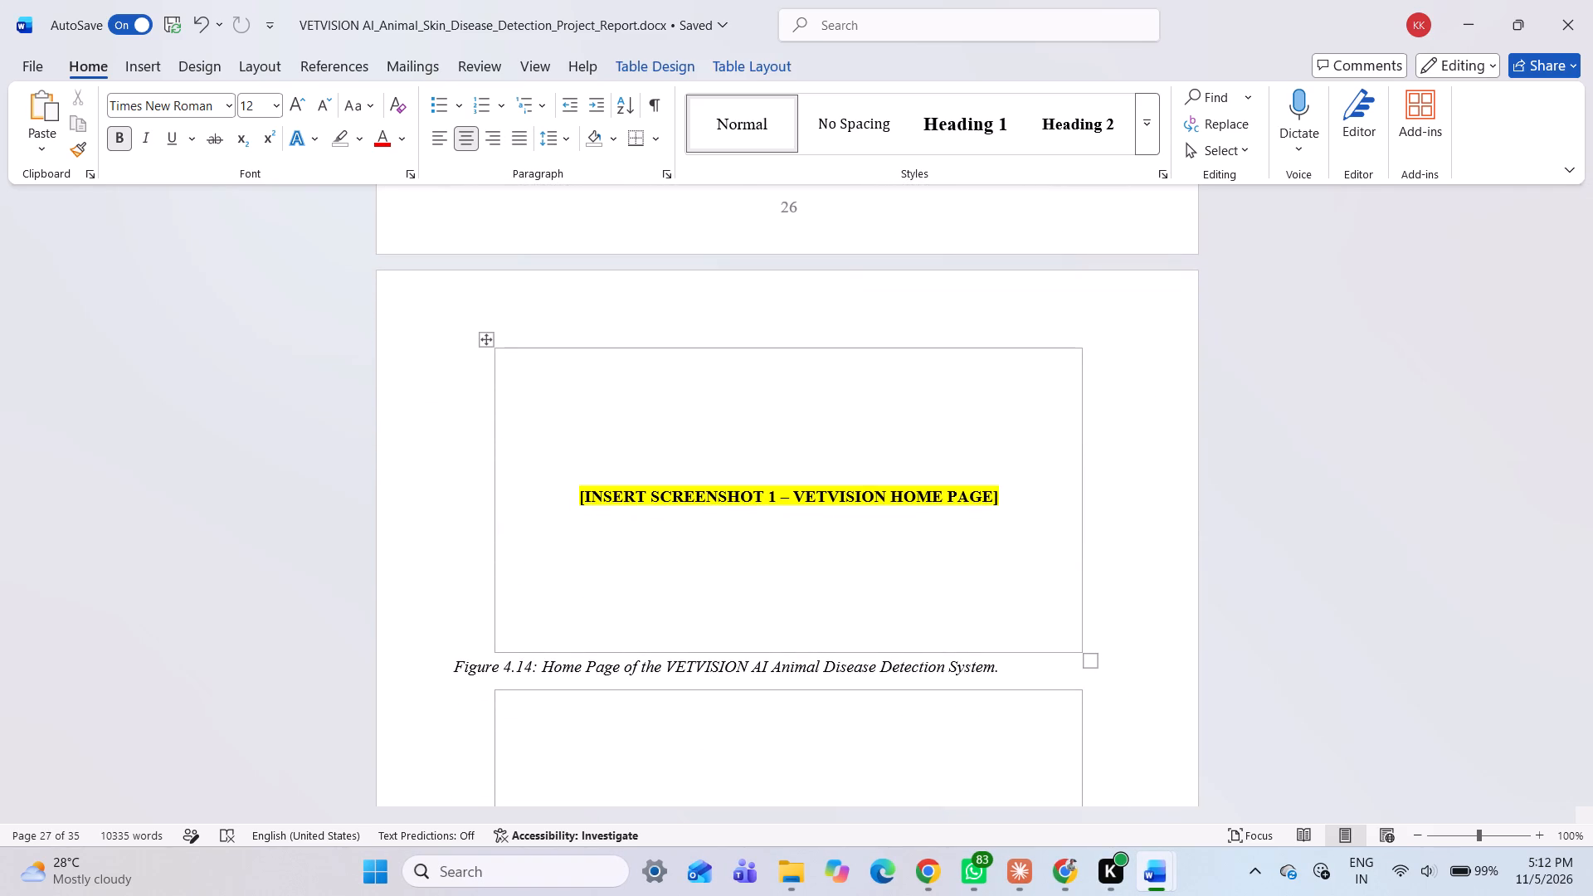
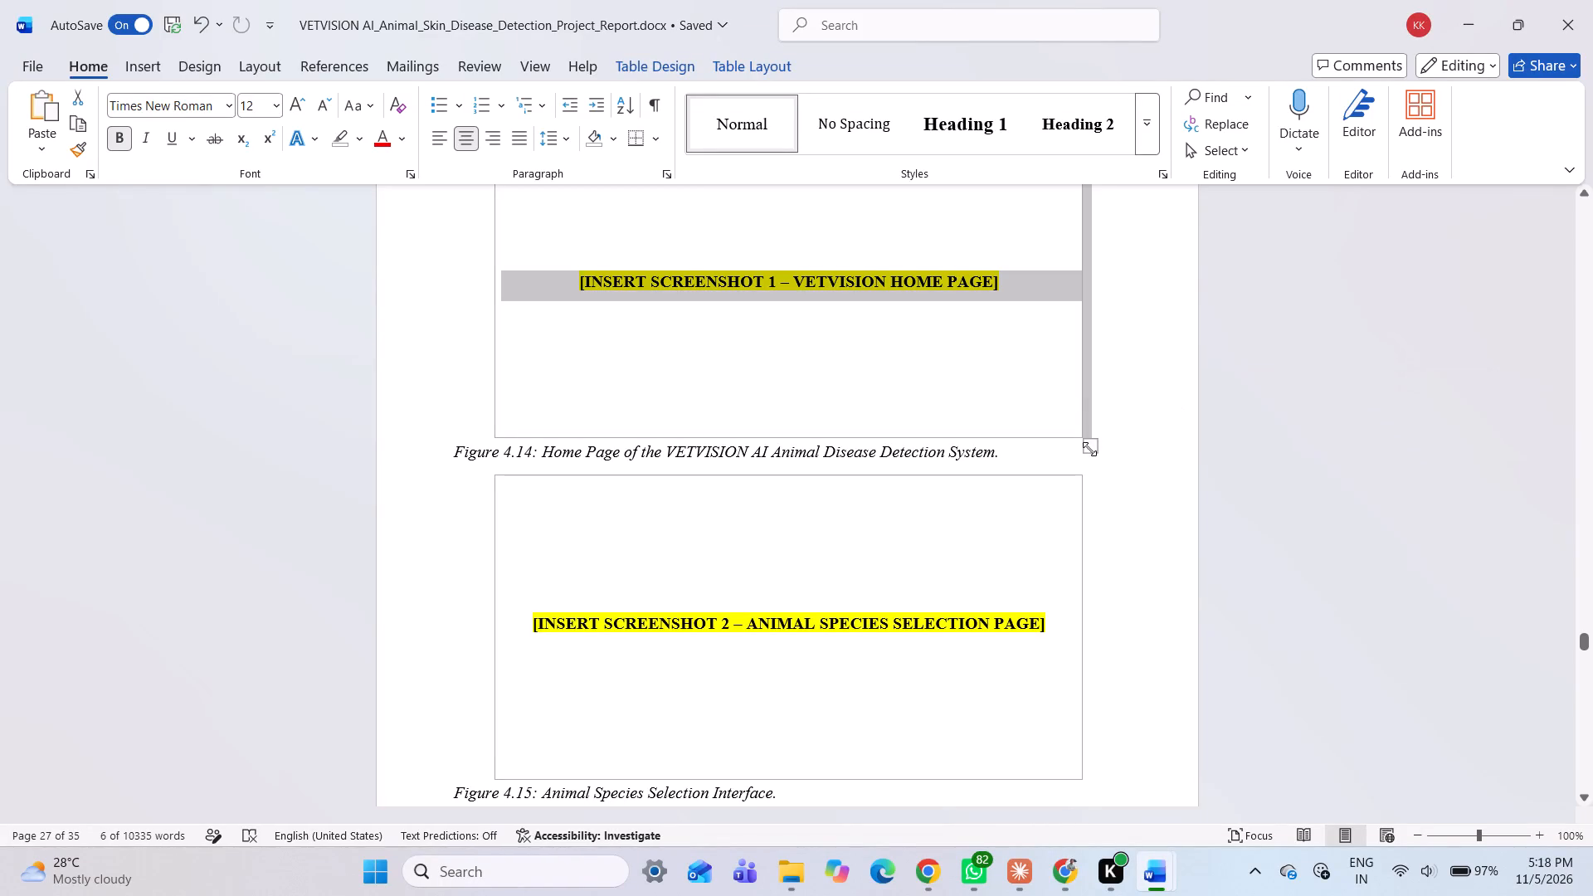
Replace the Screenshot 1 home page placeholder above the Figure 4.14 caption with the copied VetVision home page screenshot.
key(ctrl+v)
Narrow the table frame holding the Figure 4.14 home page screenshot and select the oversized picture inside it.
scroll(1089, 449, up, 2)
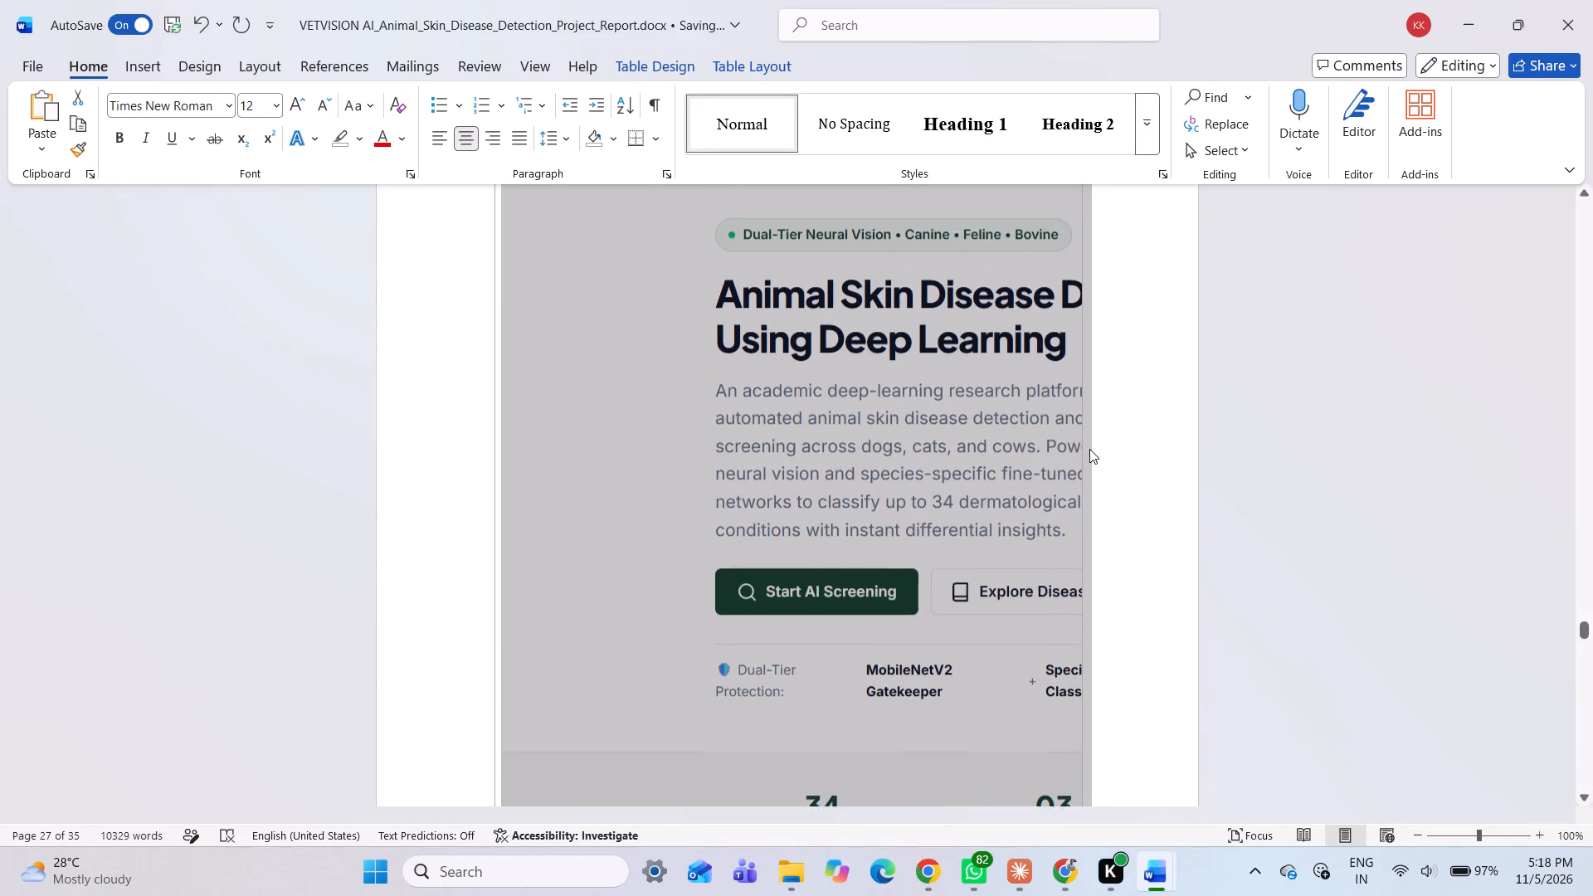
scroll(1089, 449, down, 1)
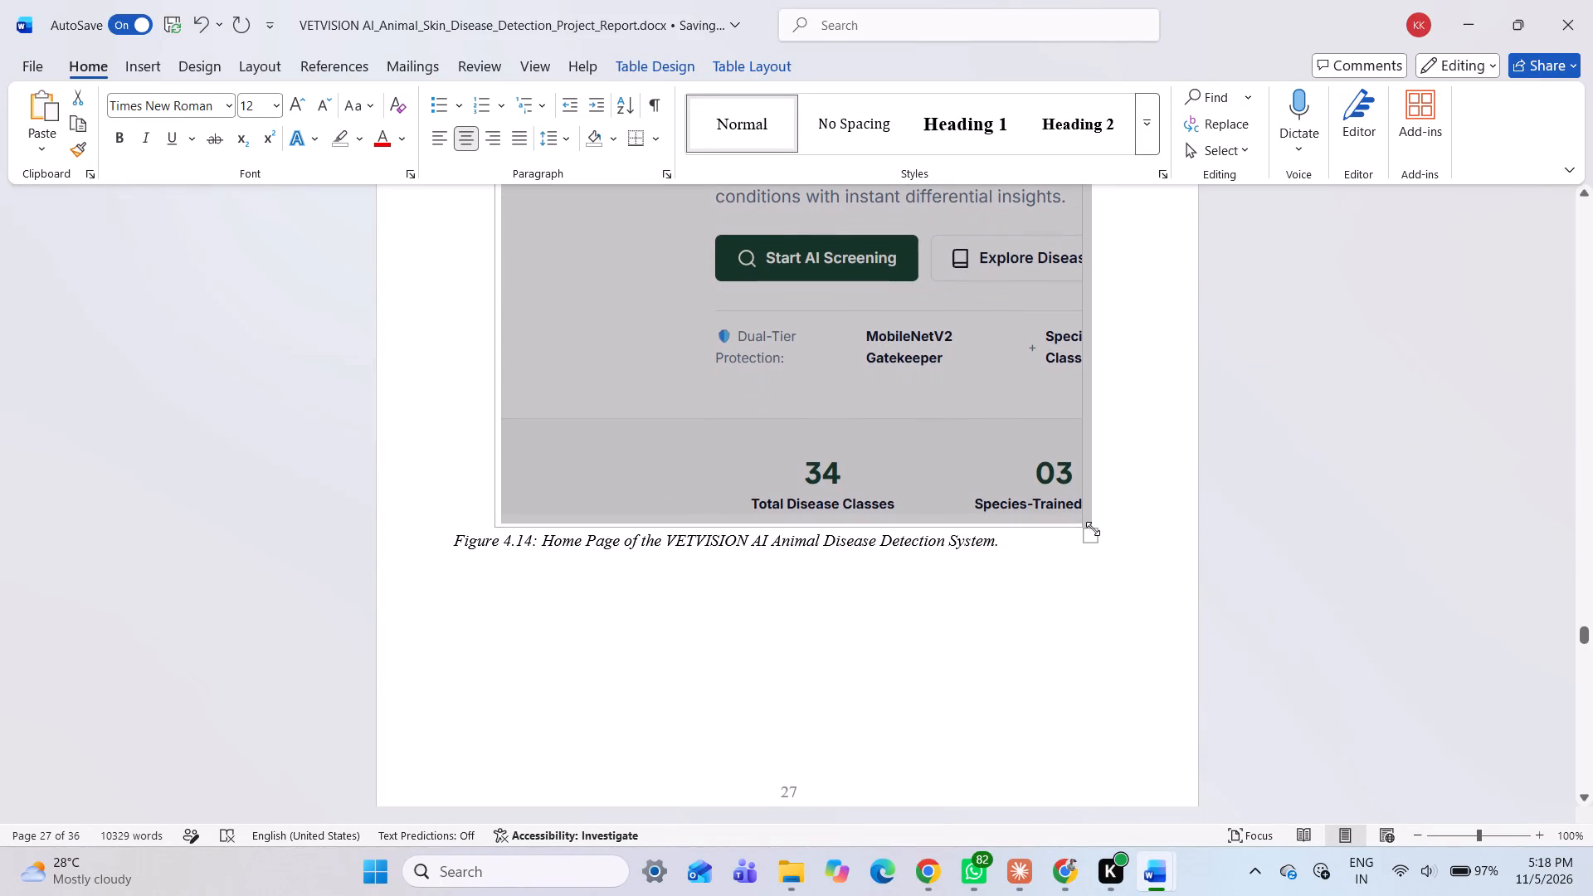
drag(1093, 528, 958, 465)
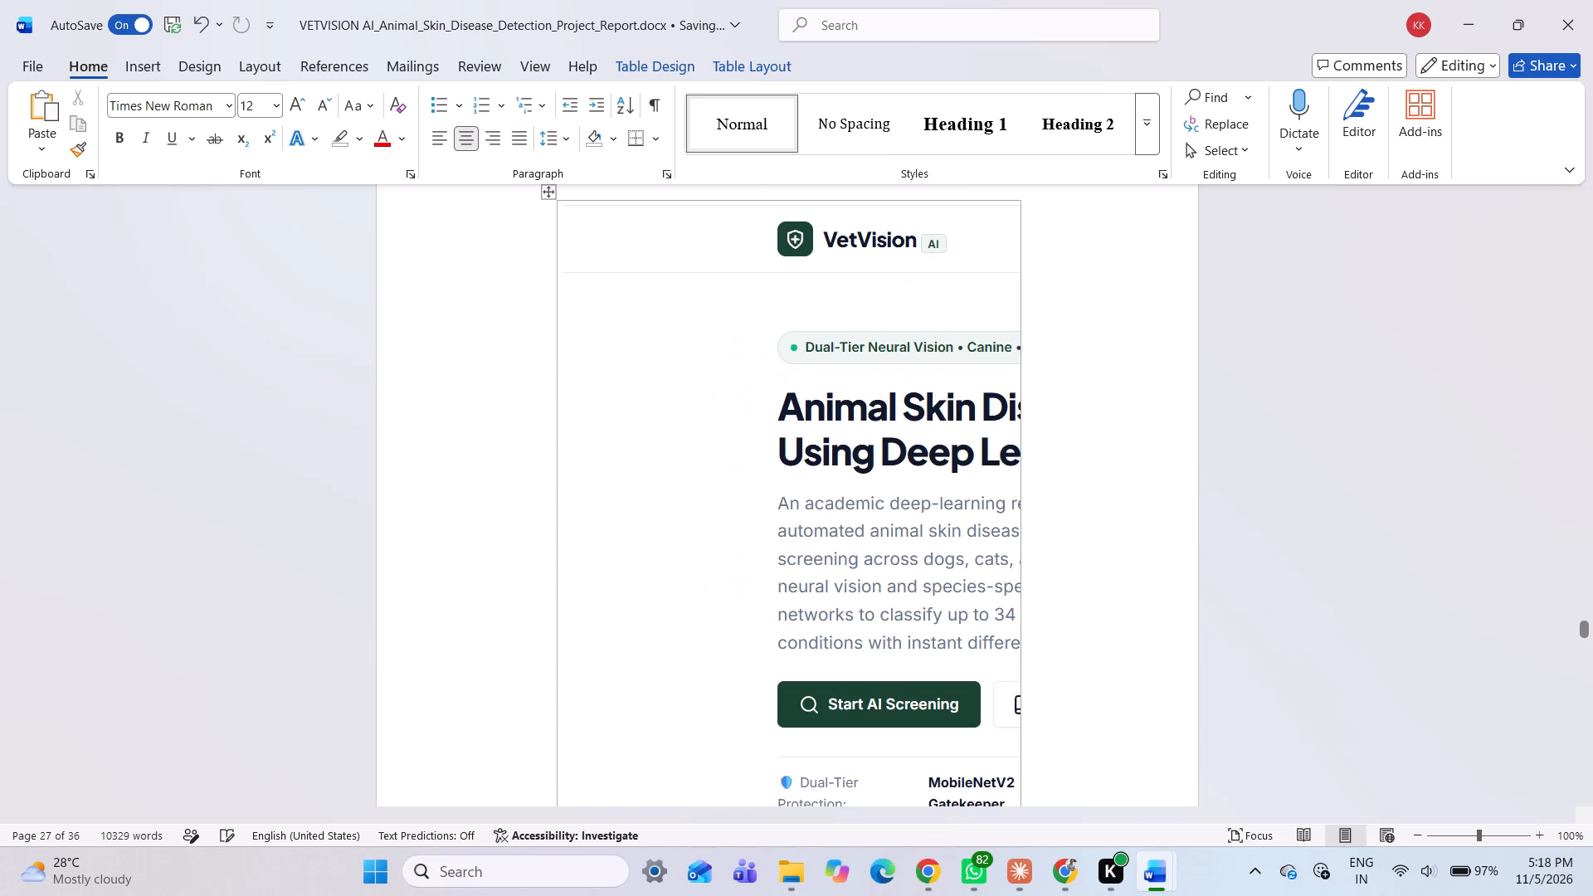
click(1005, 480)
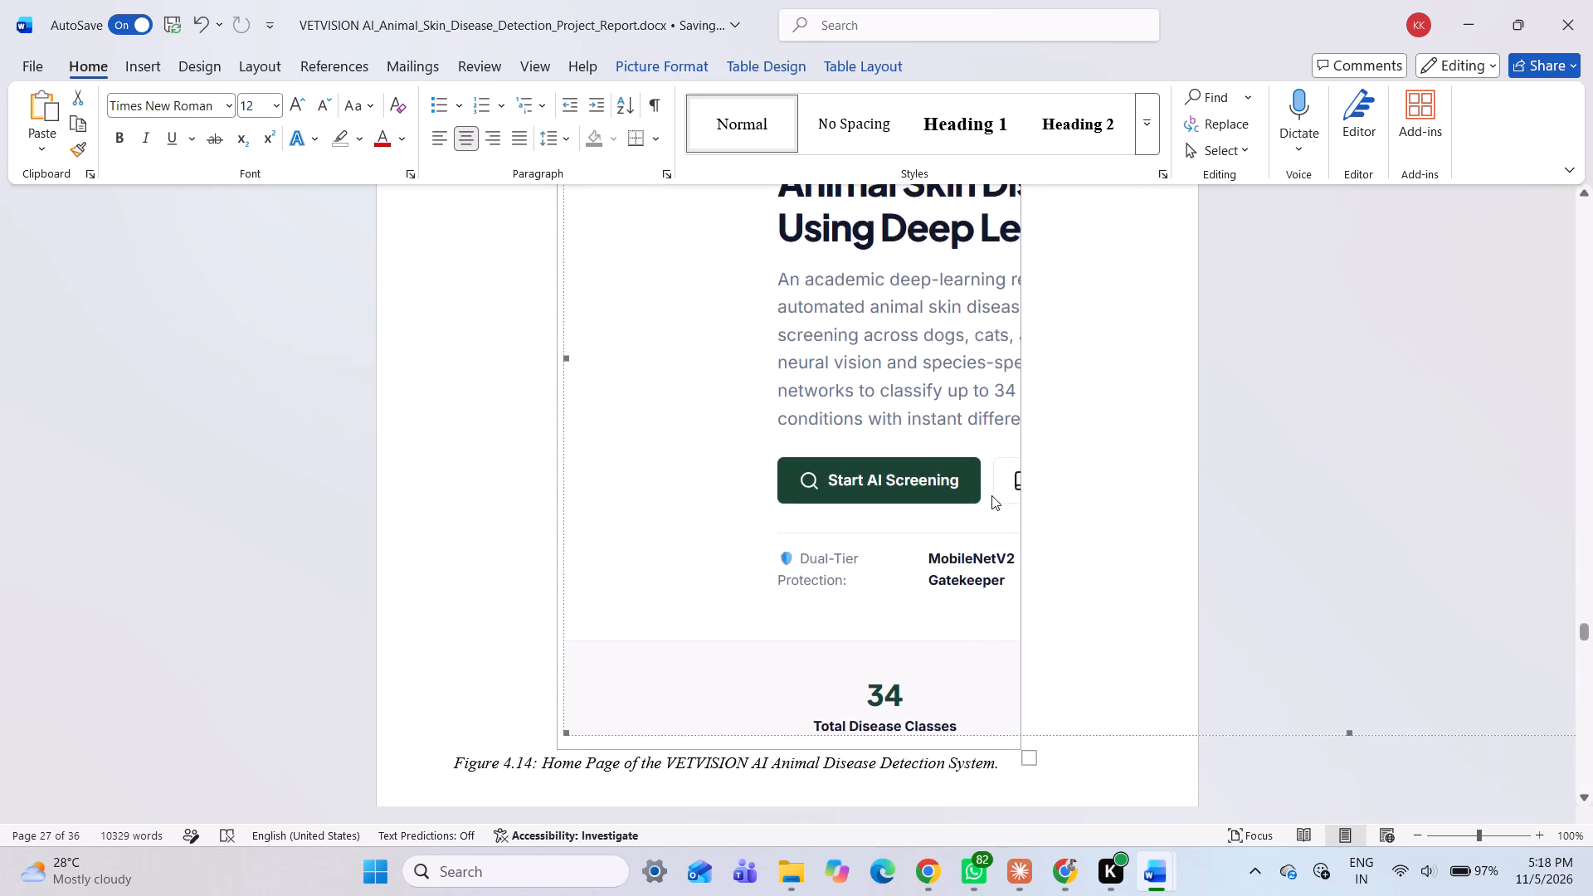
scroll(991, 495, up, 1)
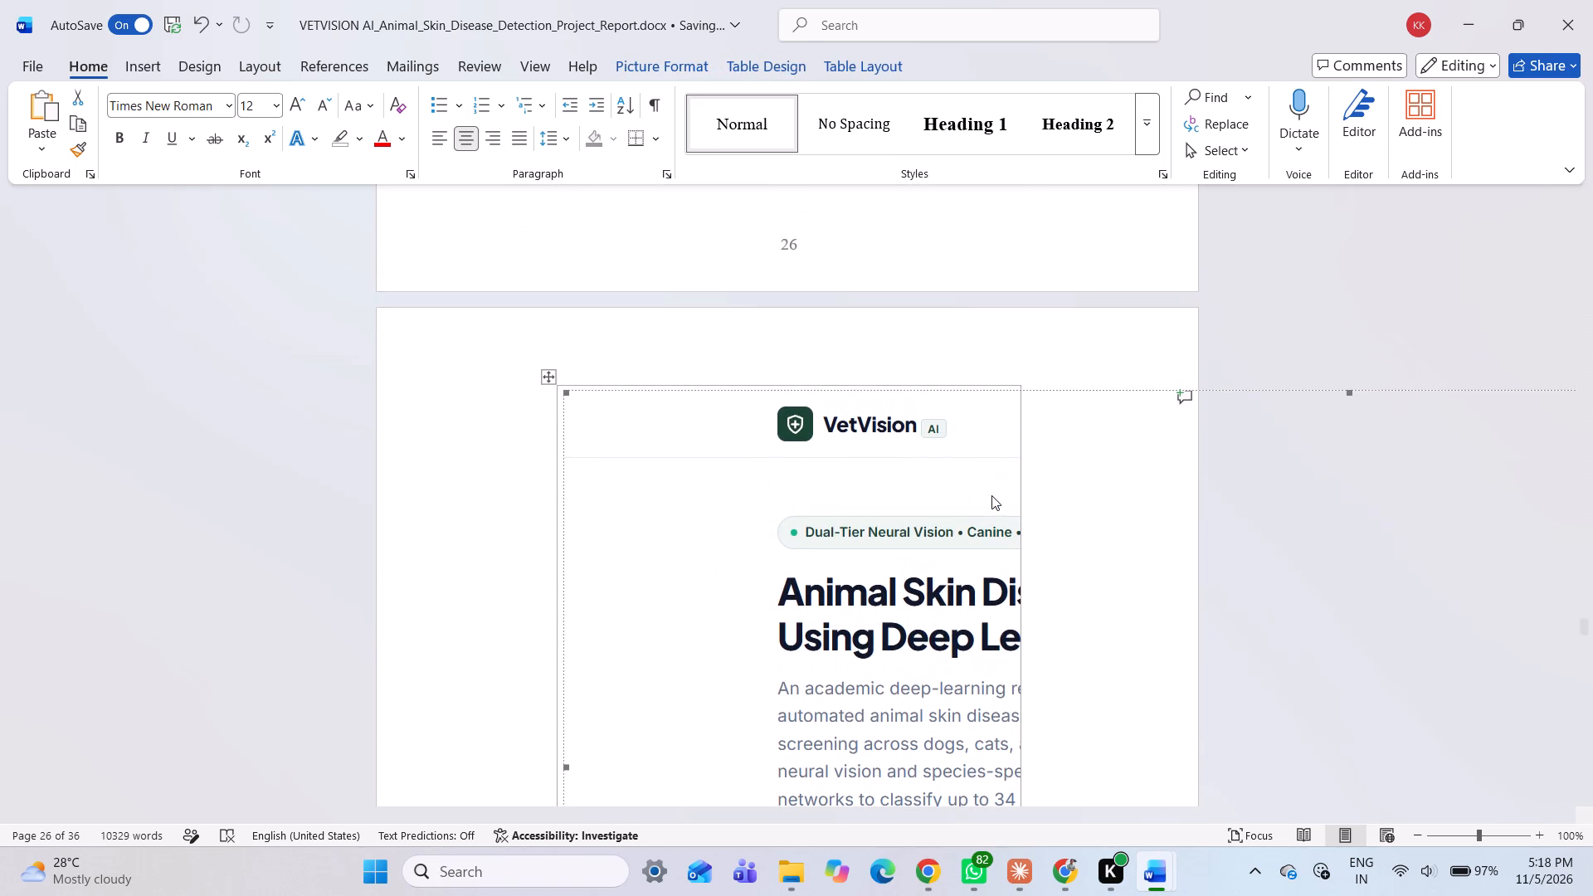
scroll(927, 645, down, 1)
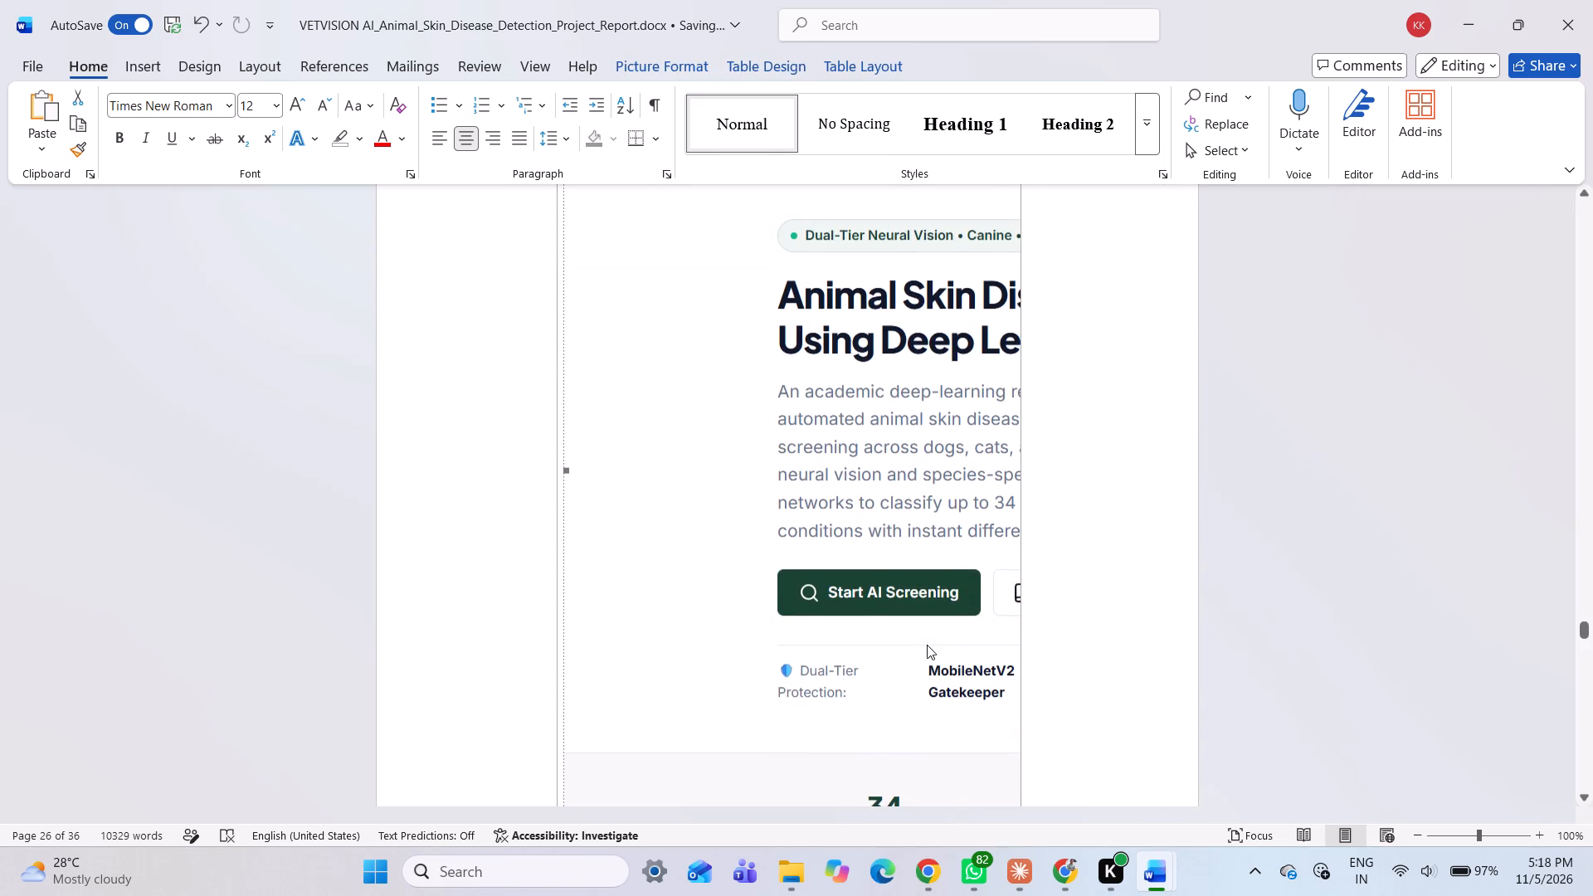
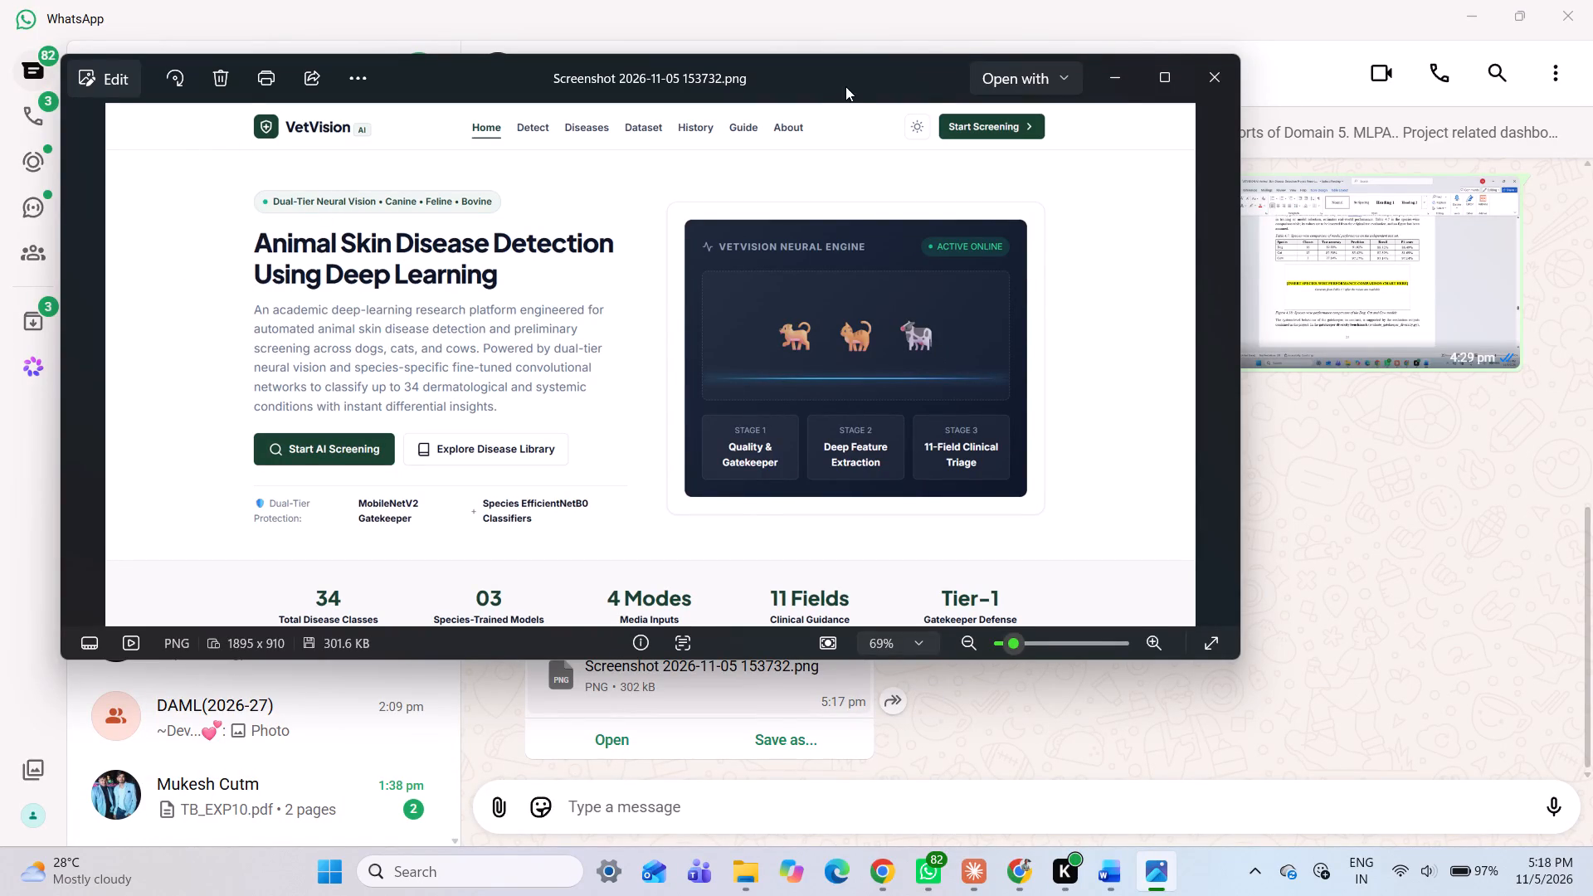
Copy the open VetVision home page screenshot and paste it over the oversized picture in the report's Figure 4.14 frame in Word.
click(346, 85)
click(298, 173)
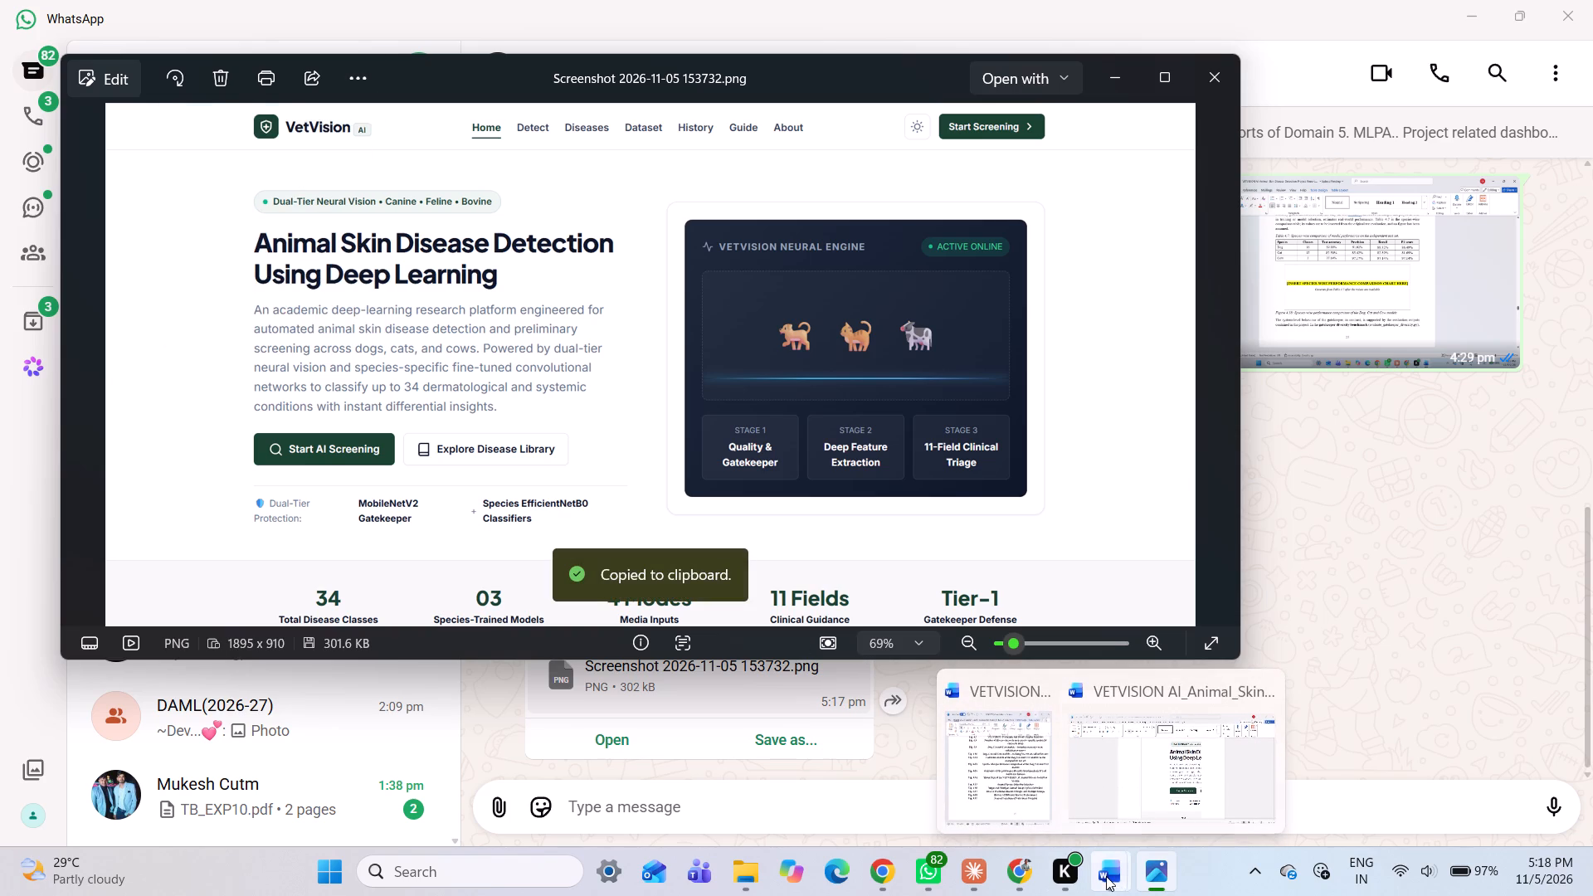
click(1193, 773)
click(848, 499)
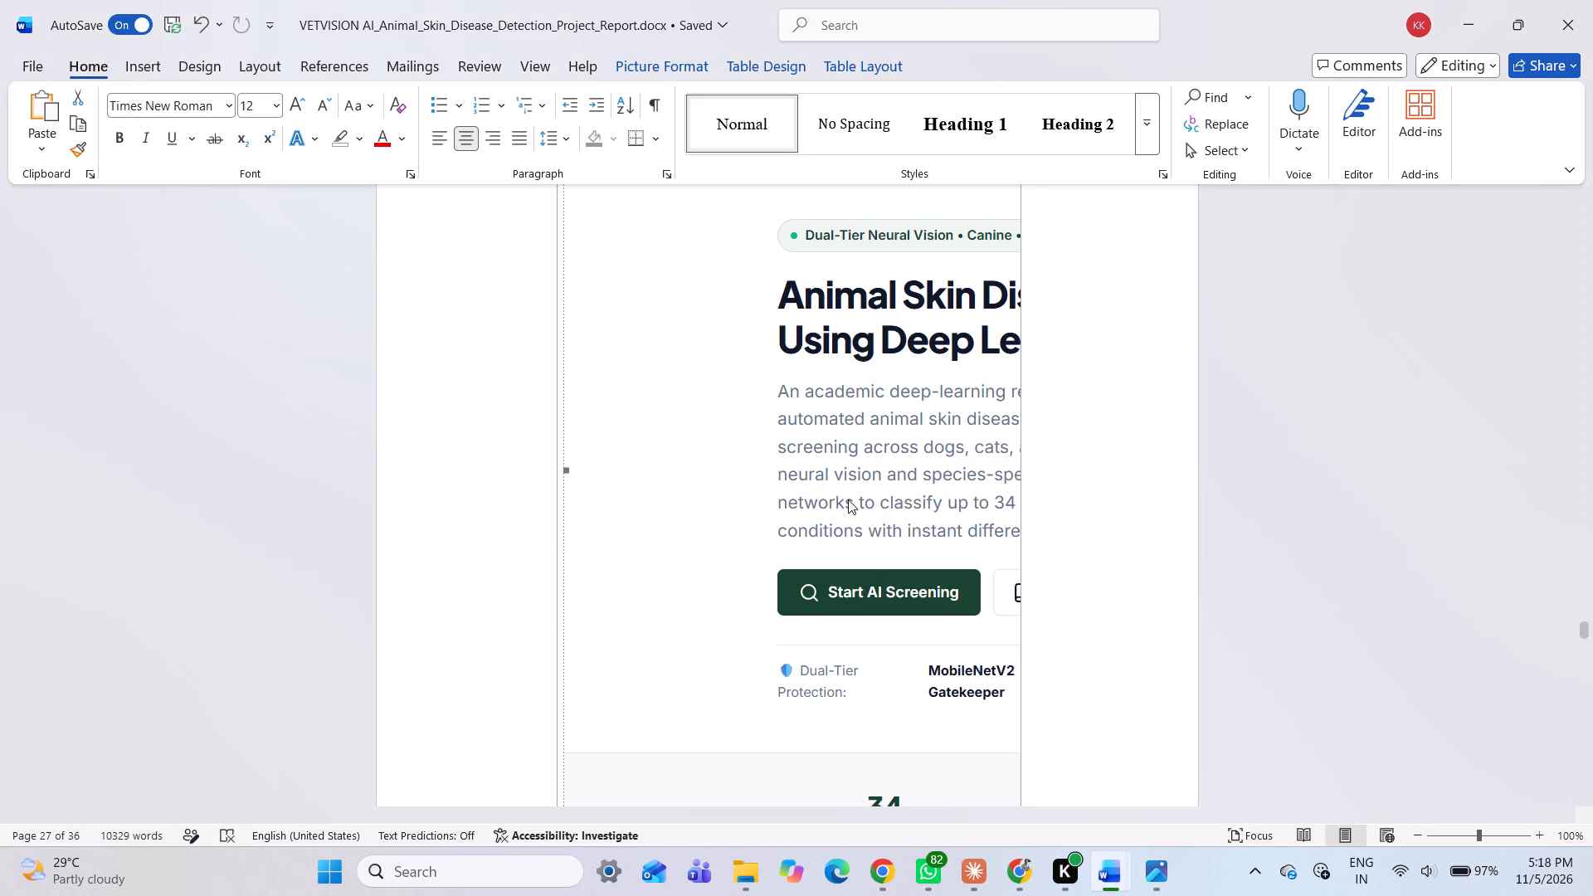
key(ctrl+v)
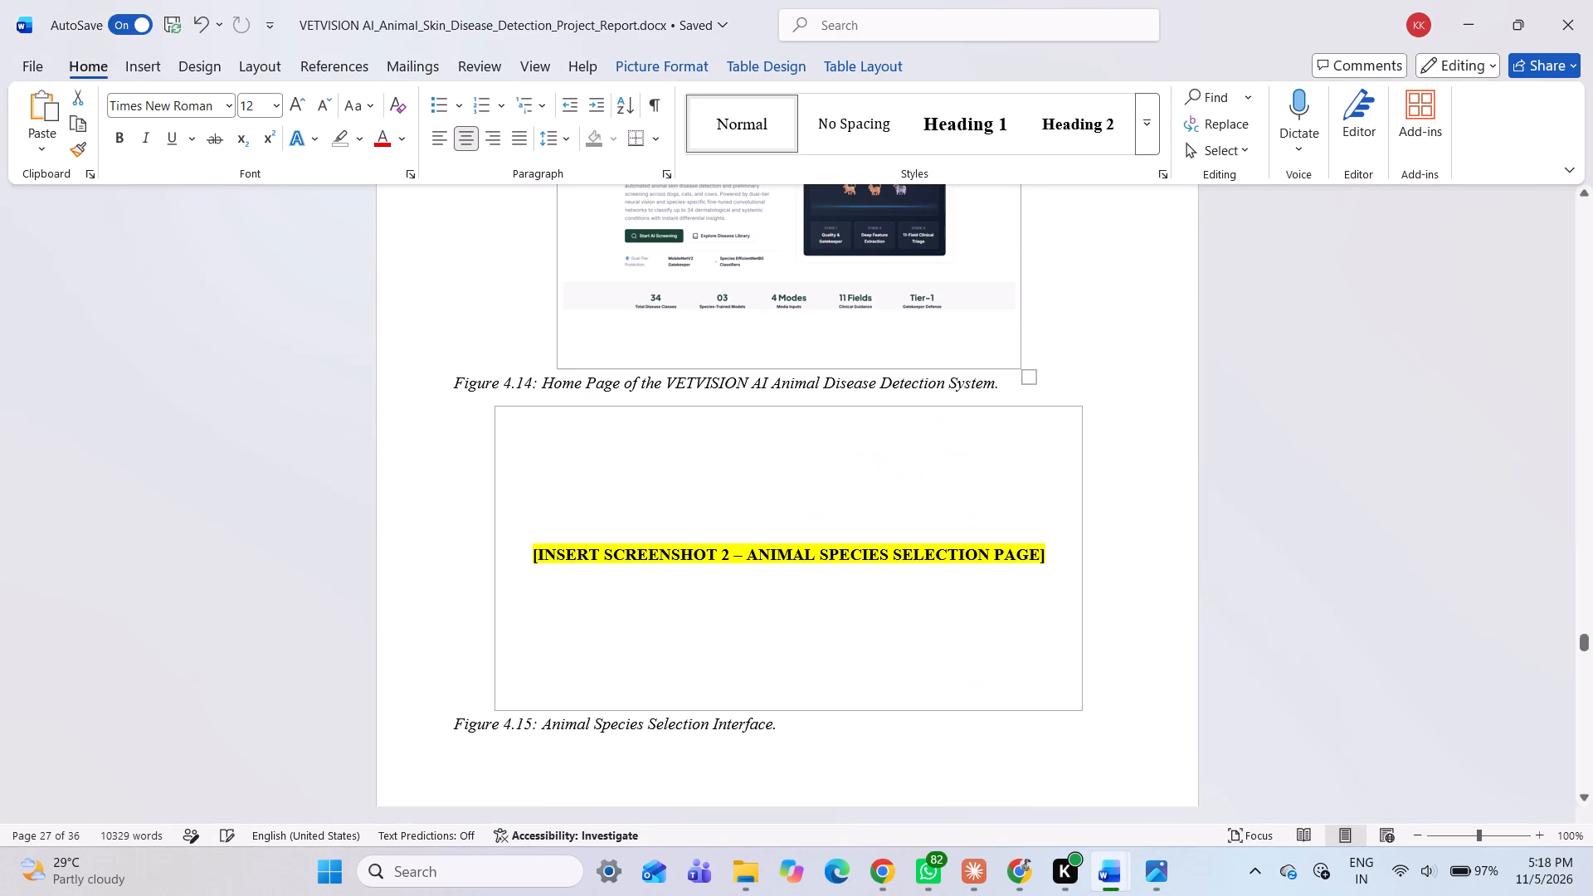
scroll(848, 499, up, 3)
scroll(848, 499, down, 1)
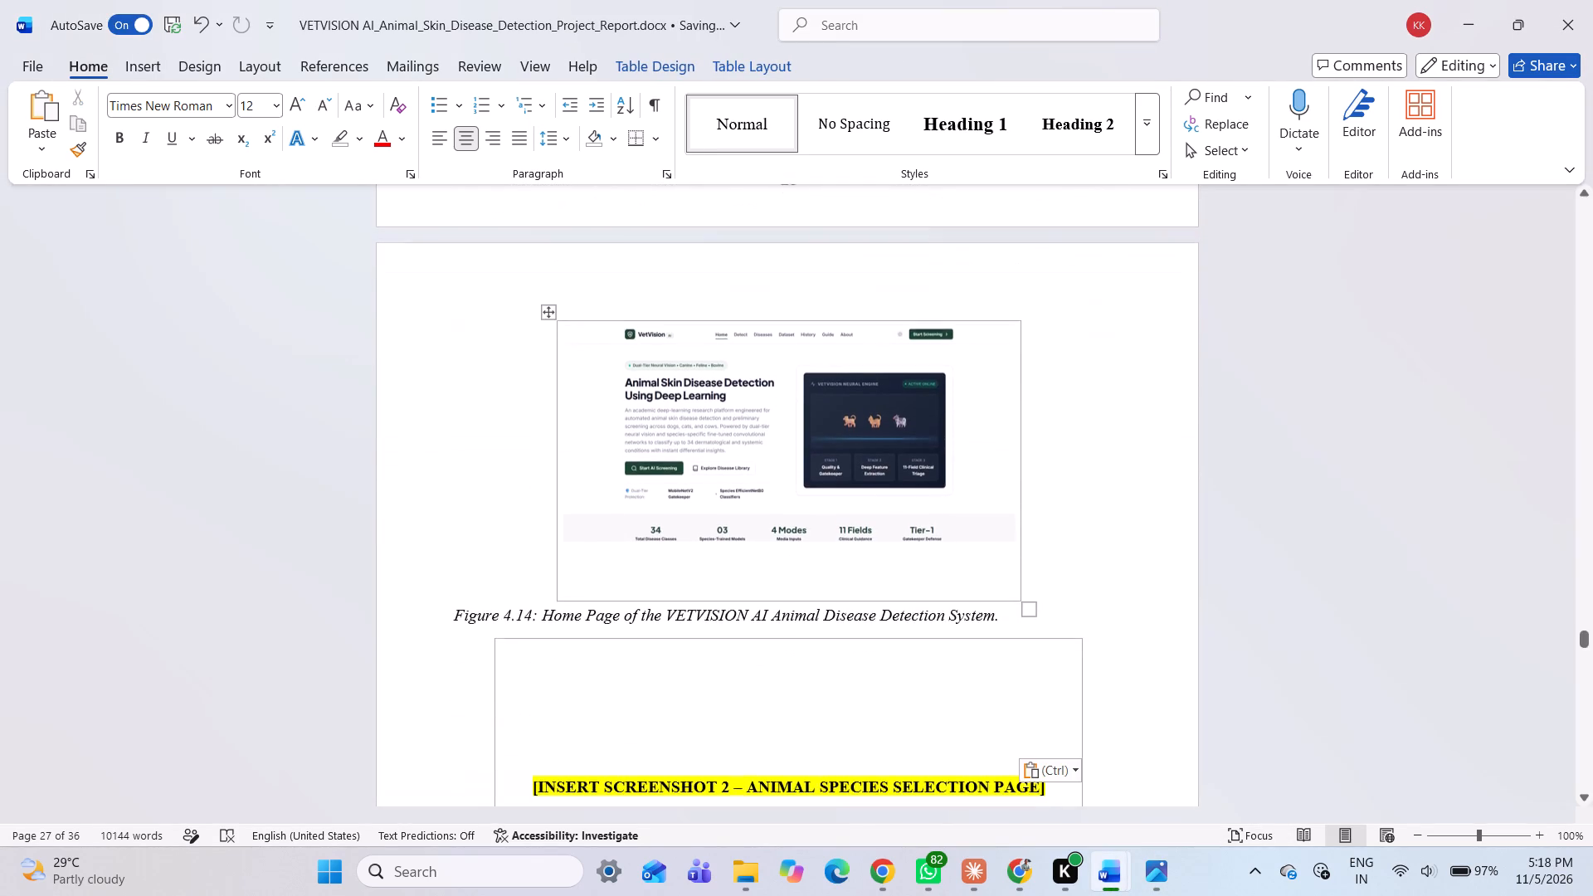
scroll(848, 499, down, 1)
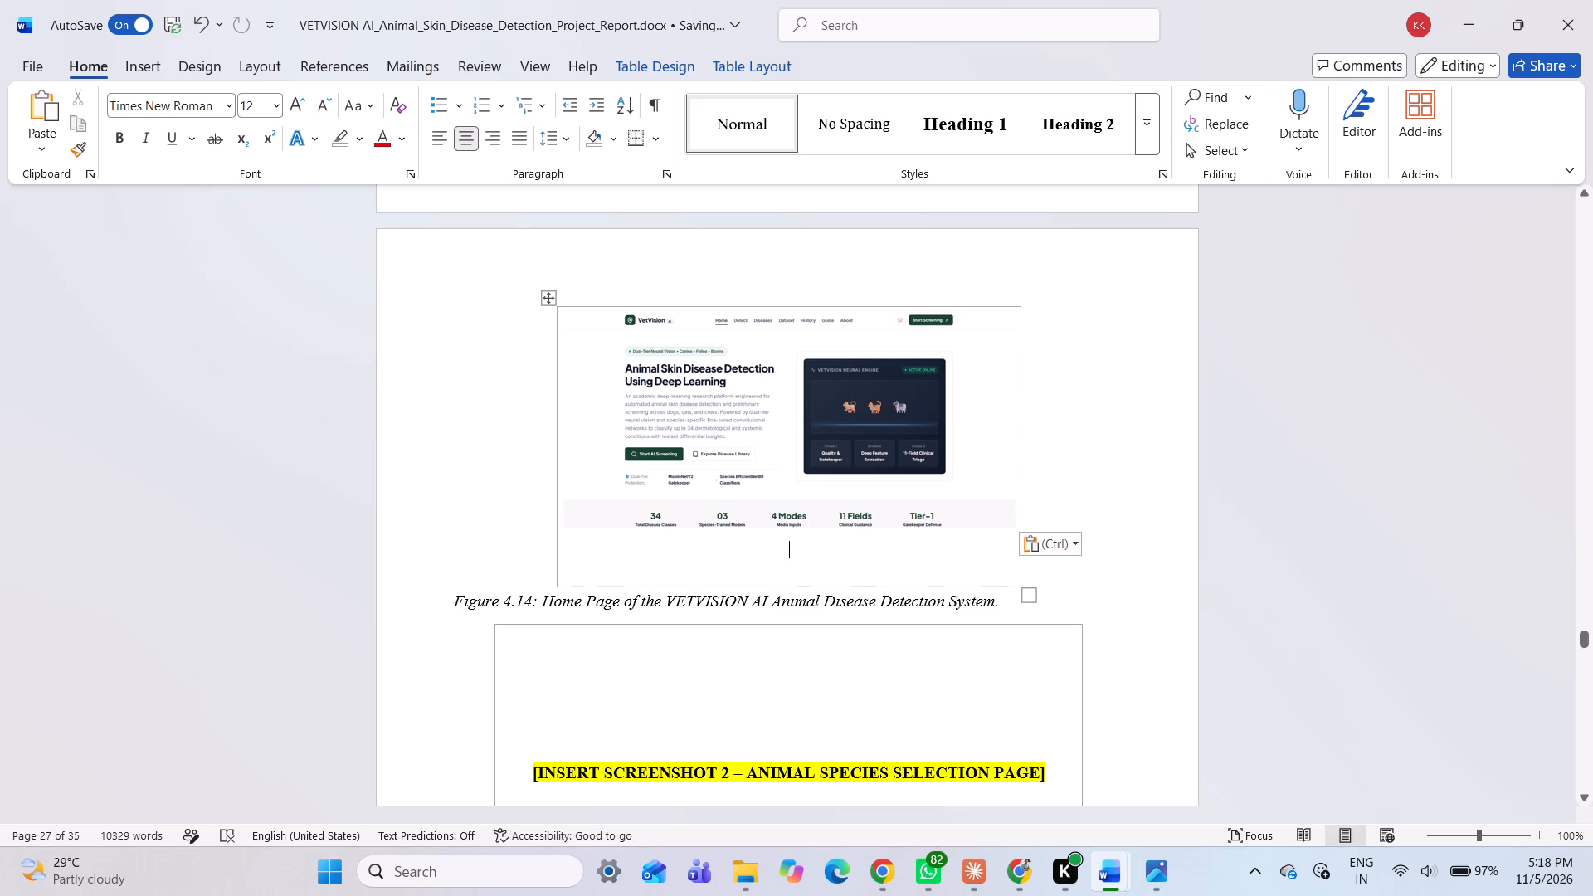
click(597, 468)
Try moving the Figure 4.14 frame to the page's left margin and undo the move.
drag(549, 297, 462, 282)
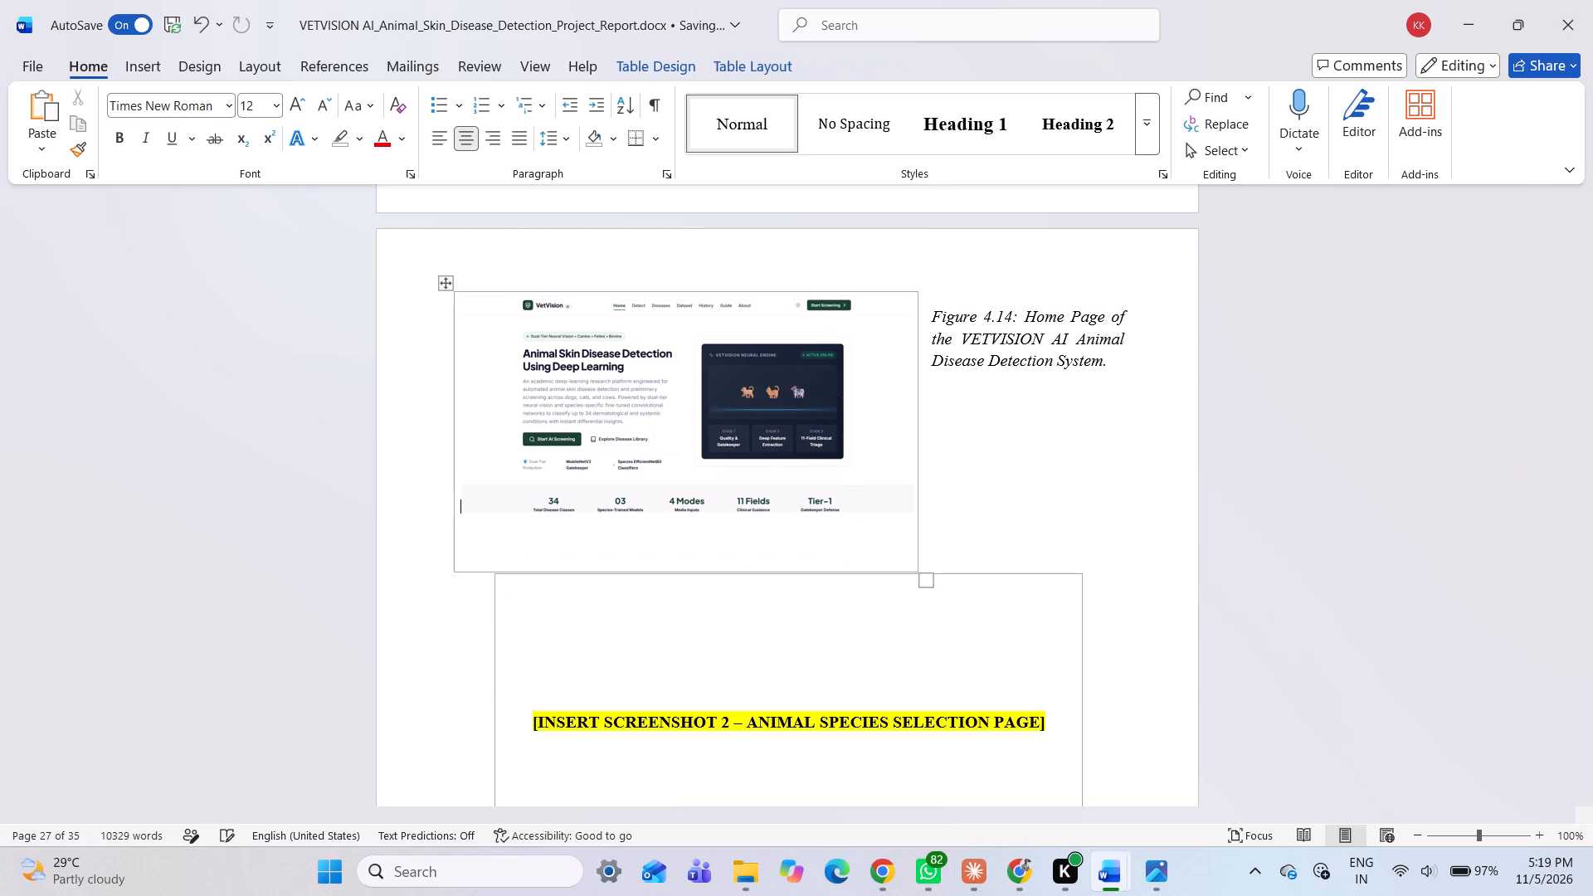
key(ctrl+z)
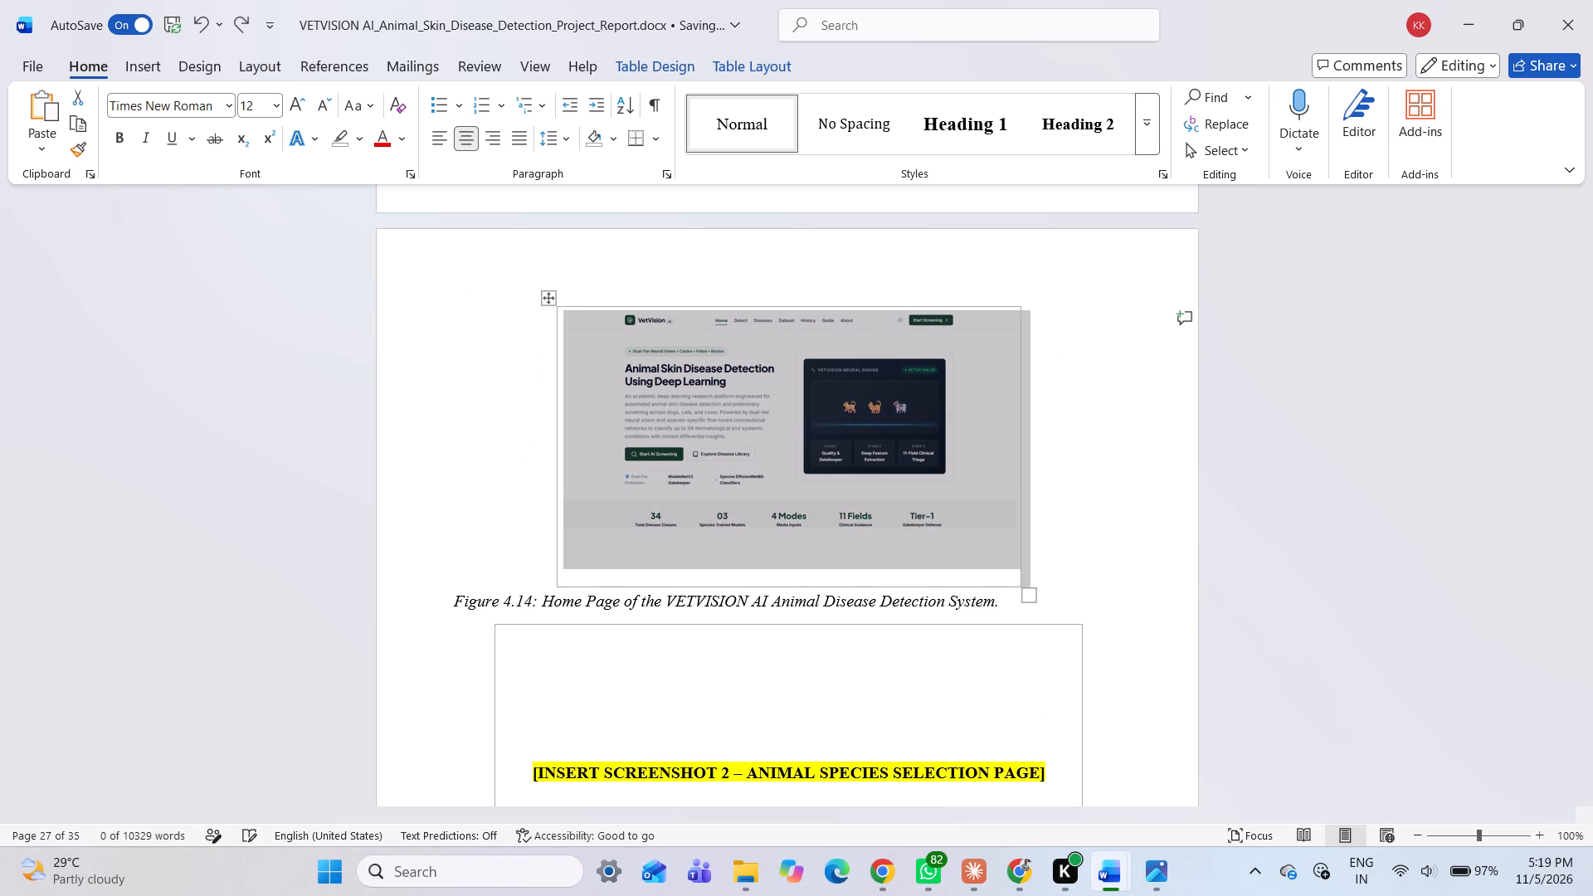
Enlarge the Figure 4.14 frame and scale the home page screenshot proportionally to span the frame's full width.
drag(1029, 594, 1128, 621)
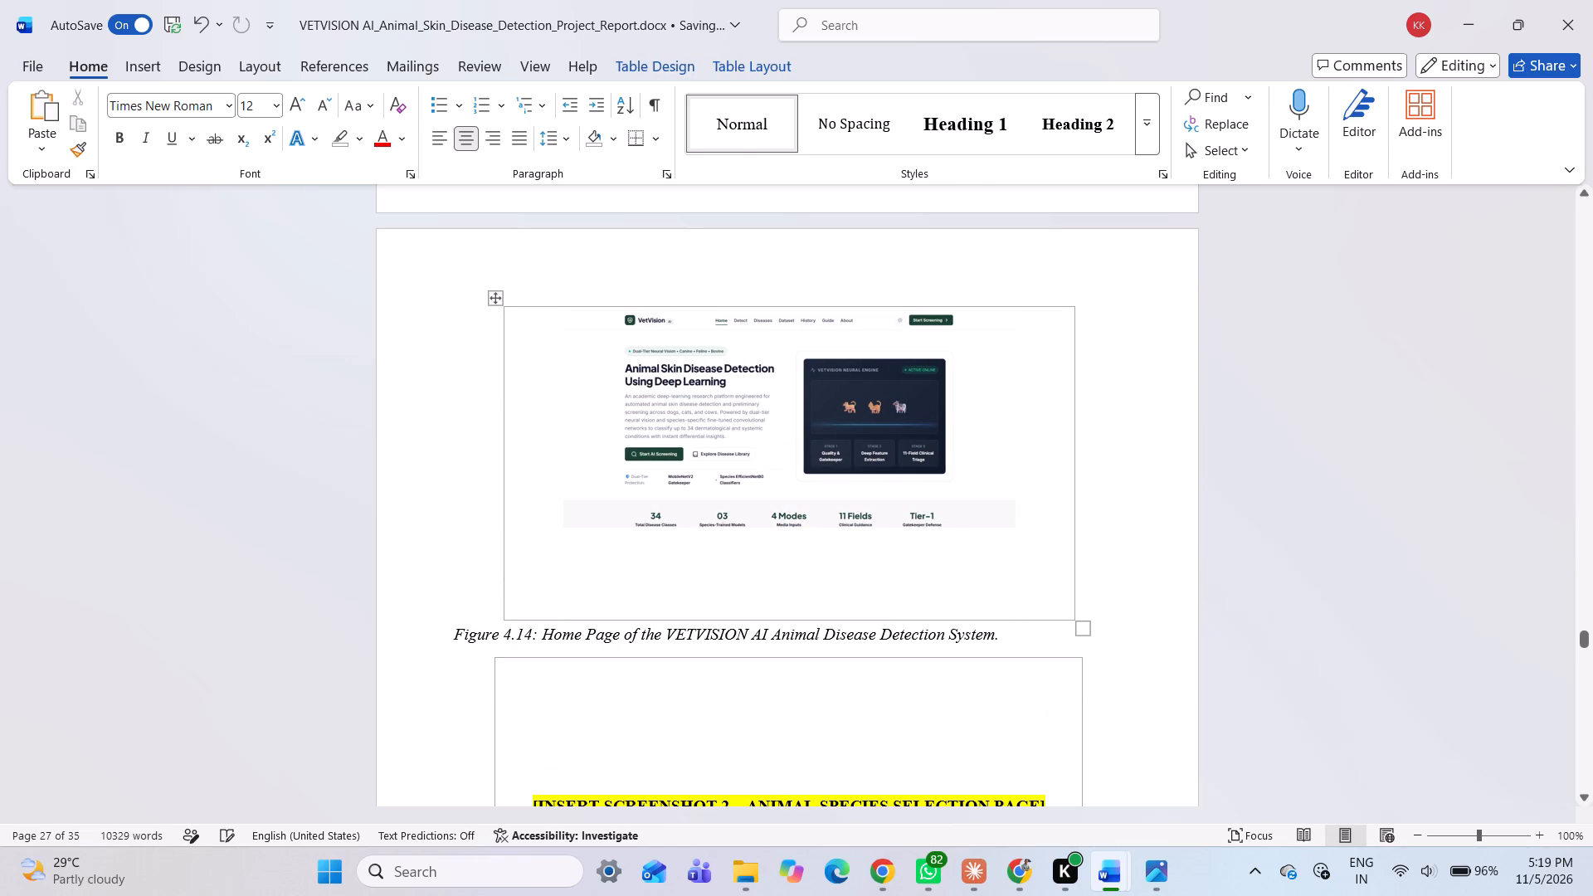
drag(810, 471, 811, 424)
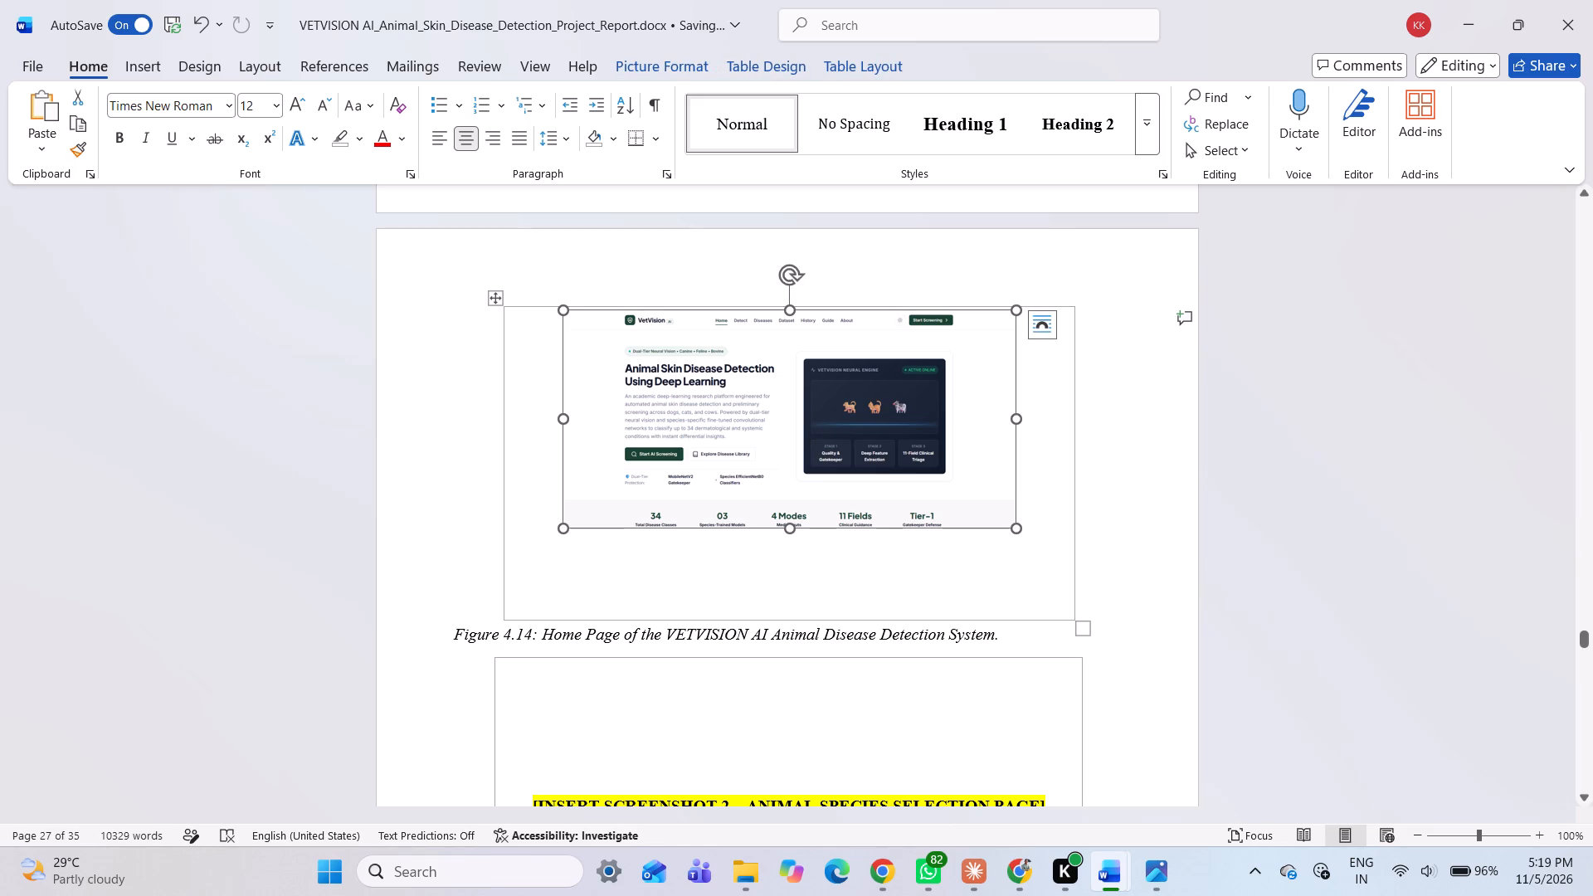
drag(1016, 525, 1045, 579)
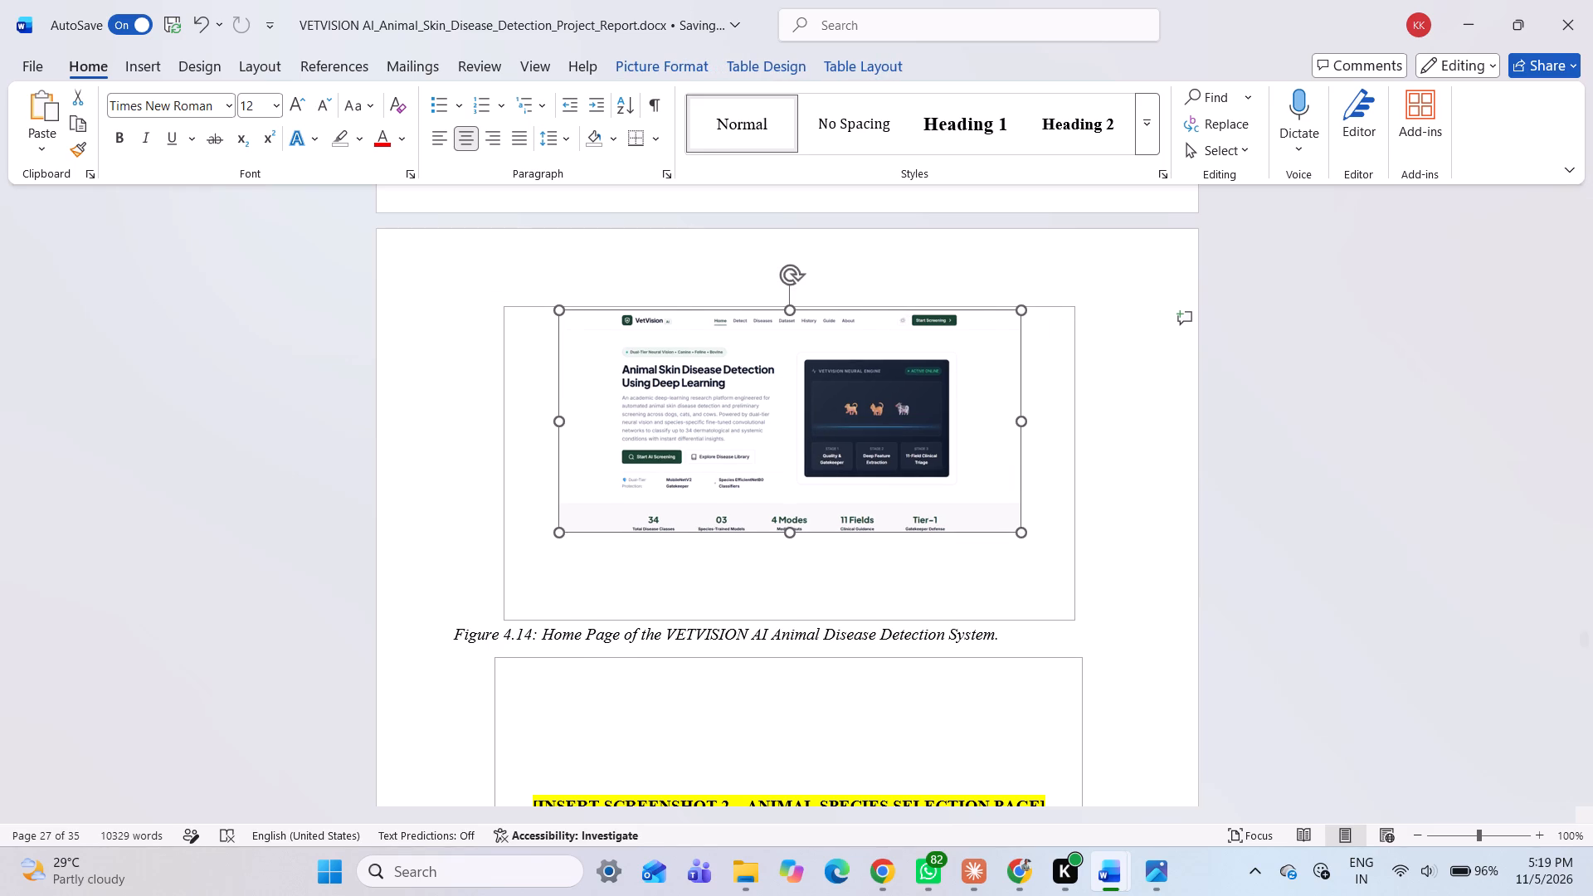
drag(1045, 579, 1051, 598)
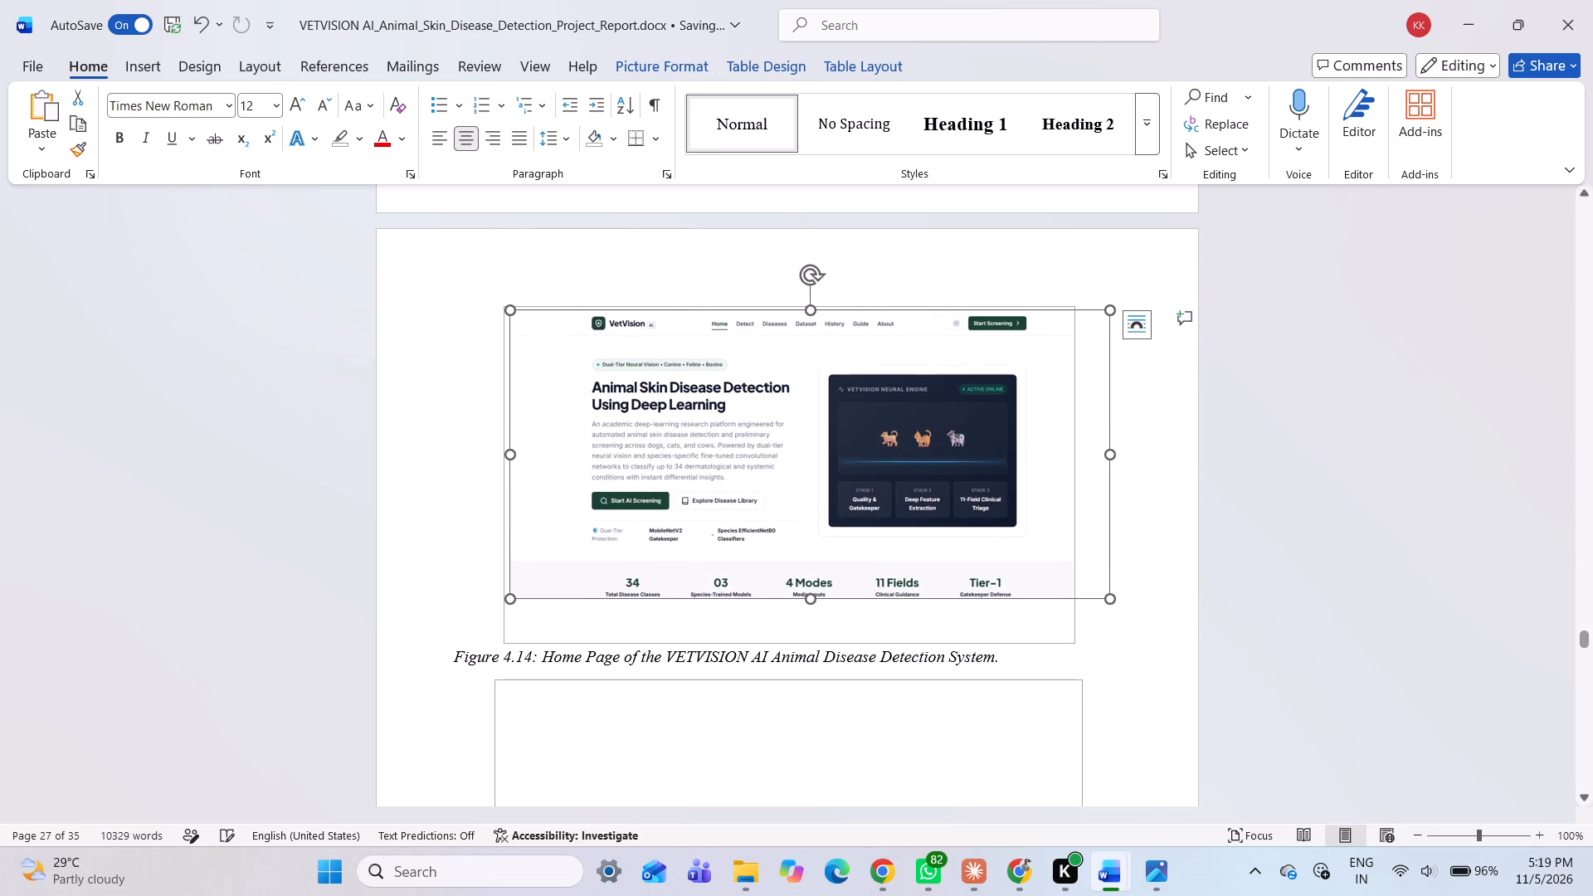
drag(845, 320, 814, 316)
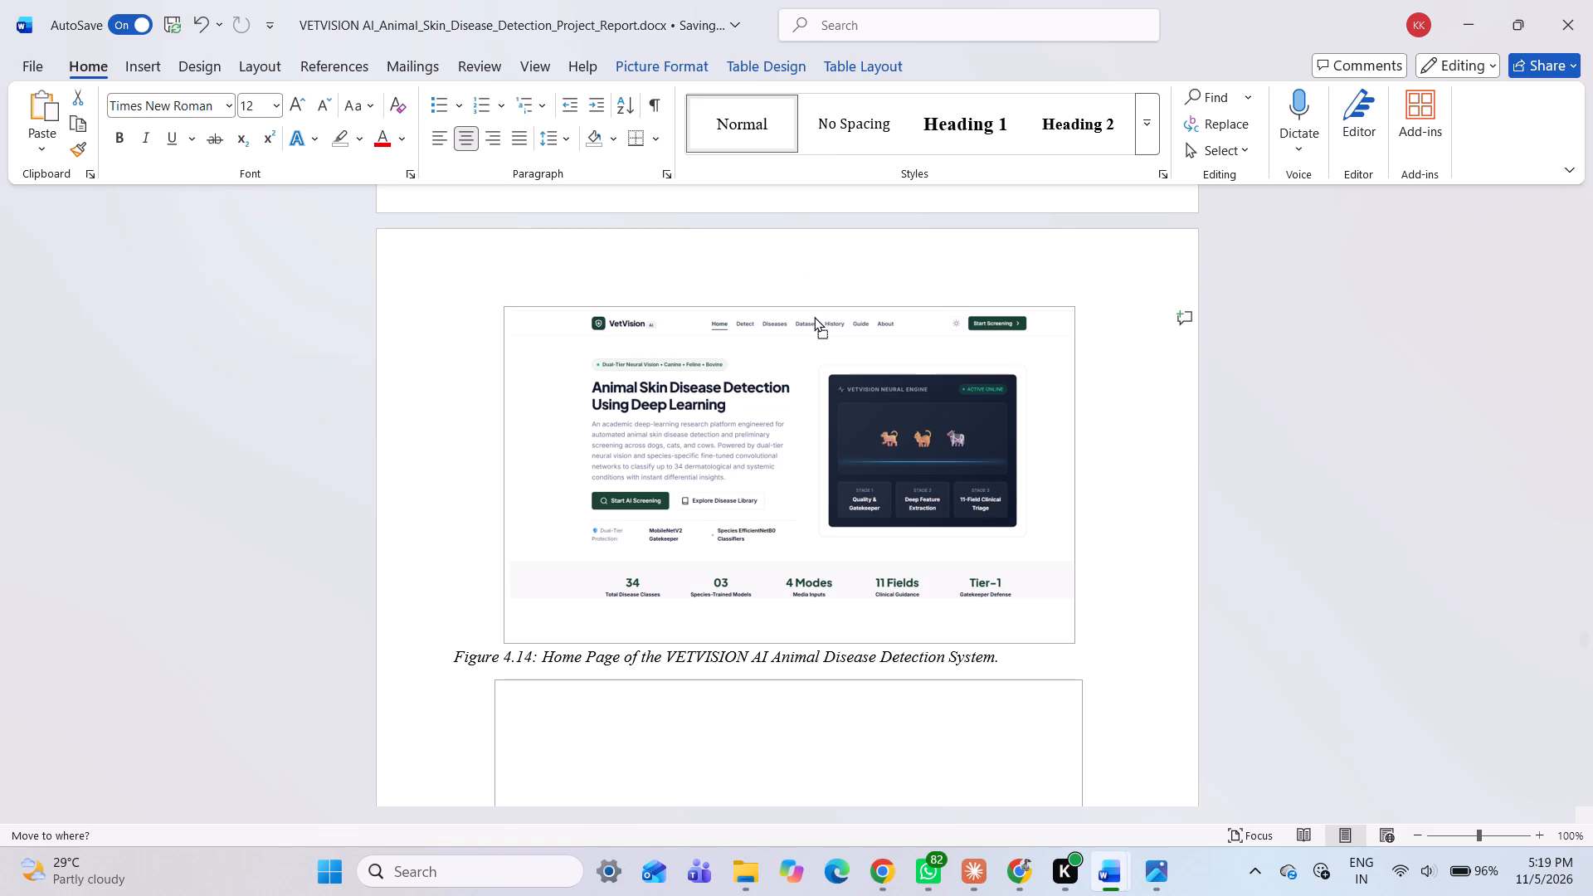
drag(814, 316, 629, 335)
drag(629, 335, 629, 333)
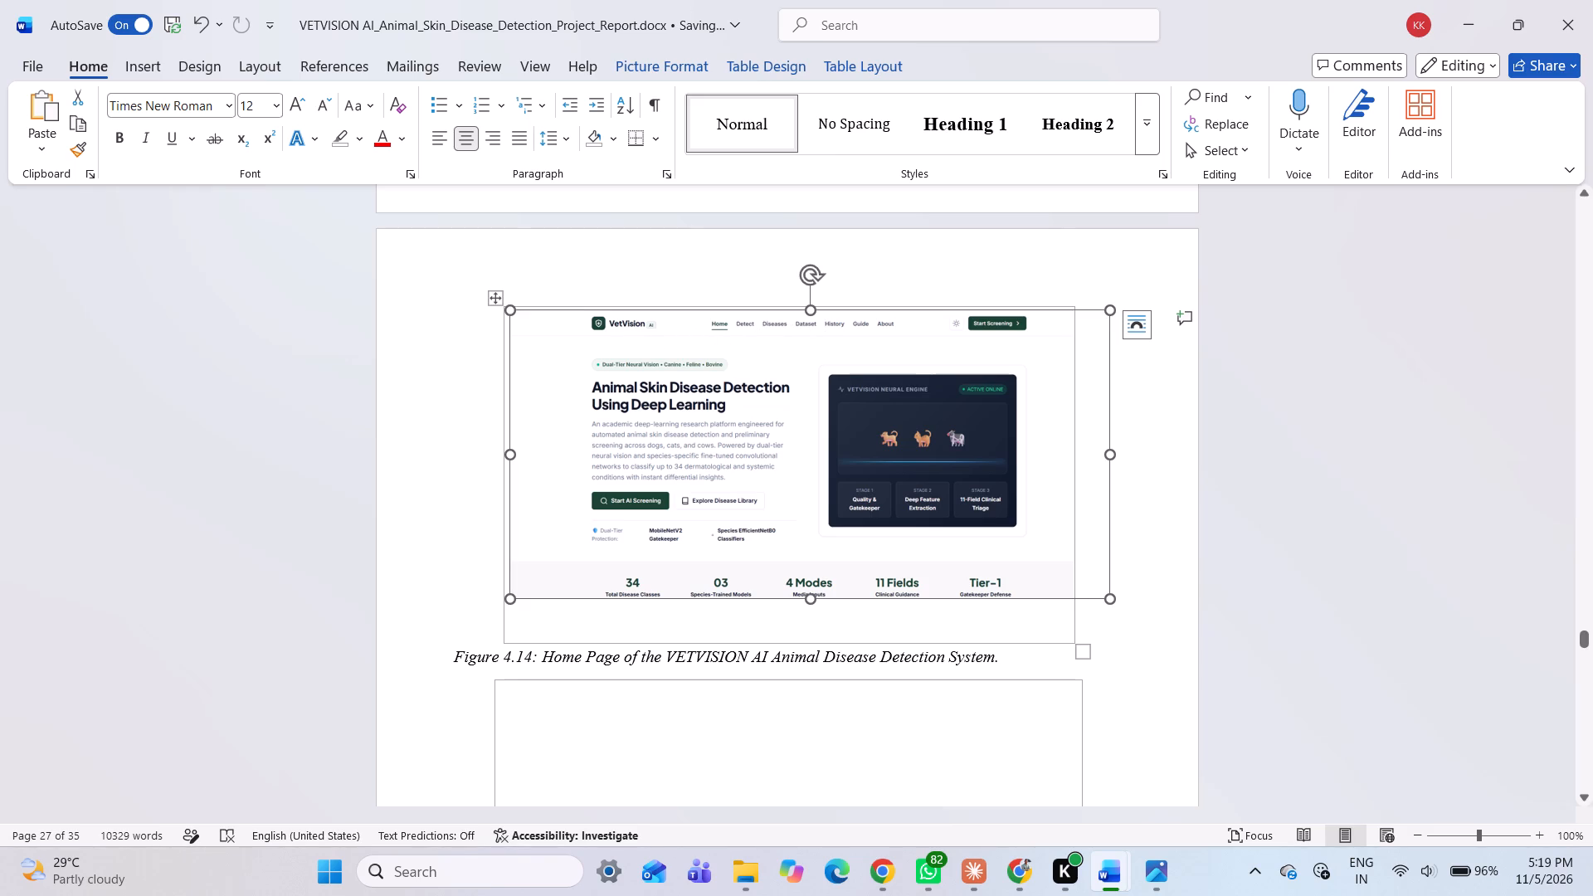
click(1012, 531)
click(1012, 531)
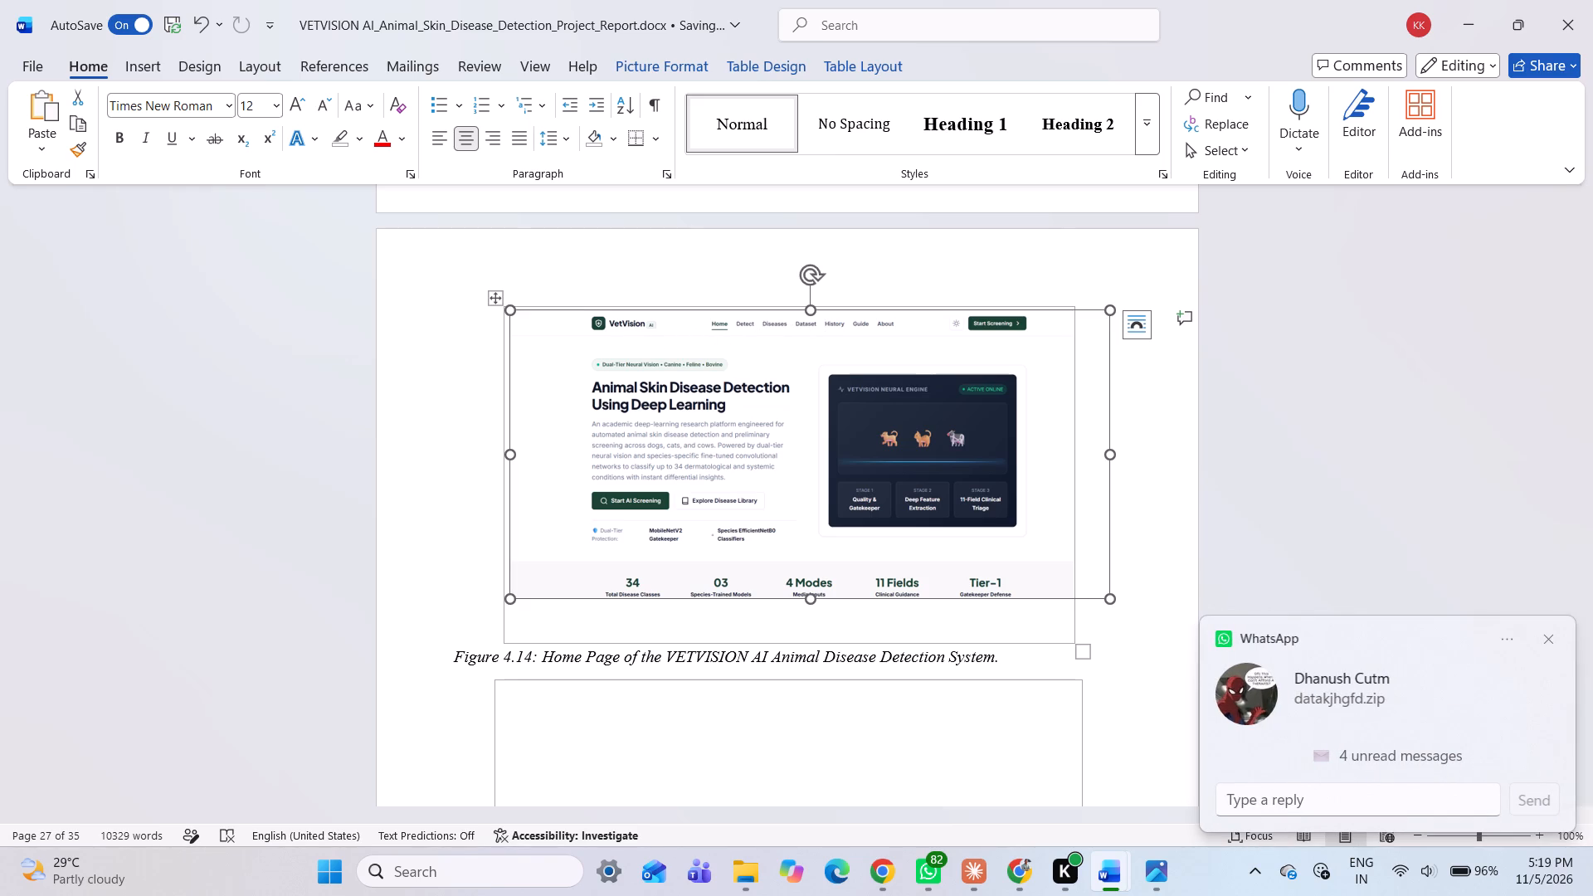
drag(1117, 597, 1123, 640)
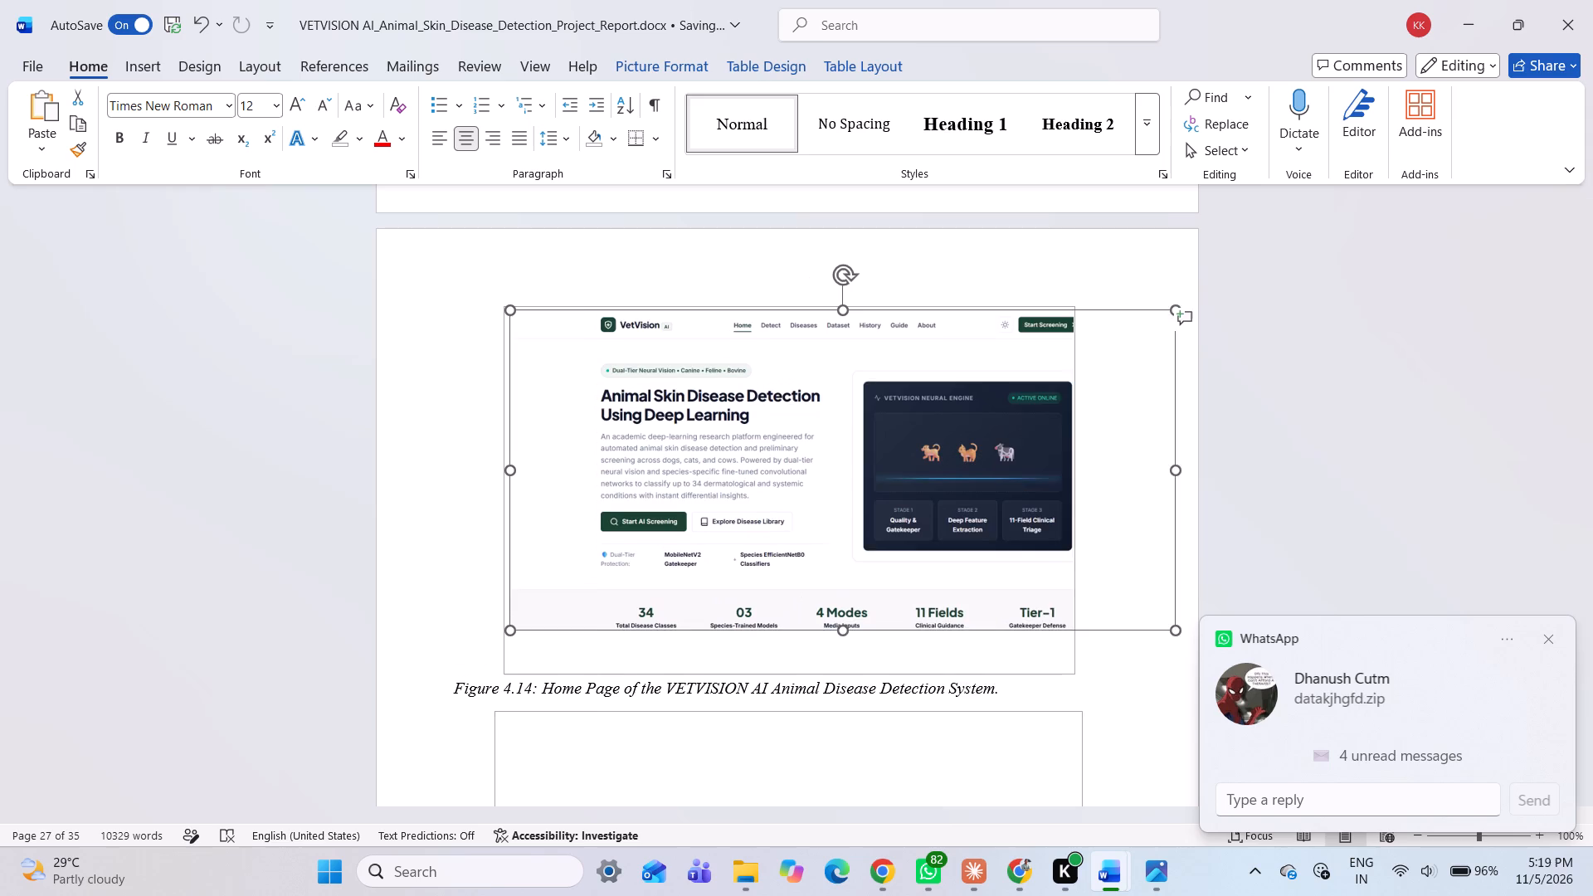
drag(1123, 640, 946, 592)
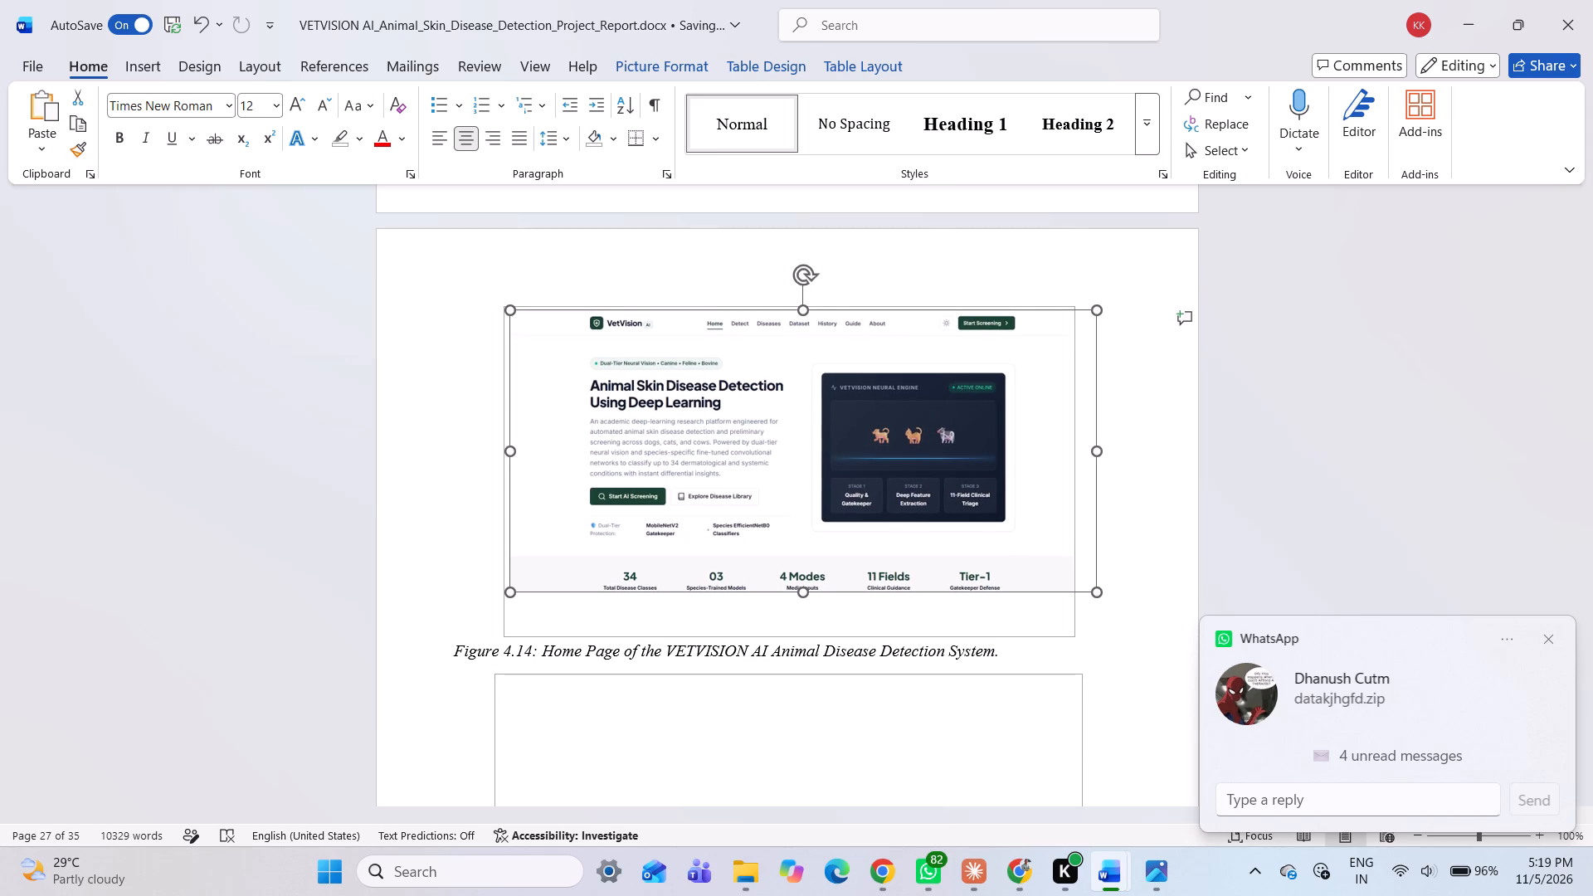
drag(946, 592, 927, 580)
click(1201, 690)
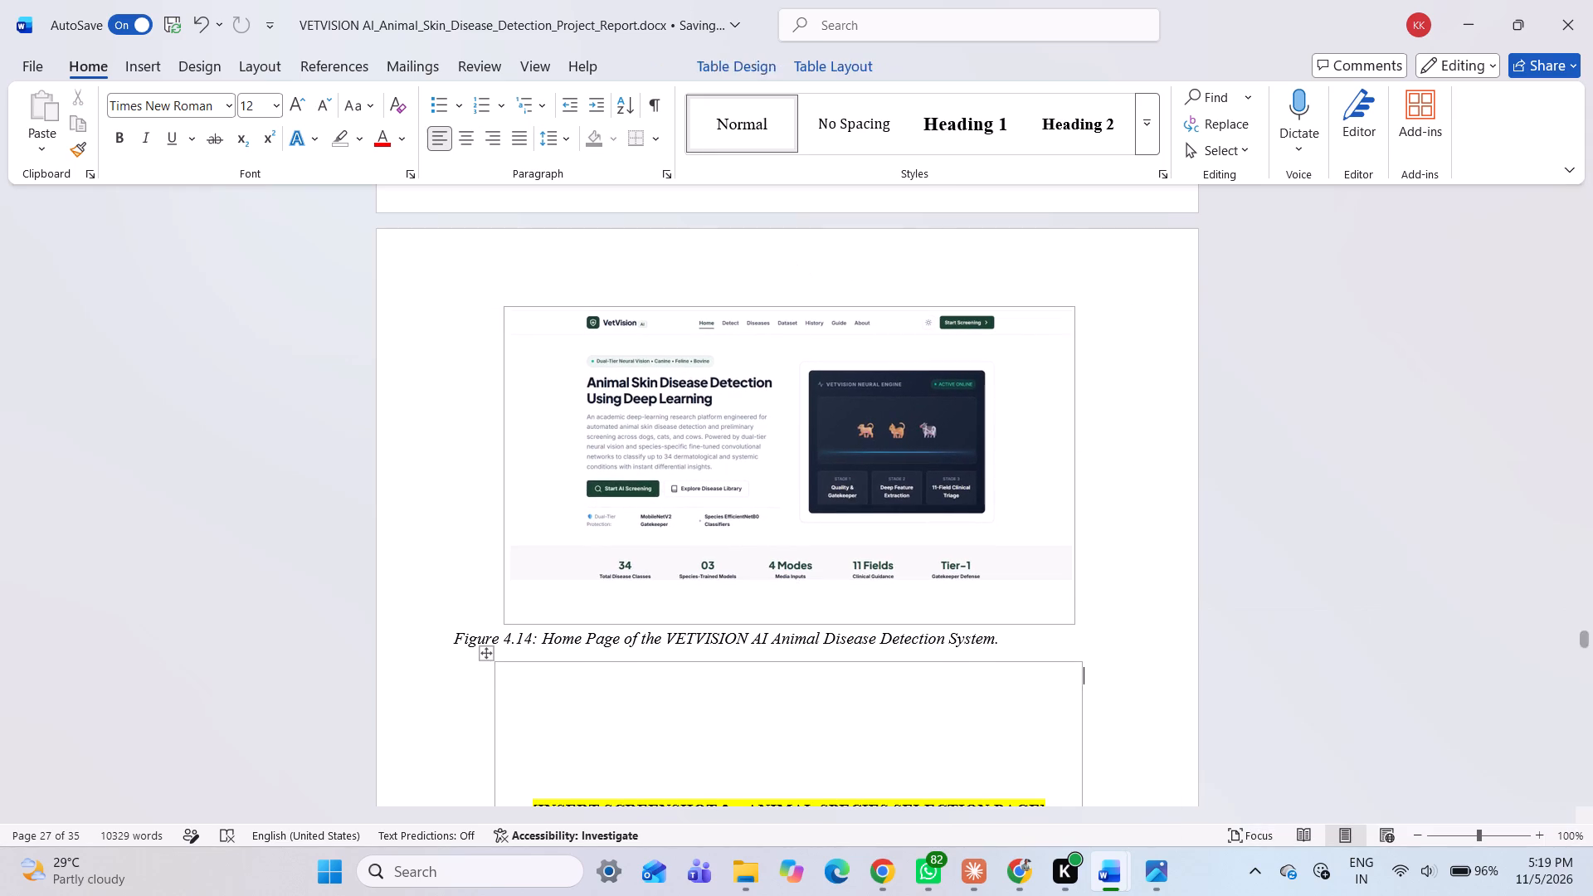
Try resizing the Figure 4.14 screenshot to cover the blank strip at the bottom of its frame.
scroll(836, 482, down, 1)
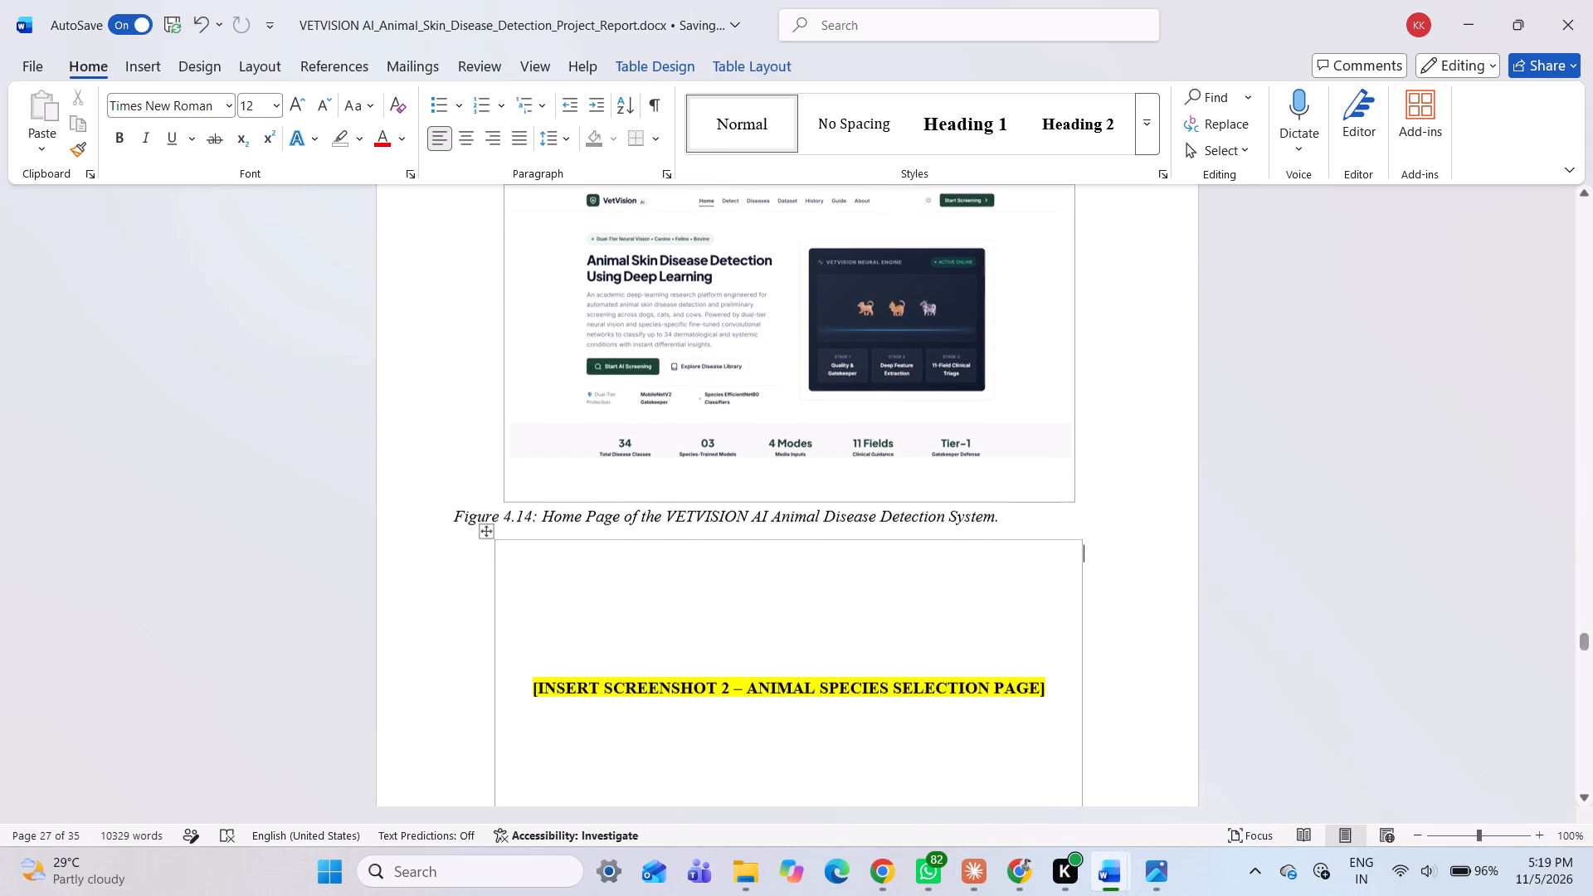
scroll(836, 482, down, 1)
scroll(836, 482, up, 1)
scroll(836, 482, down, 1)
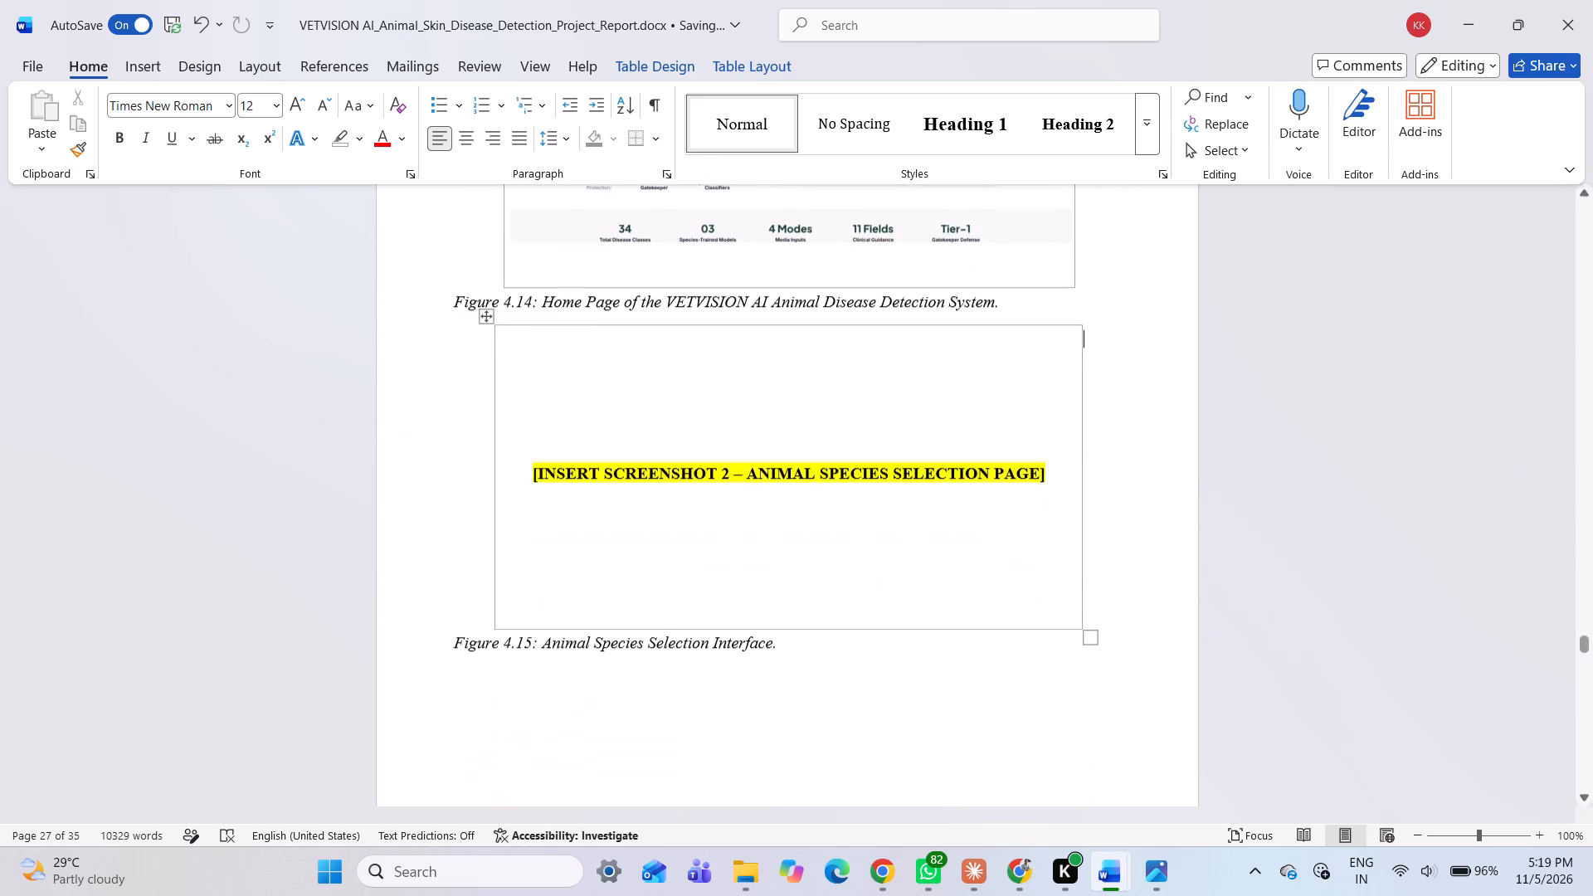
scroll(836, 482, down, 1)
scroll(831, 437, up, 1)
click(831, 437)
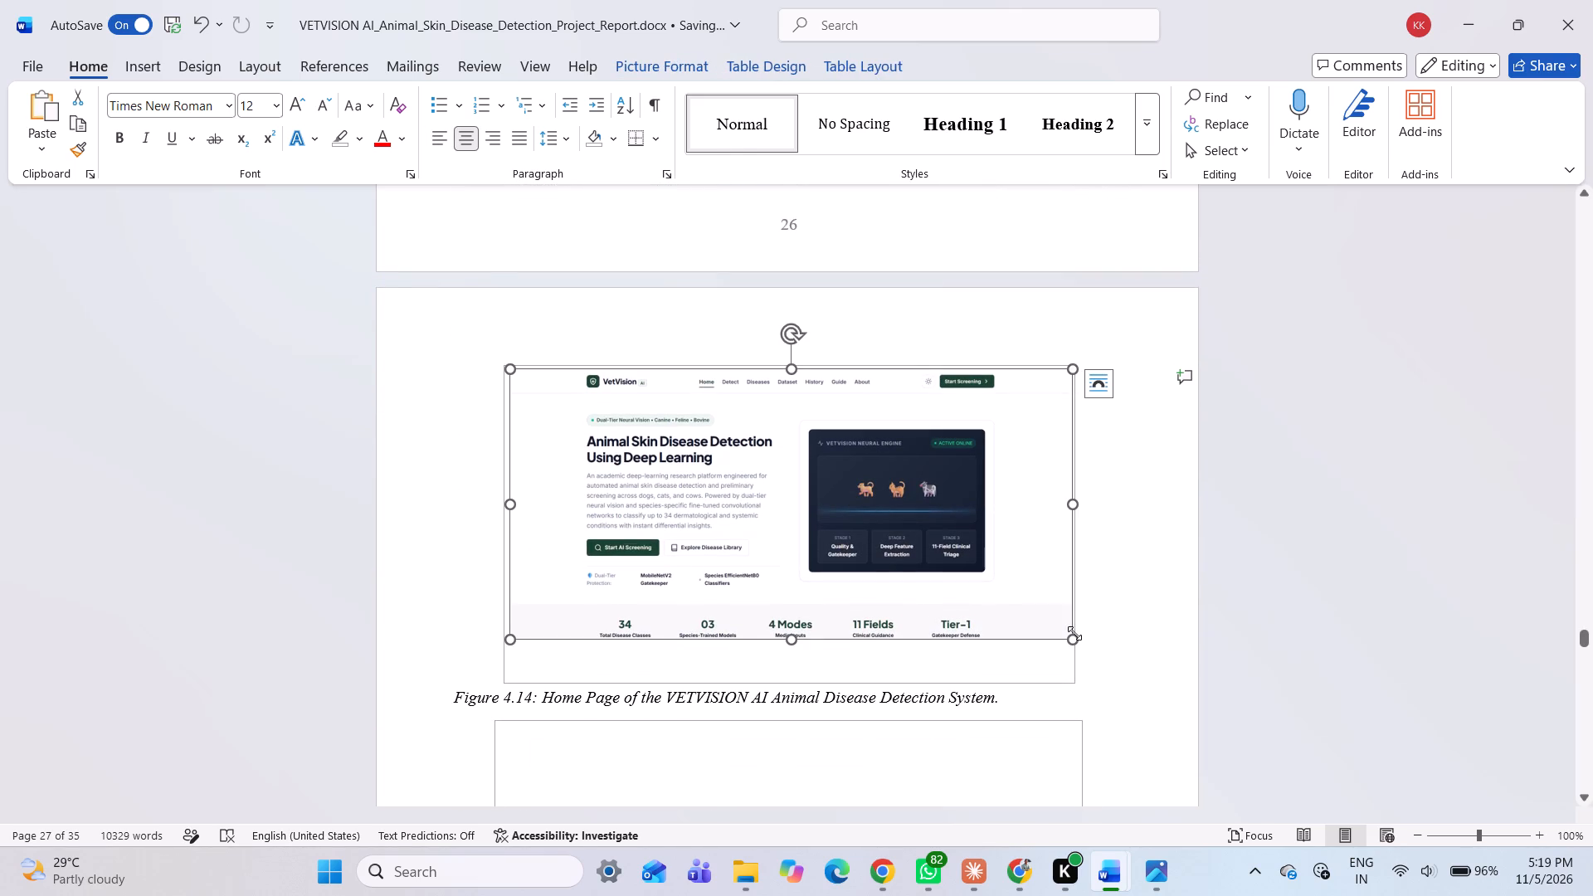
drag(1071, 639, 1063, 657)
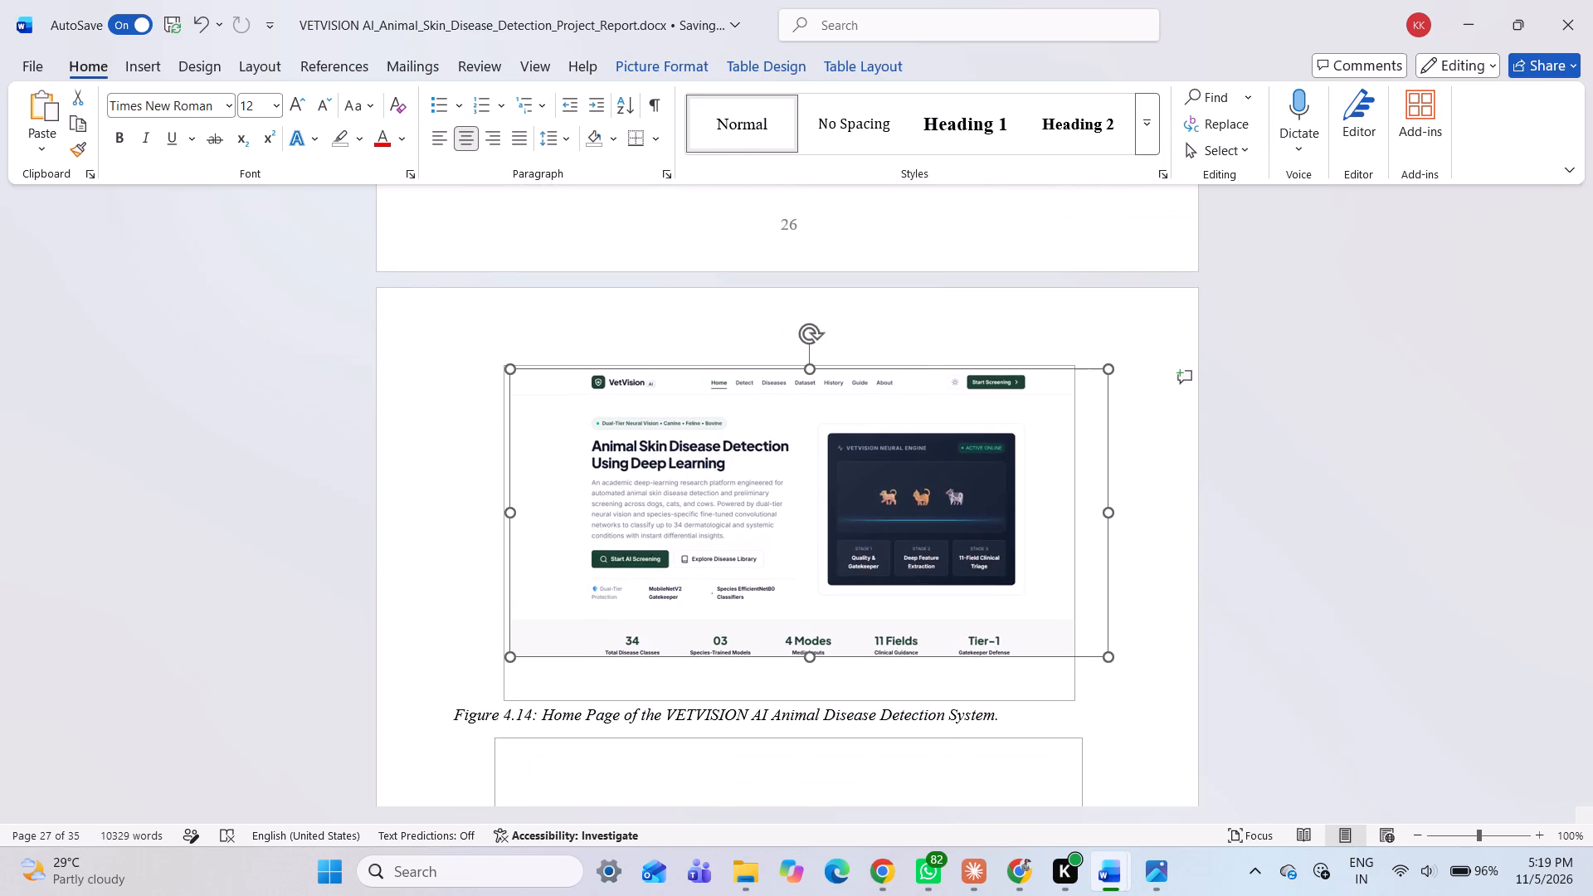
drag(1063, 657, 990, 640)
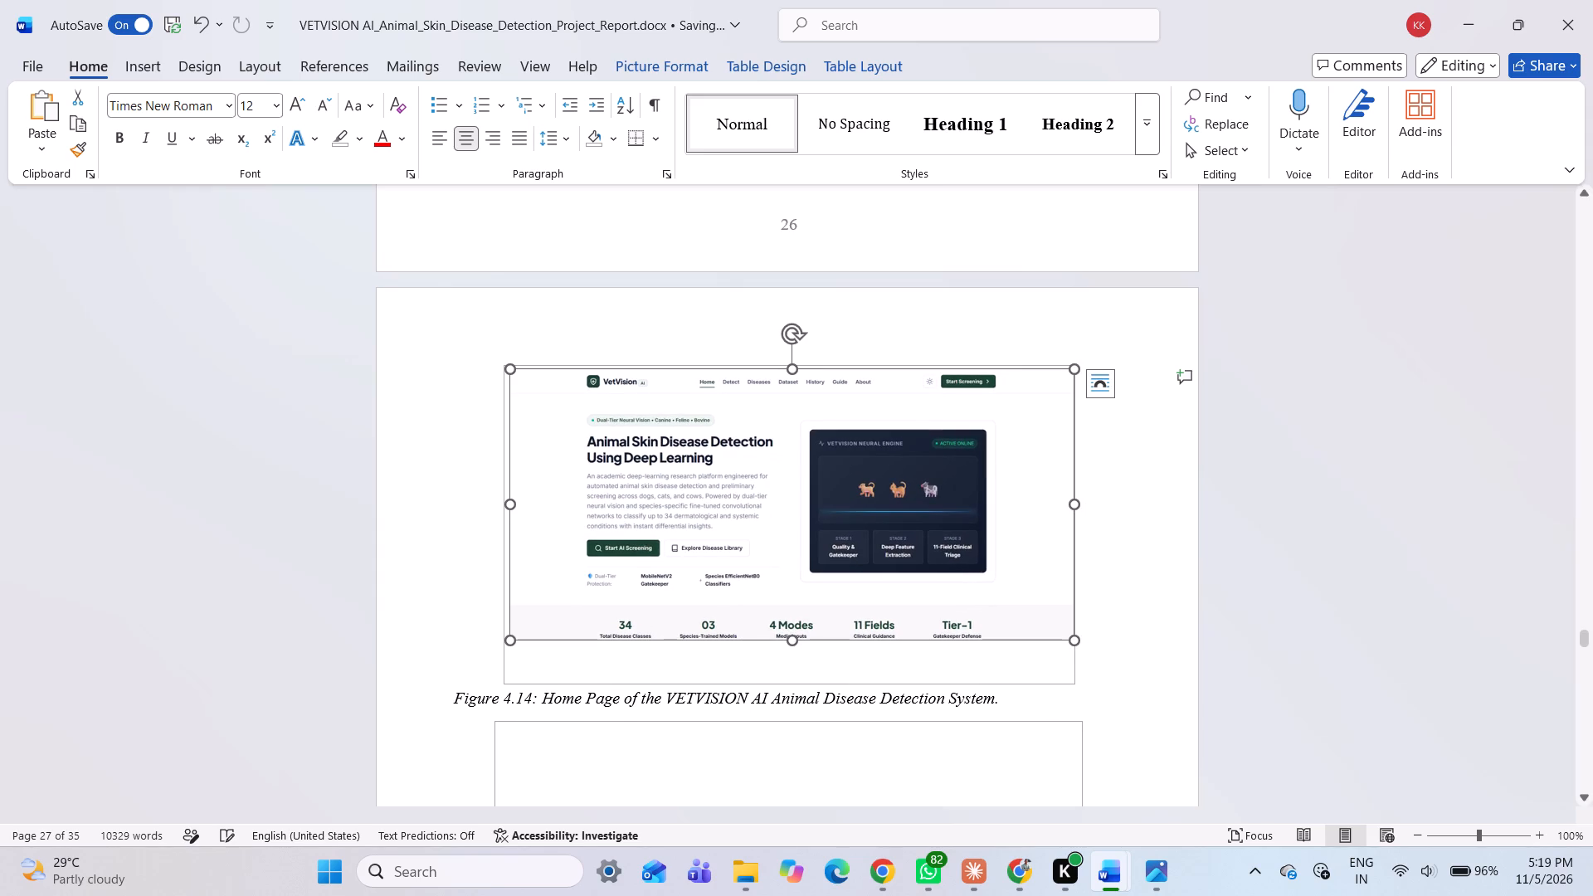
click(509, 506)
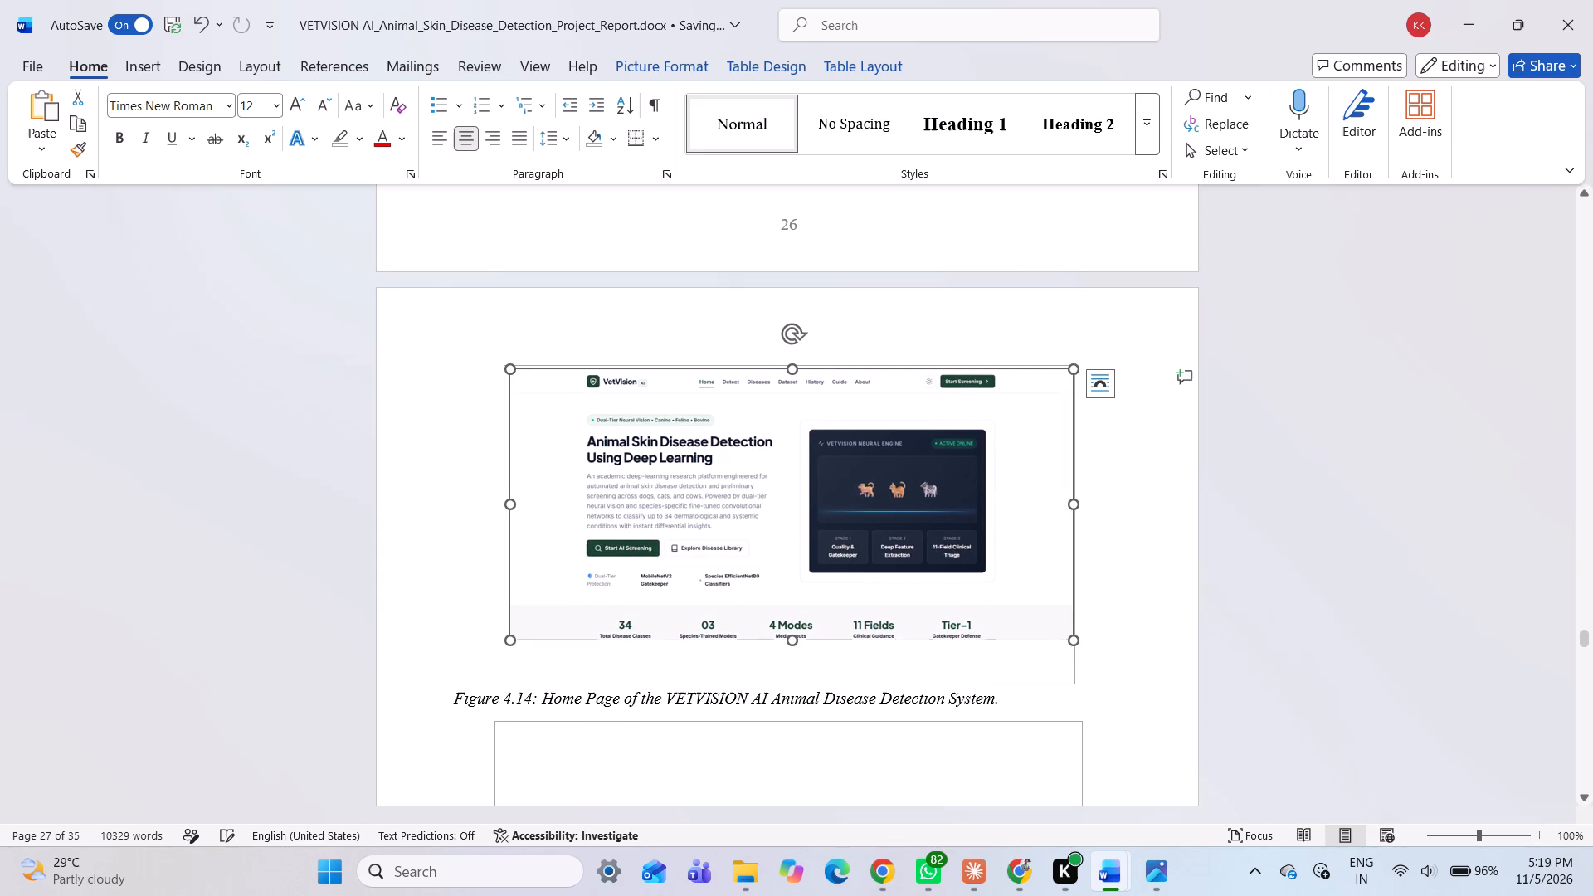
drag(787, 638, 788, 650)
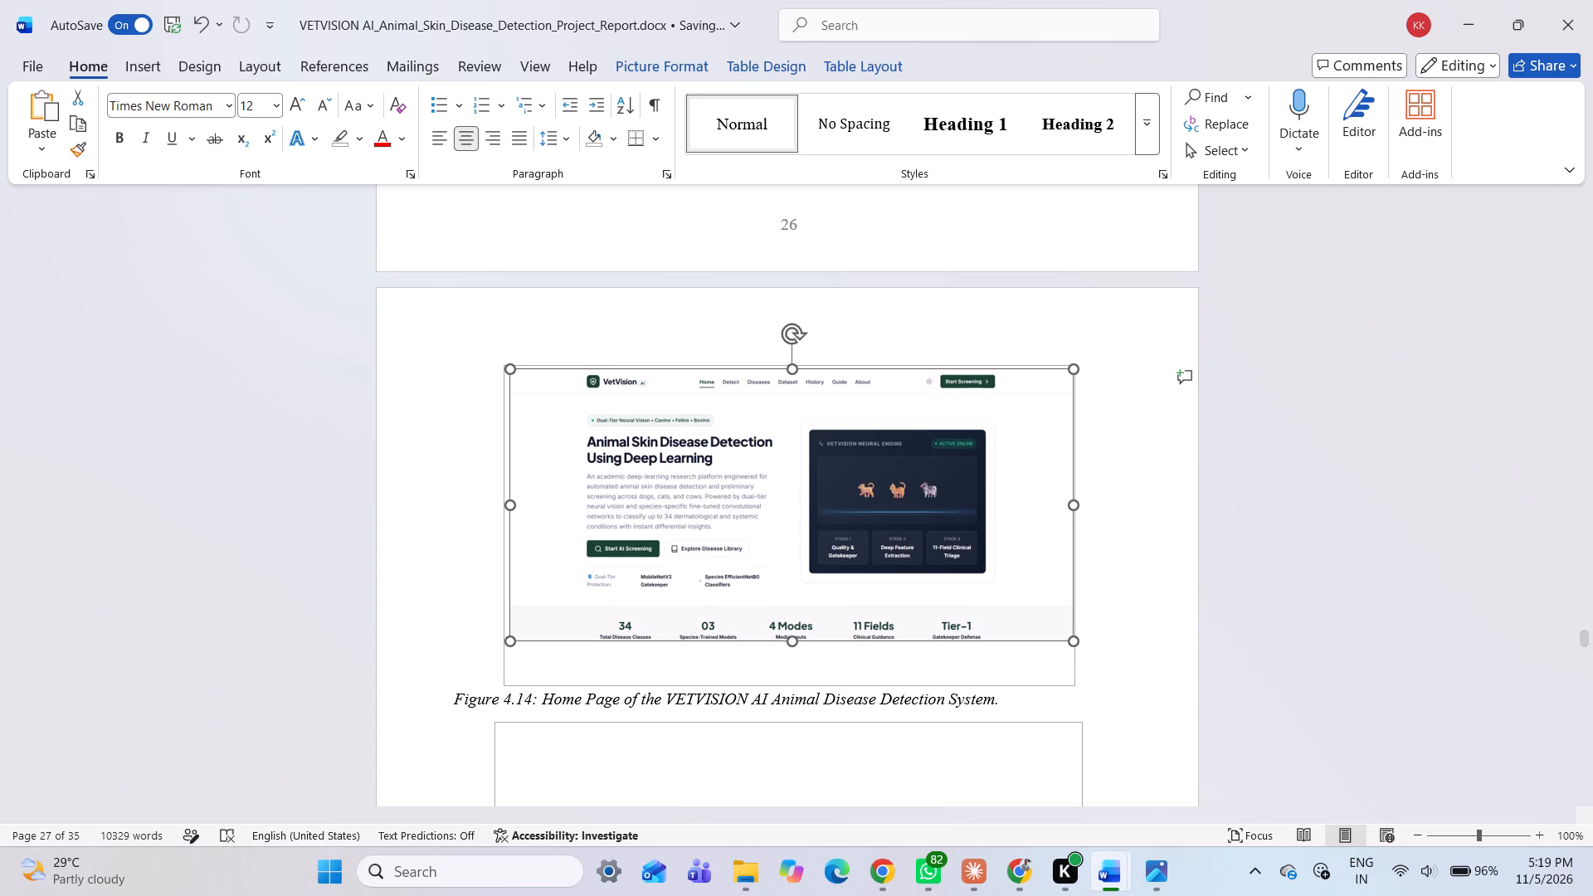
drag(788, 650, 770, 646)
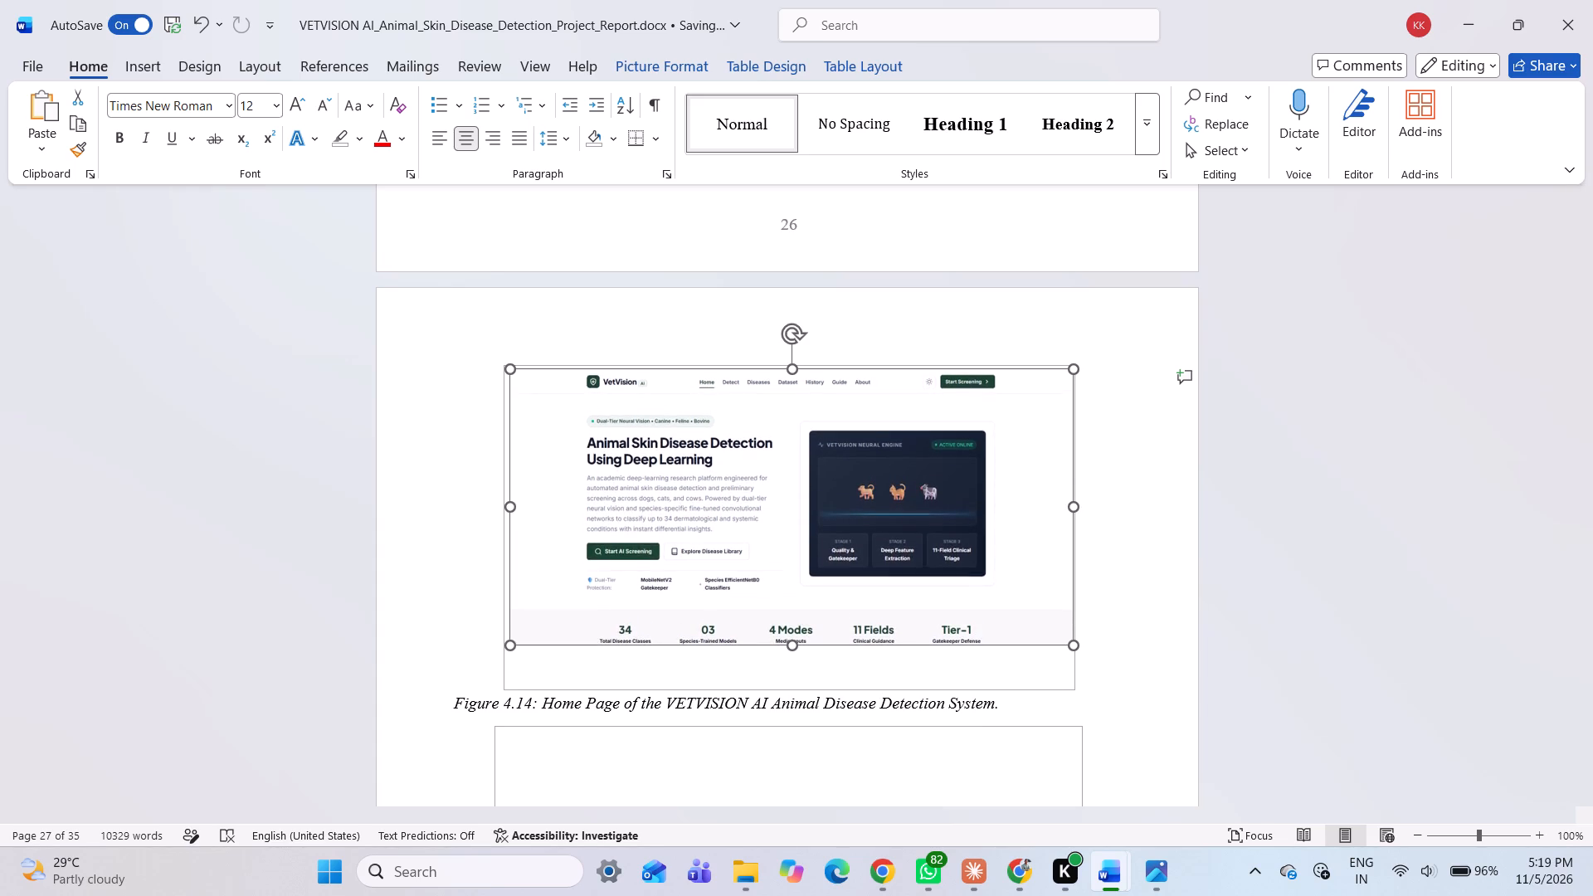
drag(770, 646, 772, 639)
Set the Figure 4.14 screenshot's layout to In Front of Text and nudge it up against the frame's top edge.
click(1095, 377)
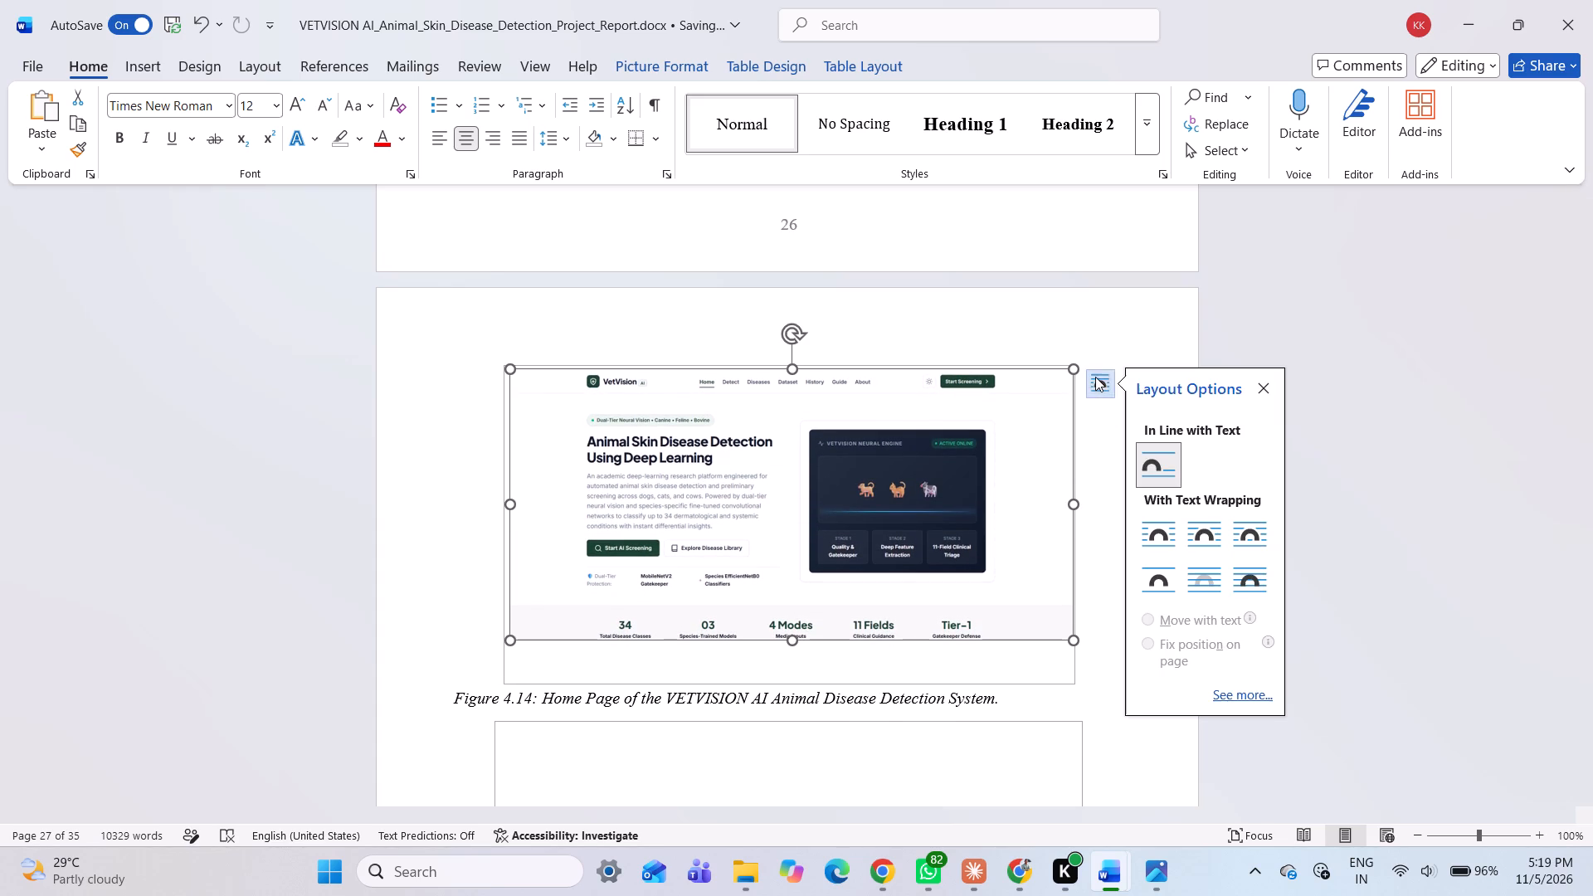
click(1259, 586)
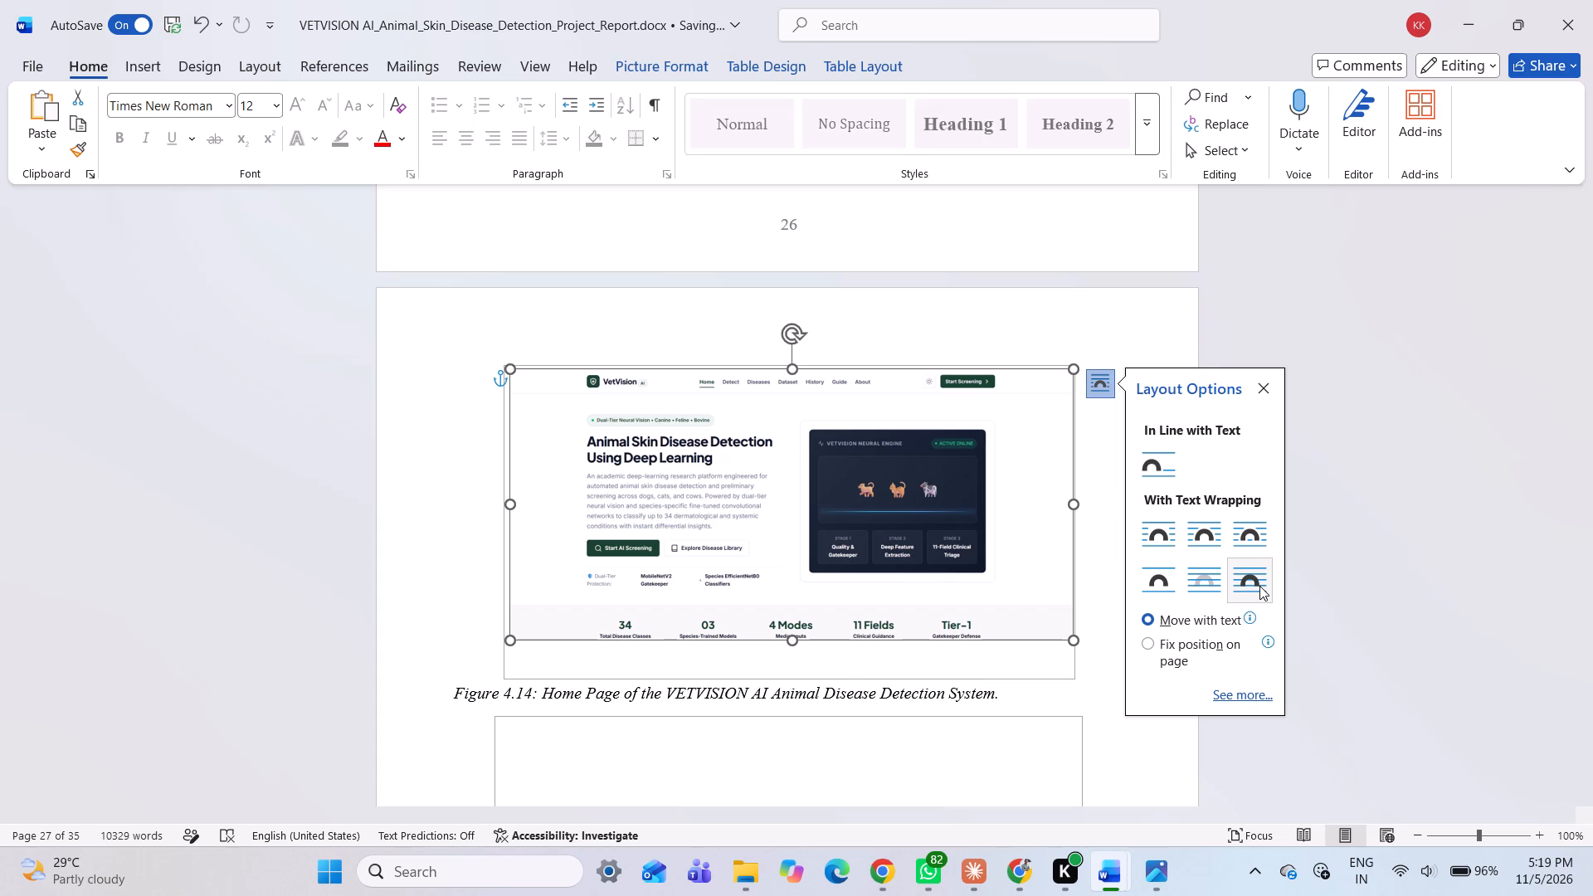
scroll(741, 458, right, 1)
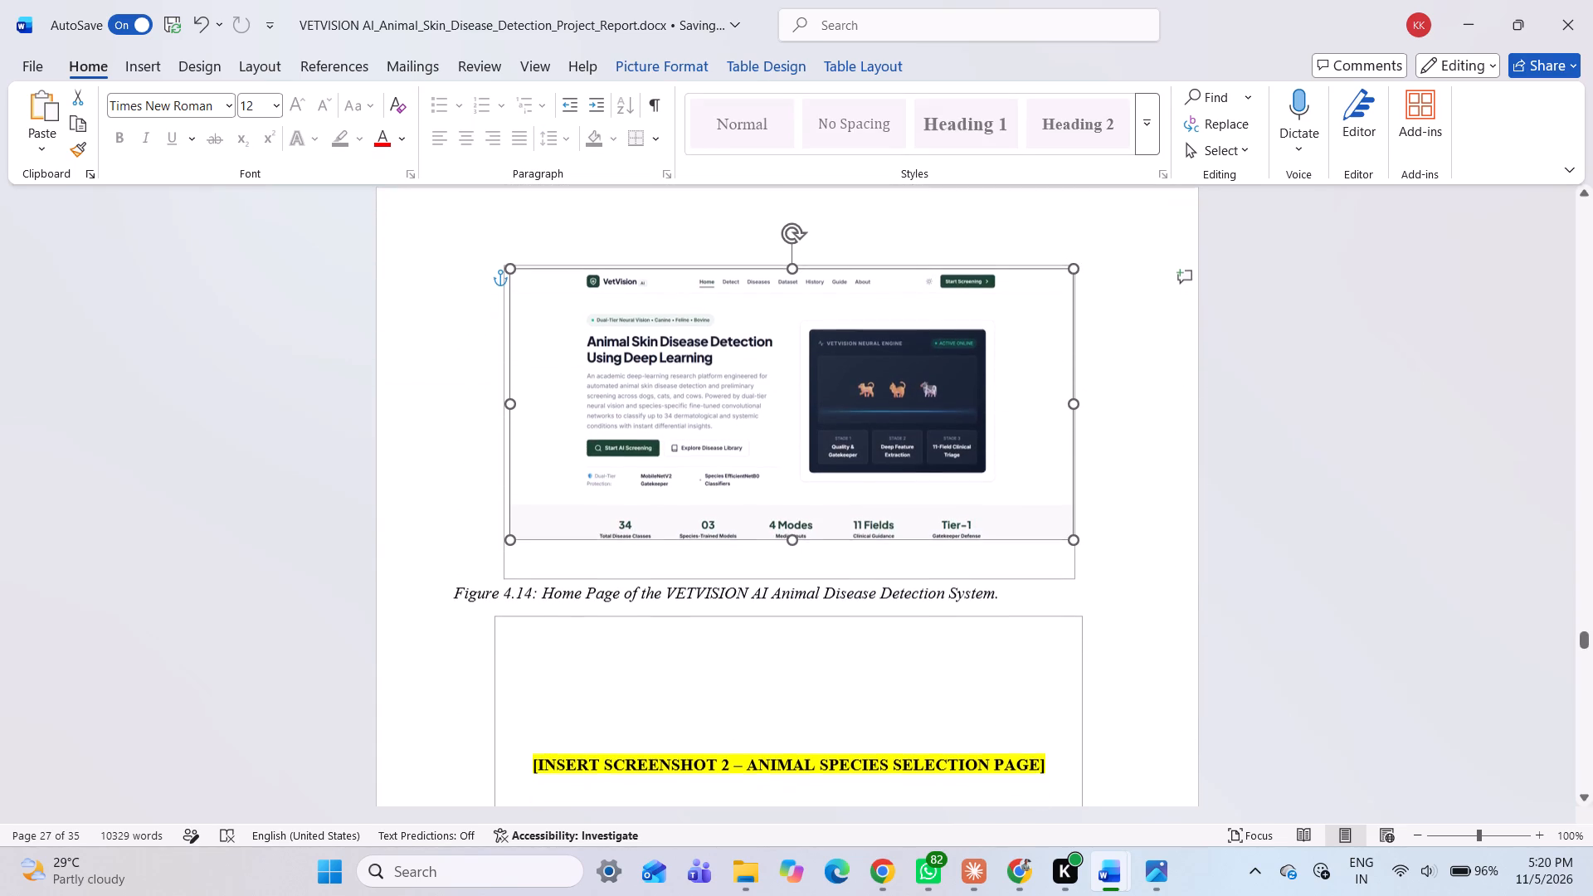
drag(761, 519, 750, 509)
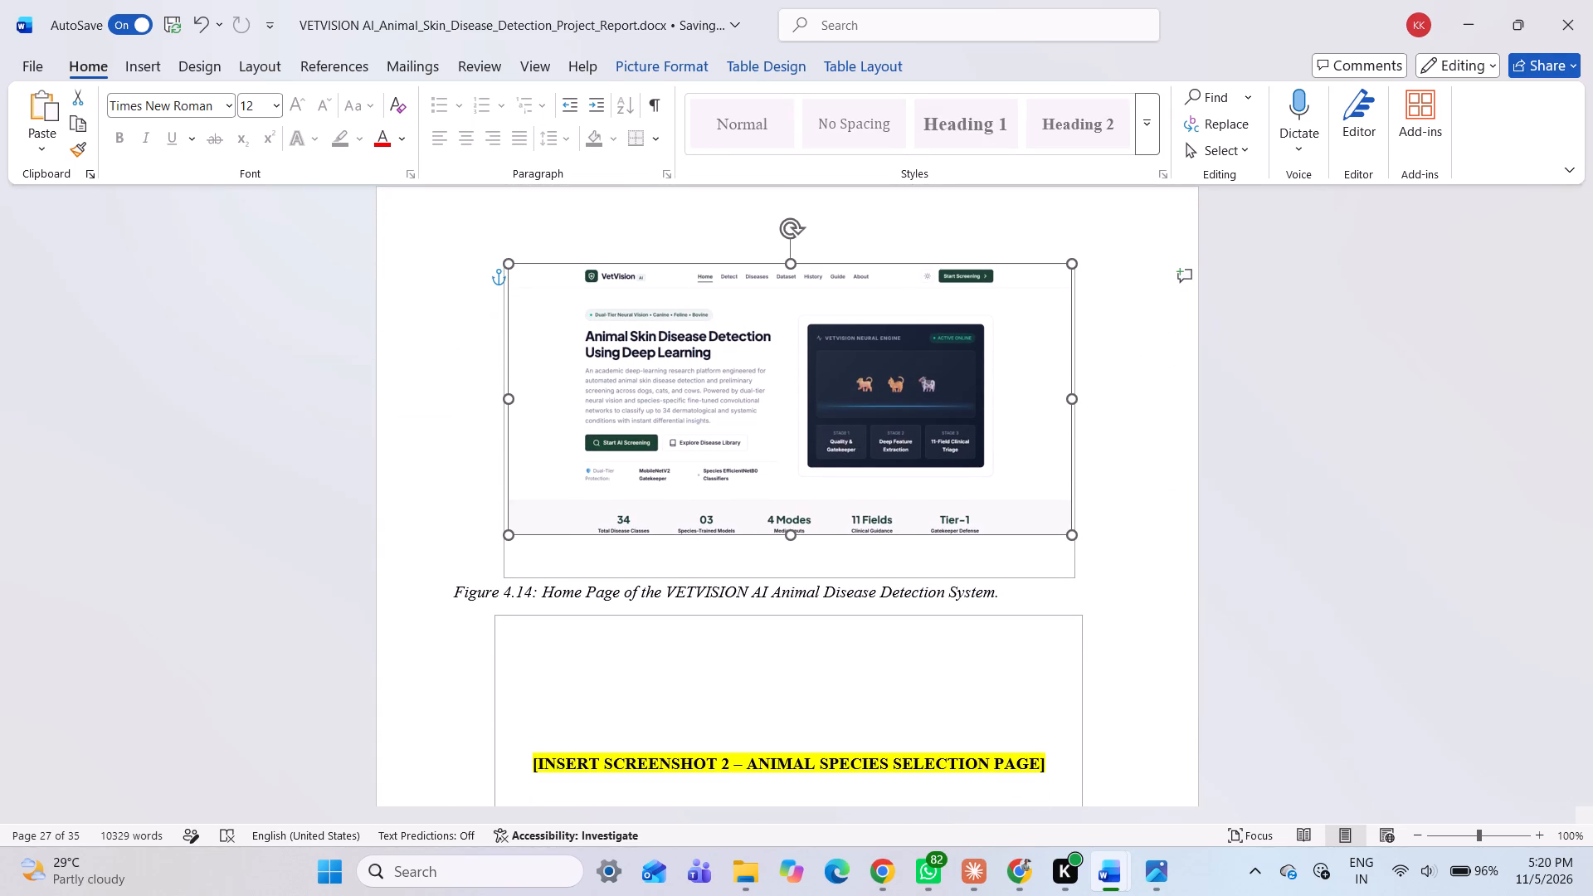
drag(750, 509, 739, 514)
drag(739, 514, 739, 513)
Stretch the Figure 4.14 screenshot's height downward towards the bottom of its frame, keeping its width.
drag(788, 533, 788, 546)
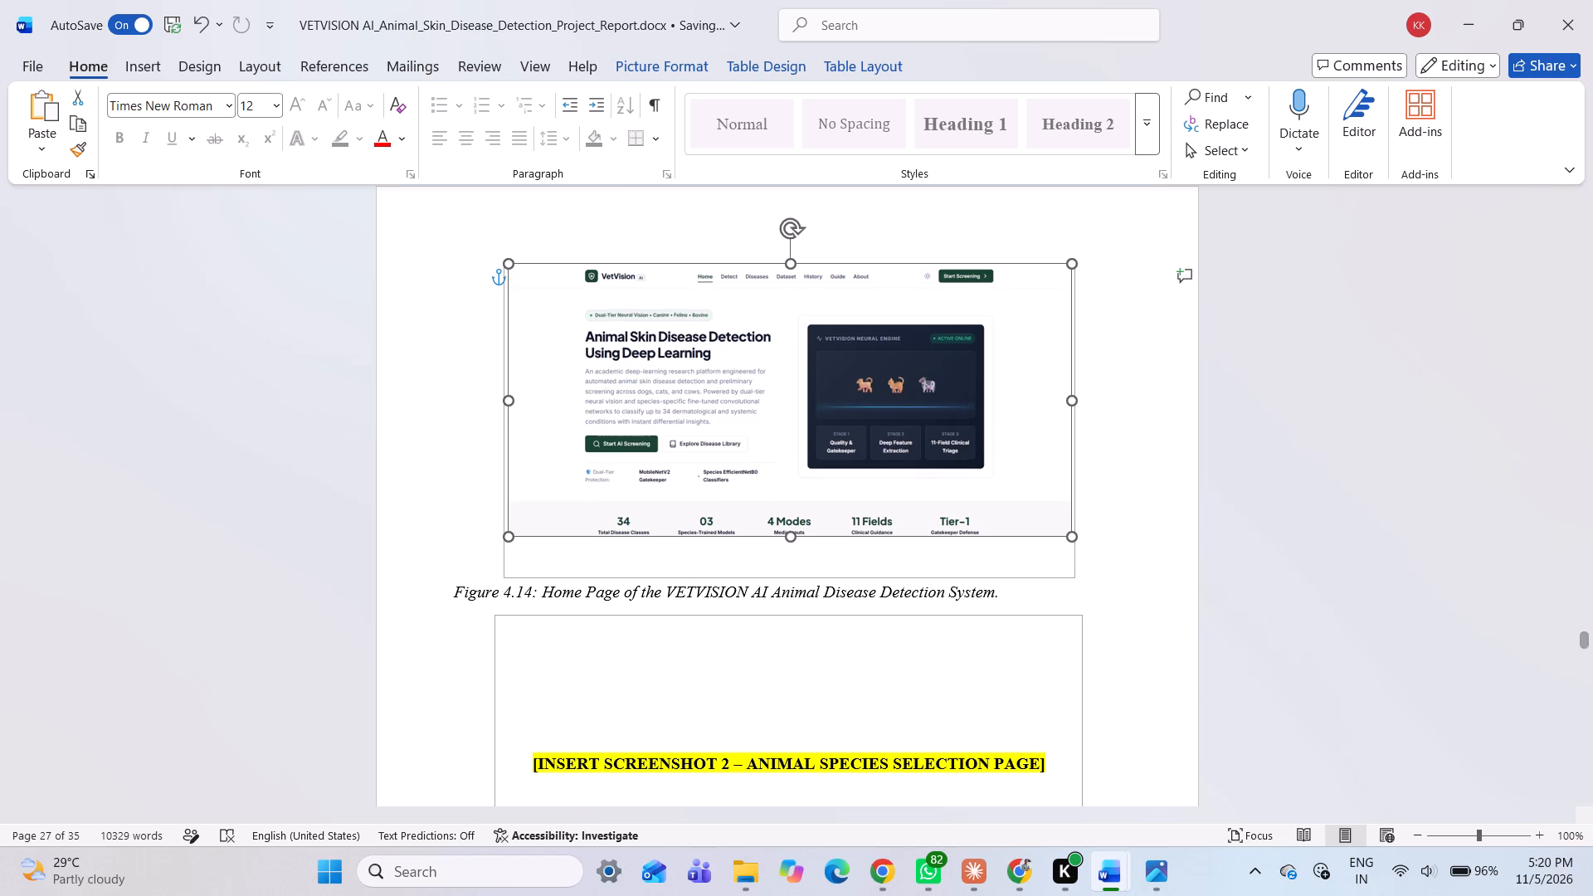
drag(788, 546, 788, 553)
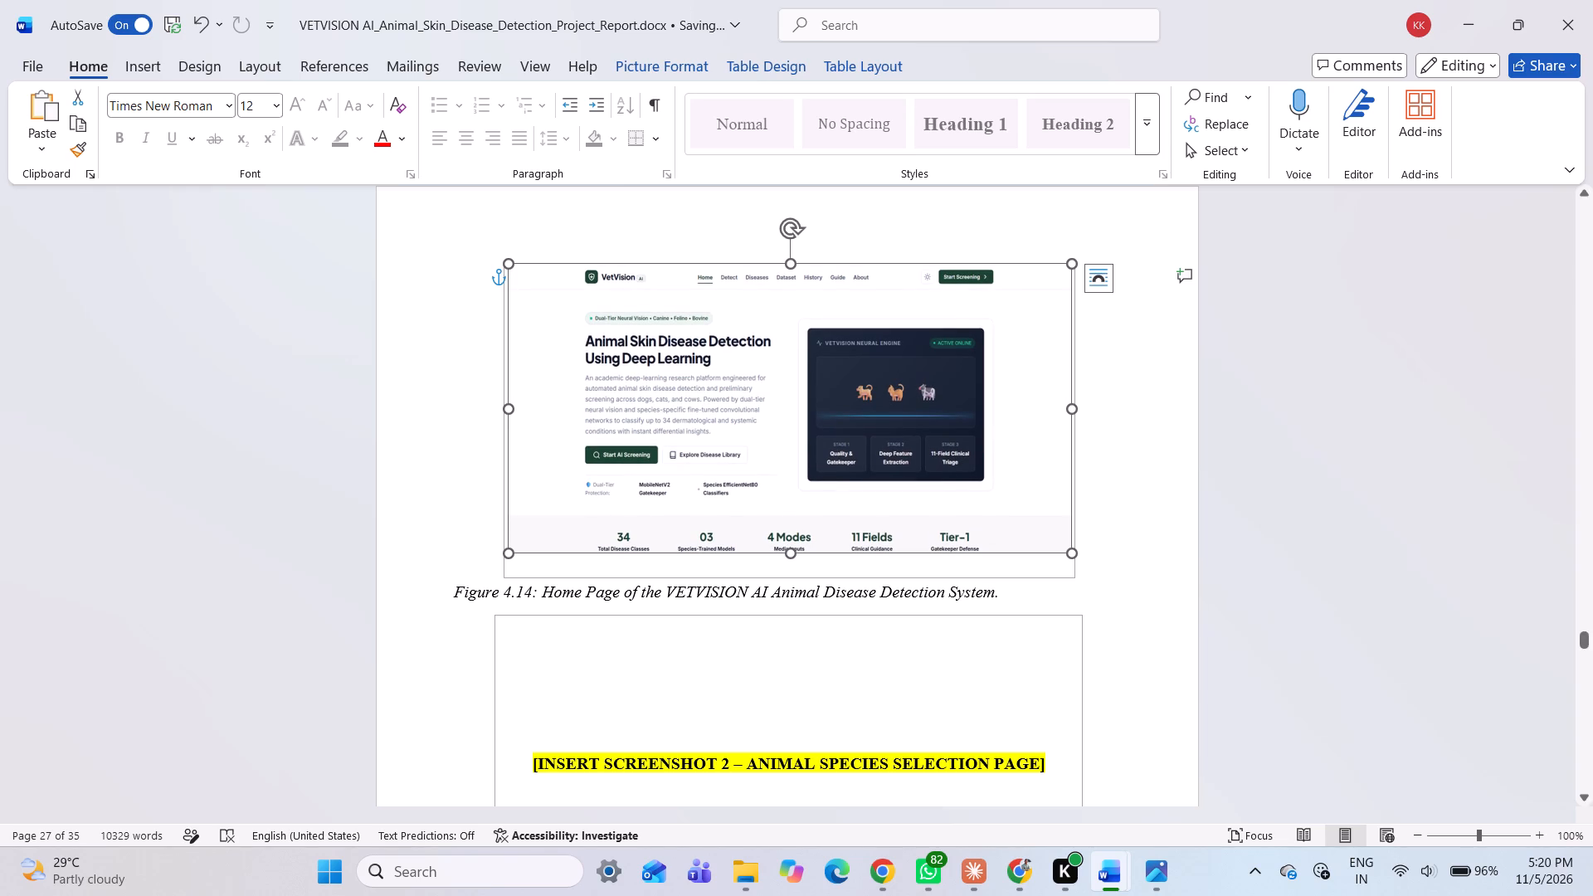
Resize the Figure 4.14 home page screenshot so it fills its frame in width and reaches the frame's bottom edge.
drag(1079, 414, 1122, 407)
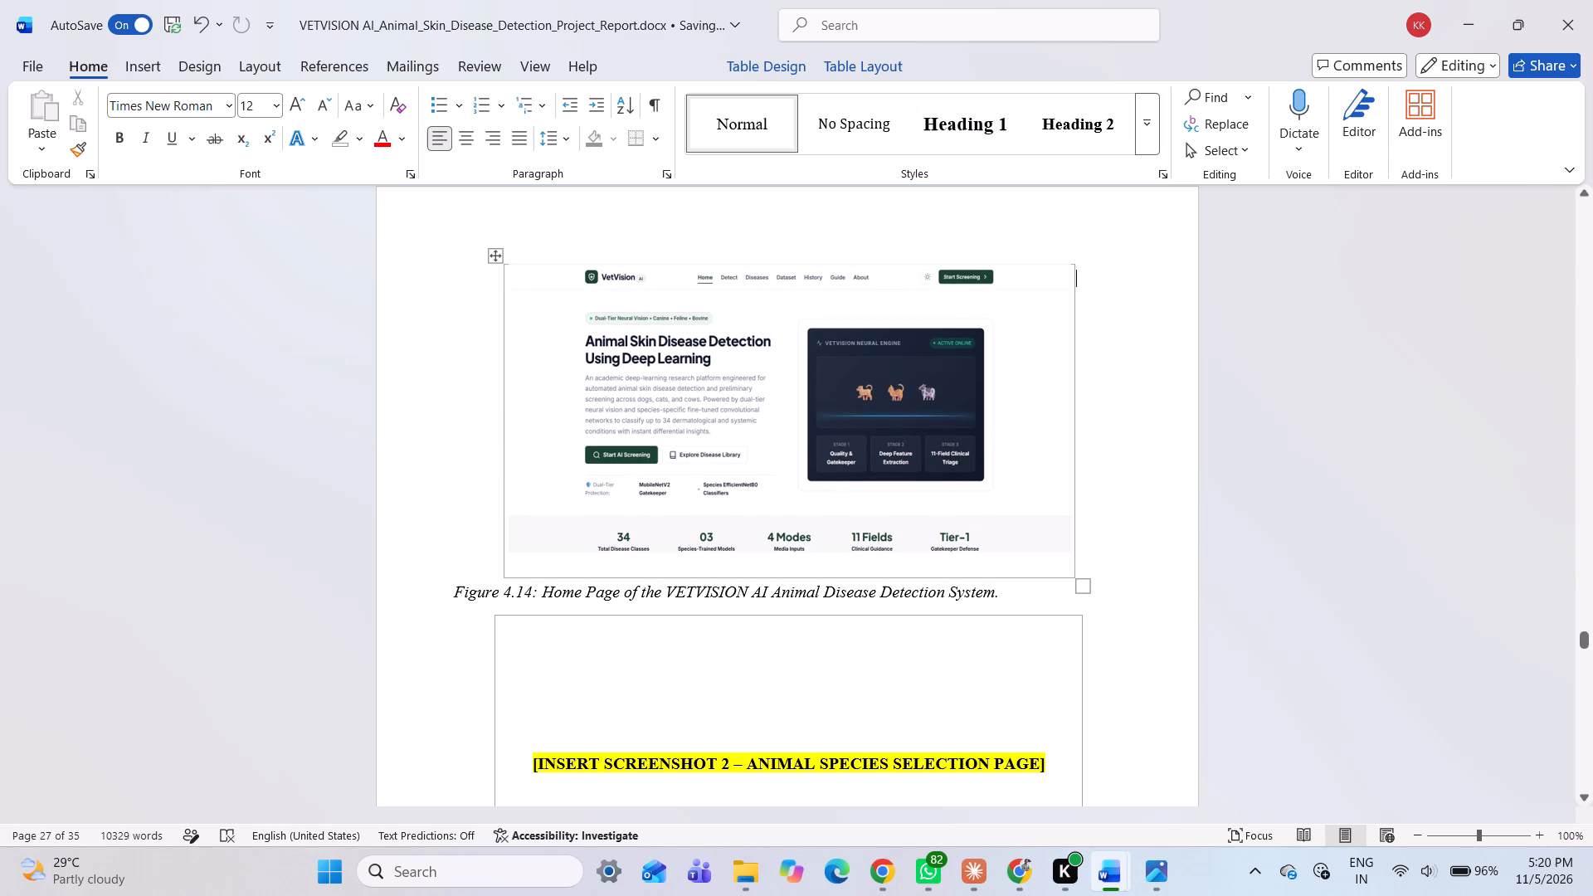
click(901, 381)
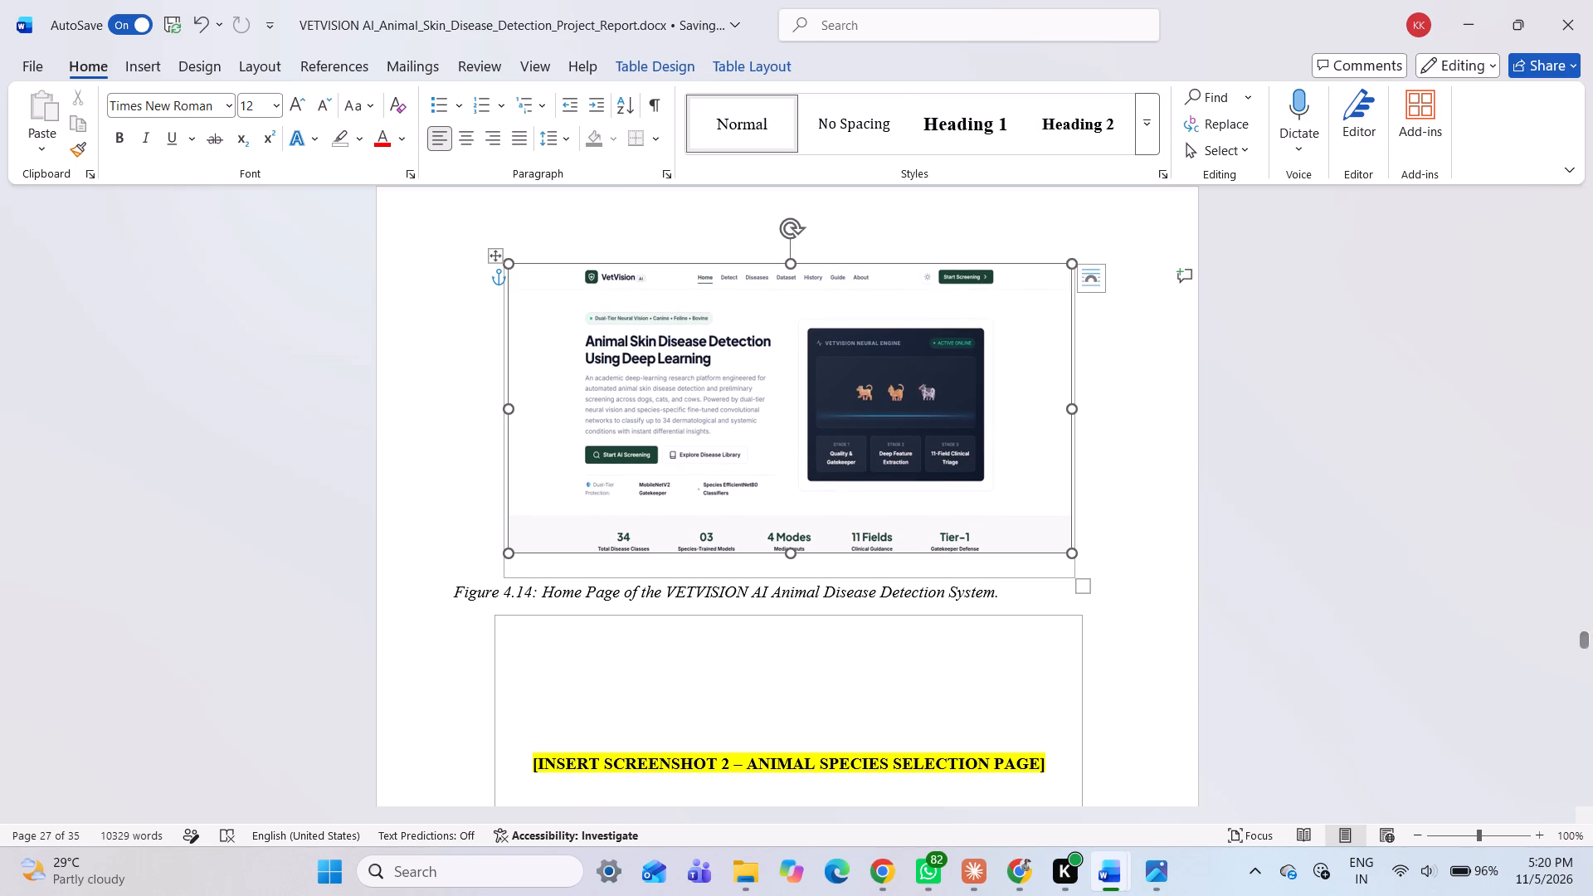
drag(1073, 547, 1059, 539)
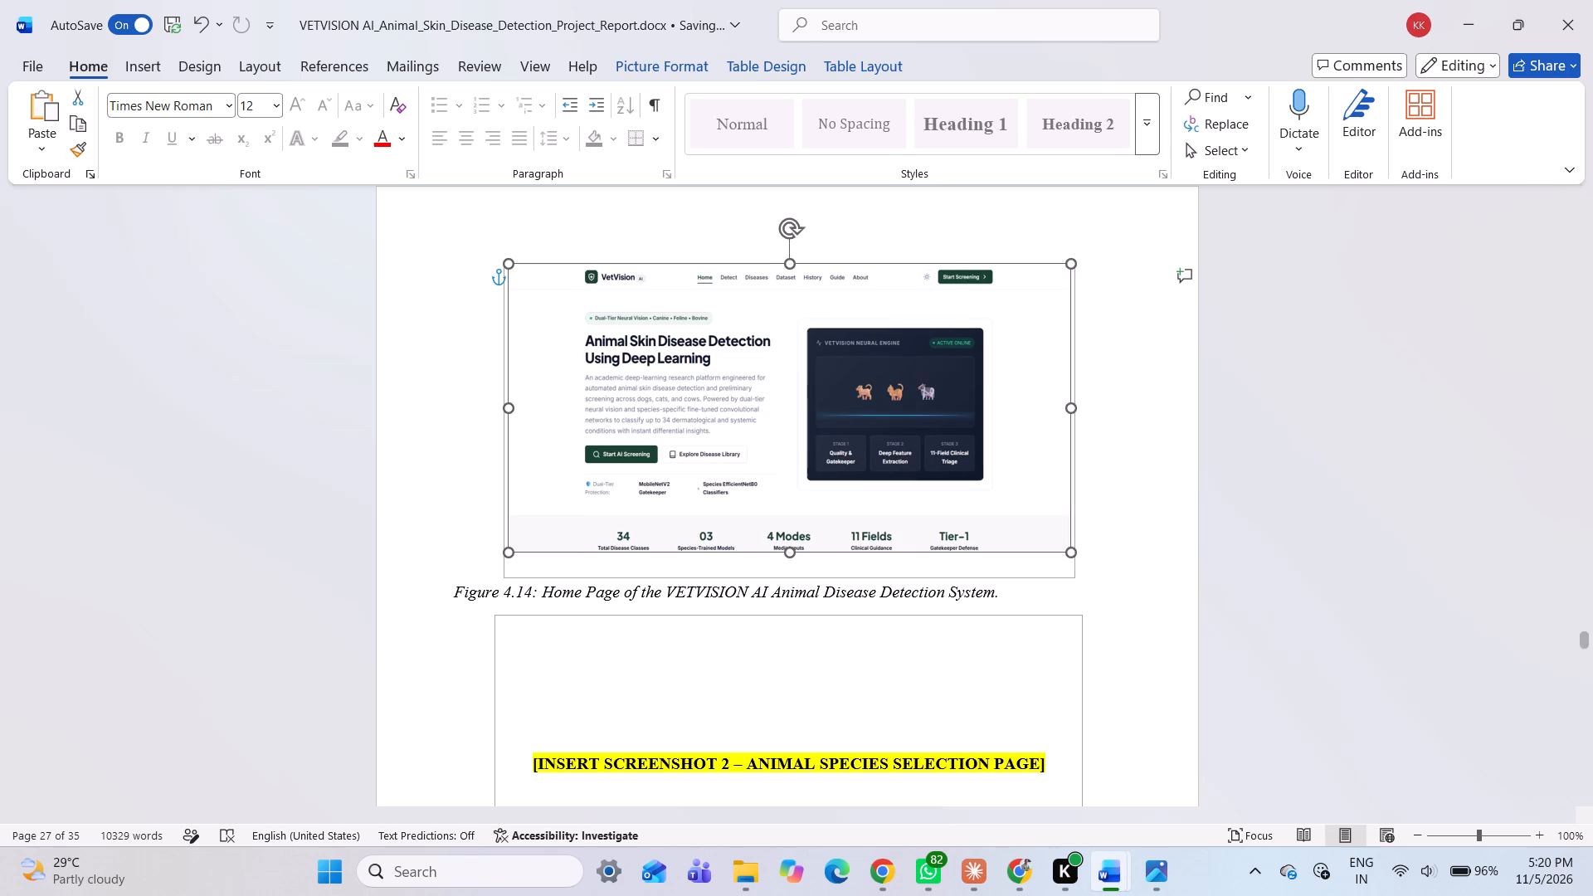
drag(1059, 539, 1058, 539)
click(972, 480)
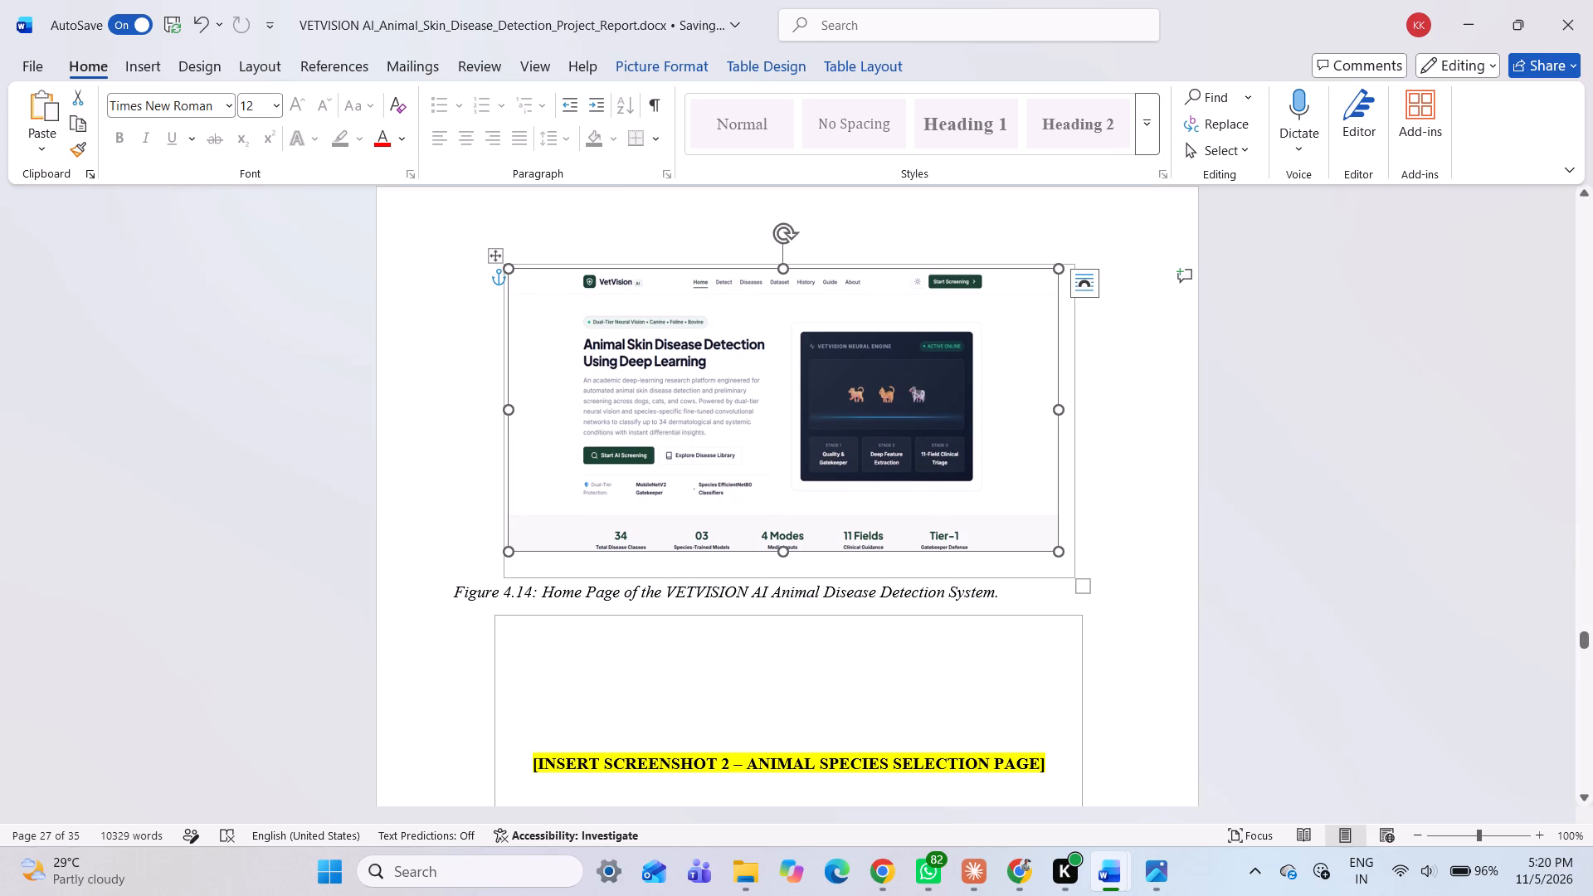
drag(1060, 551, 1060, 565)
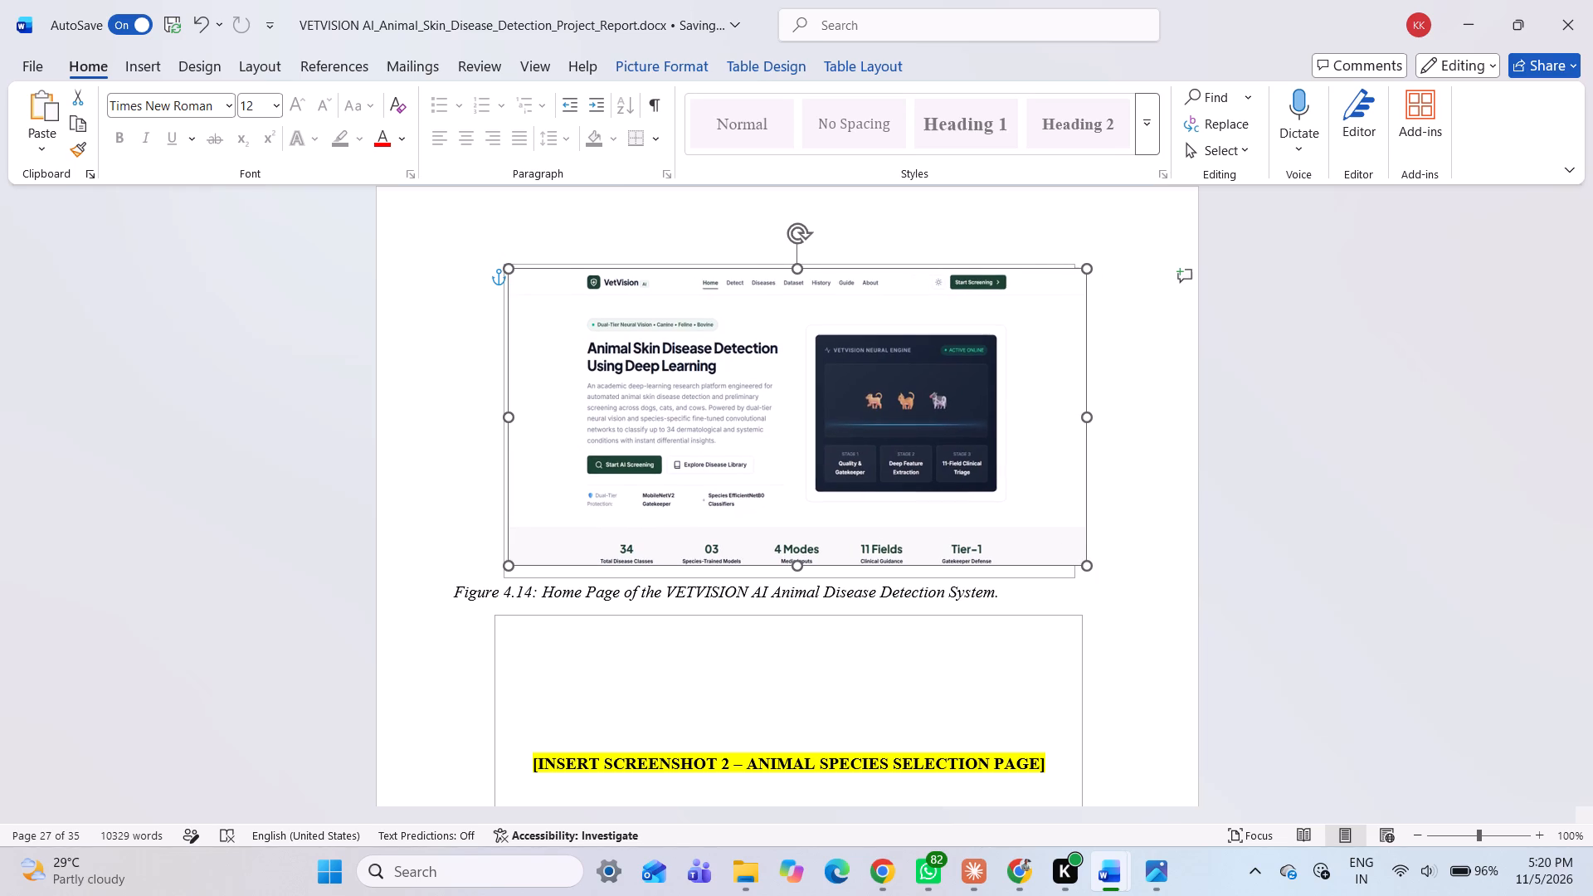
drag(1060, 565, 1020, 558)
drag(793, 556, 795, 574)
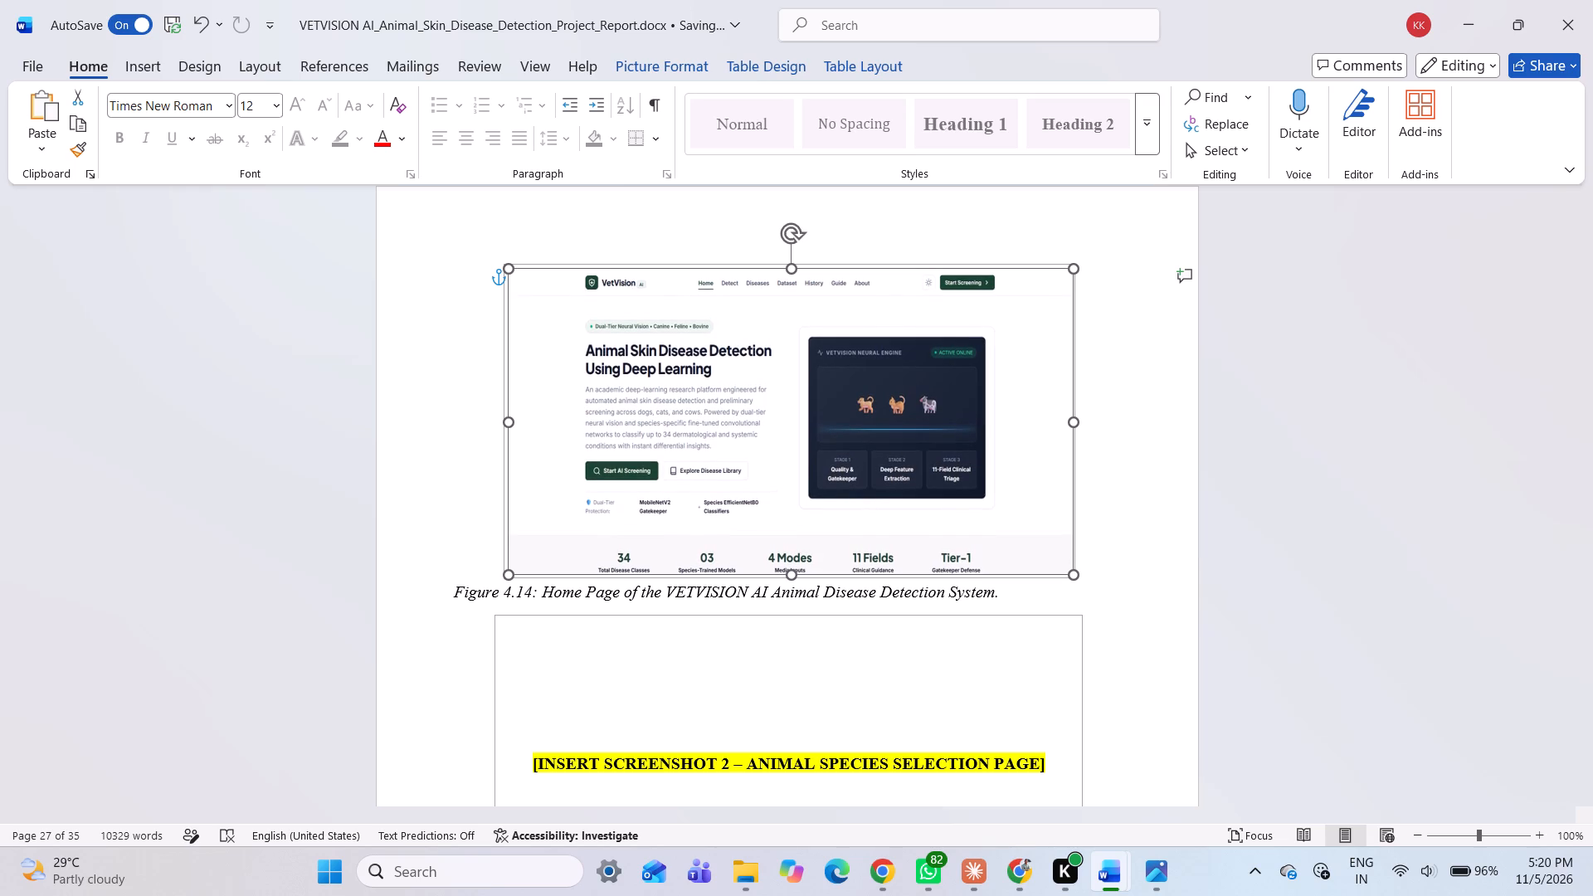
drag(795, 574, 796, 572)
click(638, 249)
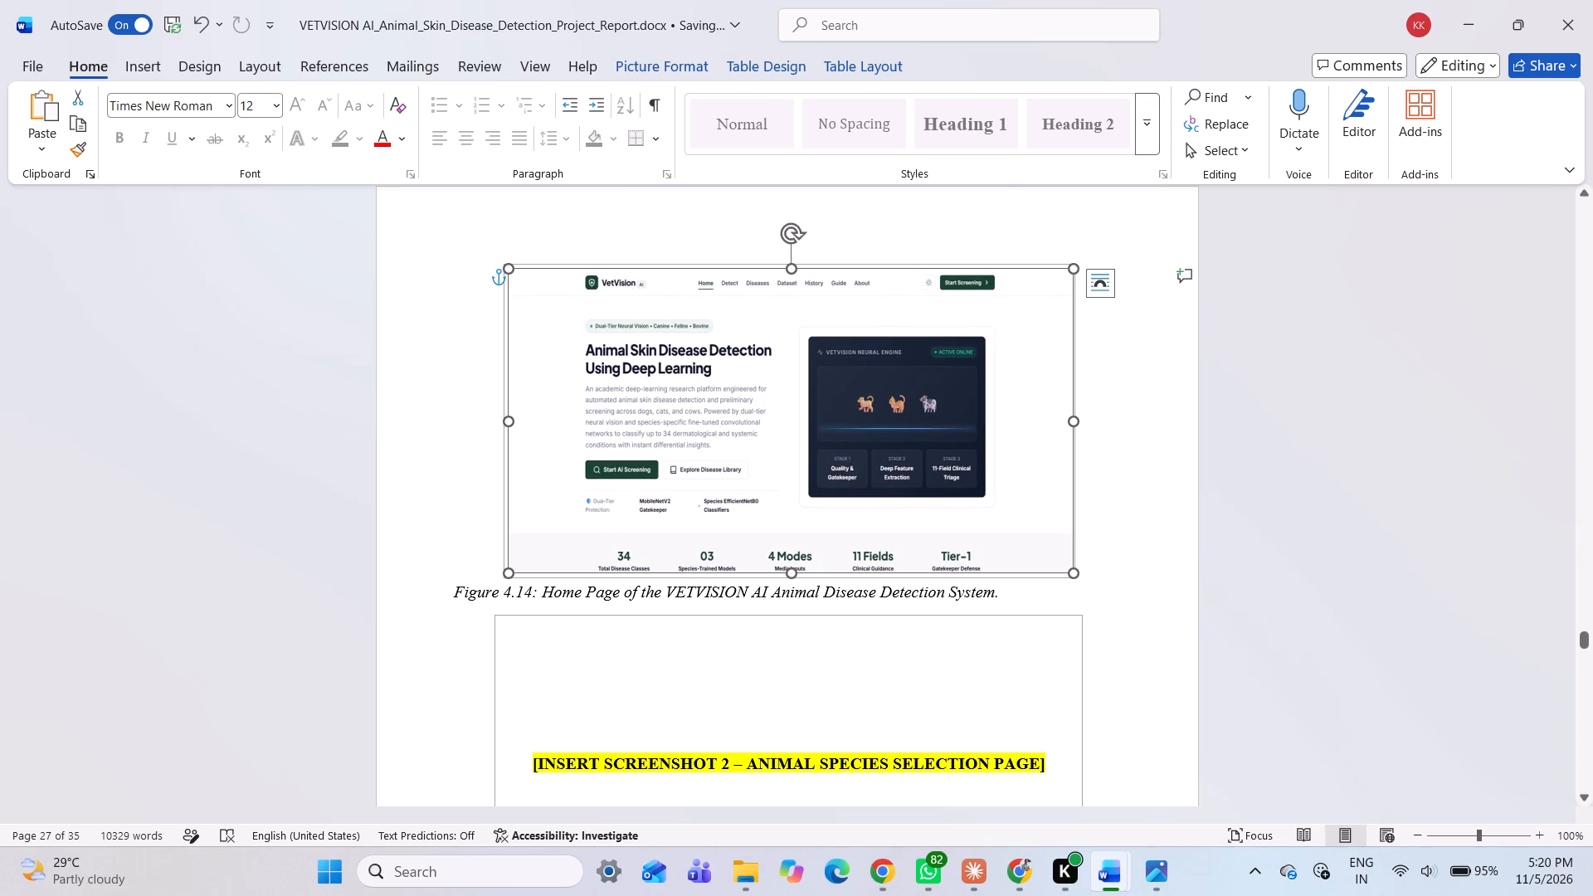
click(413, 280)
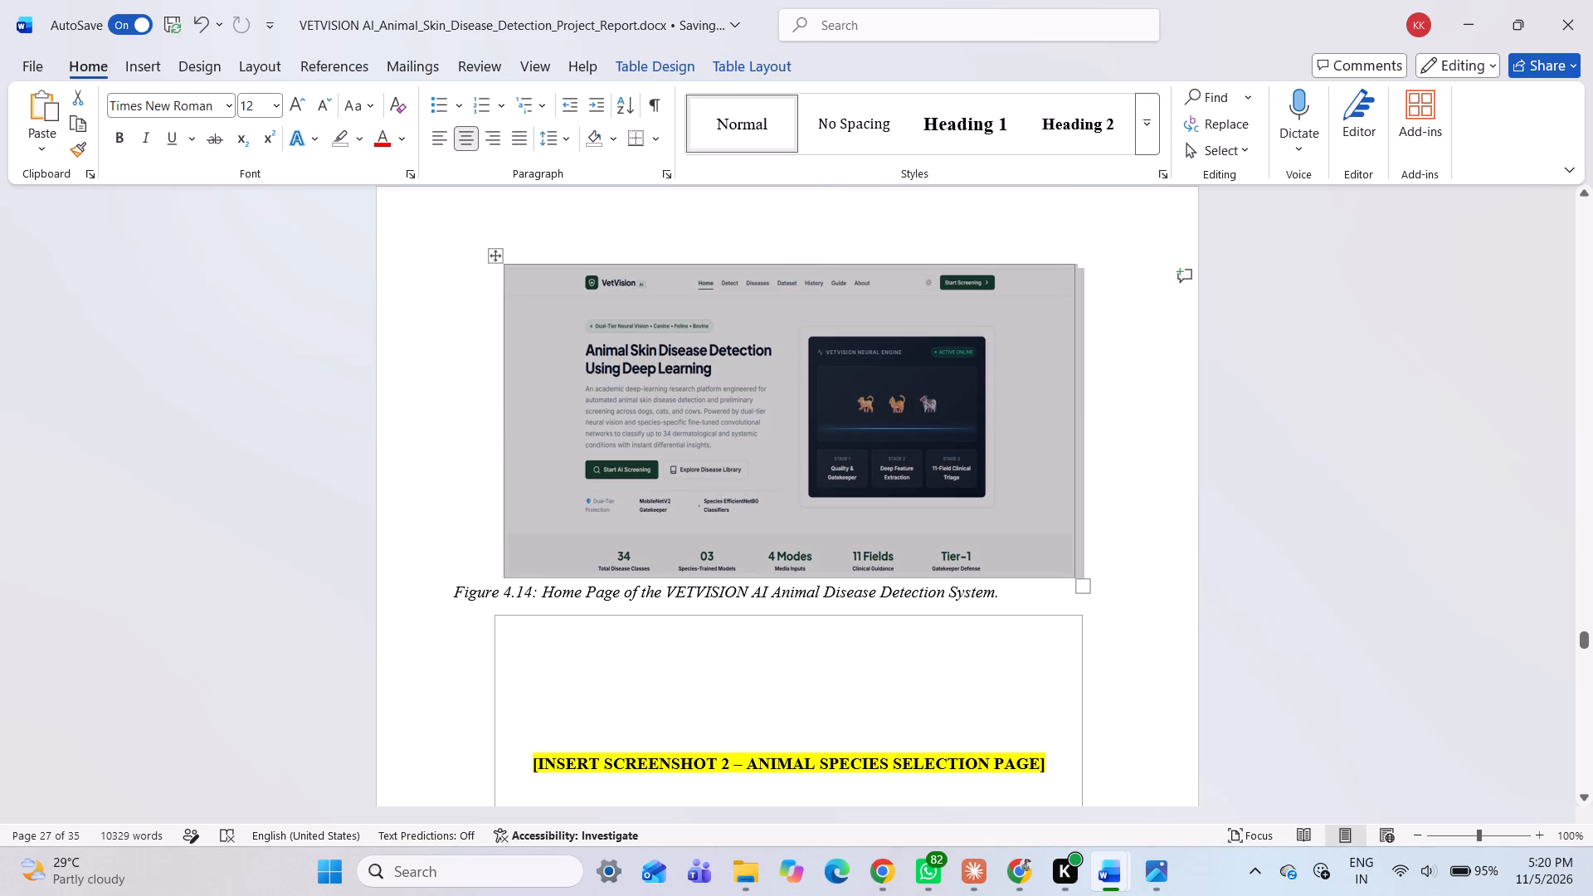
click(459, 329)
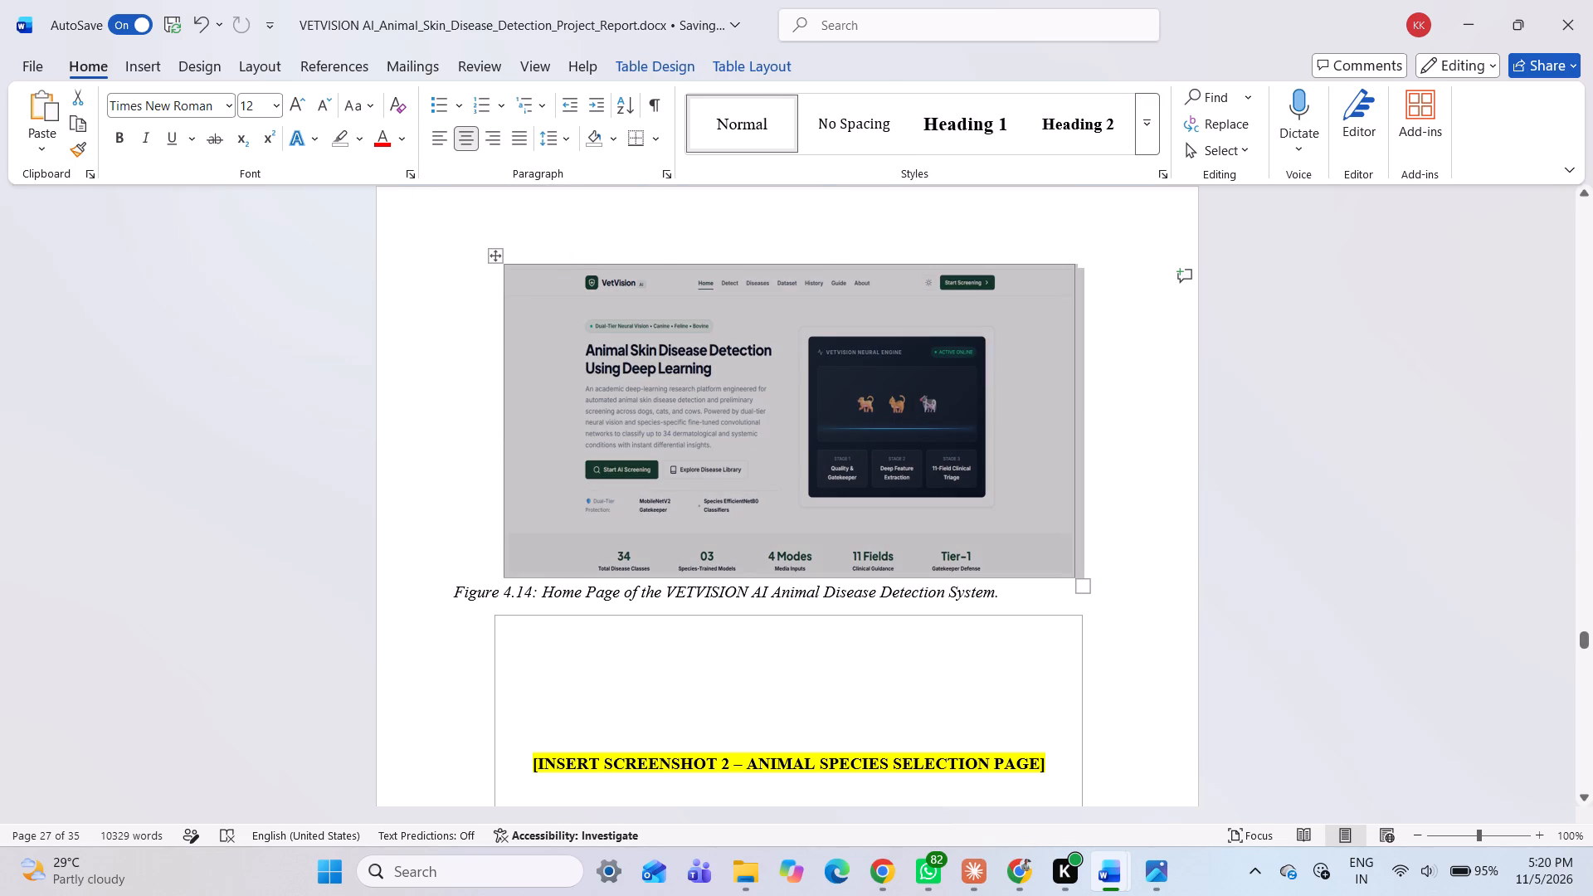
click(1052, 710)
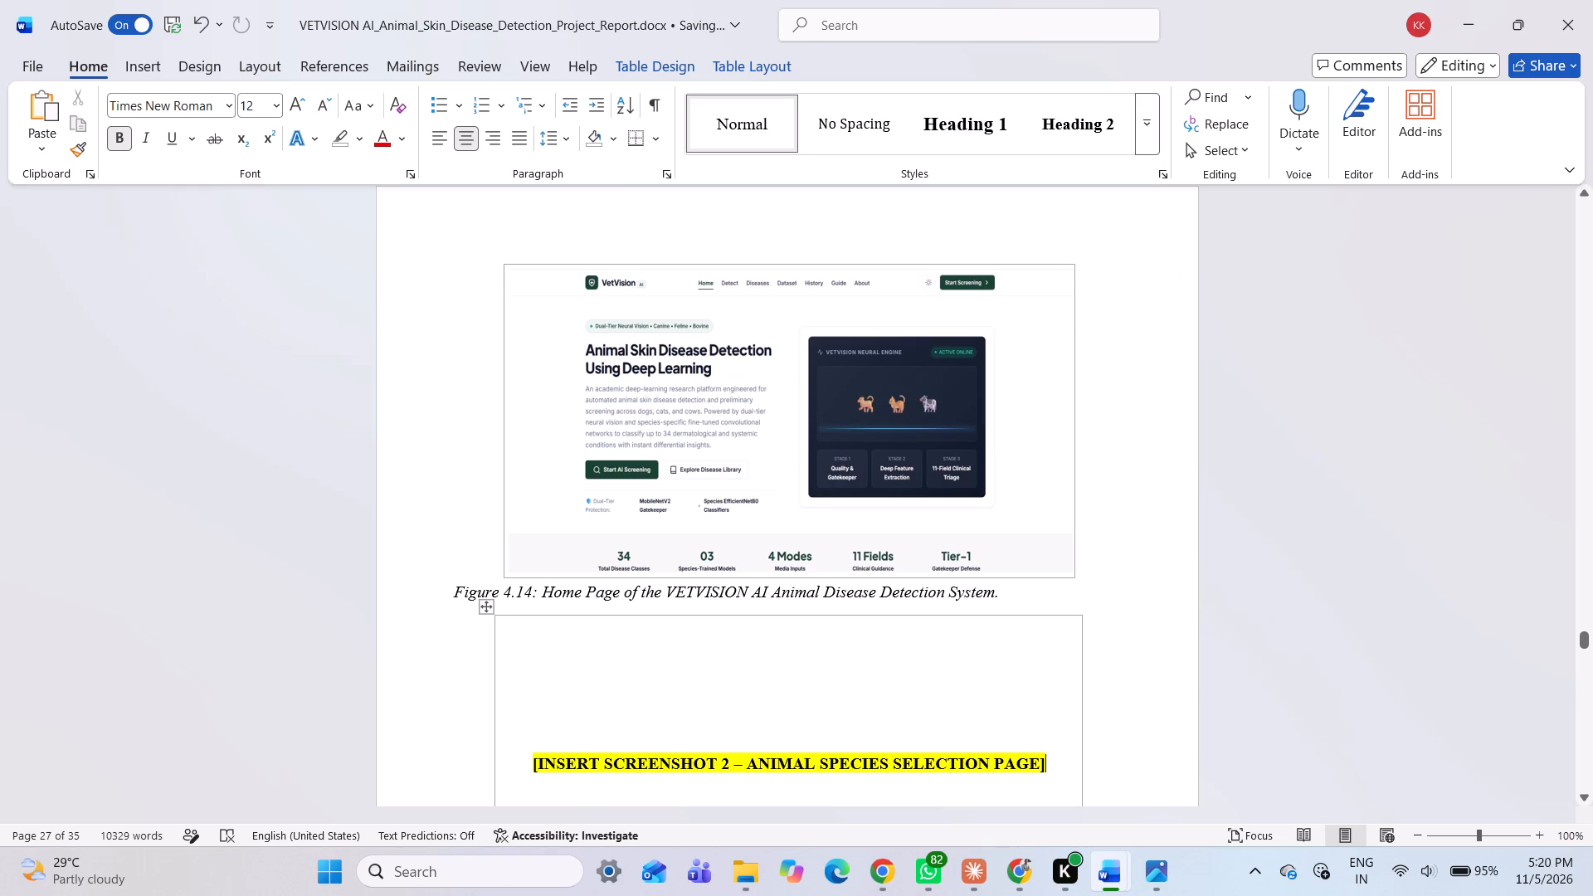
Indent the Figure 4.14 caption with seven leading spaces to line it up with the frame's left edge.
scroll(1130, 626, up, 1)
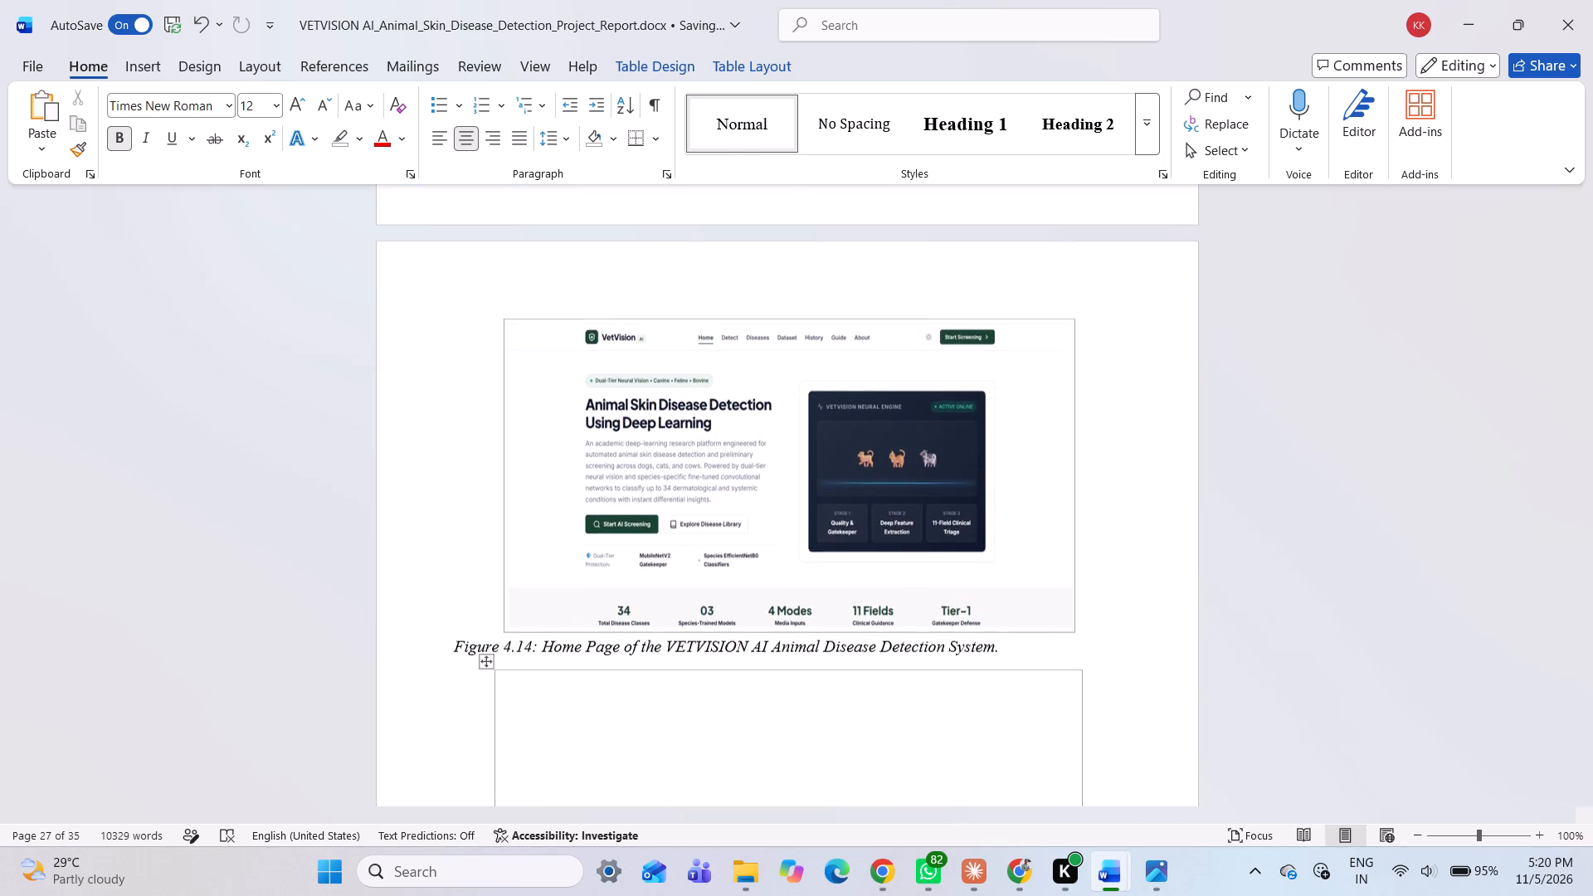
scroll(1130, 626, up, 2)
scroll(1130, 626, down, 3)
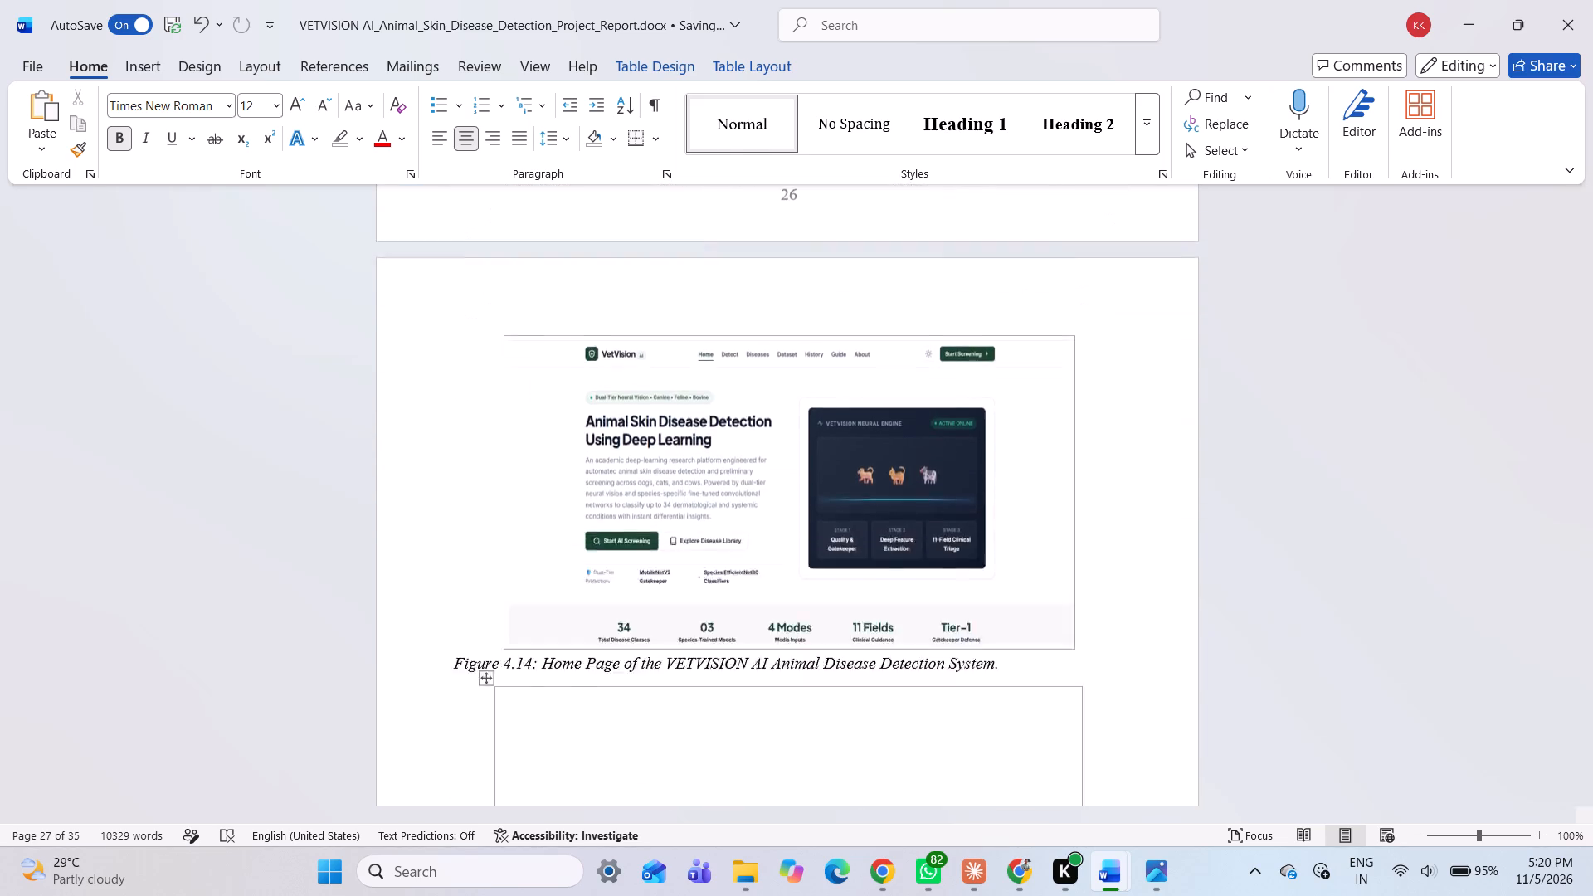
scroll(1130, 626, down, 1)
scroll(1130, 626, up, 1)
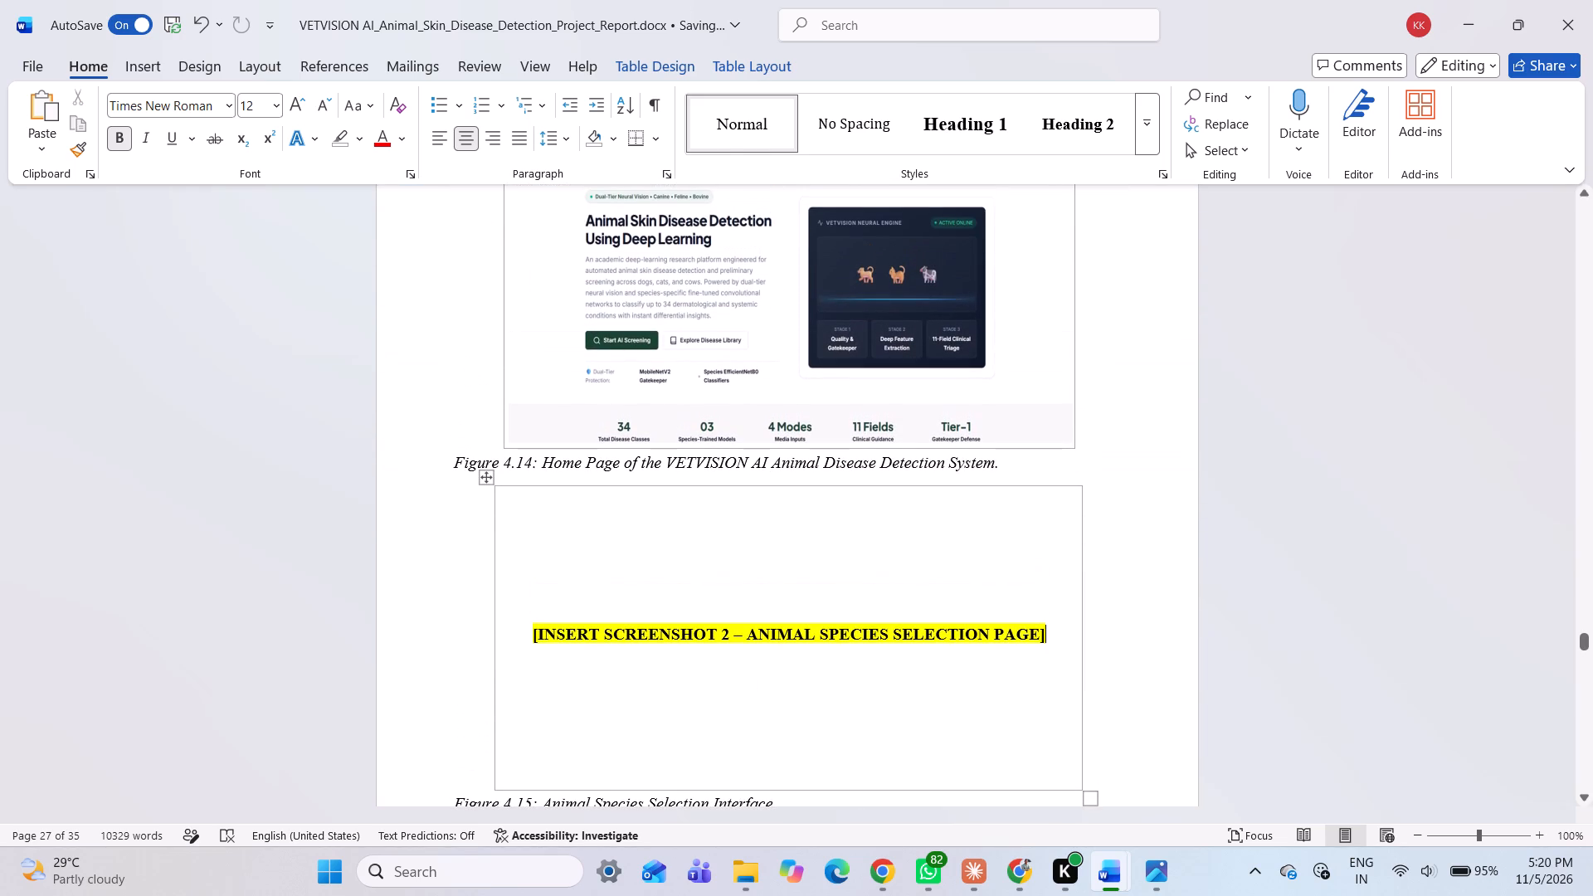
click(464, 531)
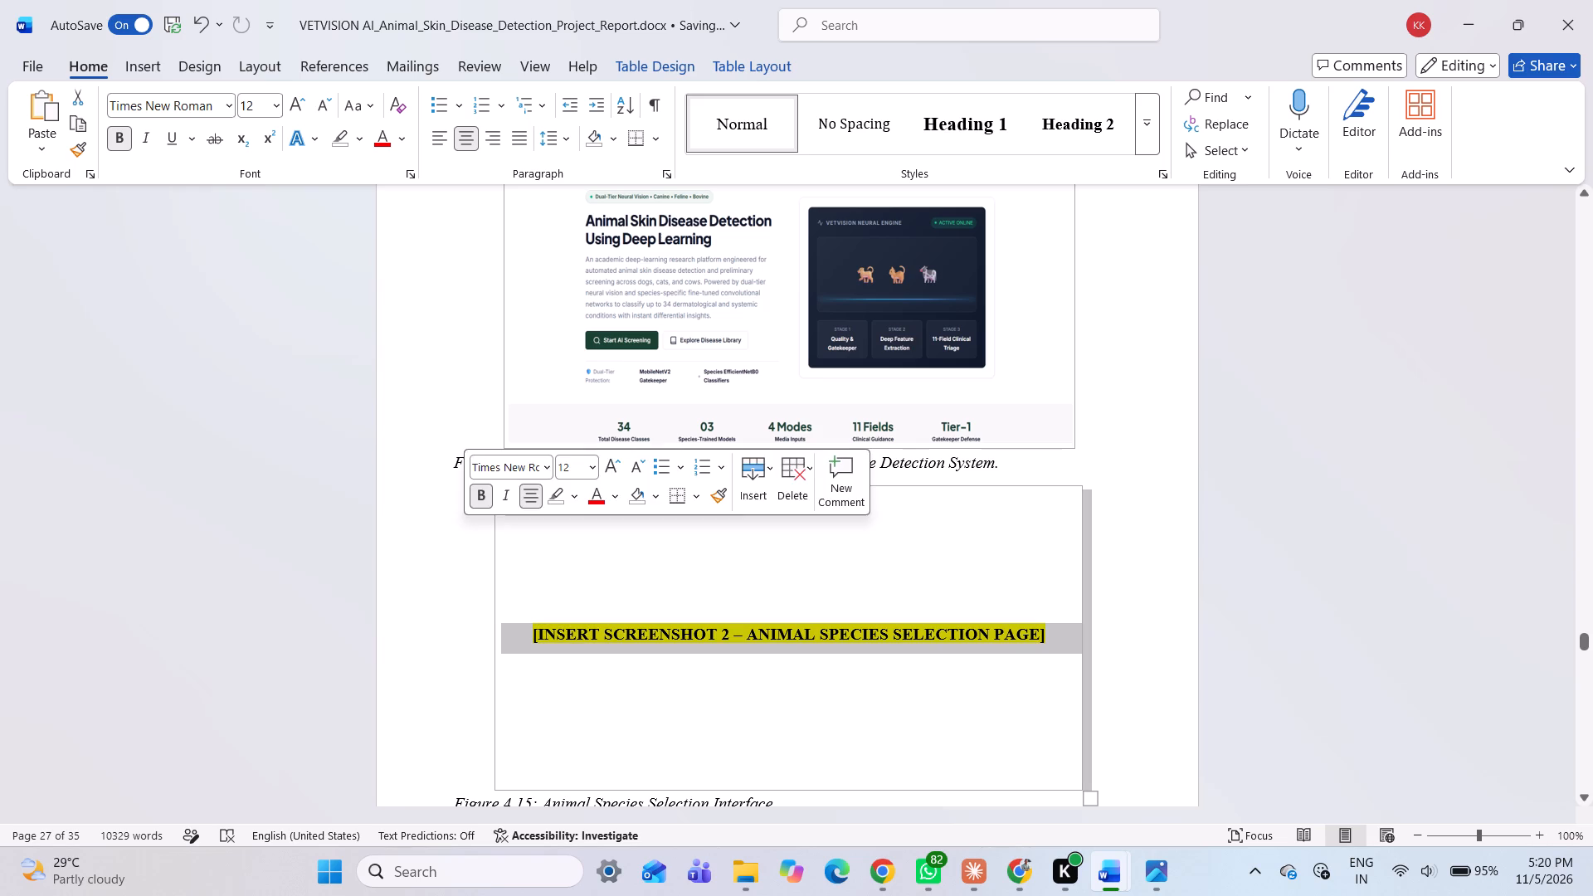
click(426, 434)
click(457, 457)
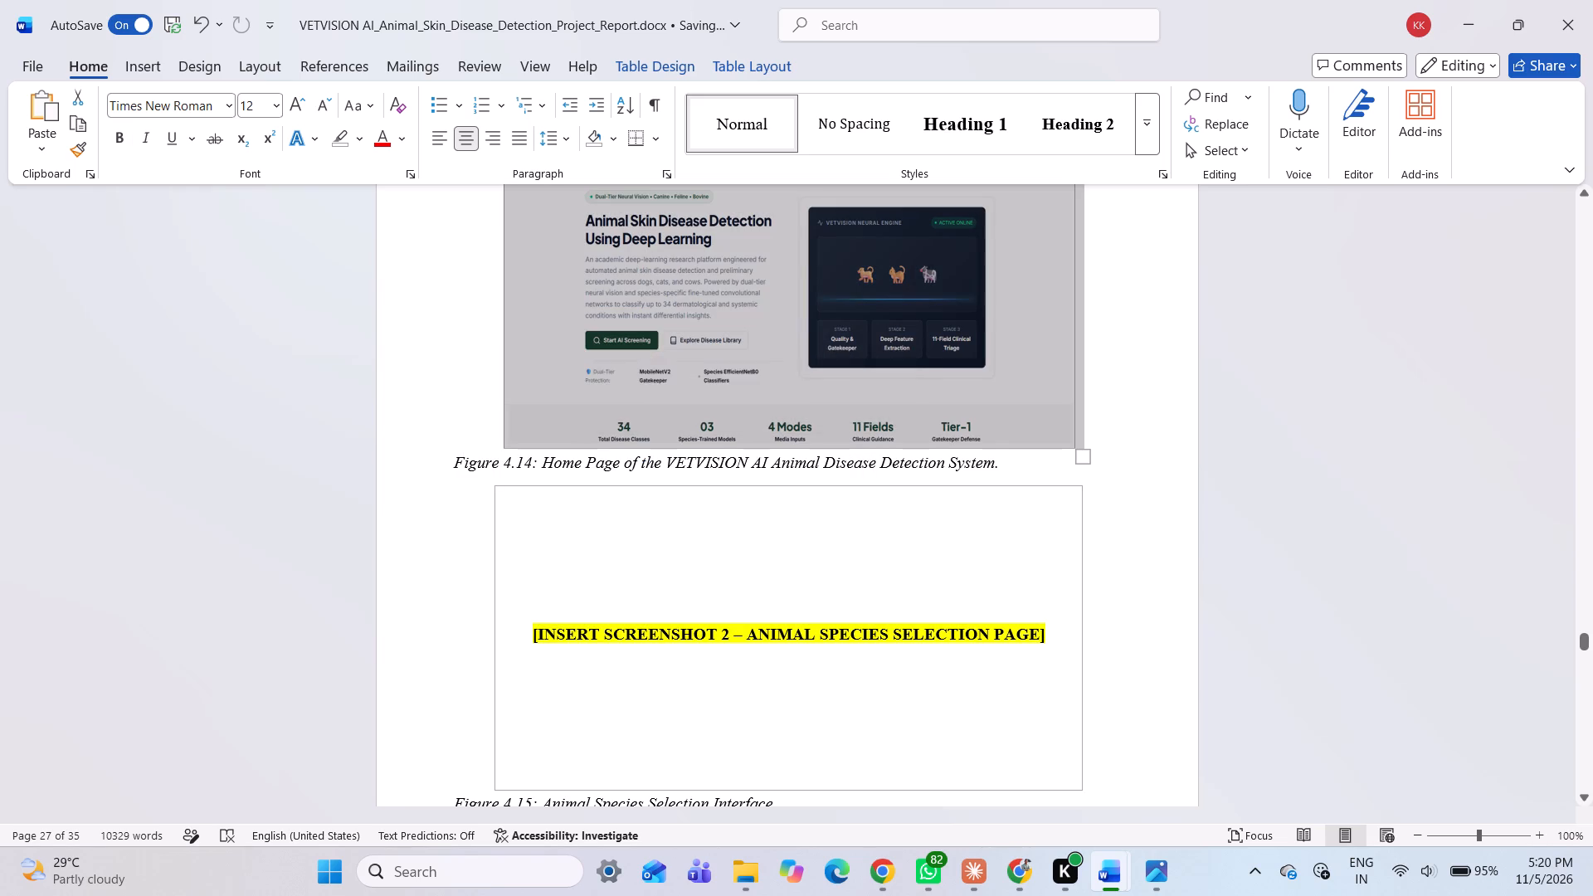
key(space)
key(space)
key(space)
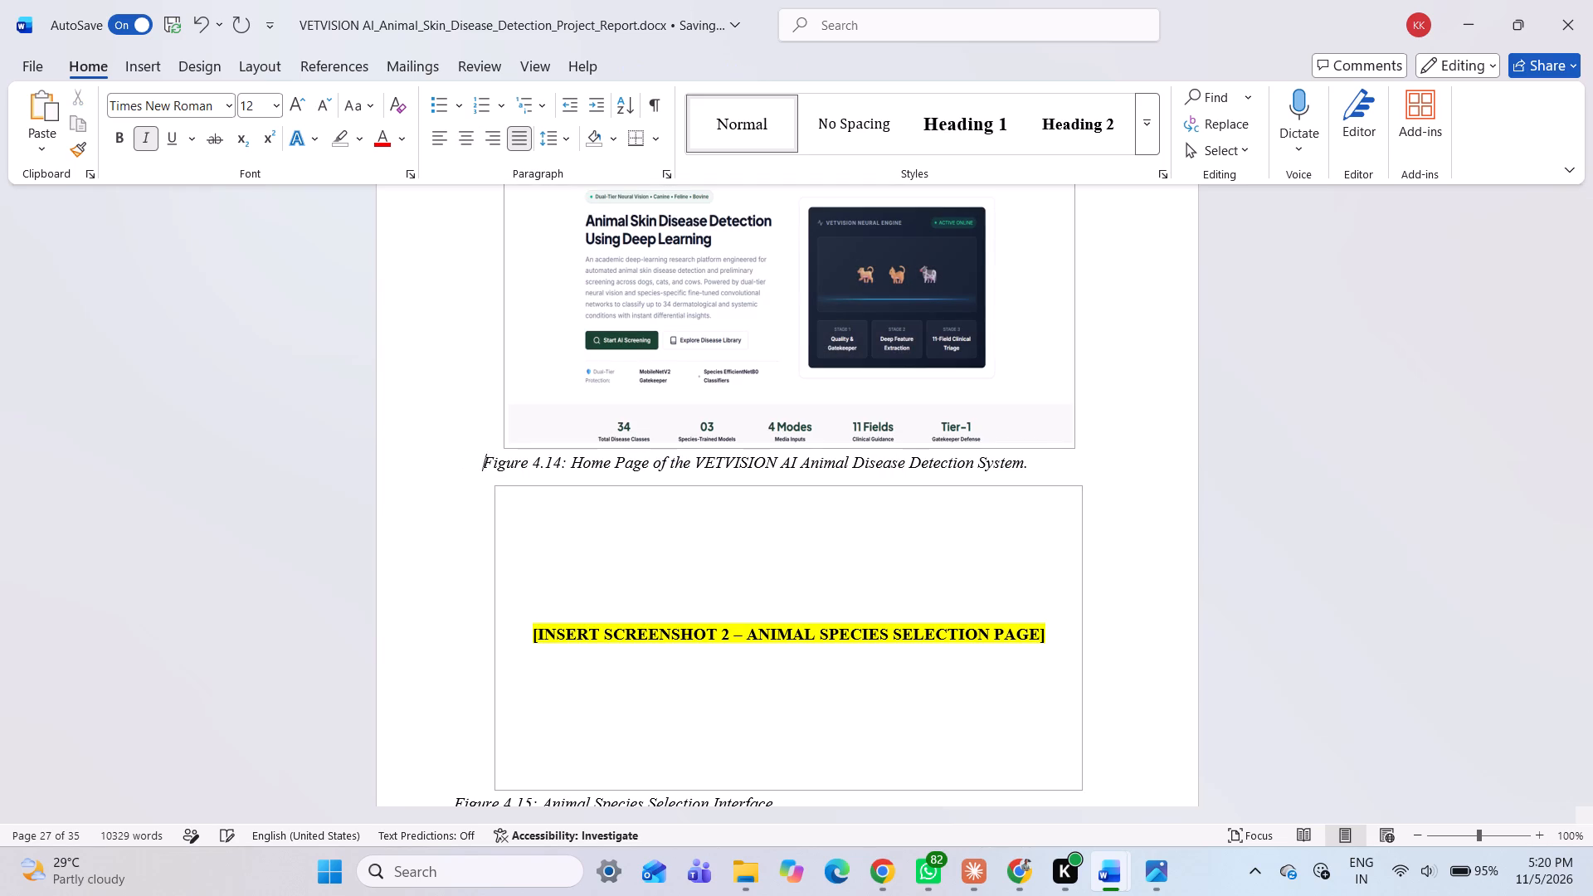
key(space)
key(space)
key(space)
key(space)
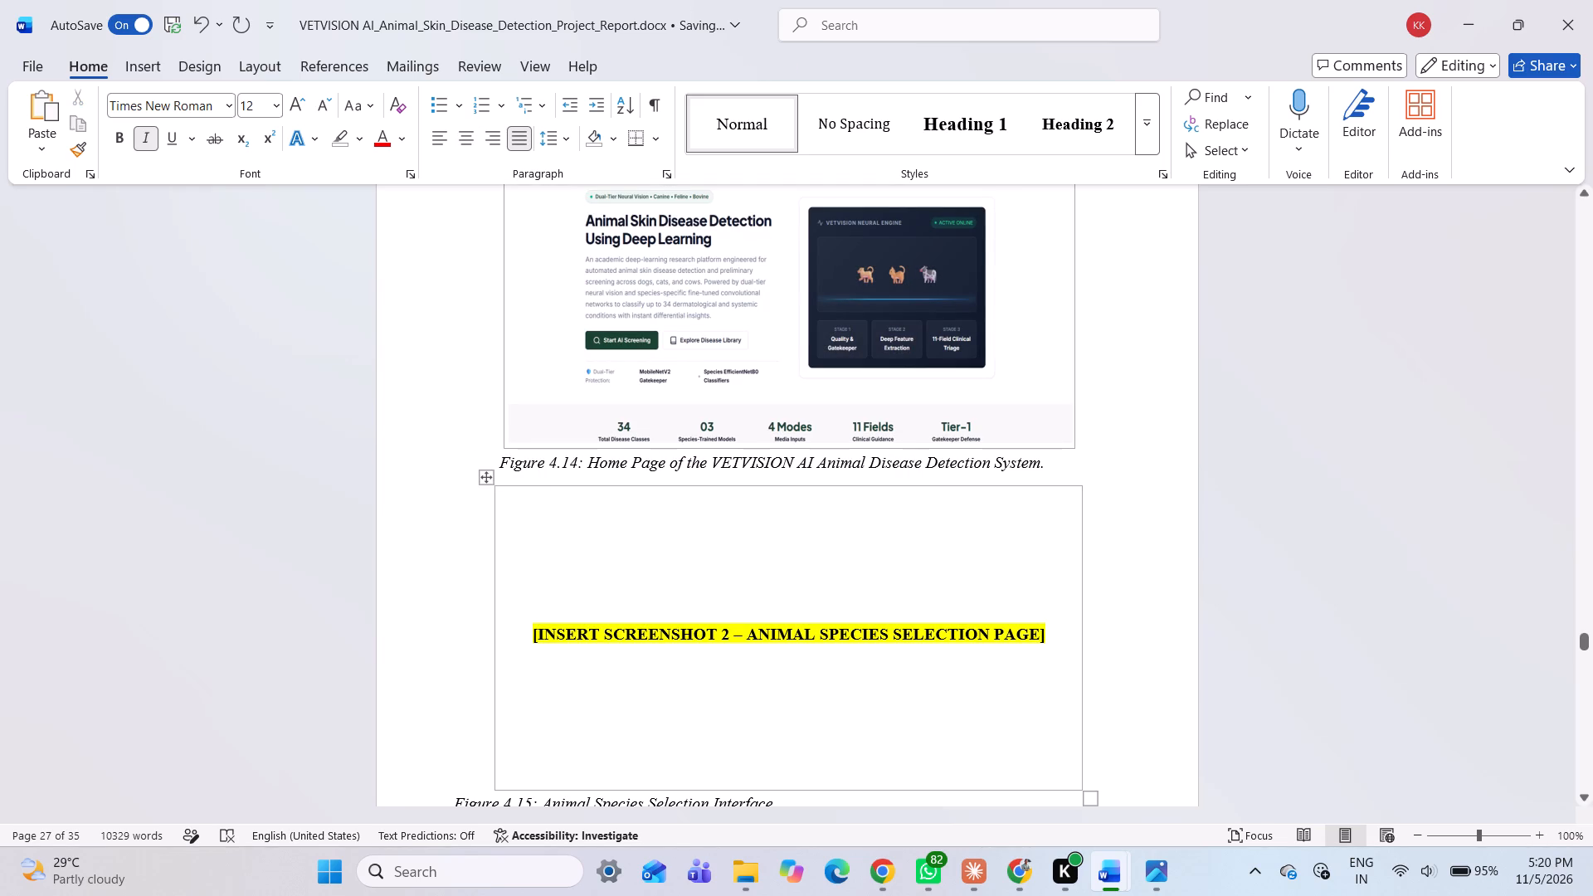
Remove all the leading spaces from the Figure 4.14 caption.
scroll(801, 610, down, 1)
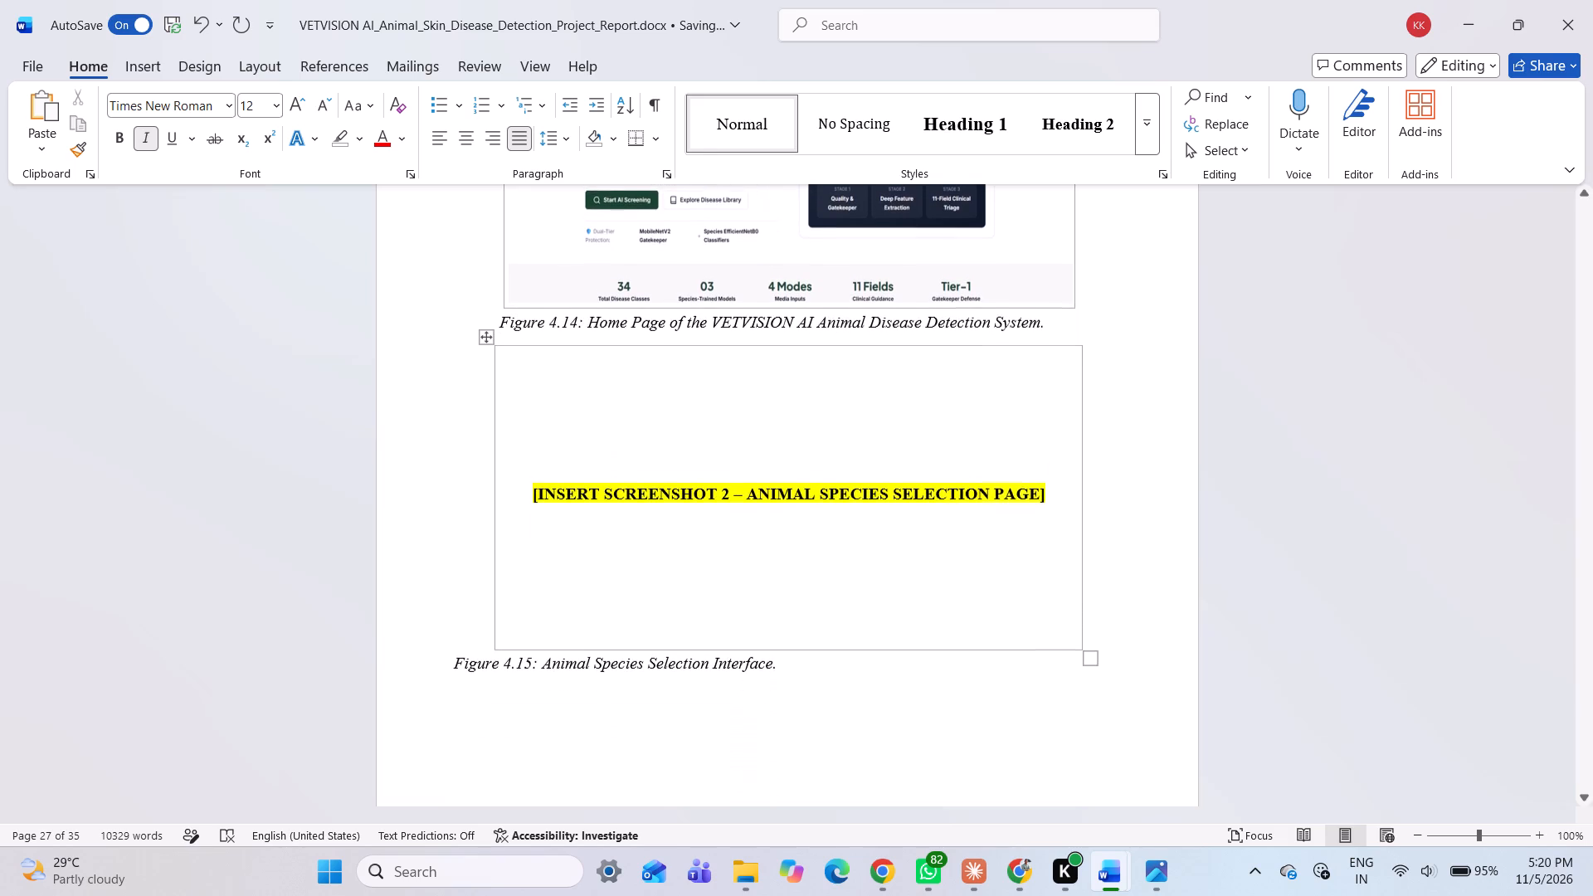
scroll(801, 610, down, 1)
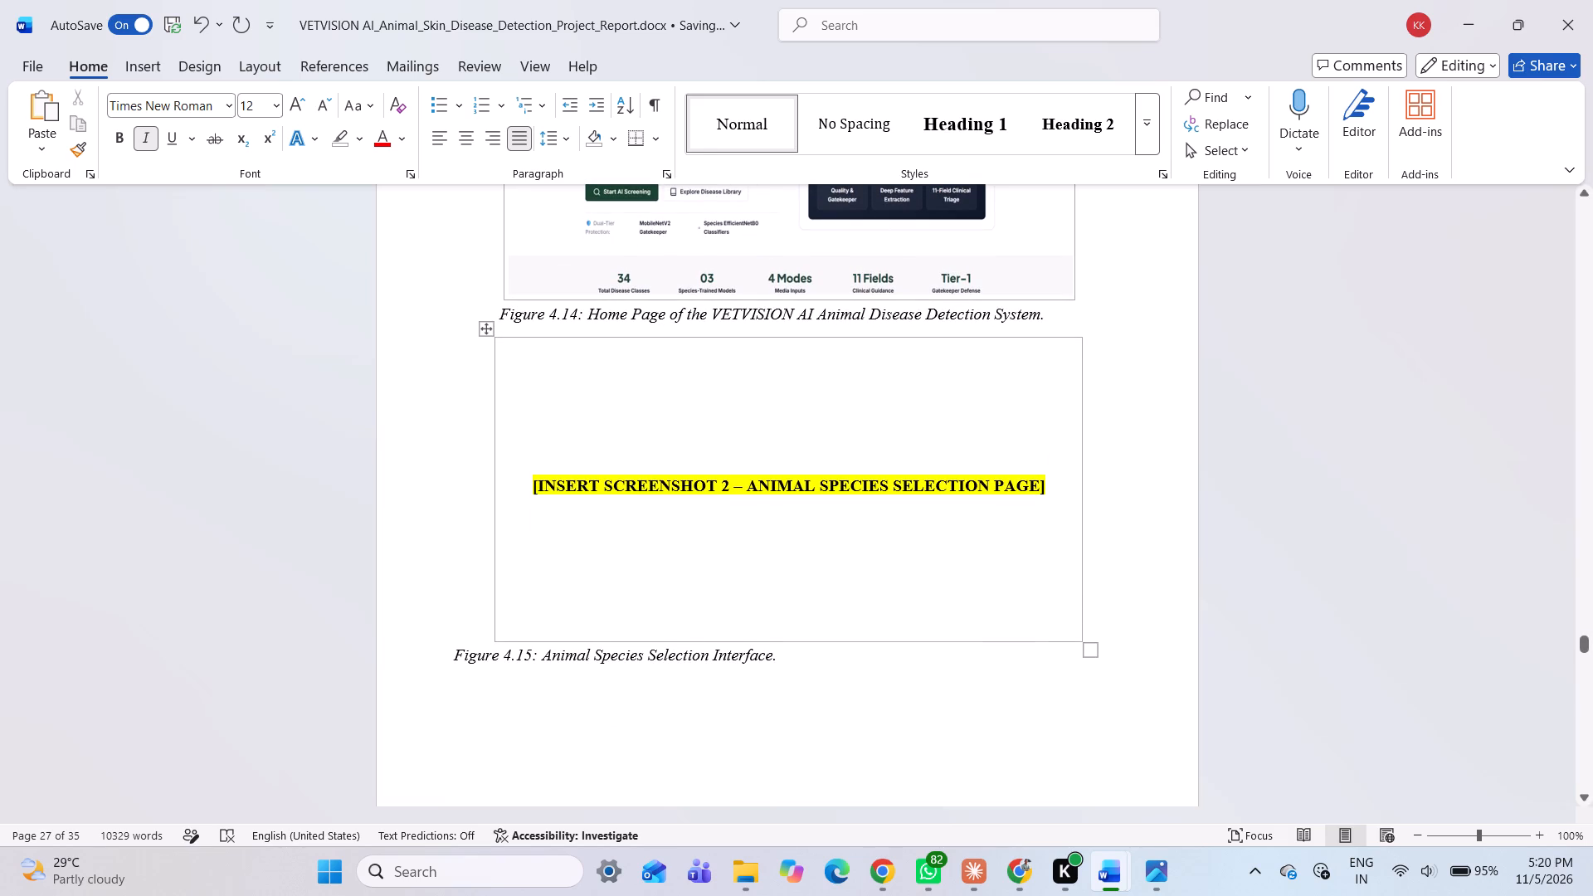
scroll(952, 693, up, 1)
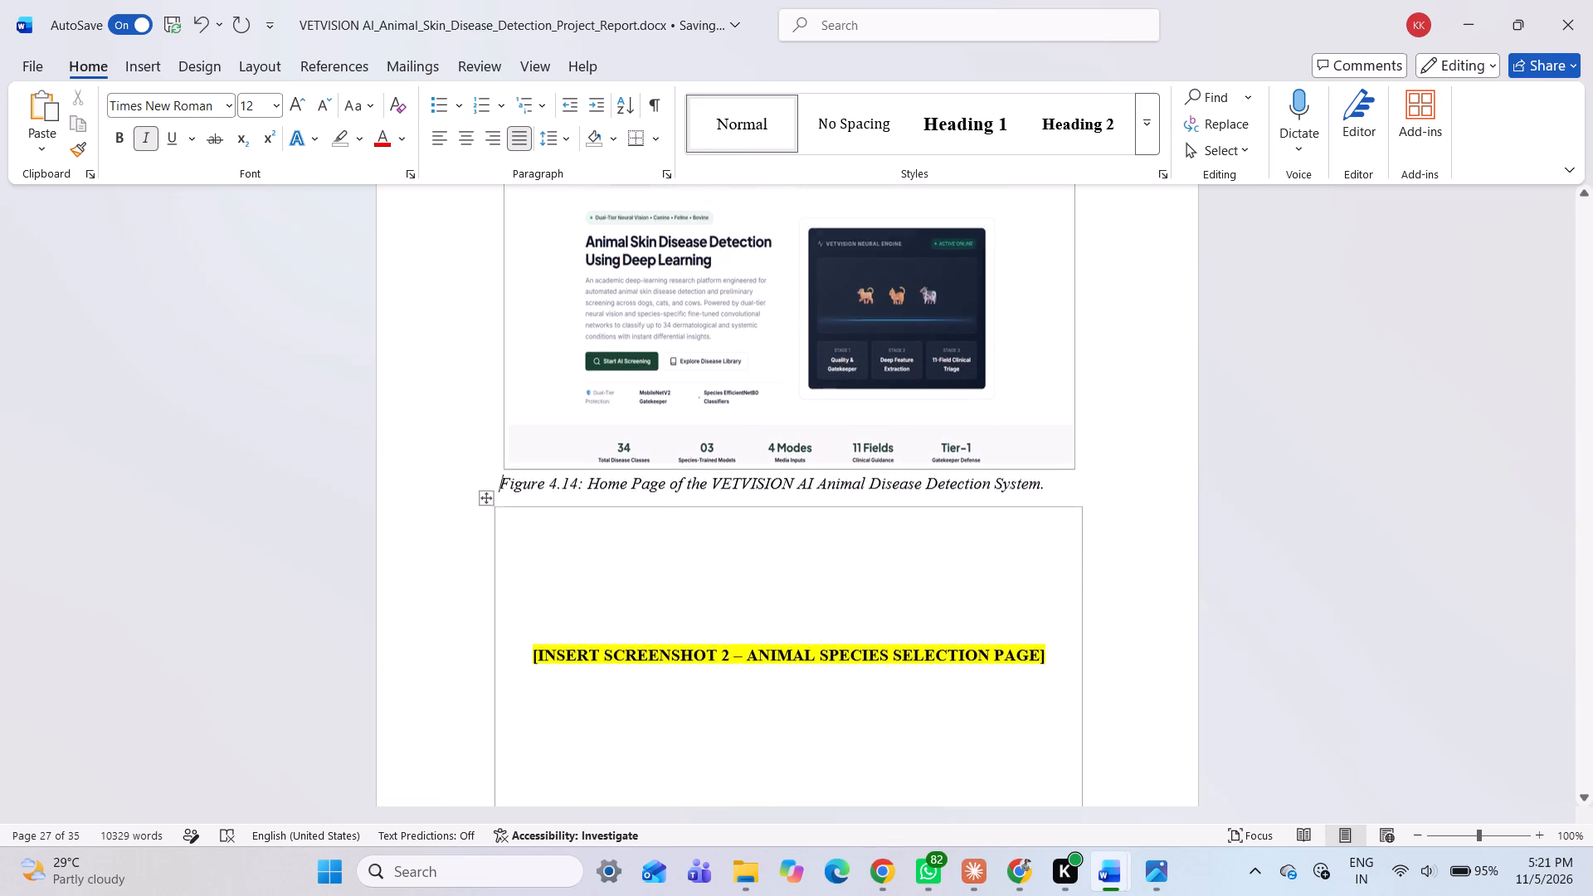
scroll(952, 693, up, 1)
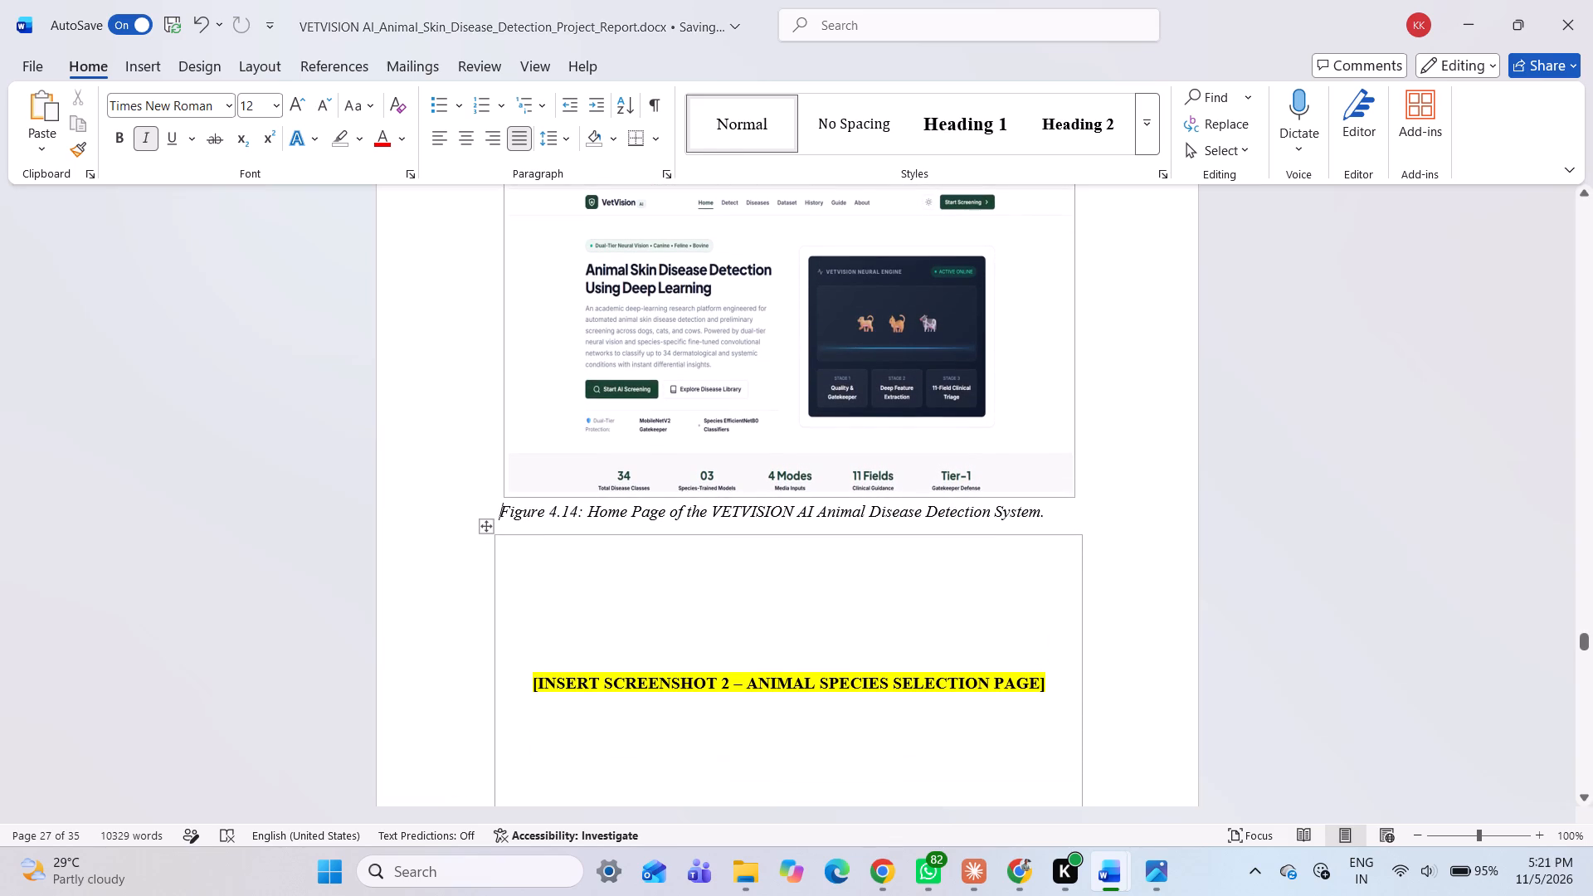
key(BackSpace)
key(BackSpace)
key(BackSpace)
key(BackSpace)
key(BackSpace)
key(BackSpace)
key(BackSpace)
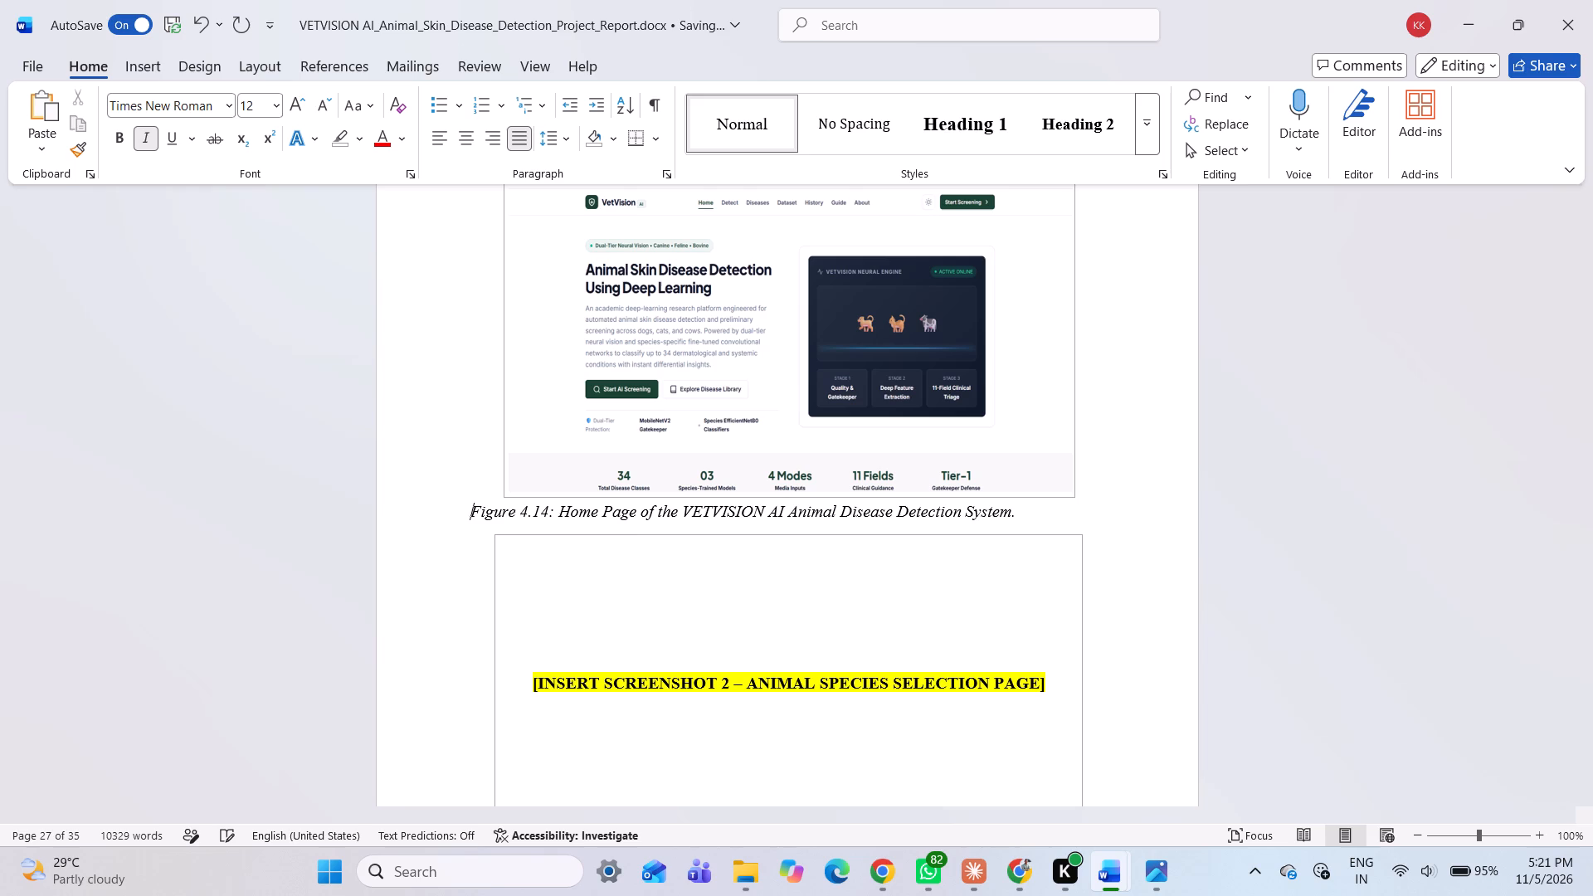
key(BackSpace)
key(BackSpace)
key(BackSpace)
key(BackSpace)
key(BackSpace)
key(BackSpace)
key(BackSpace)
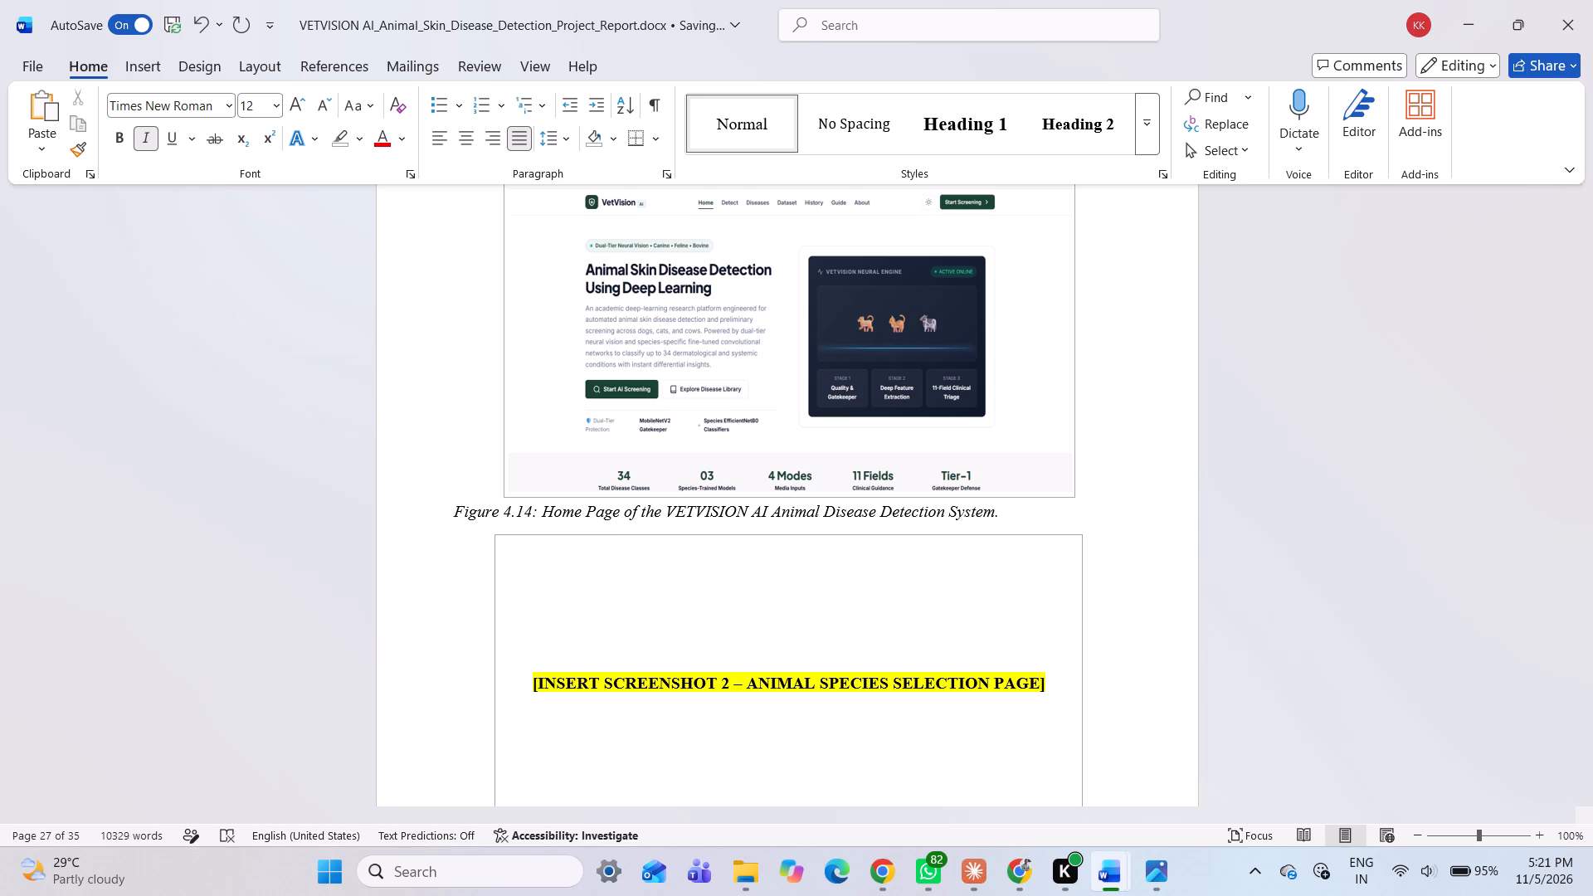
Widen the Figure 4.14 screenshot beyond its frame to both page text margins and extend its top edge slightly above the frame.
click(603, 372)
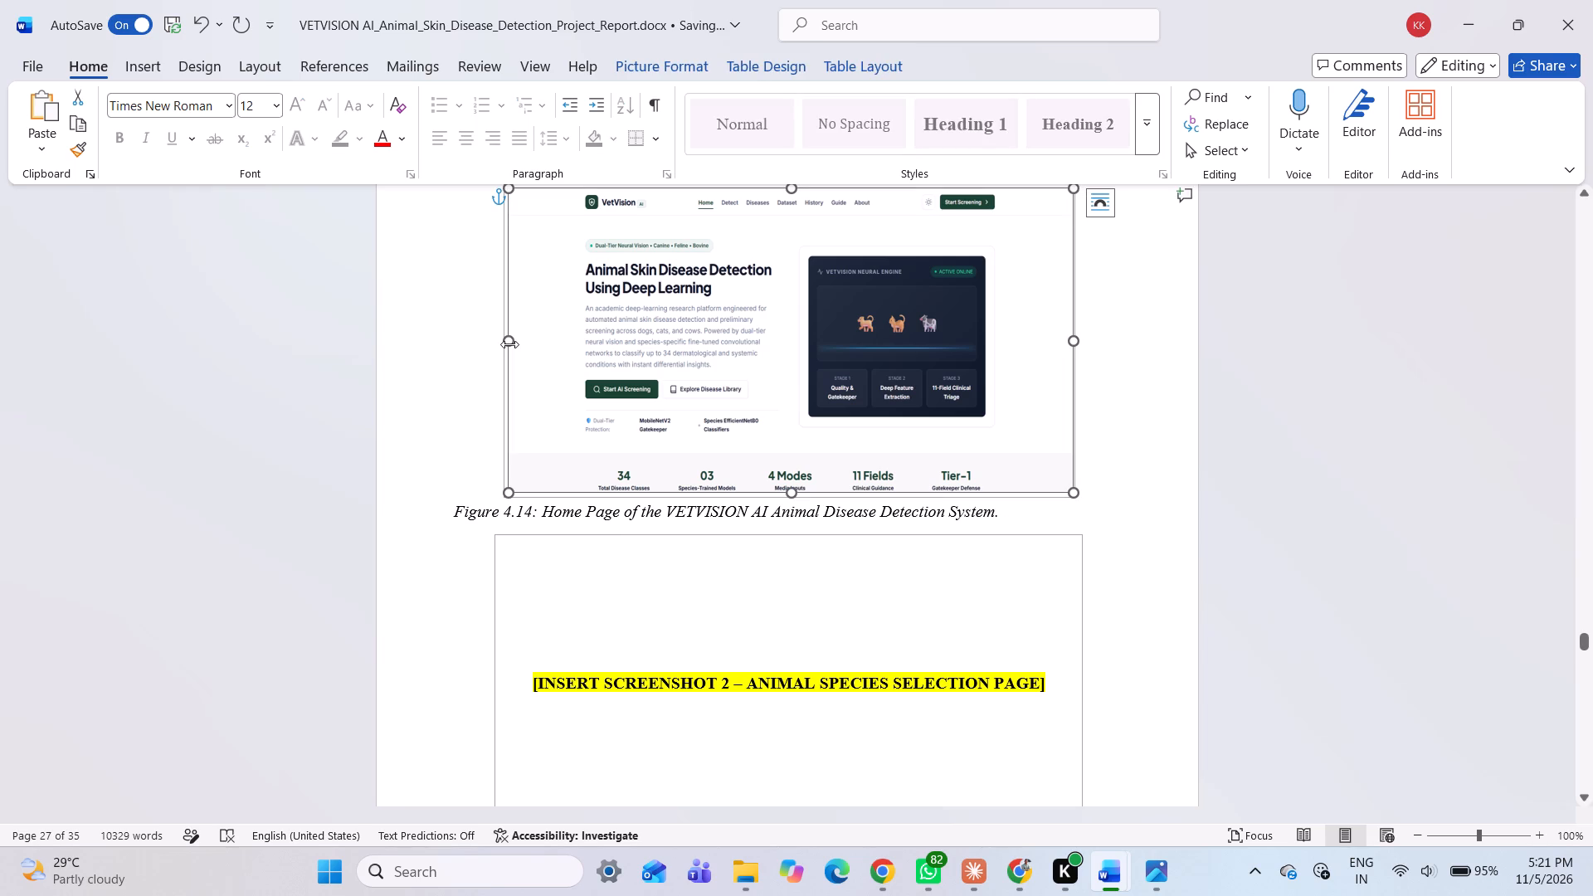
drag(509, 344, 452, 348)
scroll(736, 412, up, 1)
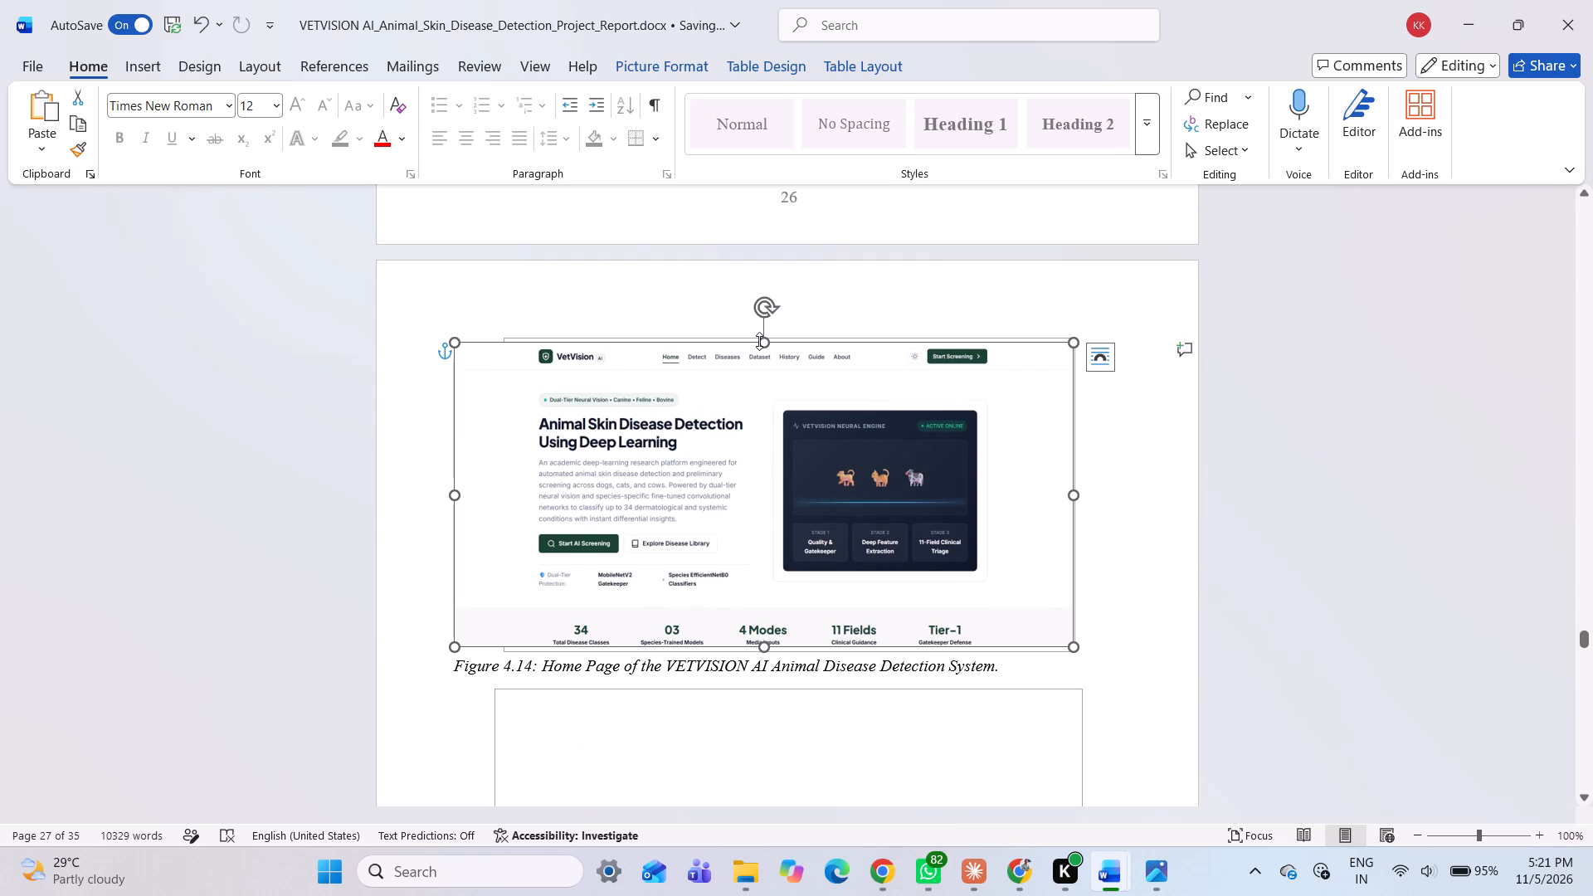
drag(764, 341, 764, 323)
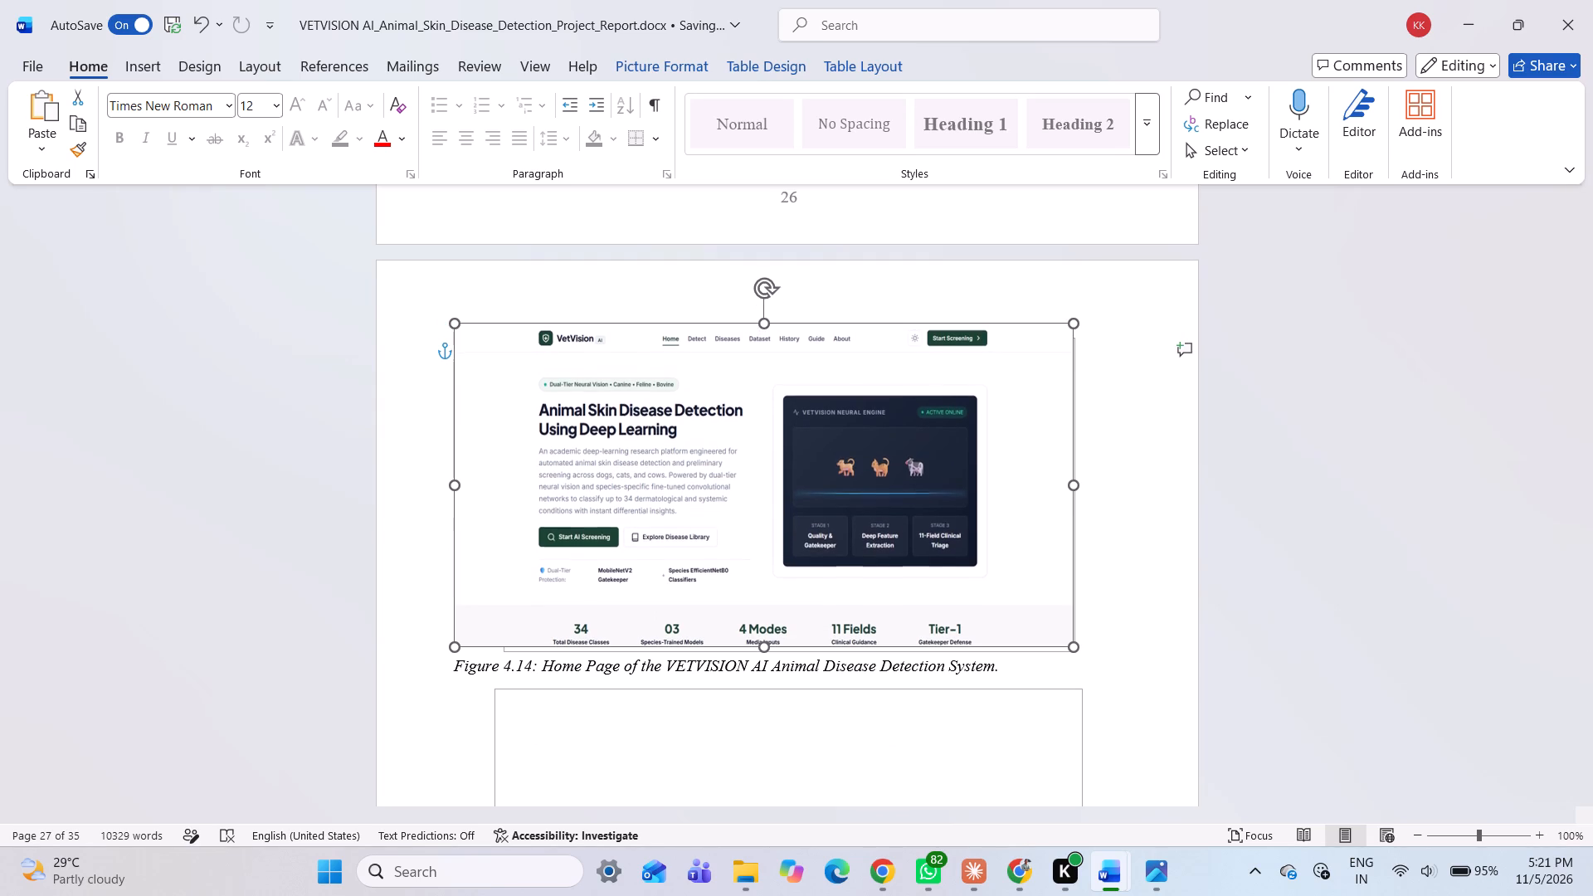
drag(764, 323, 764, 320)
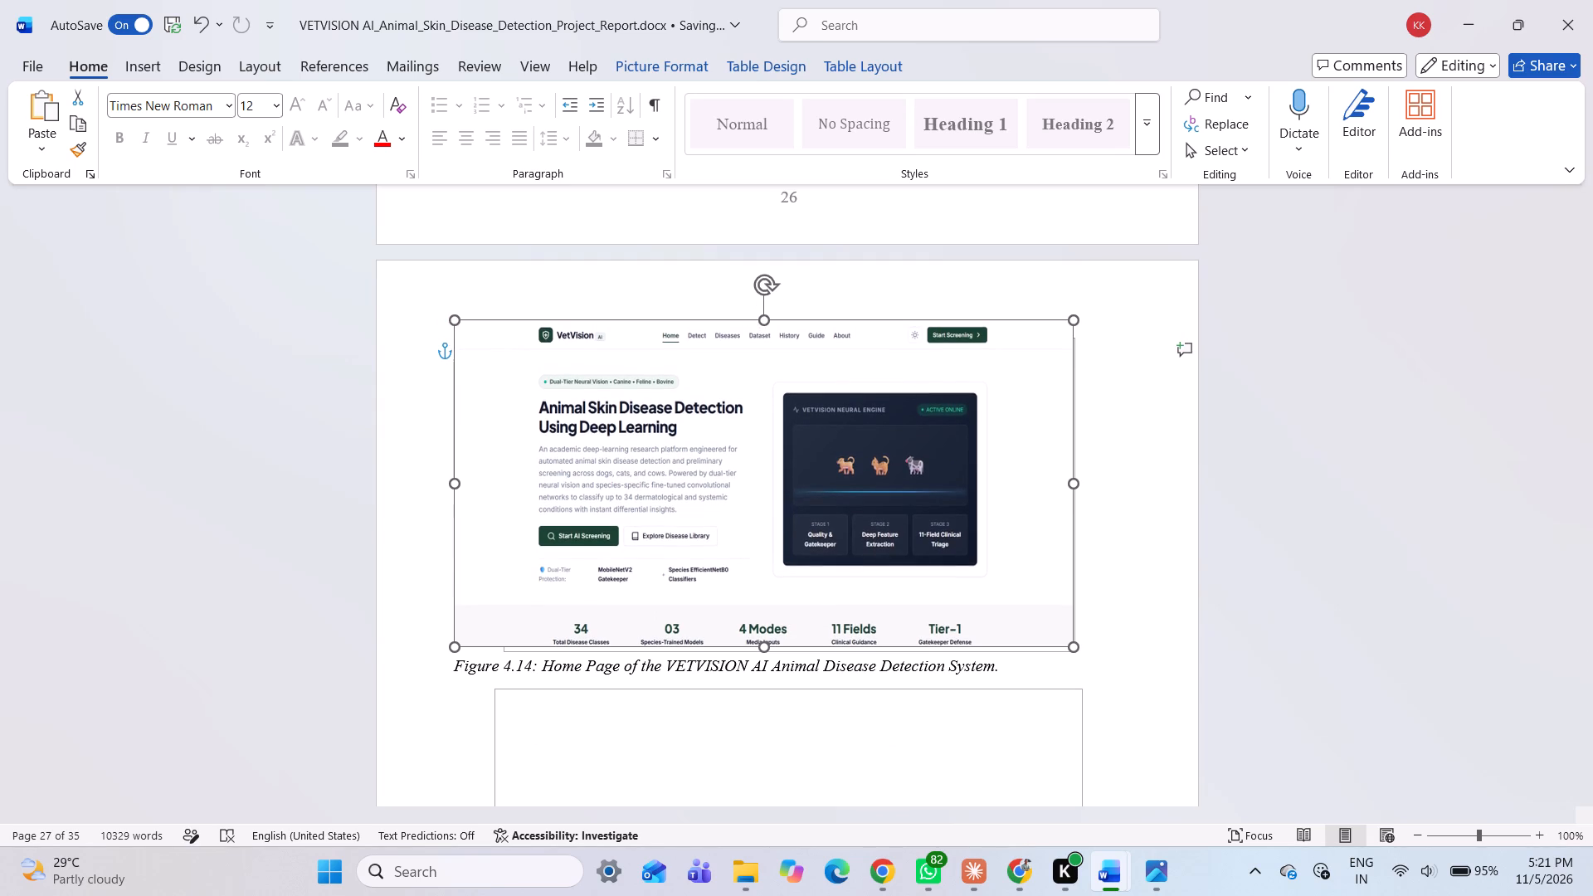
drag(764, 320, 764, 319)
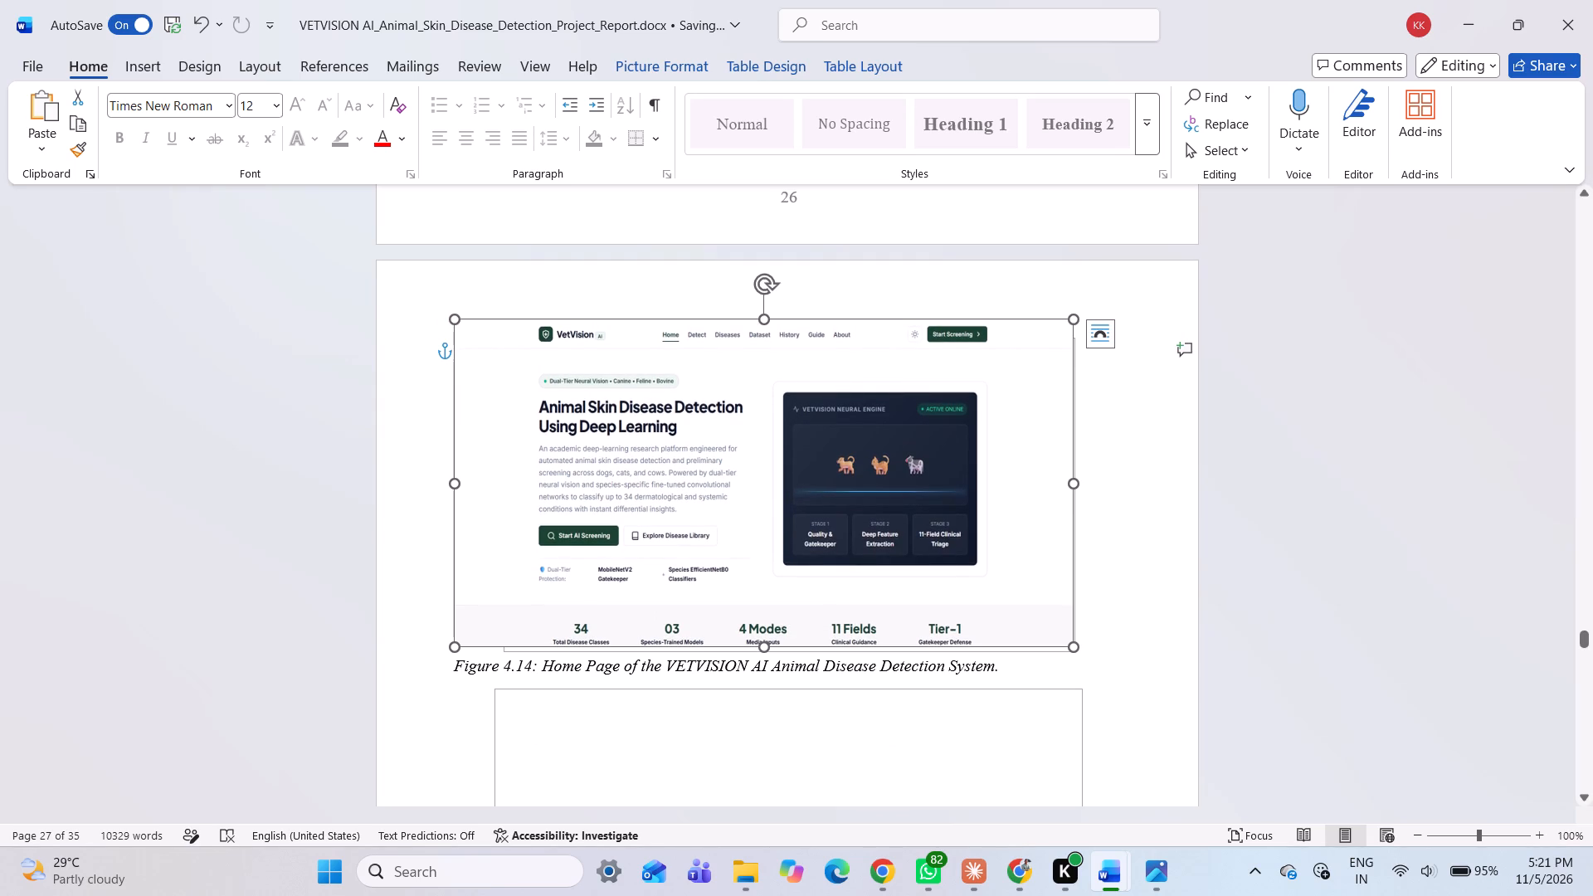
drag(1072, 480, 1119, 488)
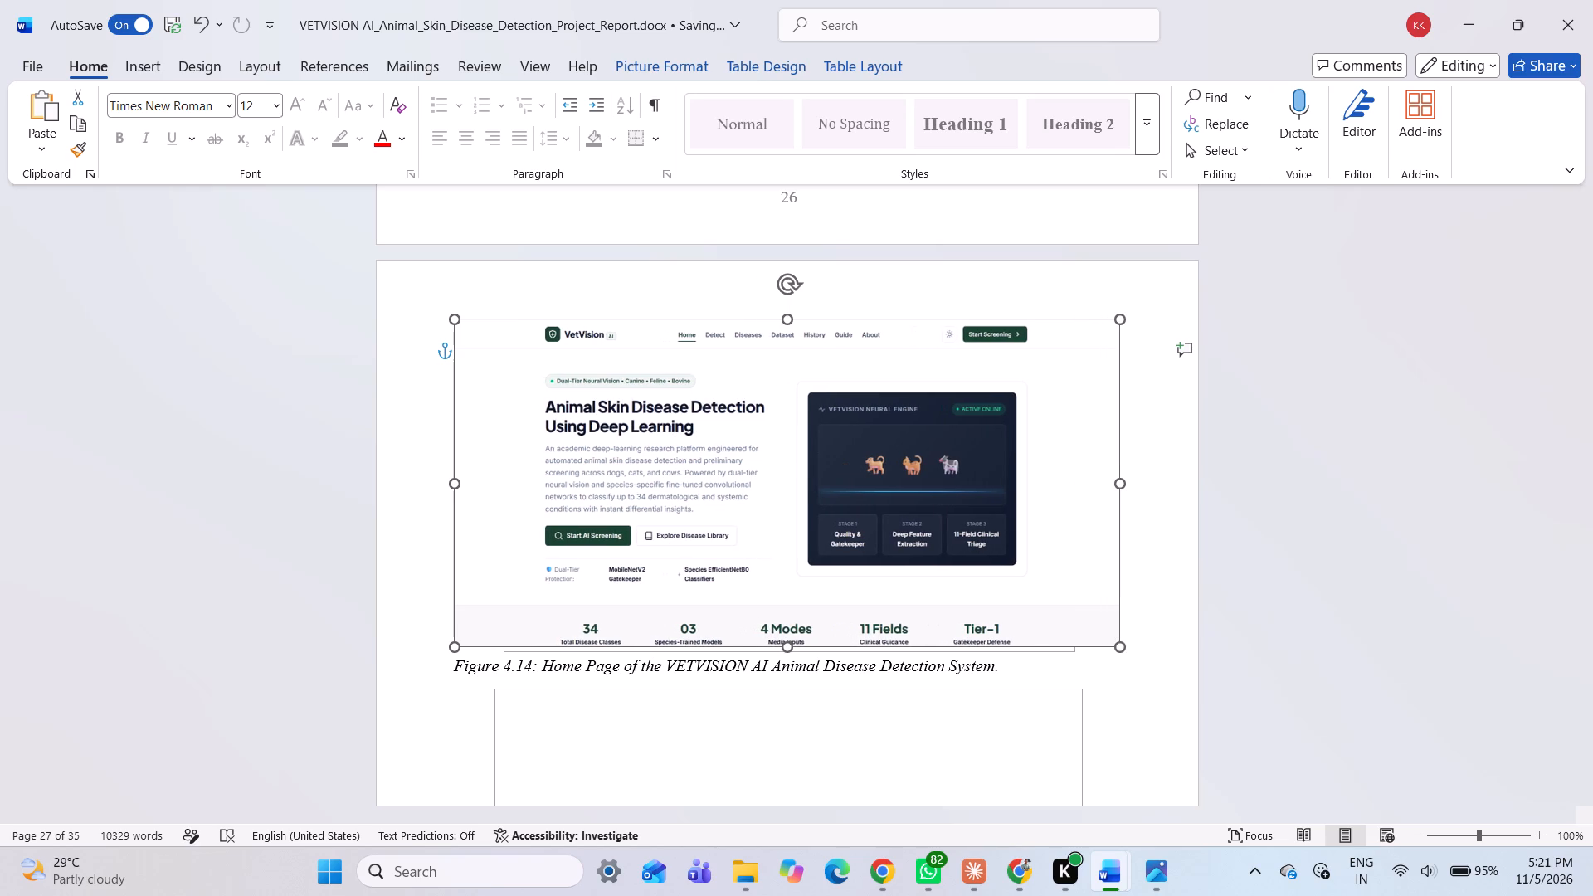
drag(1119, 488, 1162, 497)
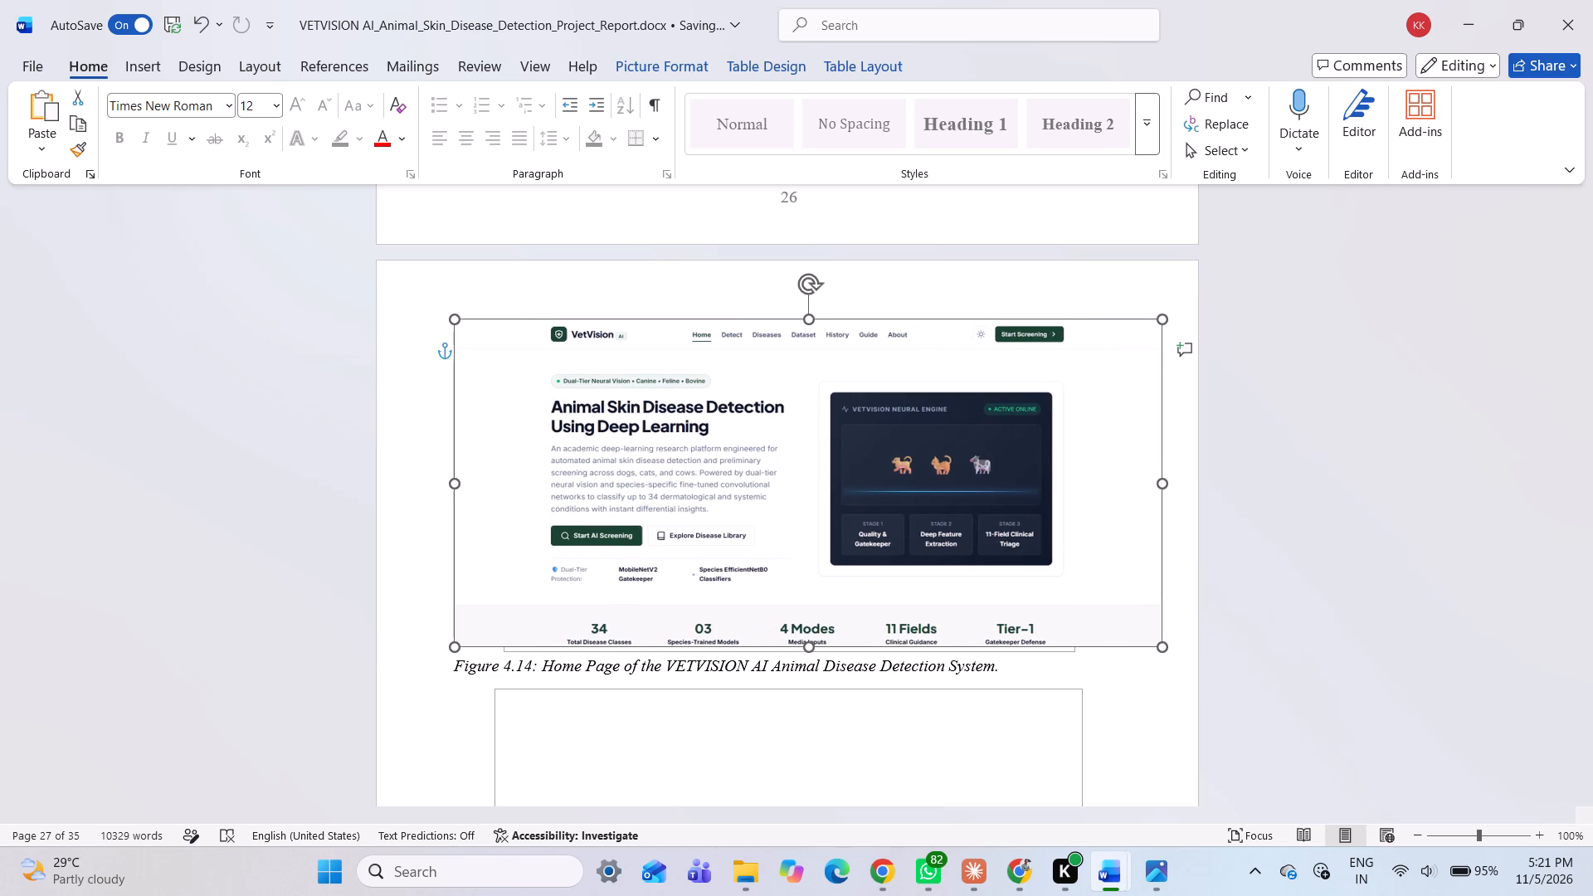
drag(1162, 497, 1130, 499)
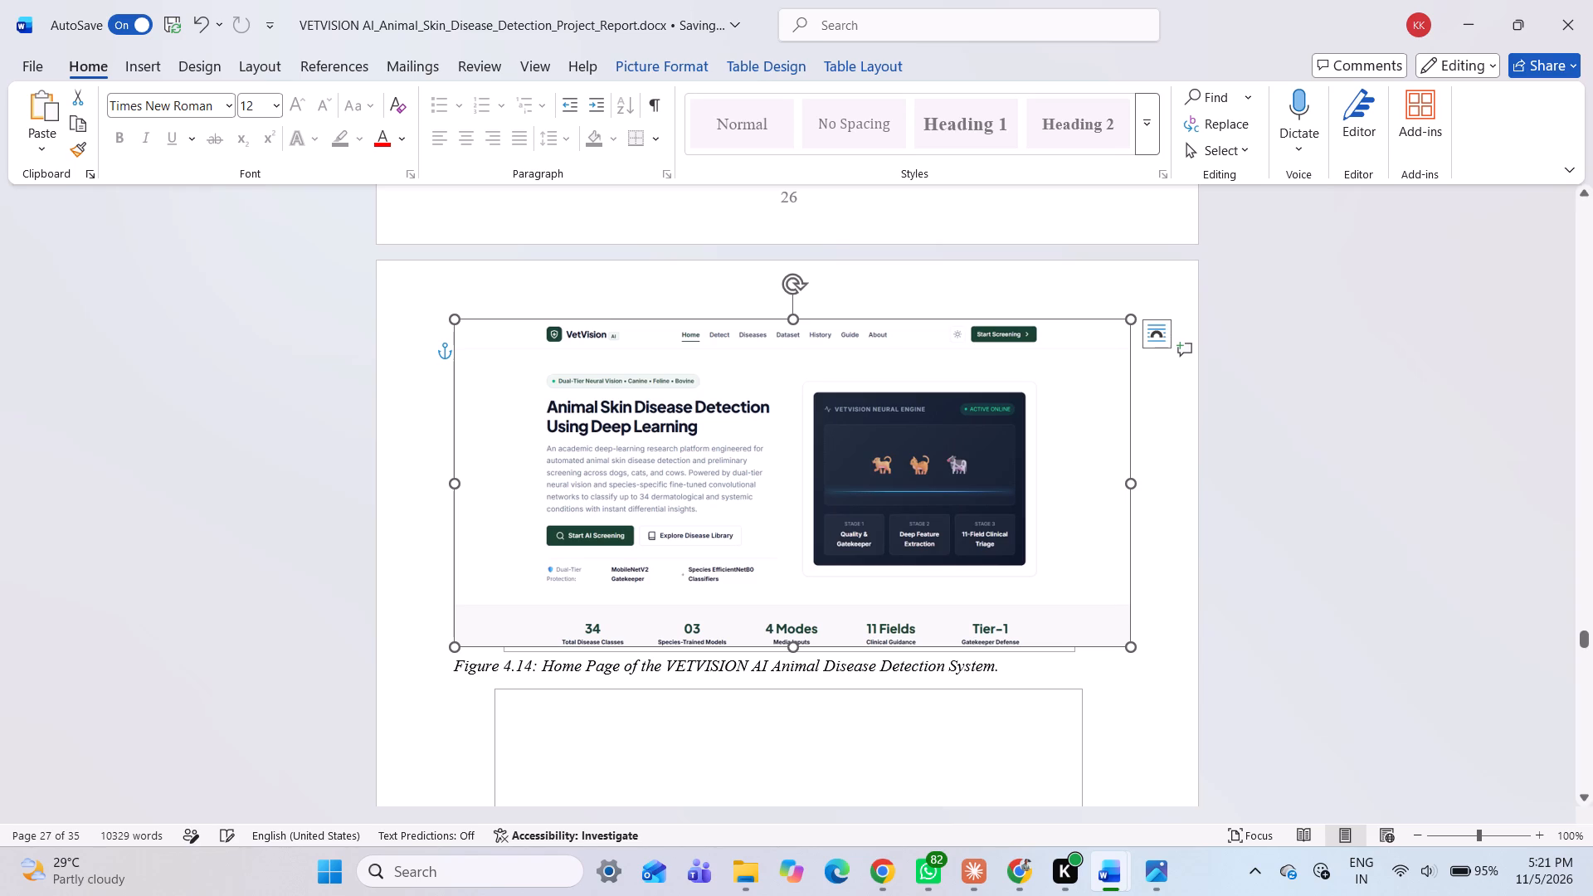
click(1167, 502)
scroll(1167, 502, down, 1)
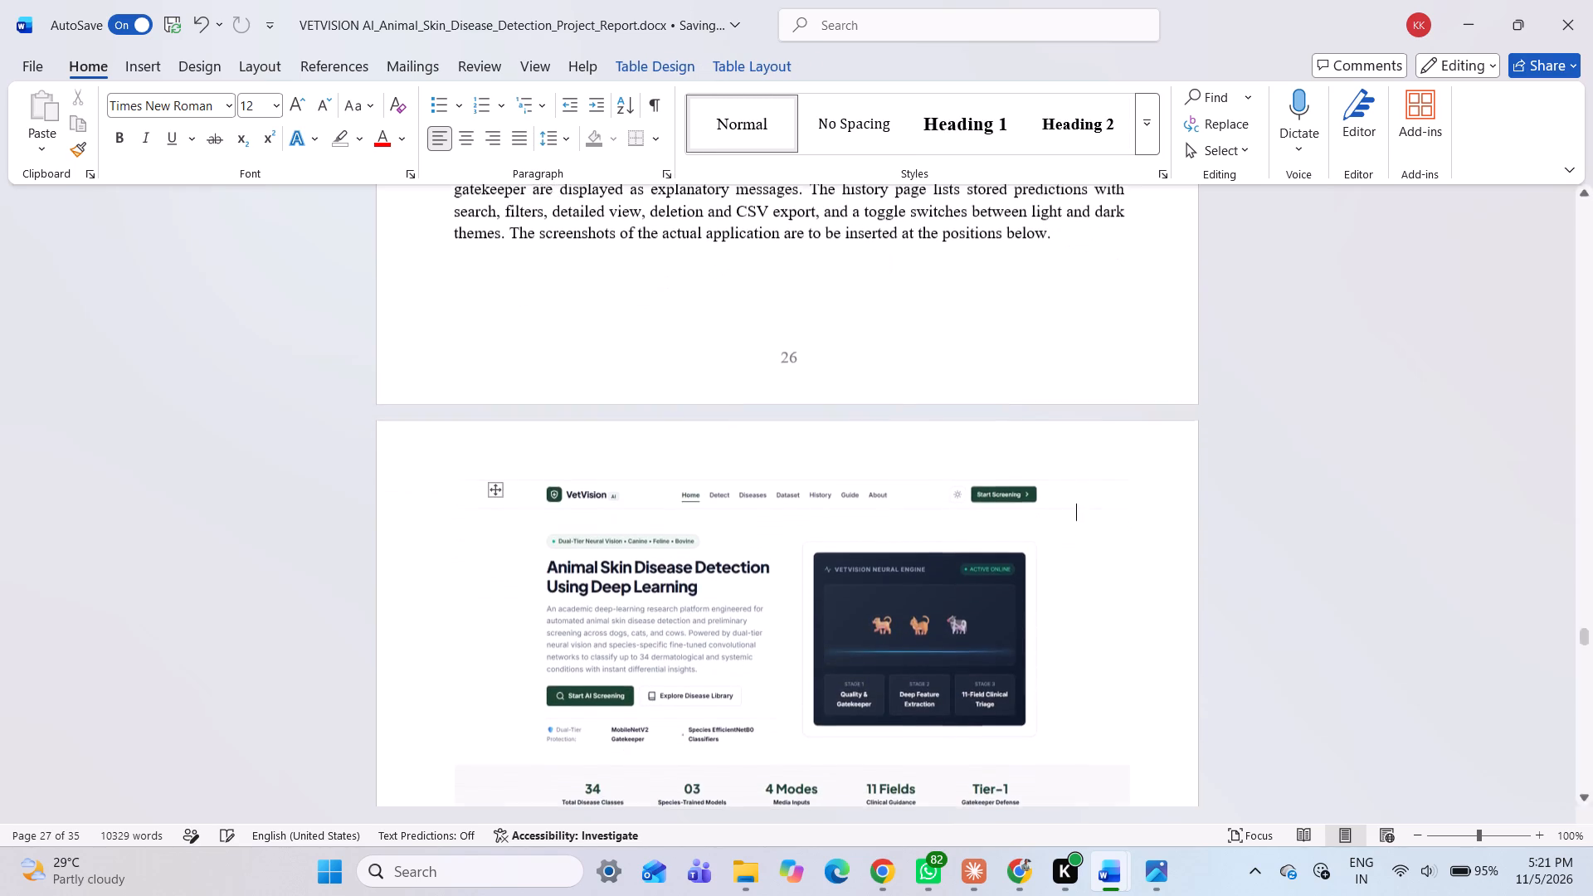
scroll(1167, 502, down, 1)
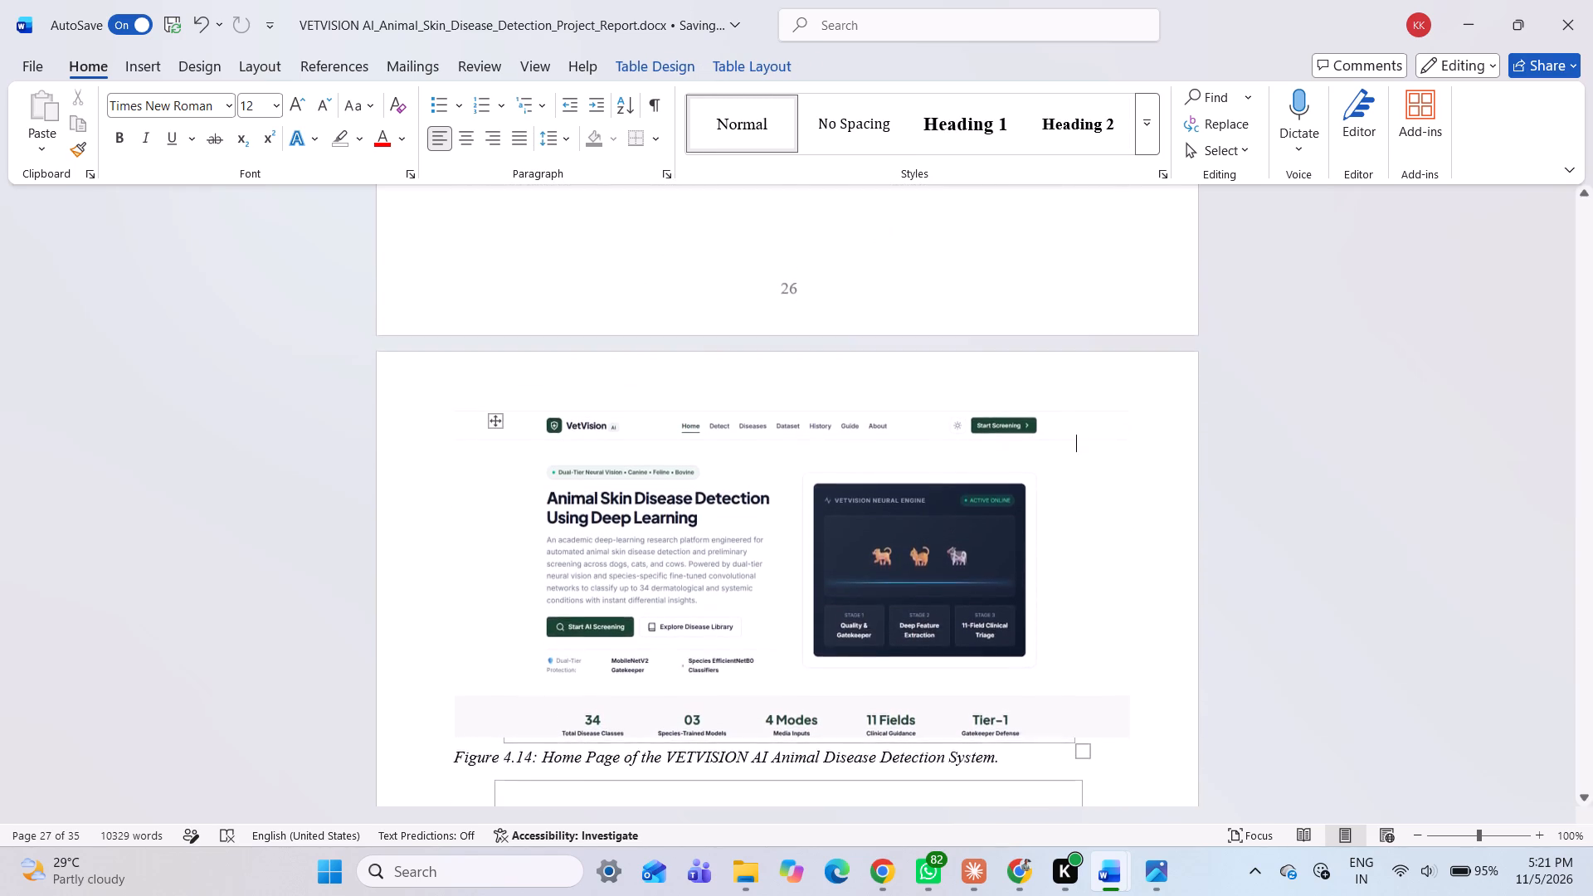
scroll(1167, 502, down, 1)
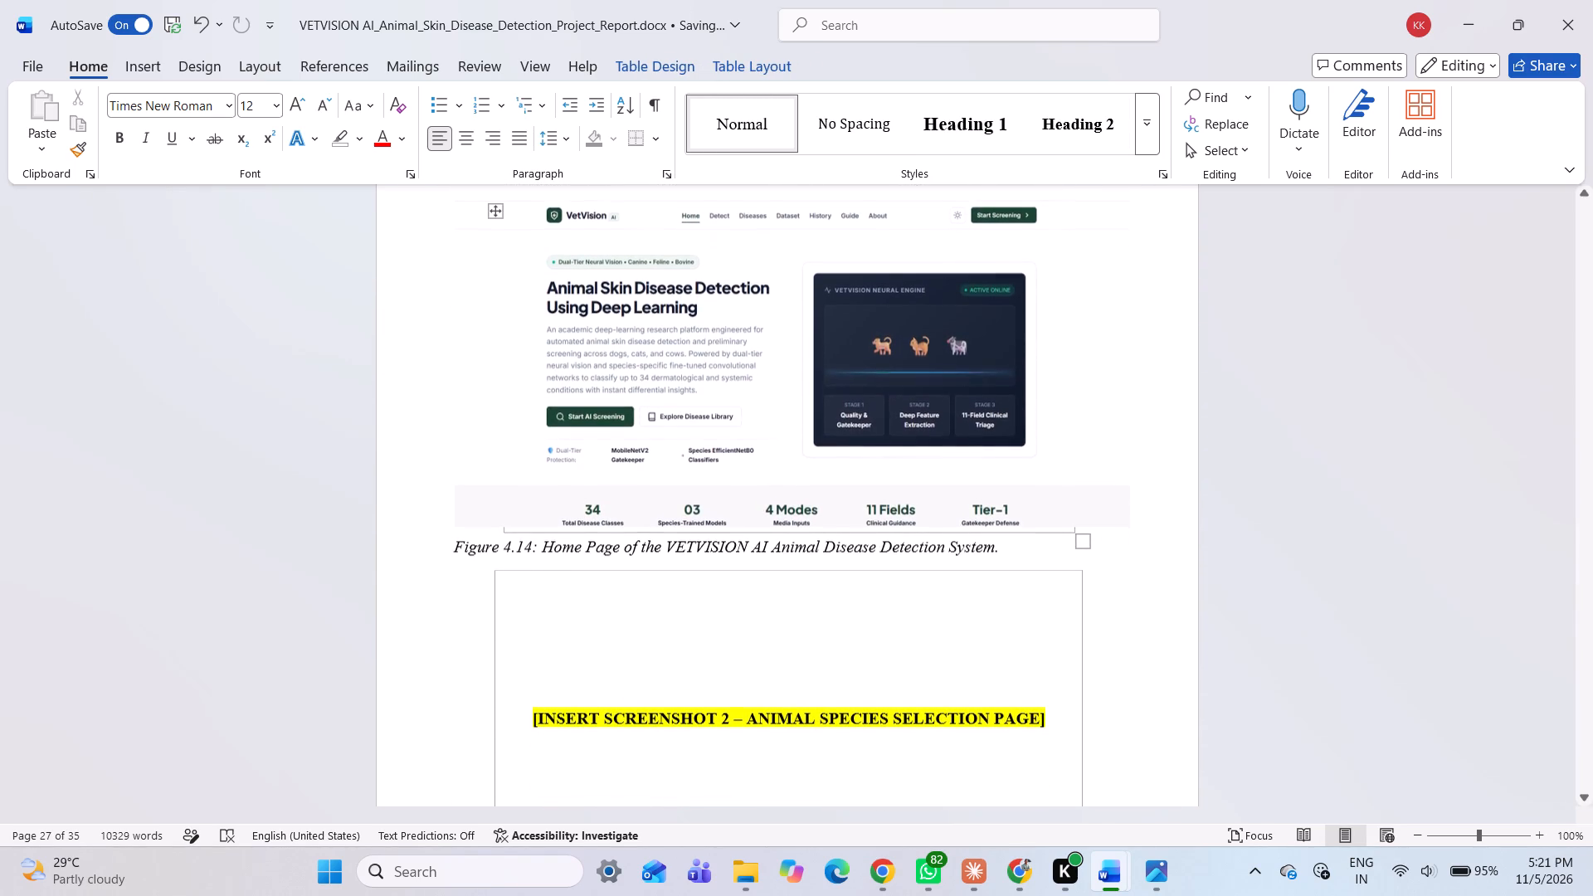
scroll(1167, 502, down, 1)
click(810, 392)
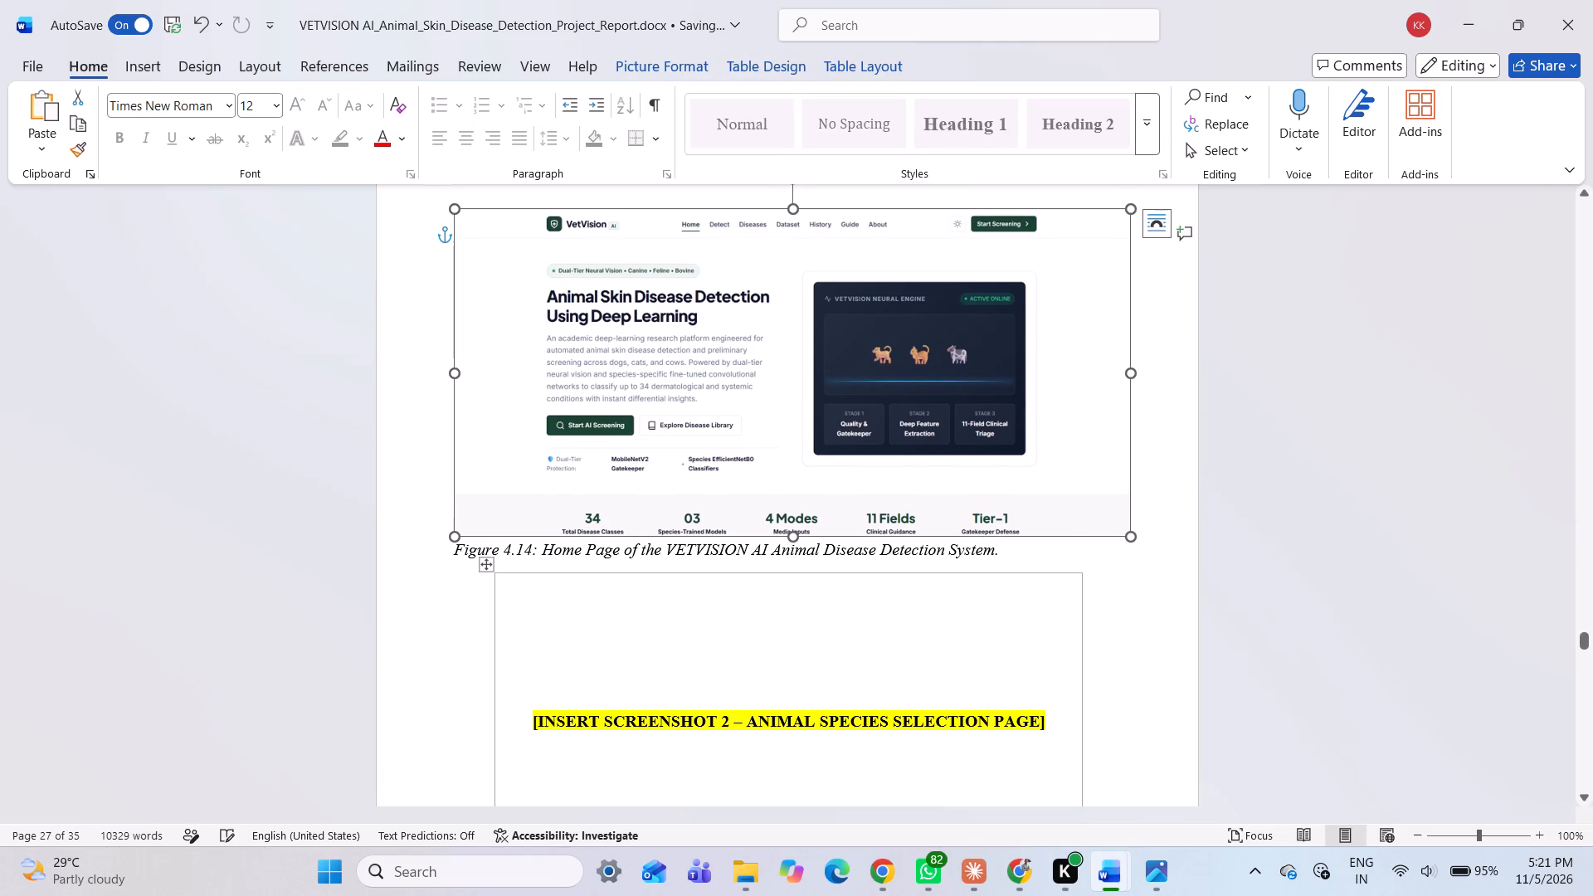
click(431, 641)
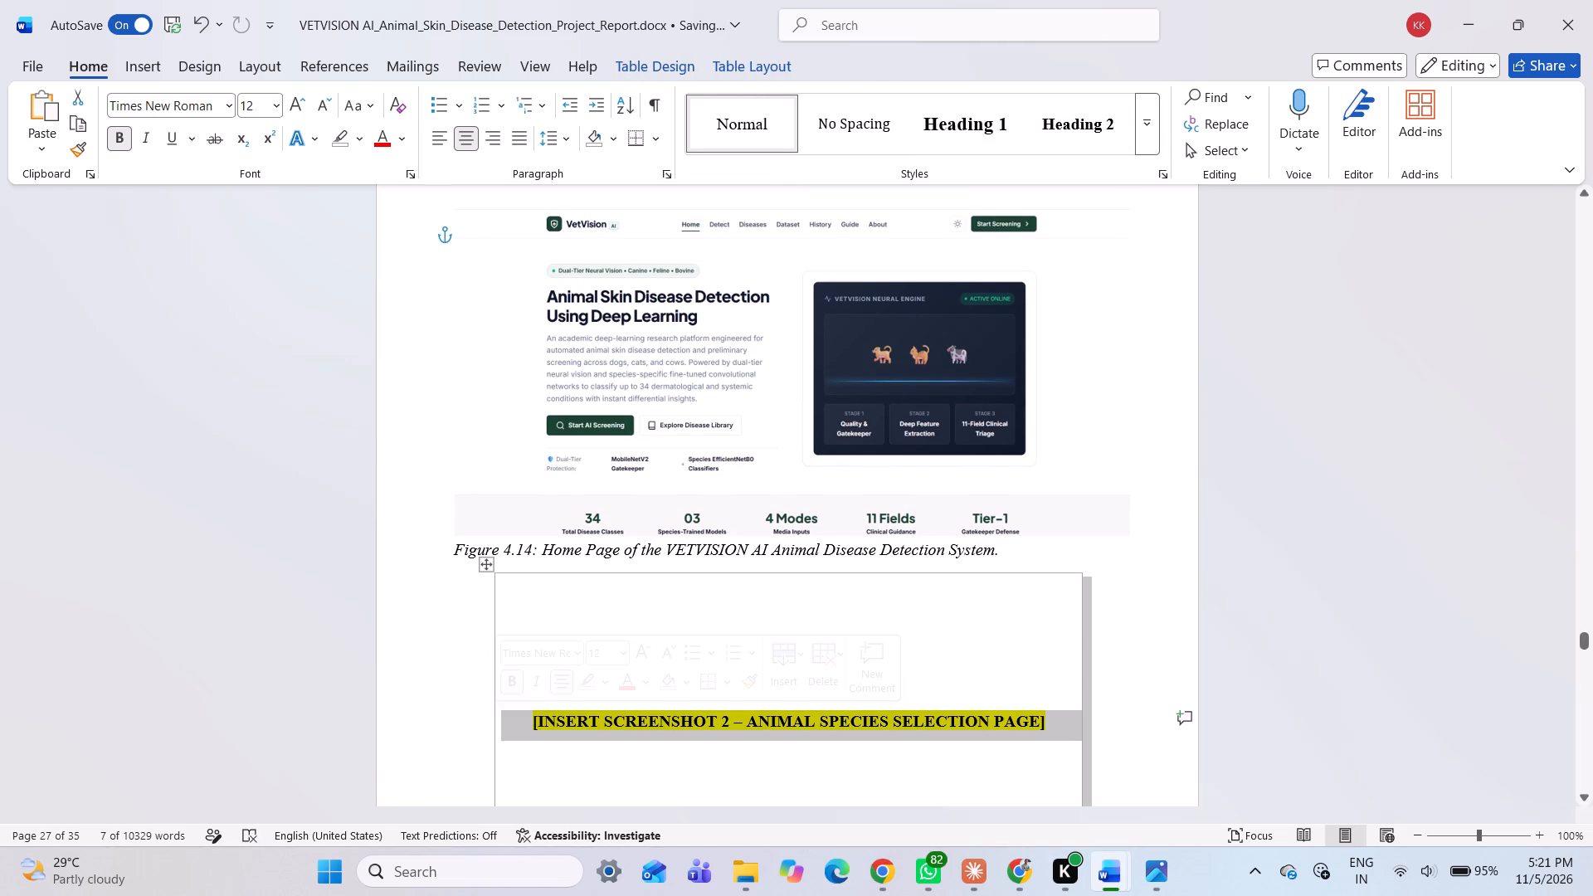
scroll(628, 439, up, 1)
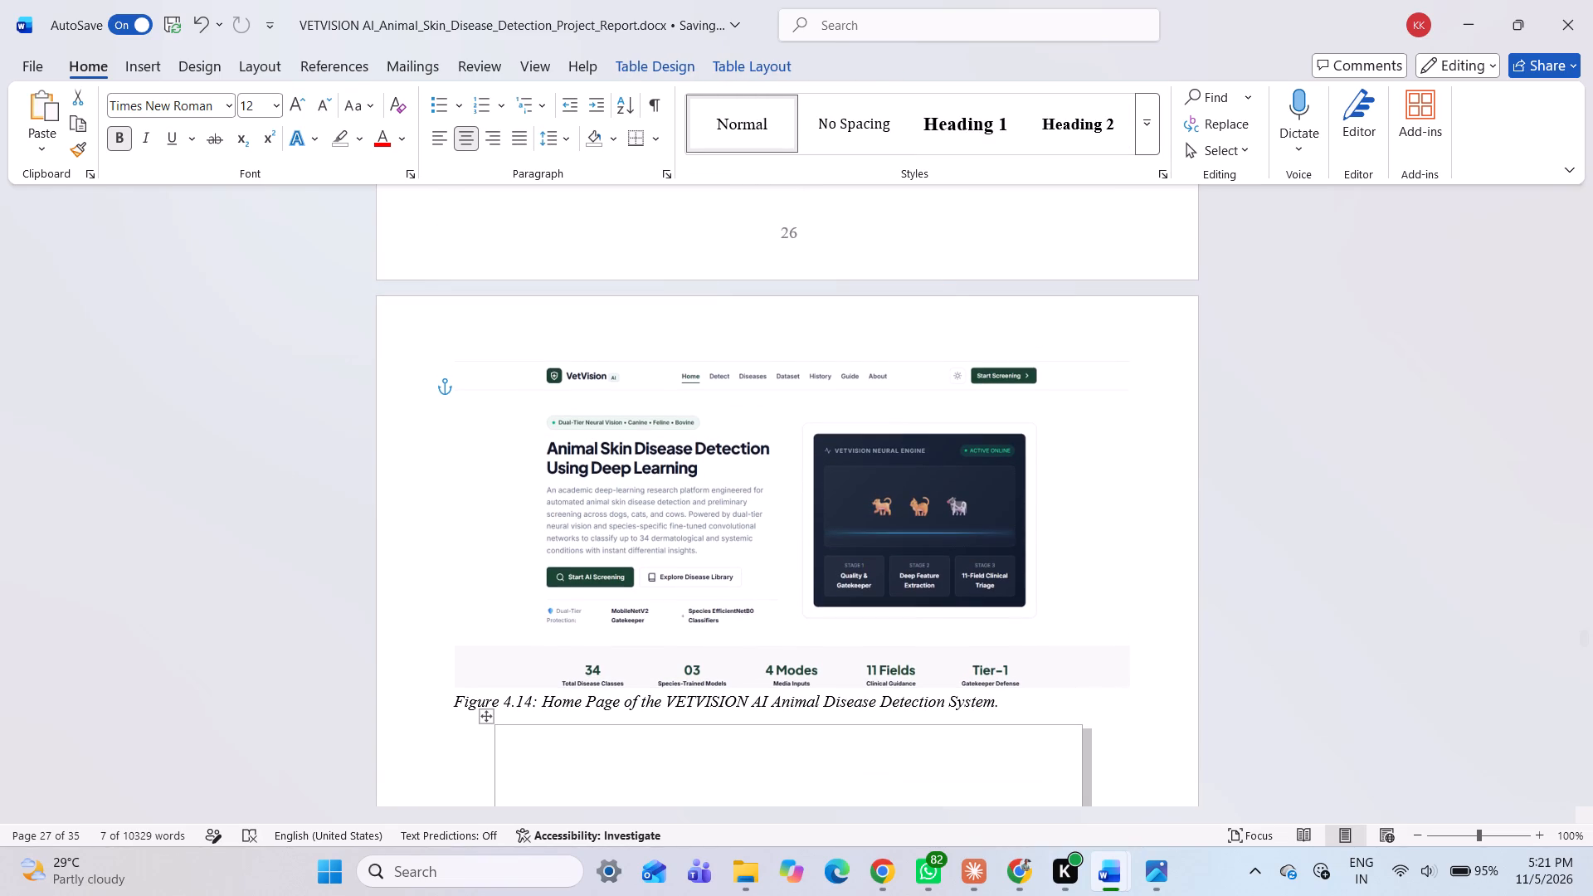
Extend the left edge of the Figure 4.14 home page screenshot very slightly outward.
click(628, 439)
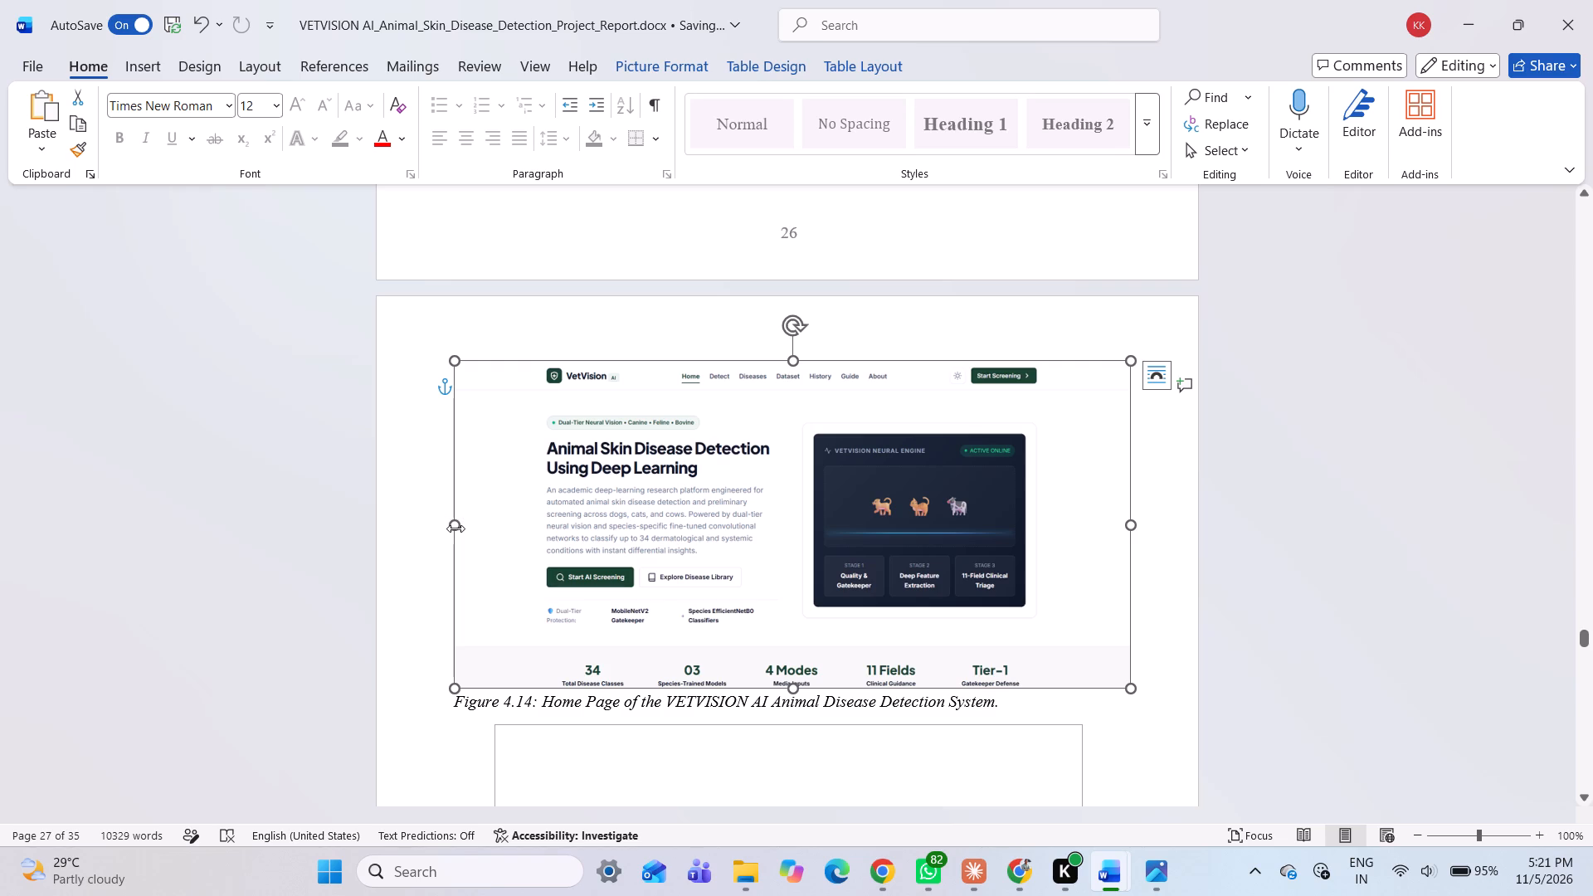
click(455, 528)
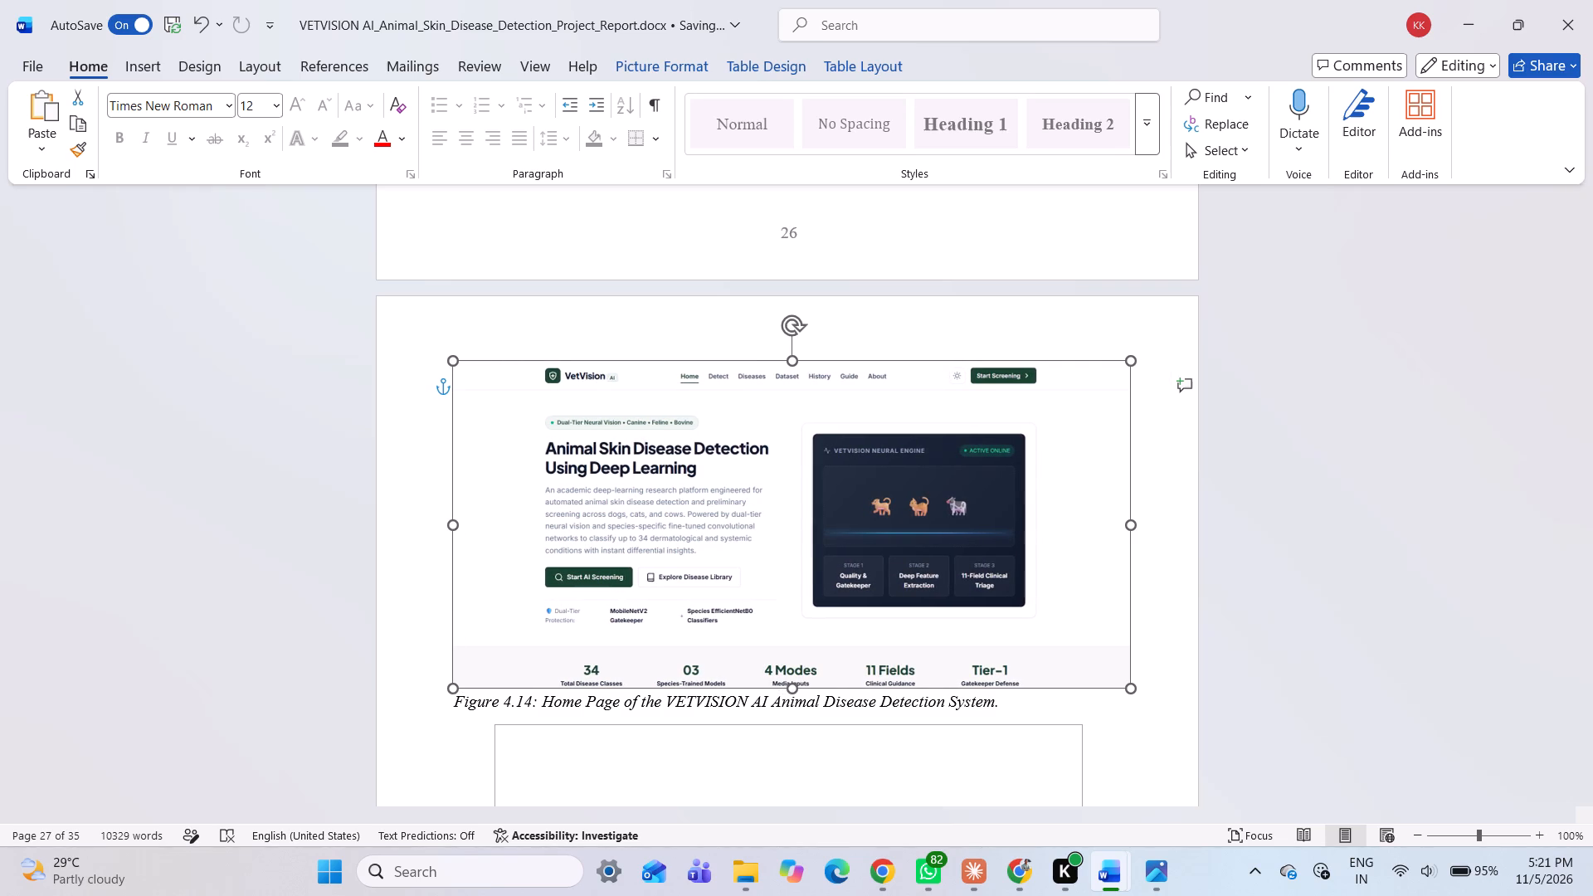
click(1123, 743)
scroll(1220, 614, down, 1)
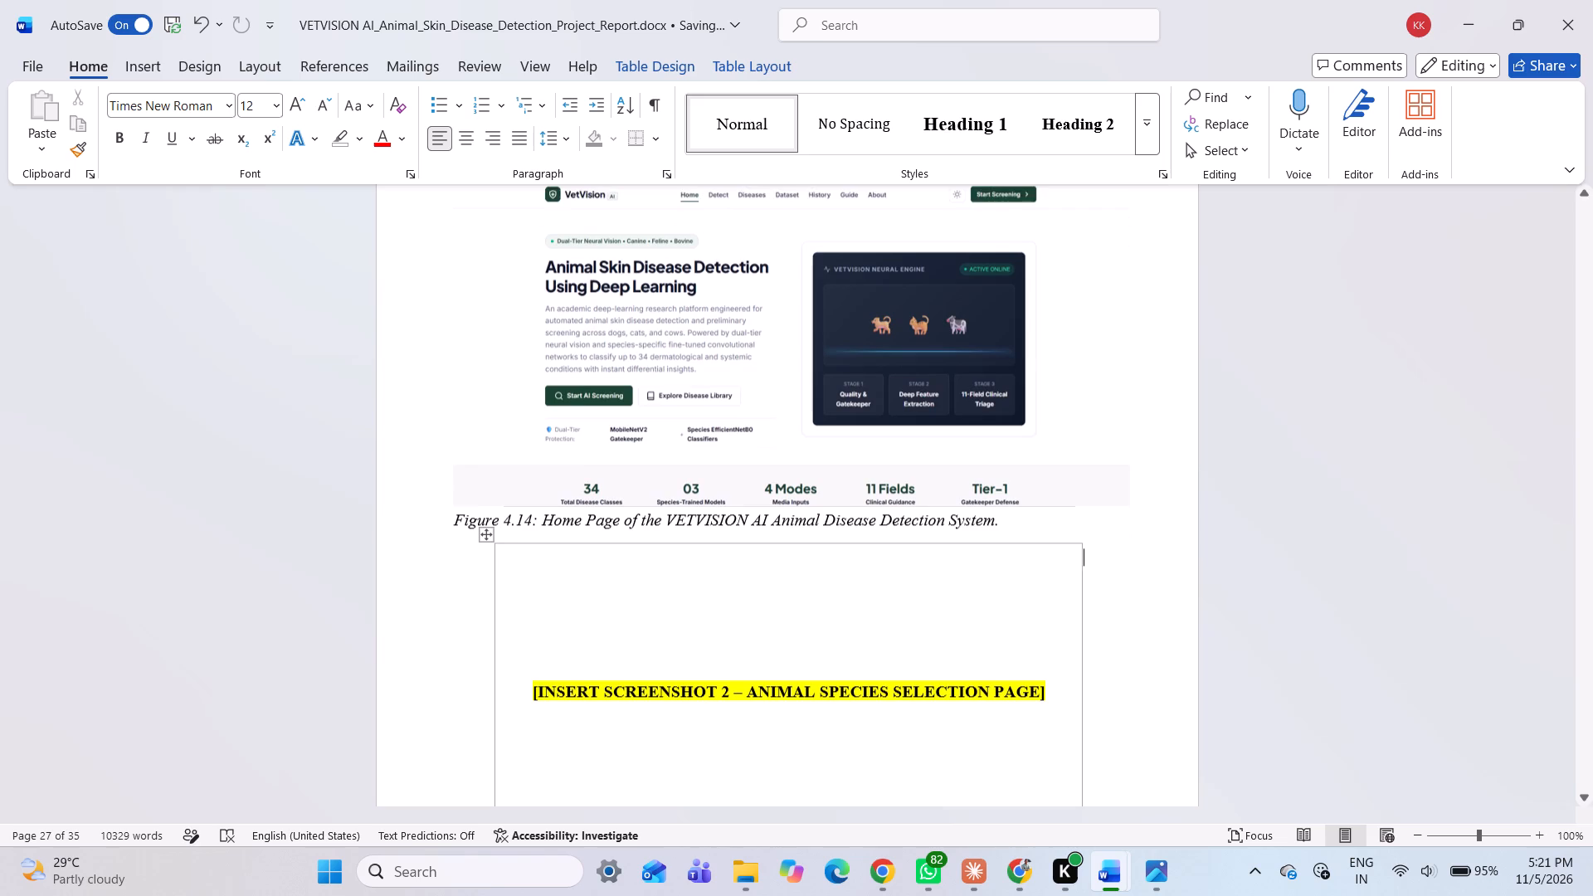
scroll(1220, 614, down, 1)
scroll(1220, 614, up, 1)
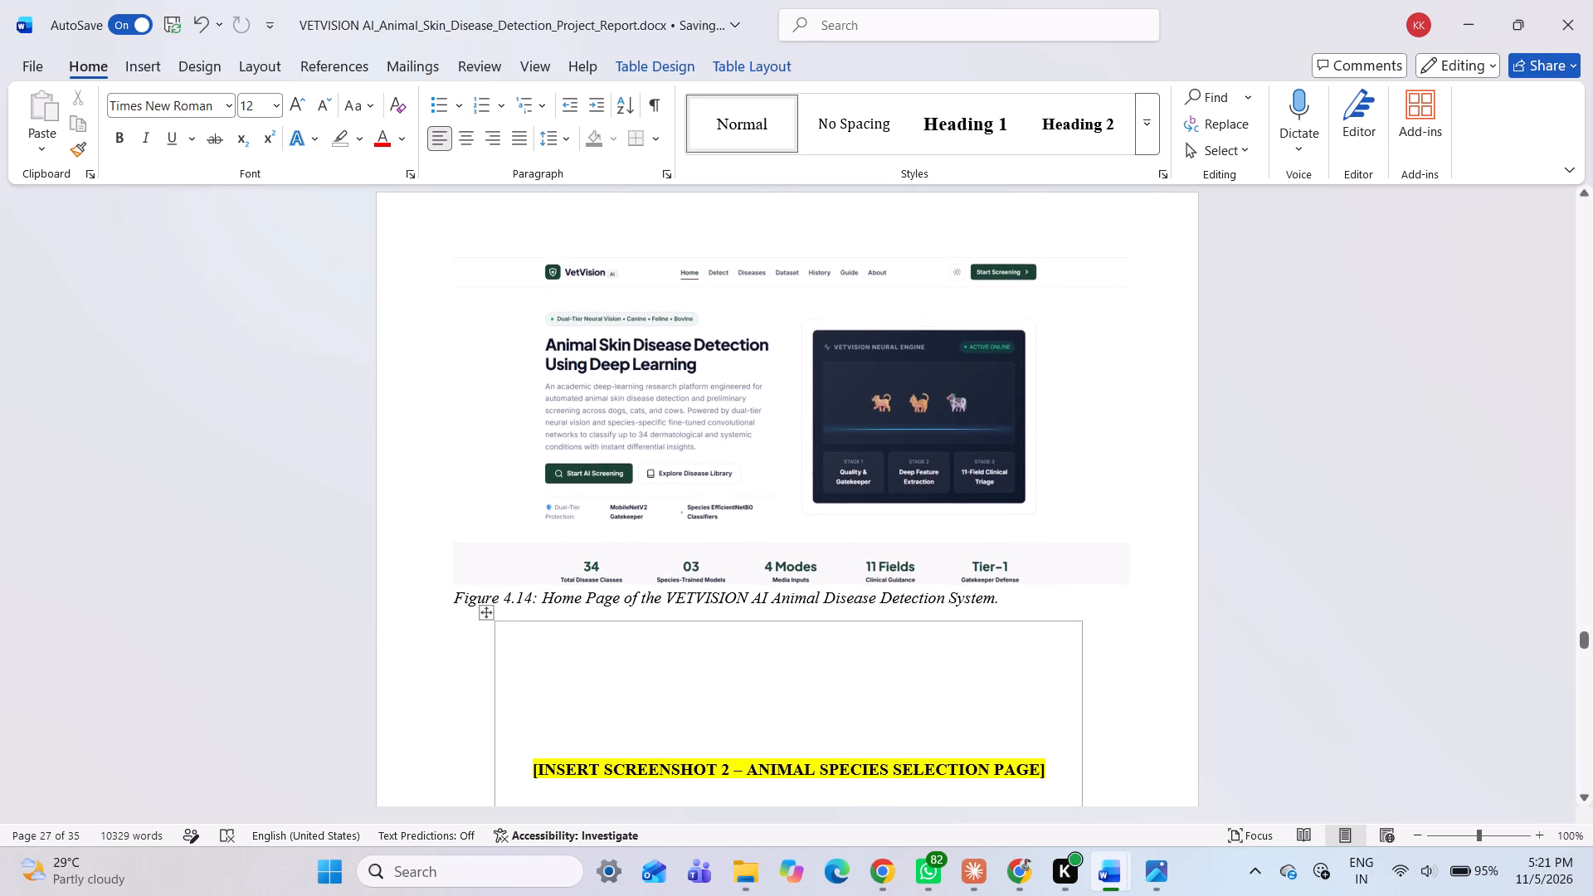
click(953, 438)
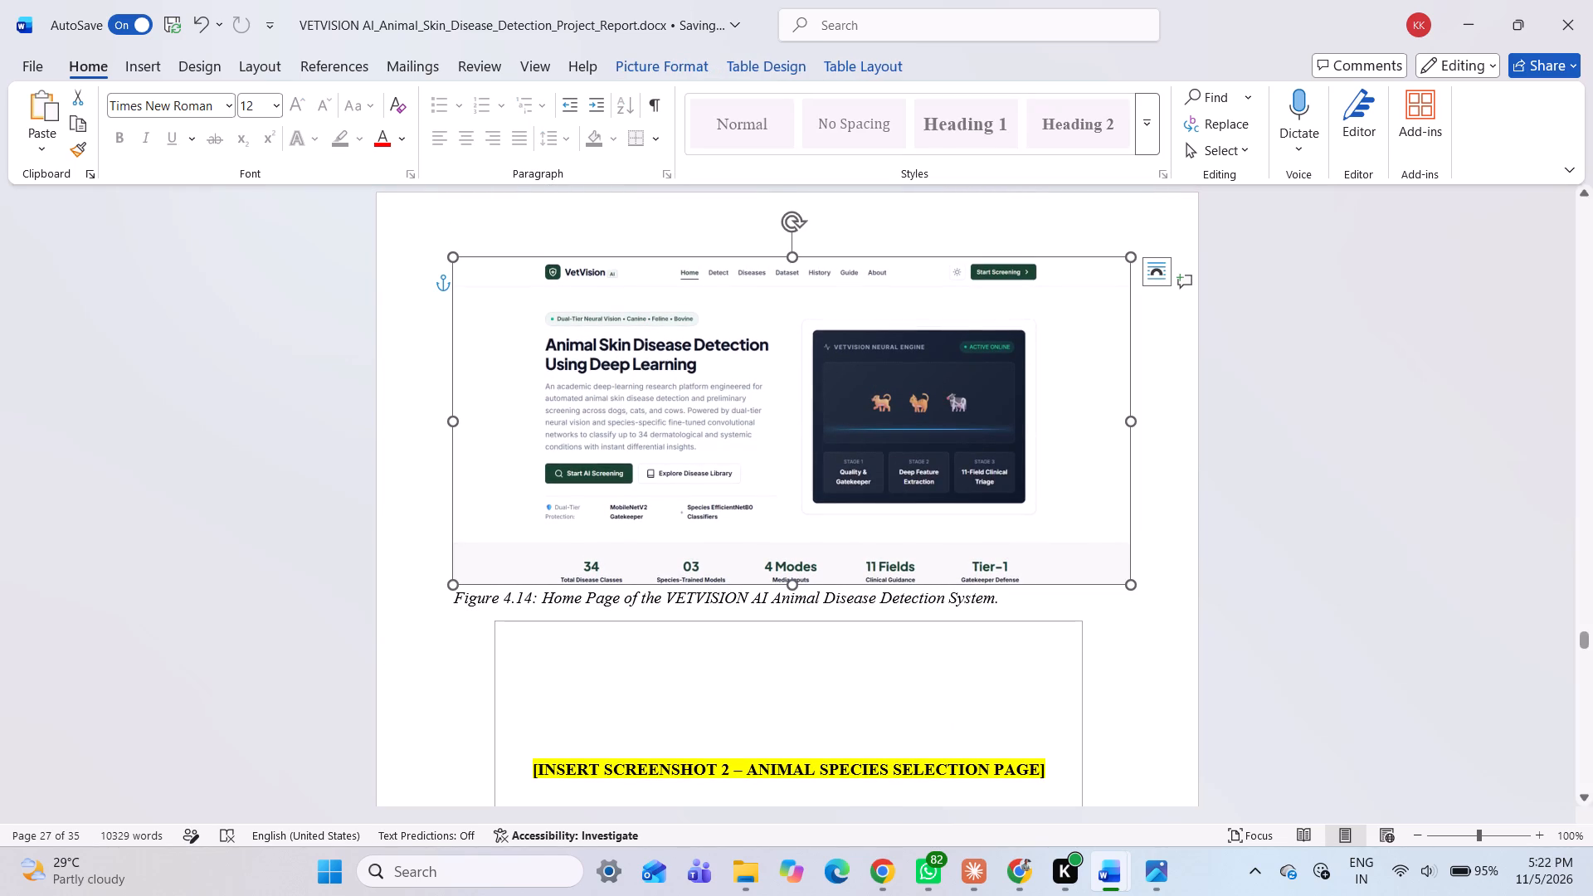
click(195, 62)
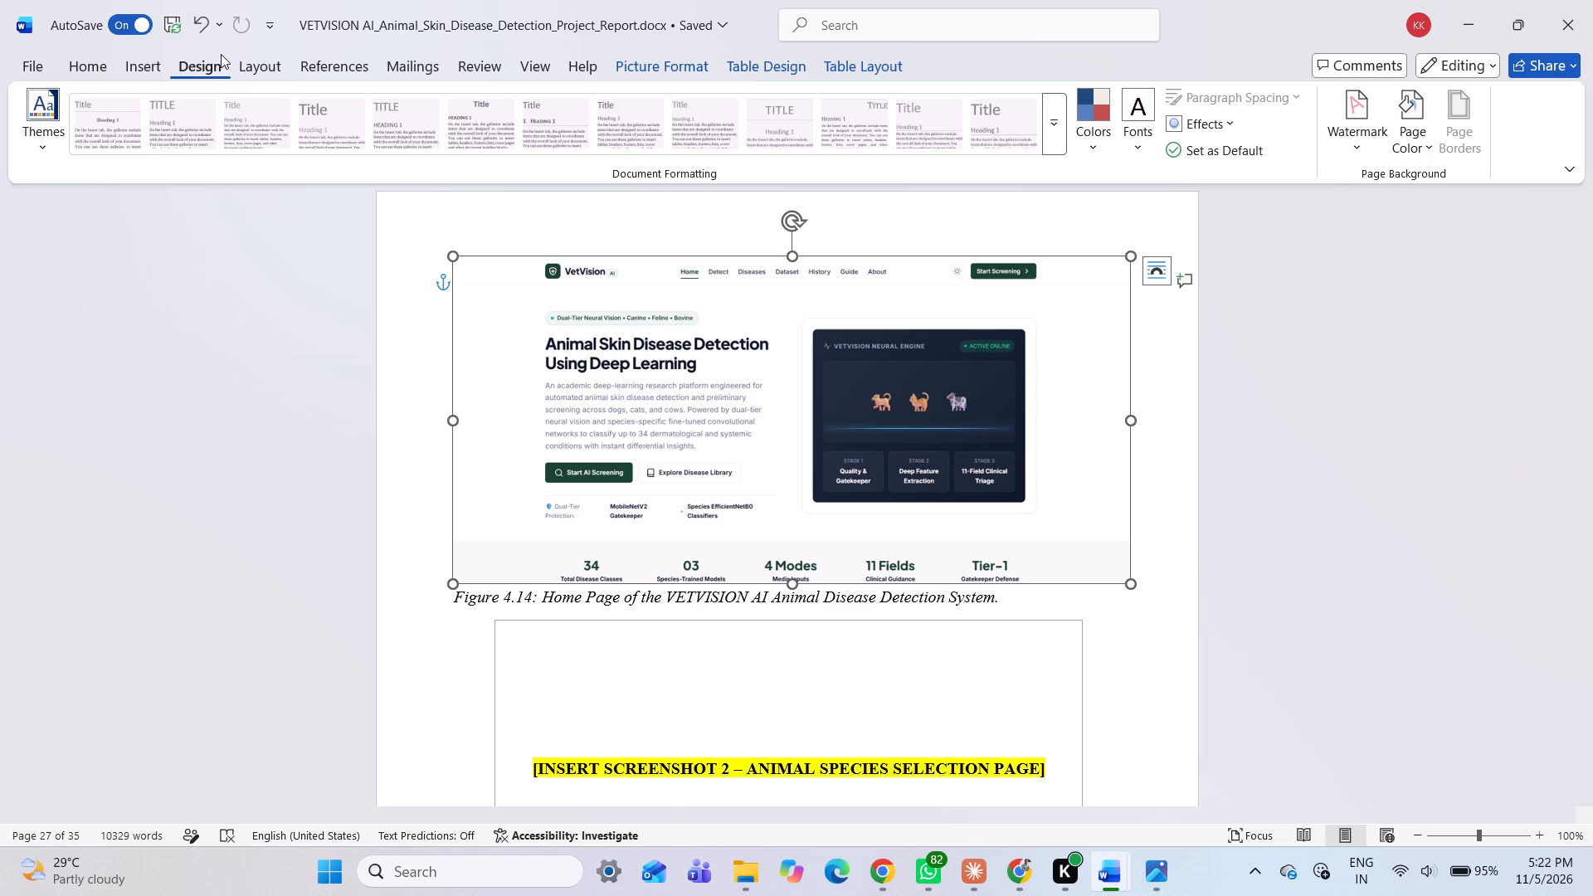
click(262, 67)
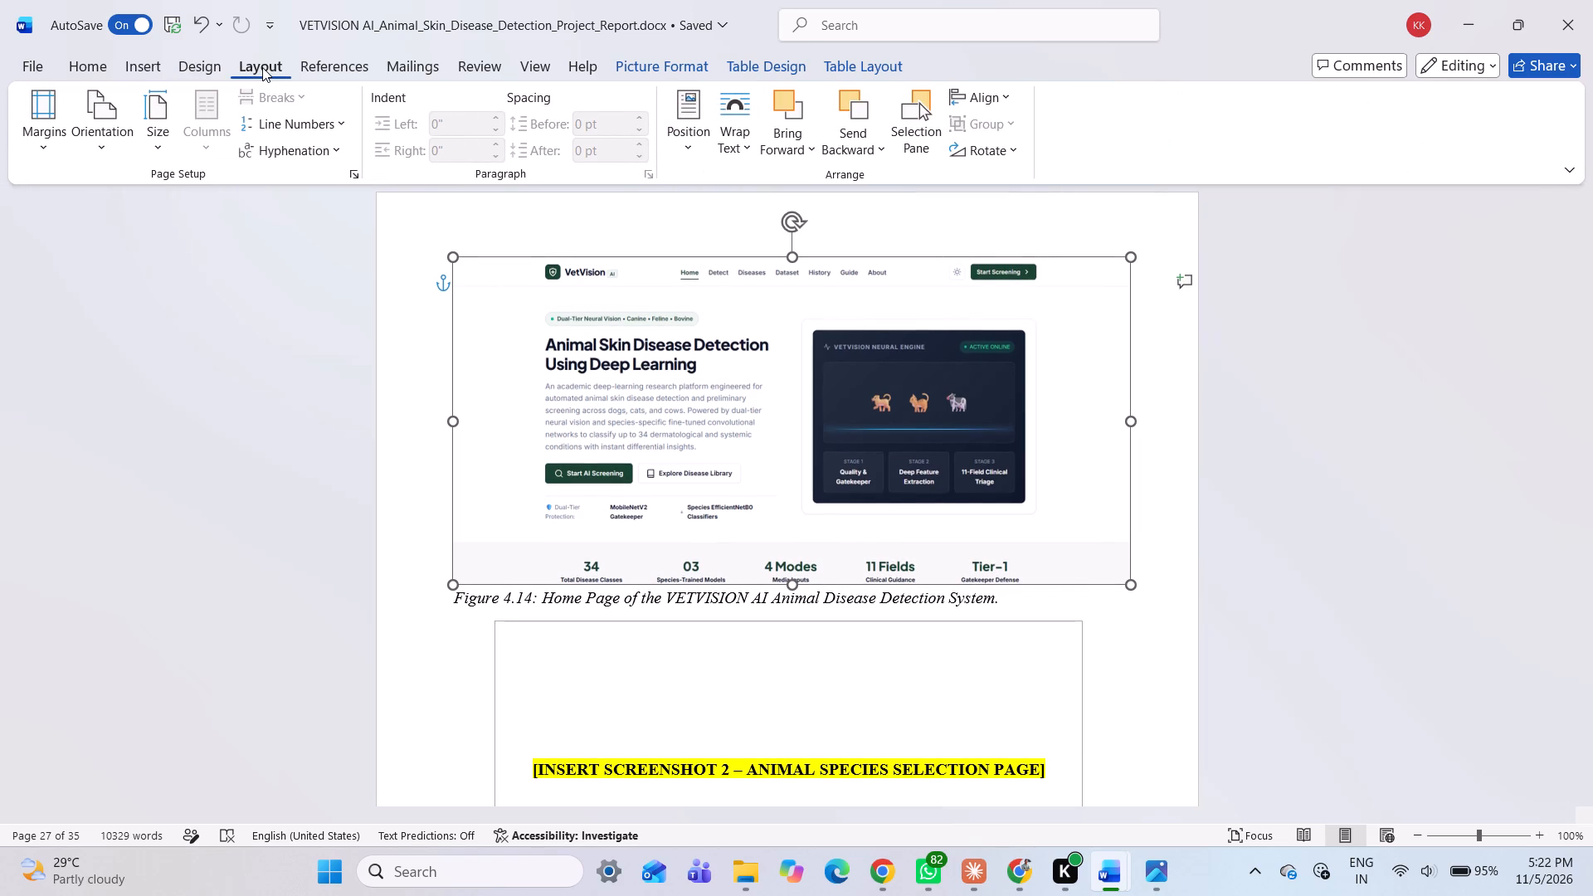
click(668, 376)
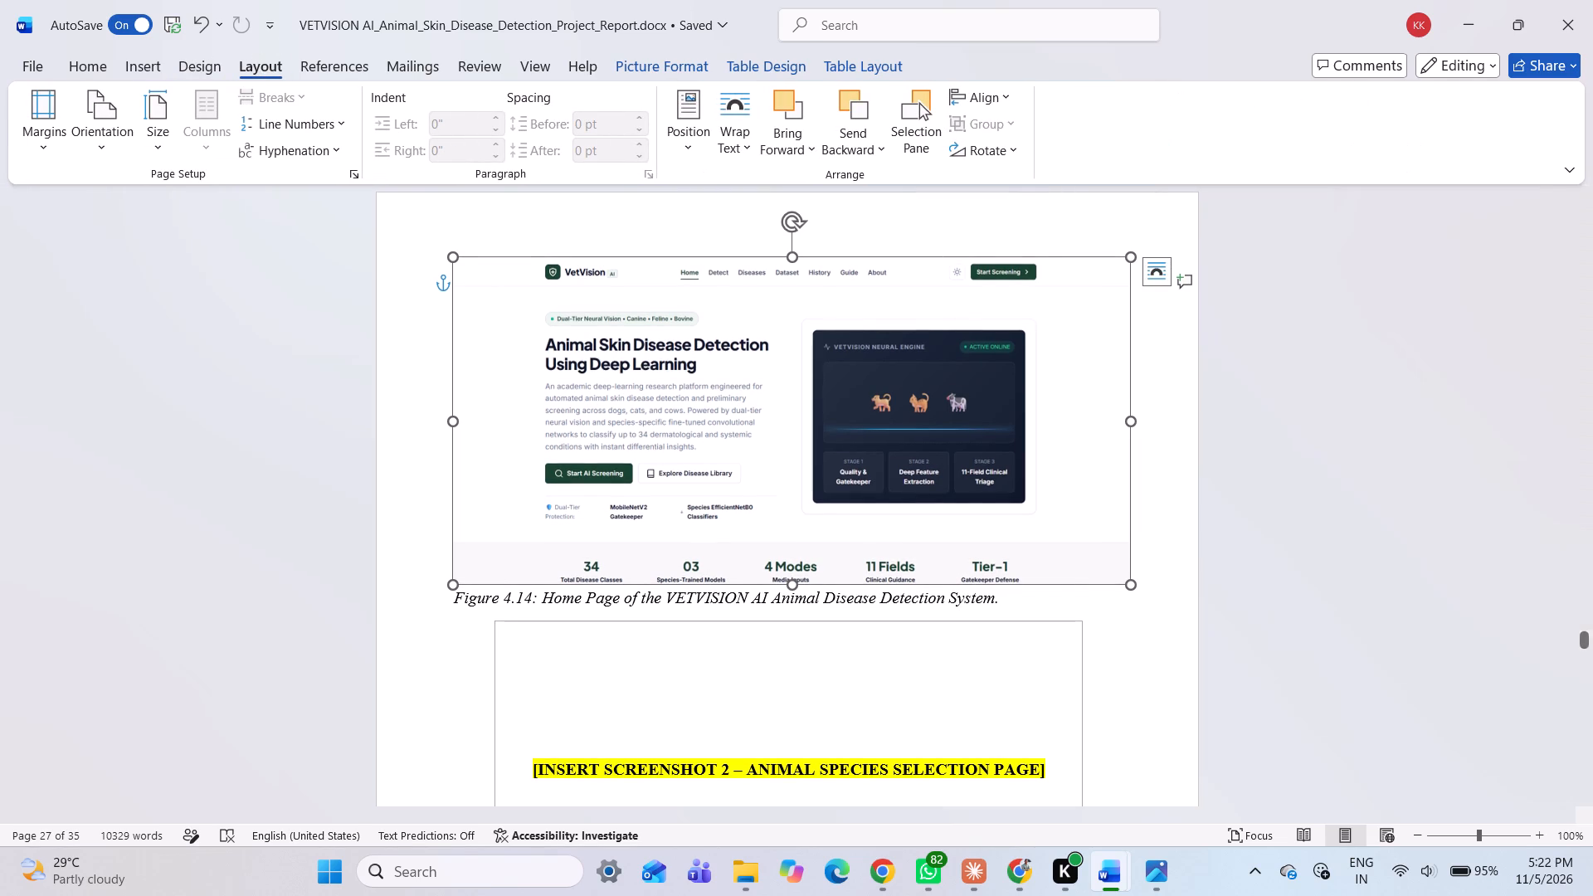
Crop the empty side margins off the Figure 4.14 screenshot, leaving only a narrow margin beside the logo and the Start Screening button.
right_click(668, 376)
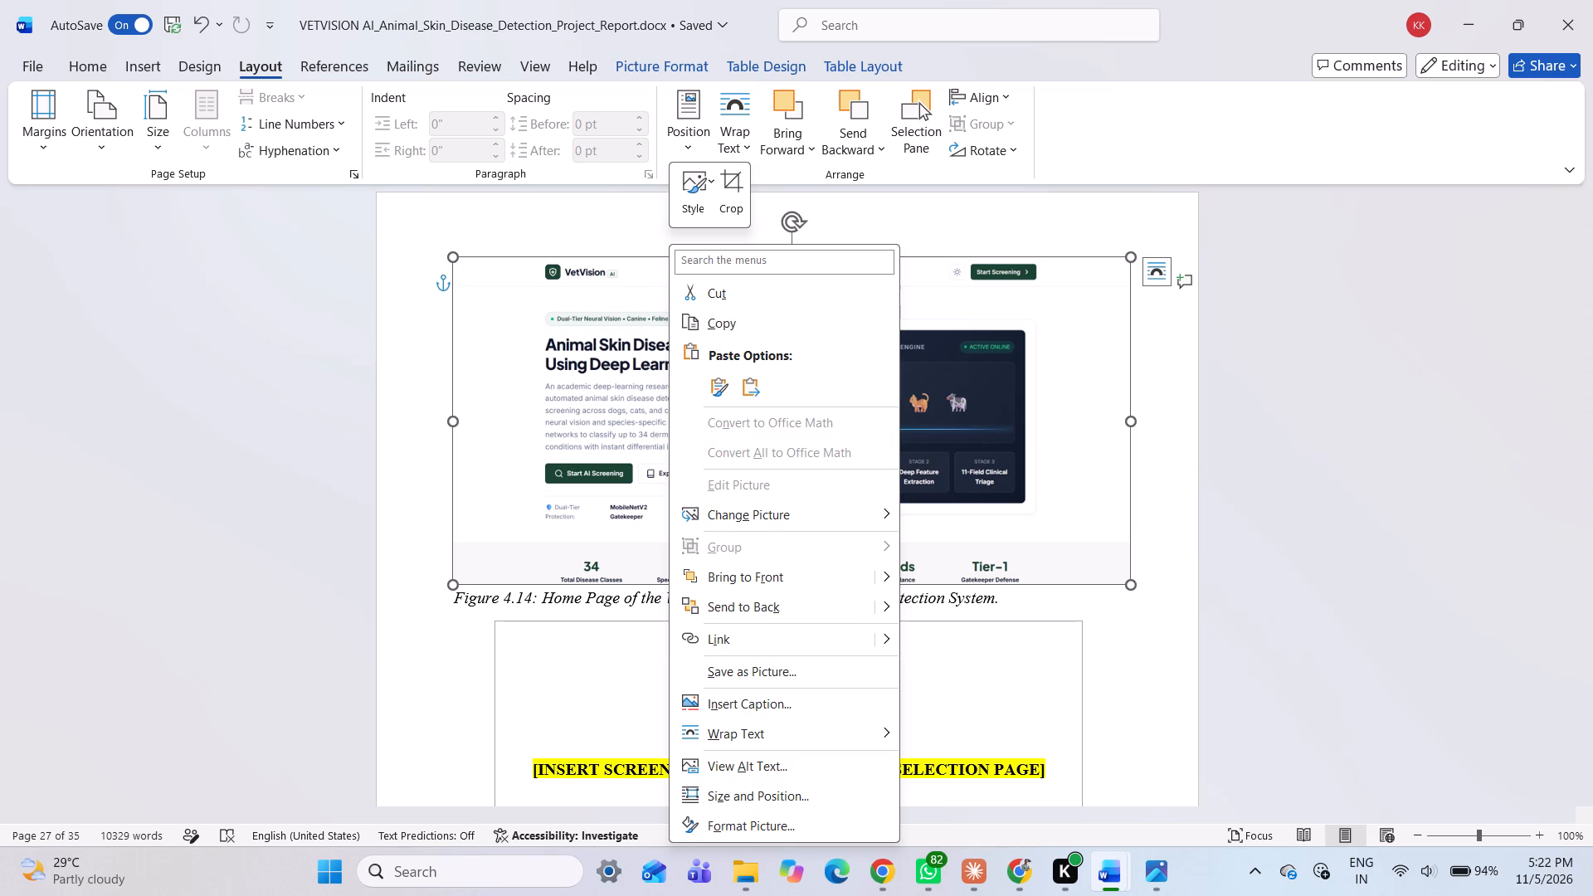
right_click(494, 252)
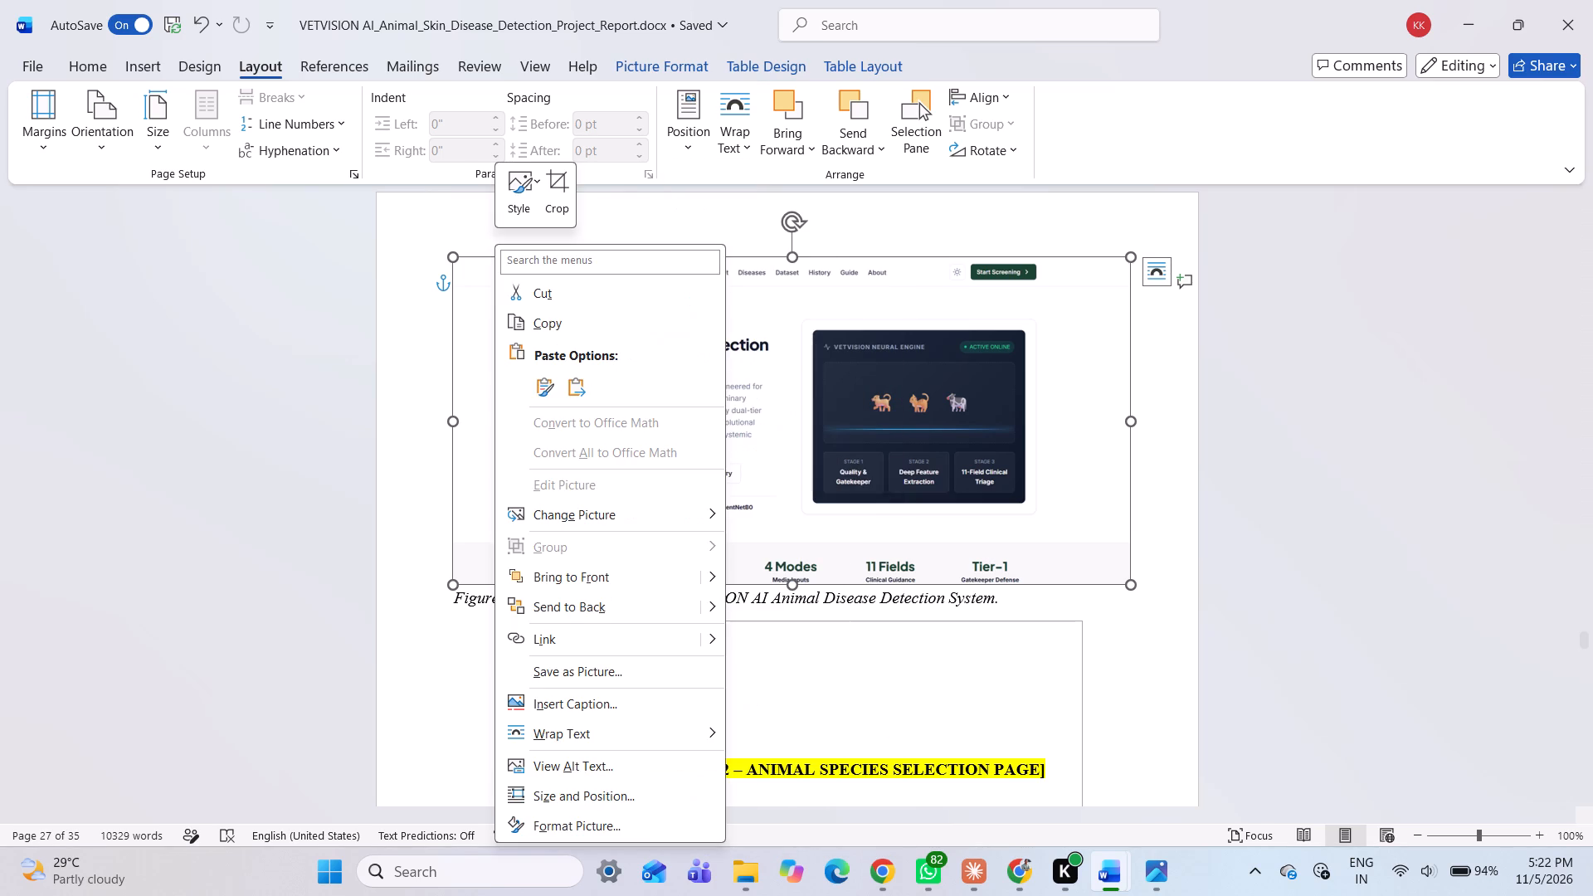
click(541, 178)
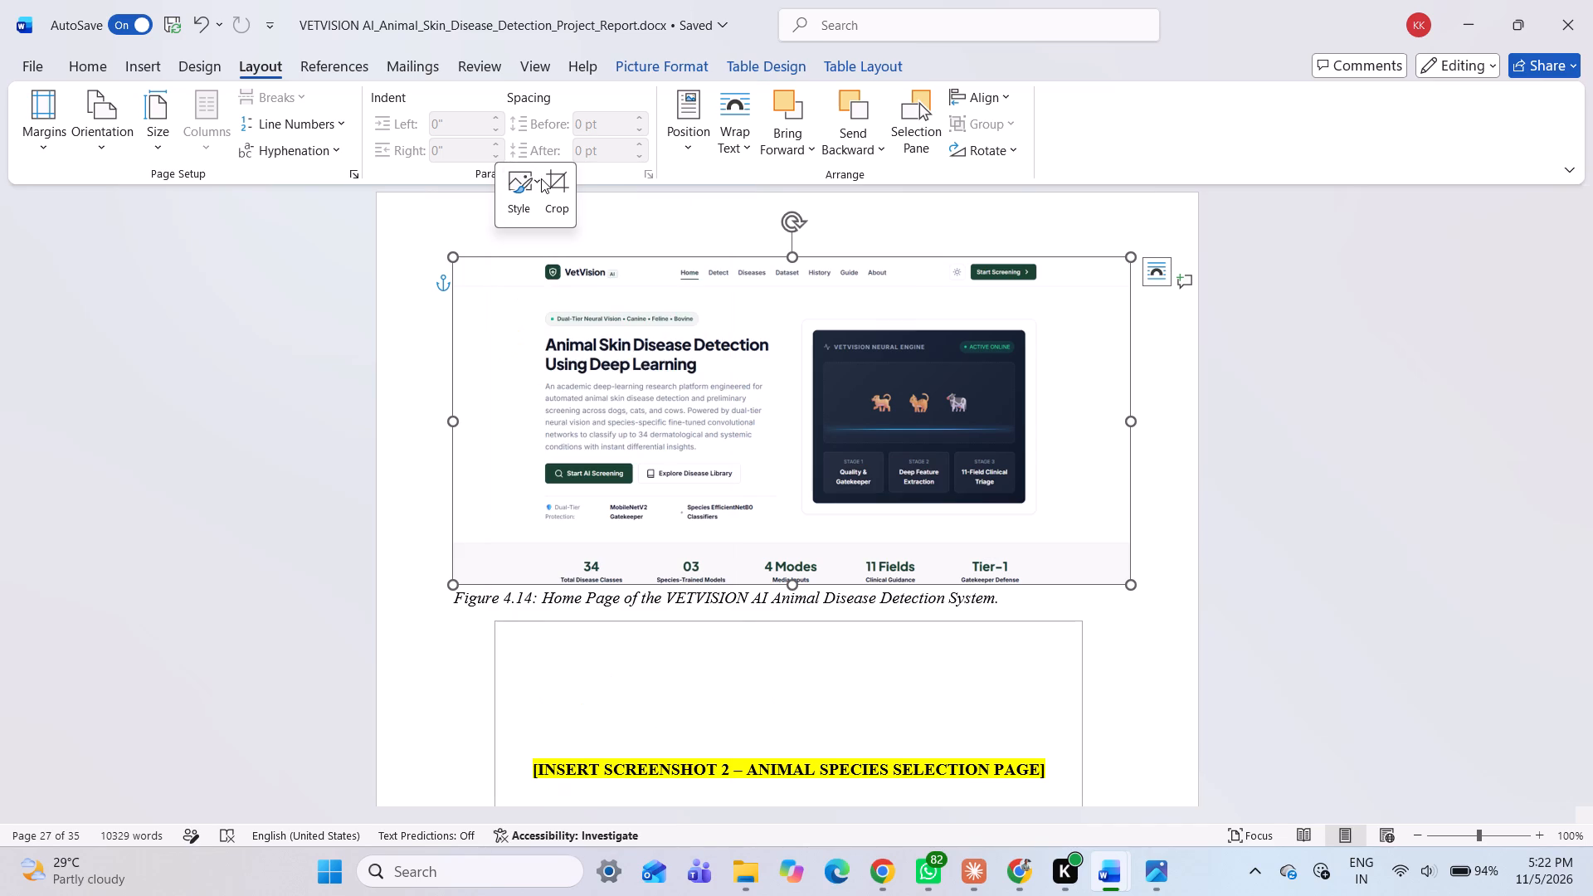
click(531, 178)
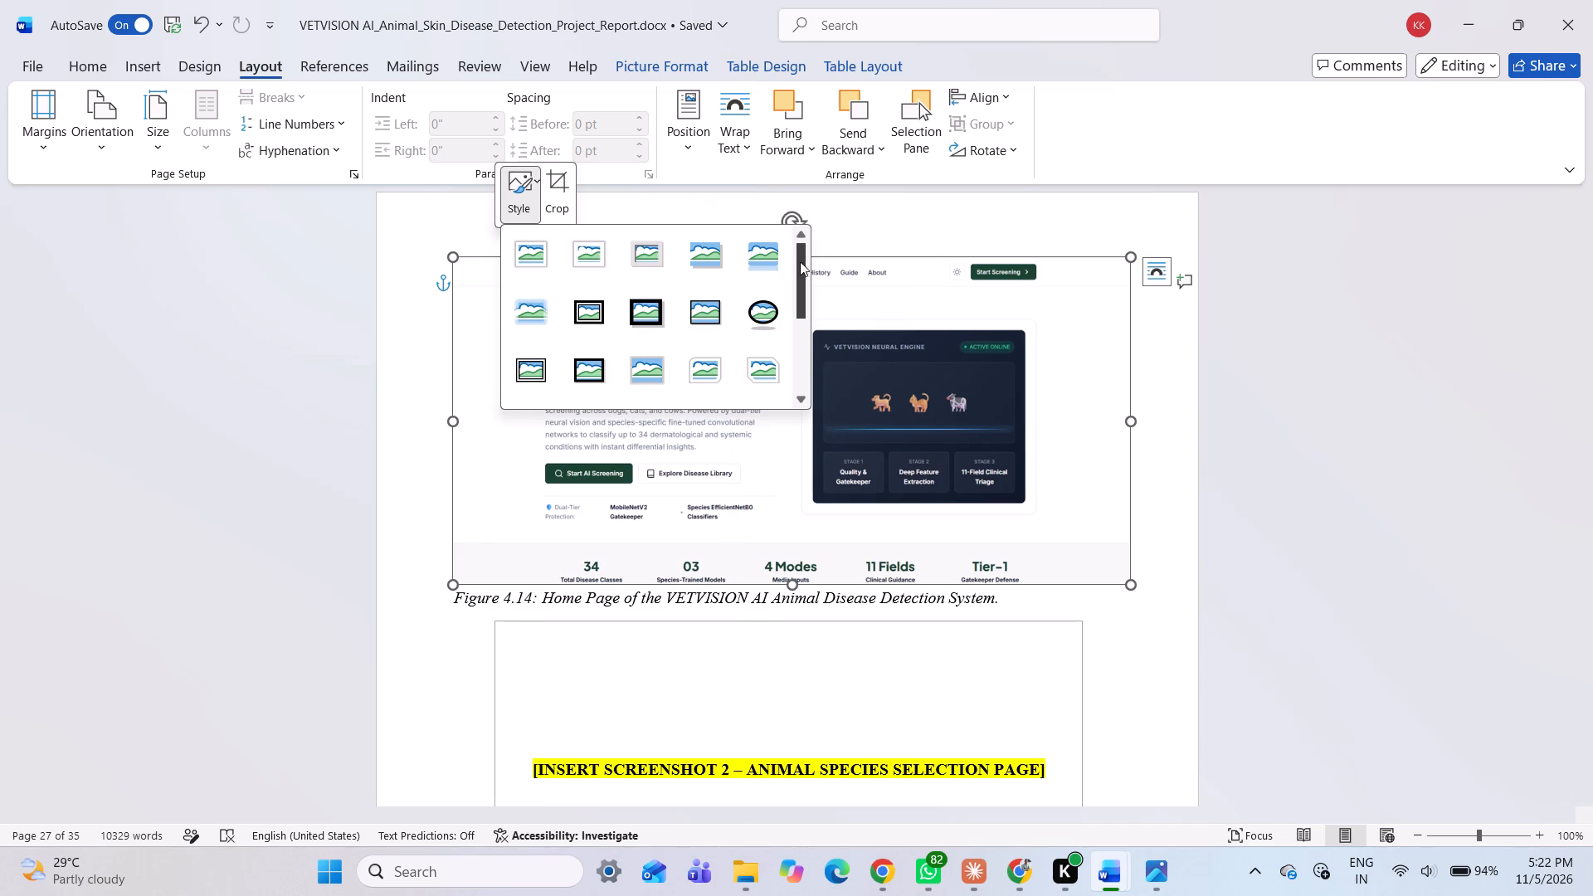
drag(803, 269, 790, 197)
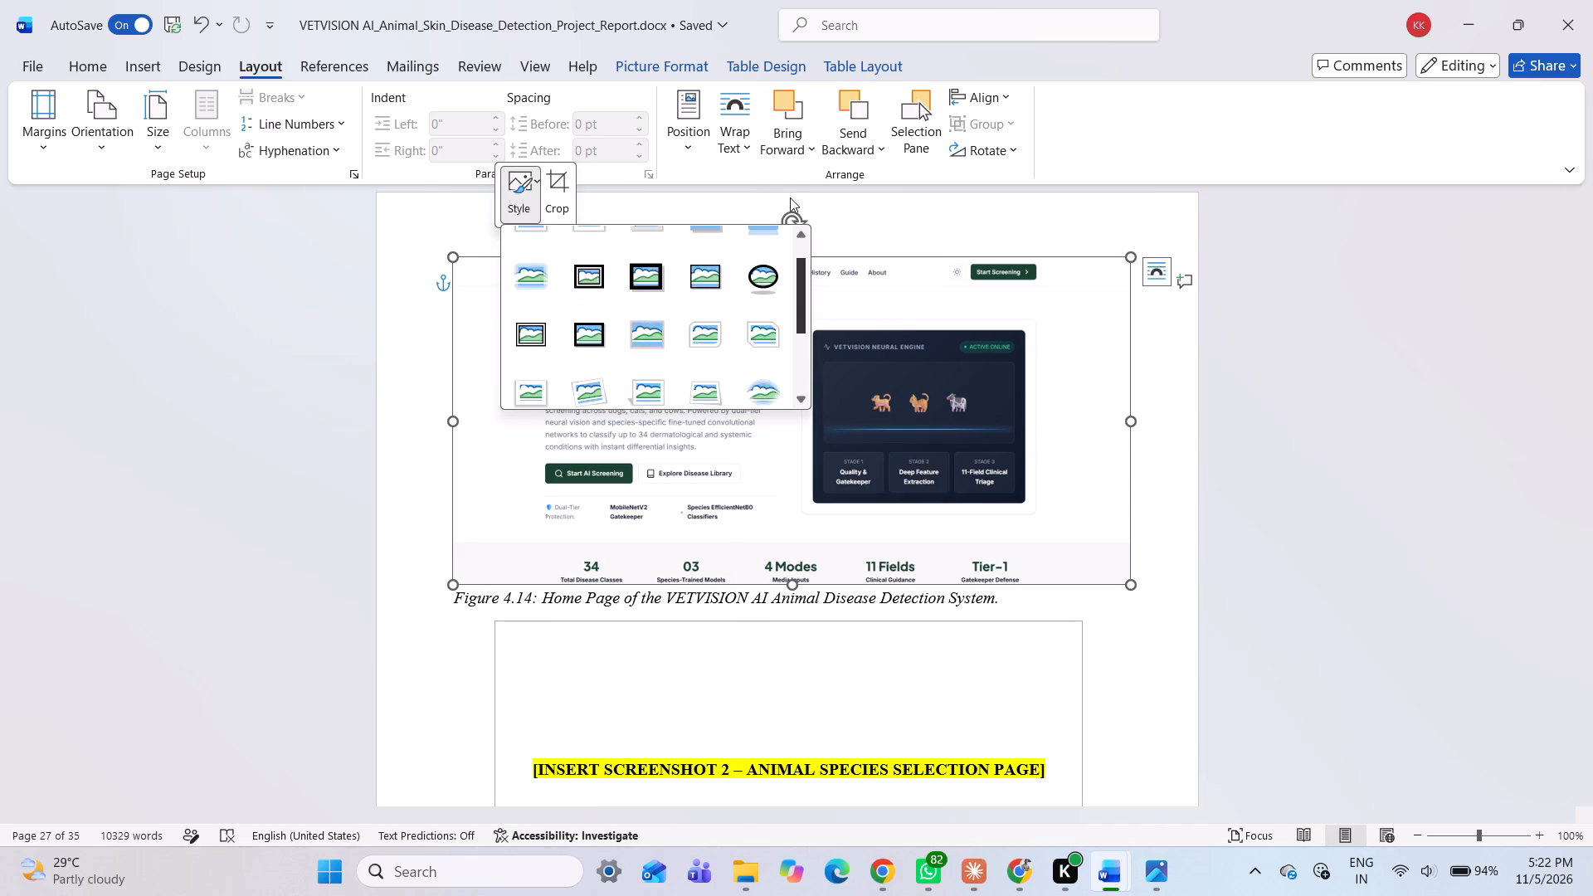
drag(790, 197, 789, 183)
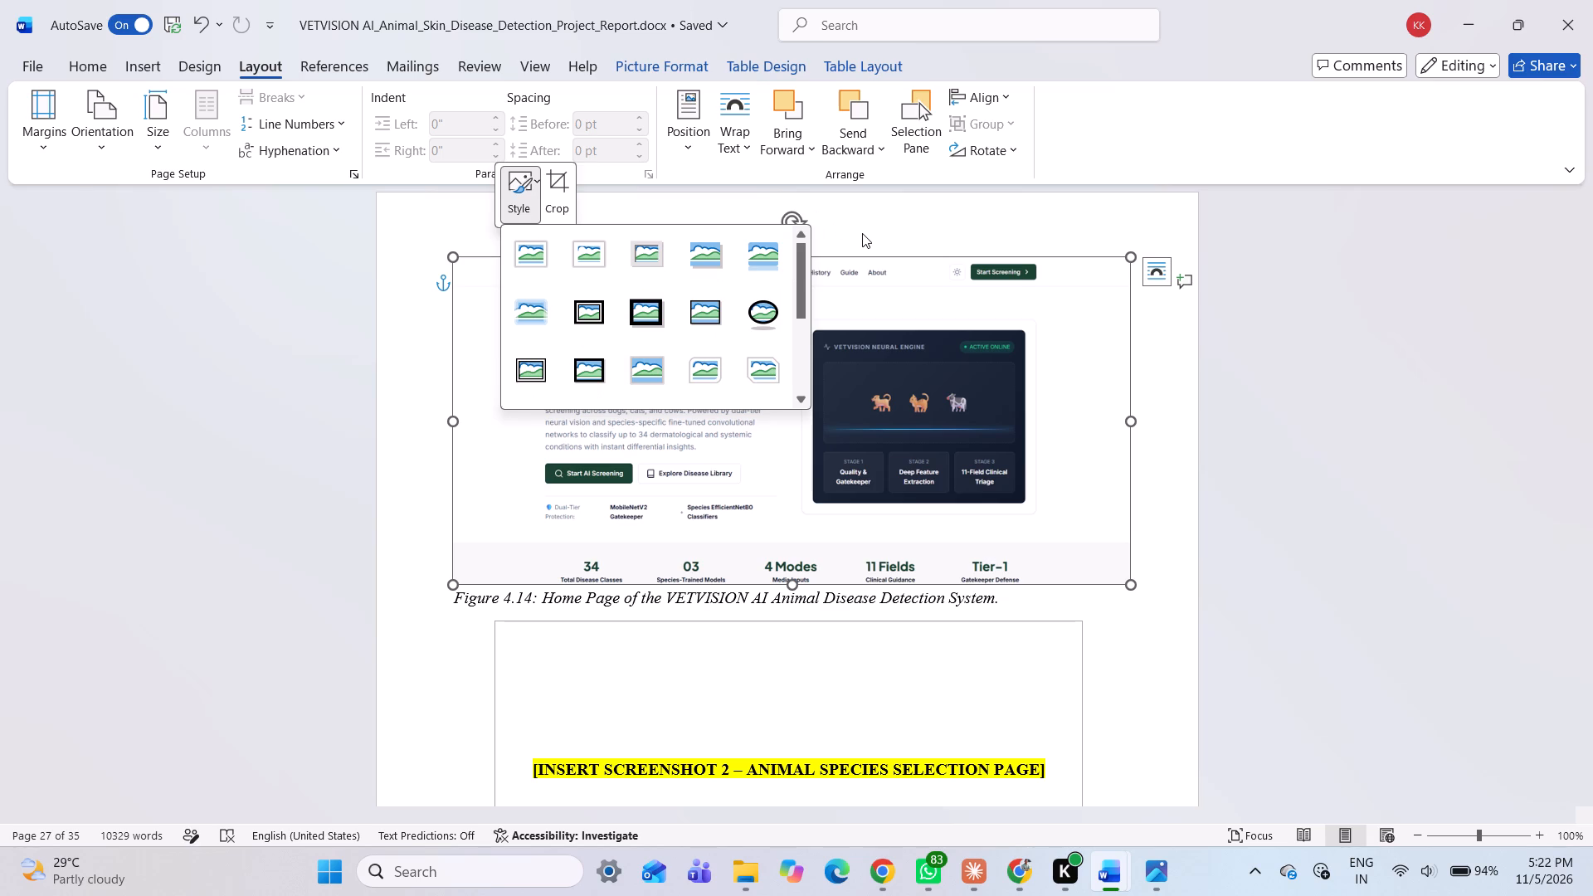
click(557, 192)
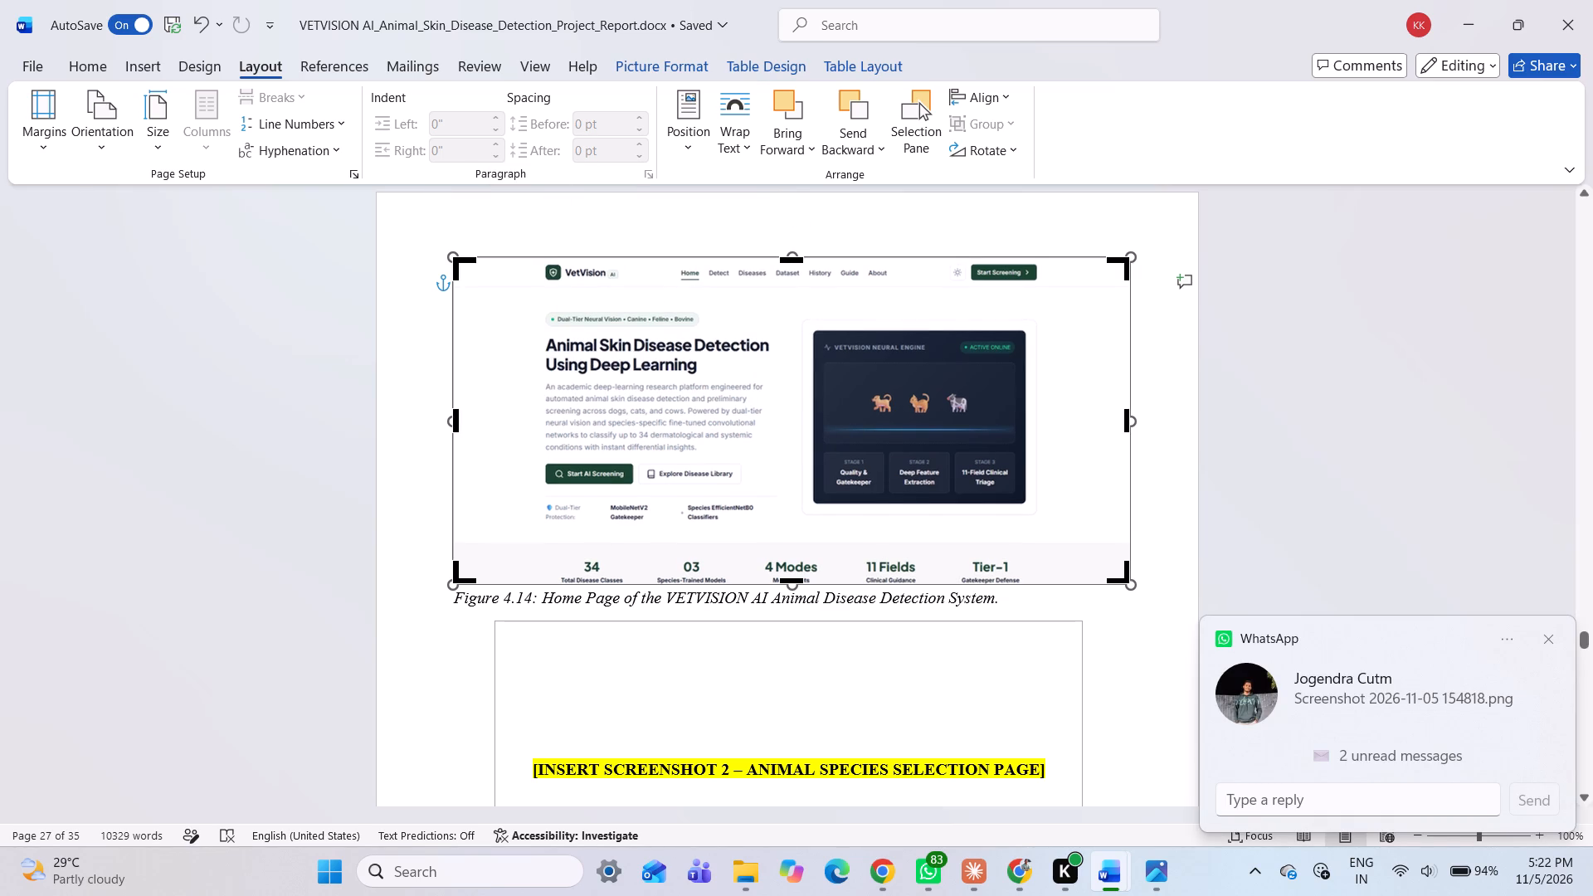
drag(452, 426, 521, 437)
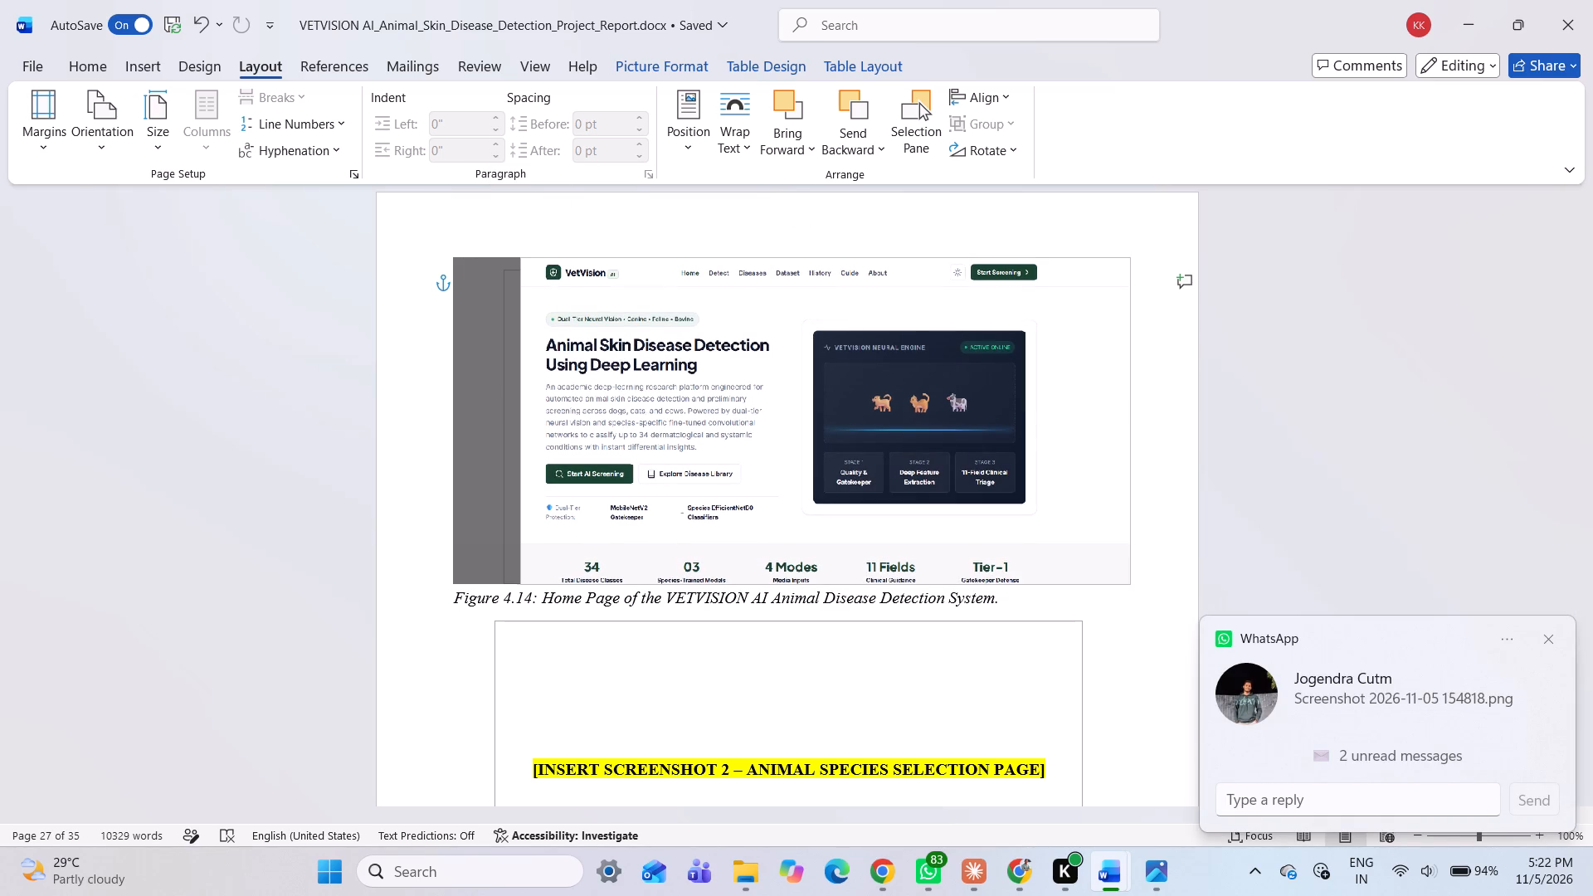
drag(521, 437, 529, 439)
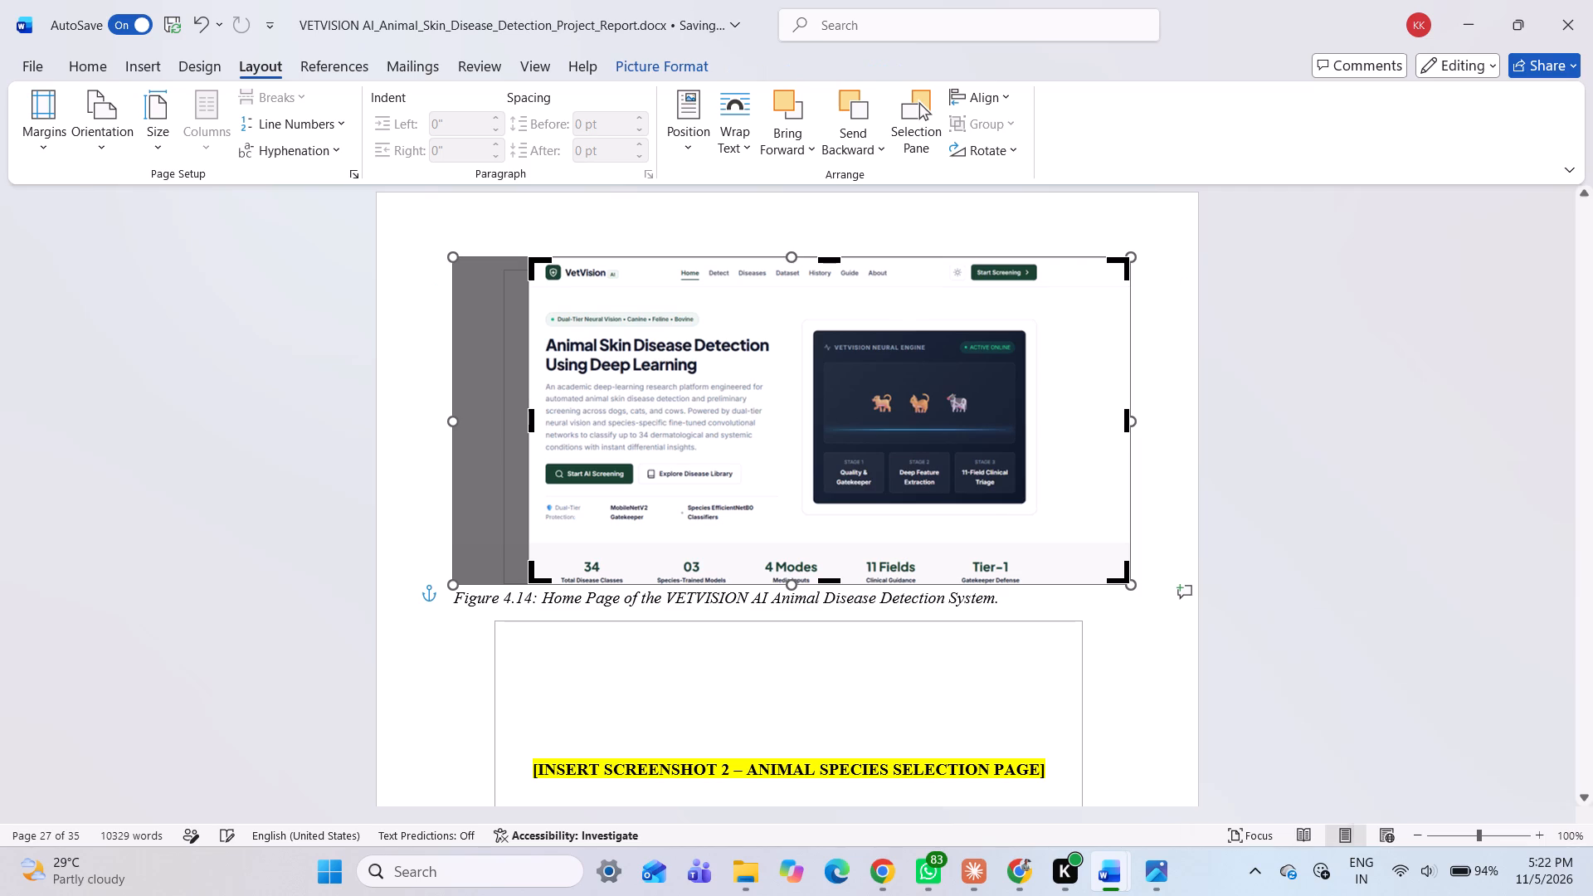
drag(1125, 423, 1077, 426)
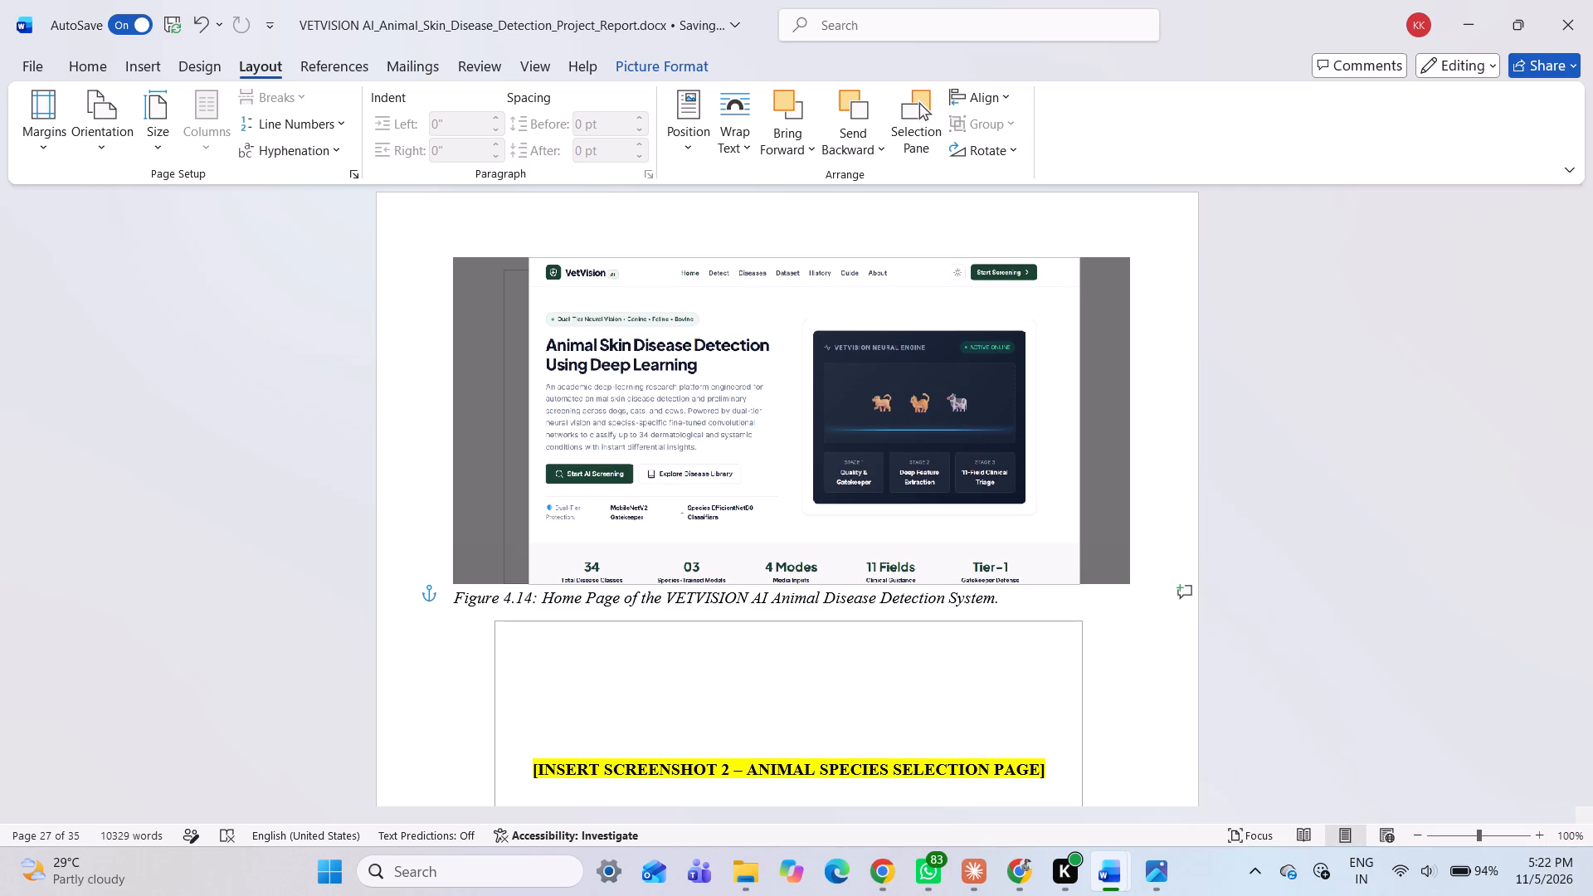
drag(1077, 426, 1058, 429)
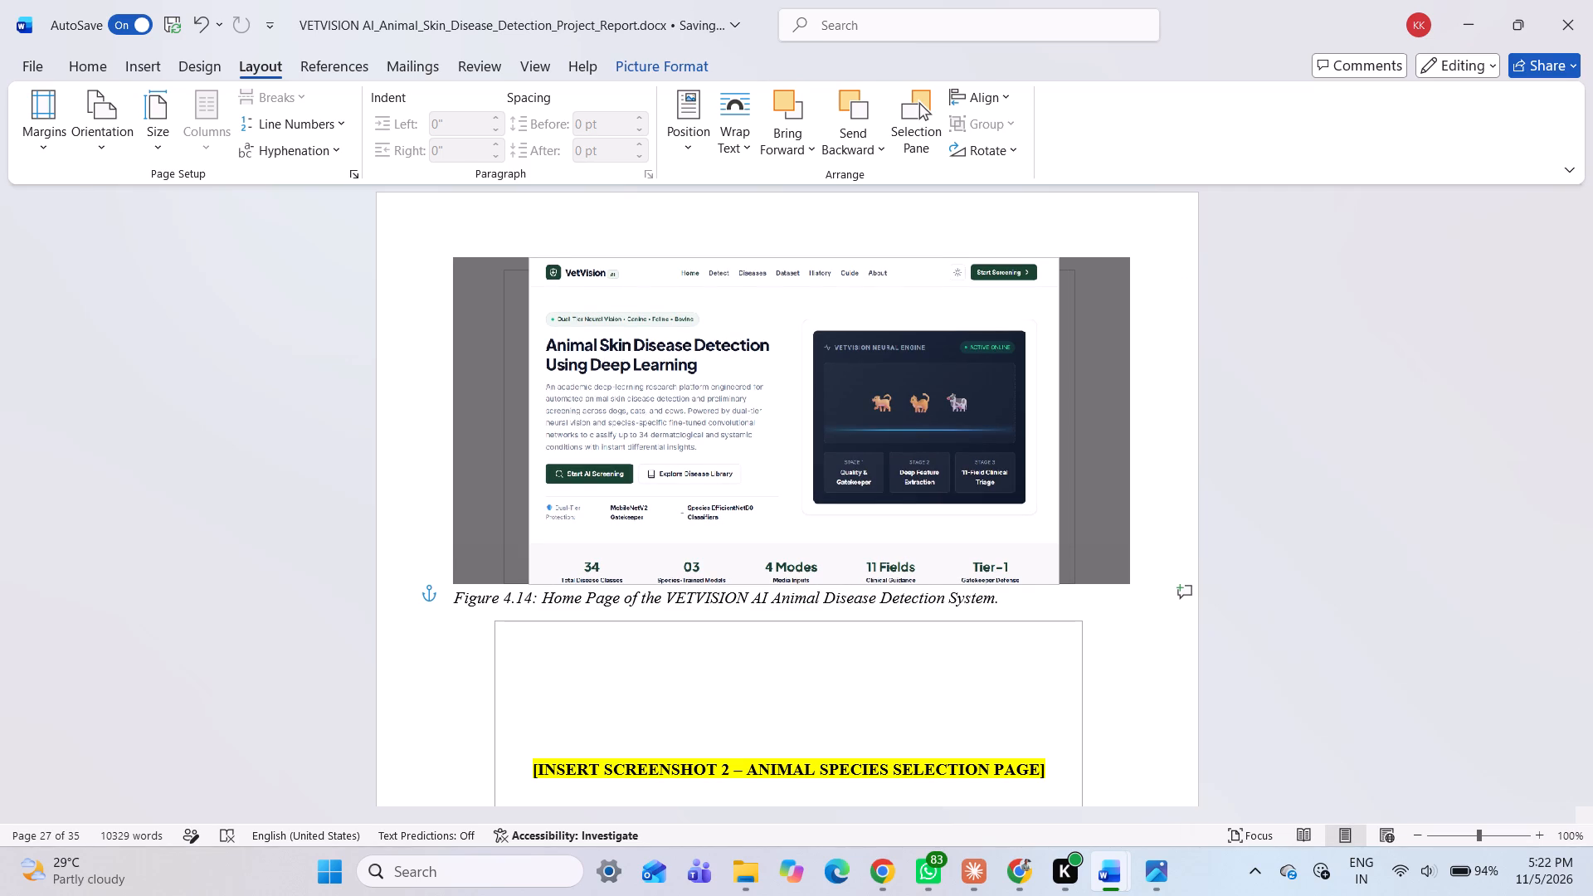
drag(1058, 429, 1053, 428)
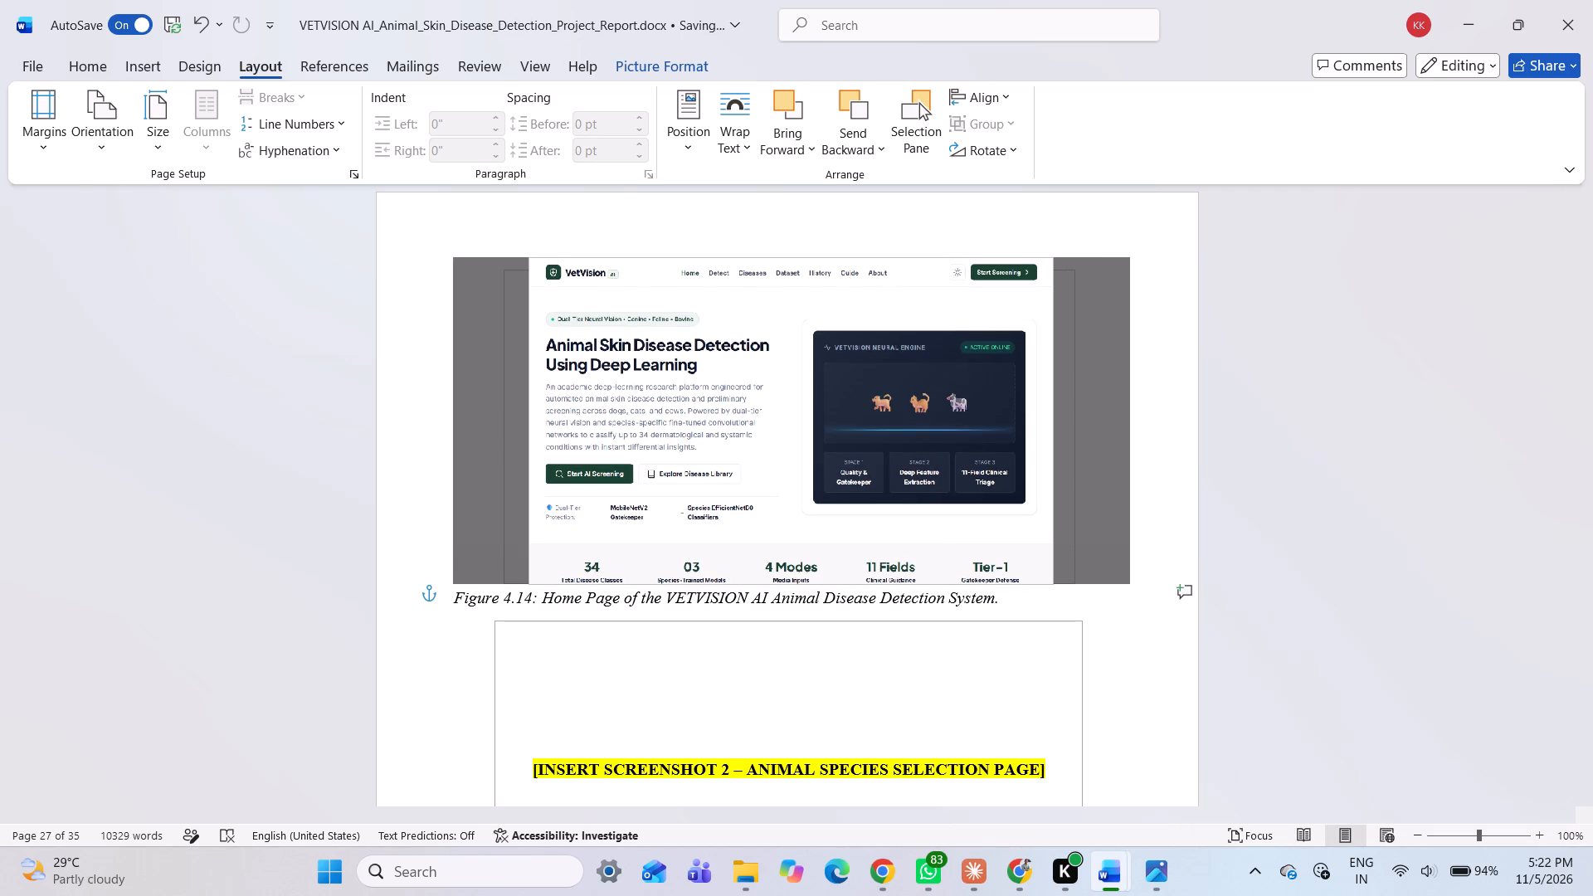
drag(1053, 428, 1054, 430)
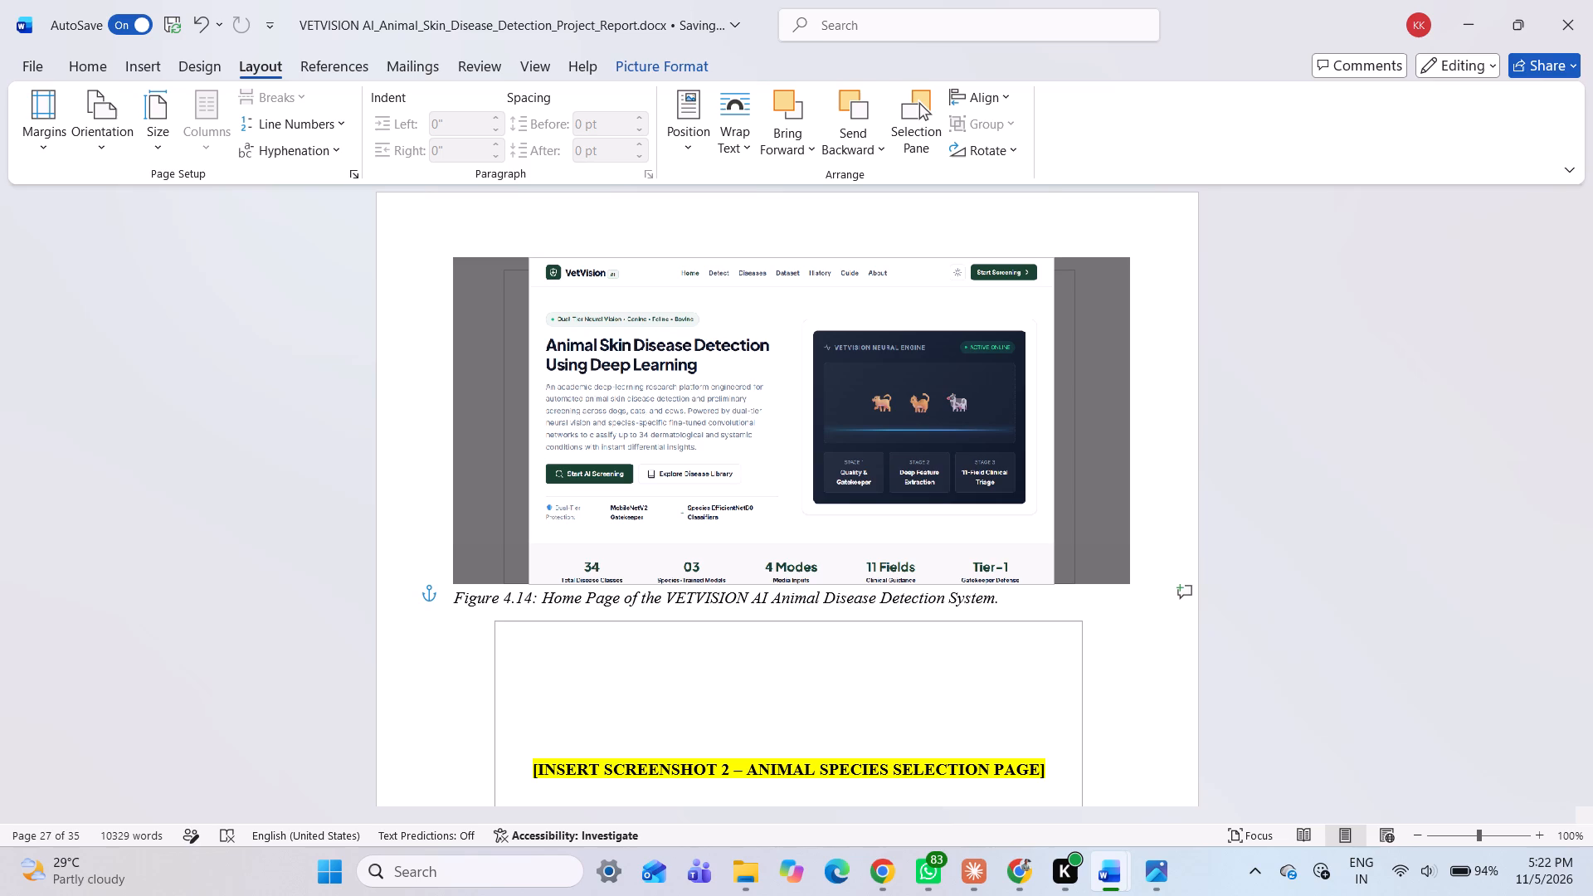
drag(1054, 430, 1053, 430)
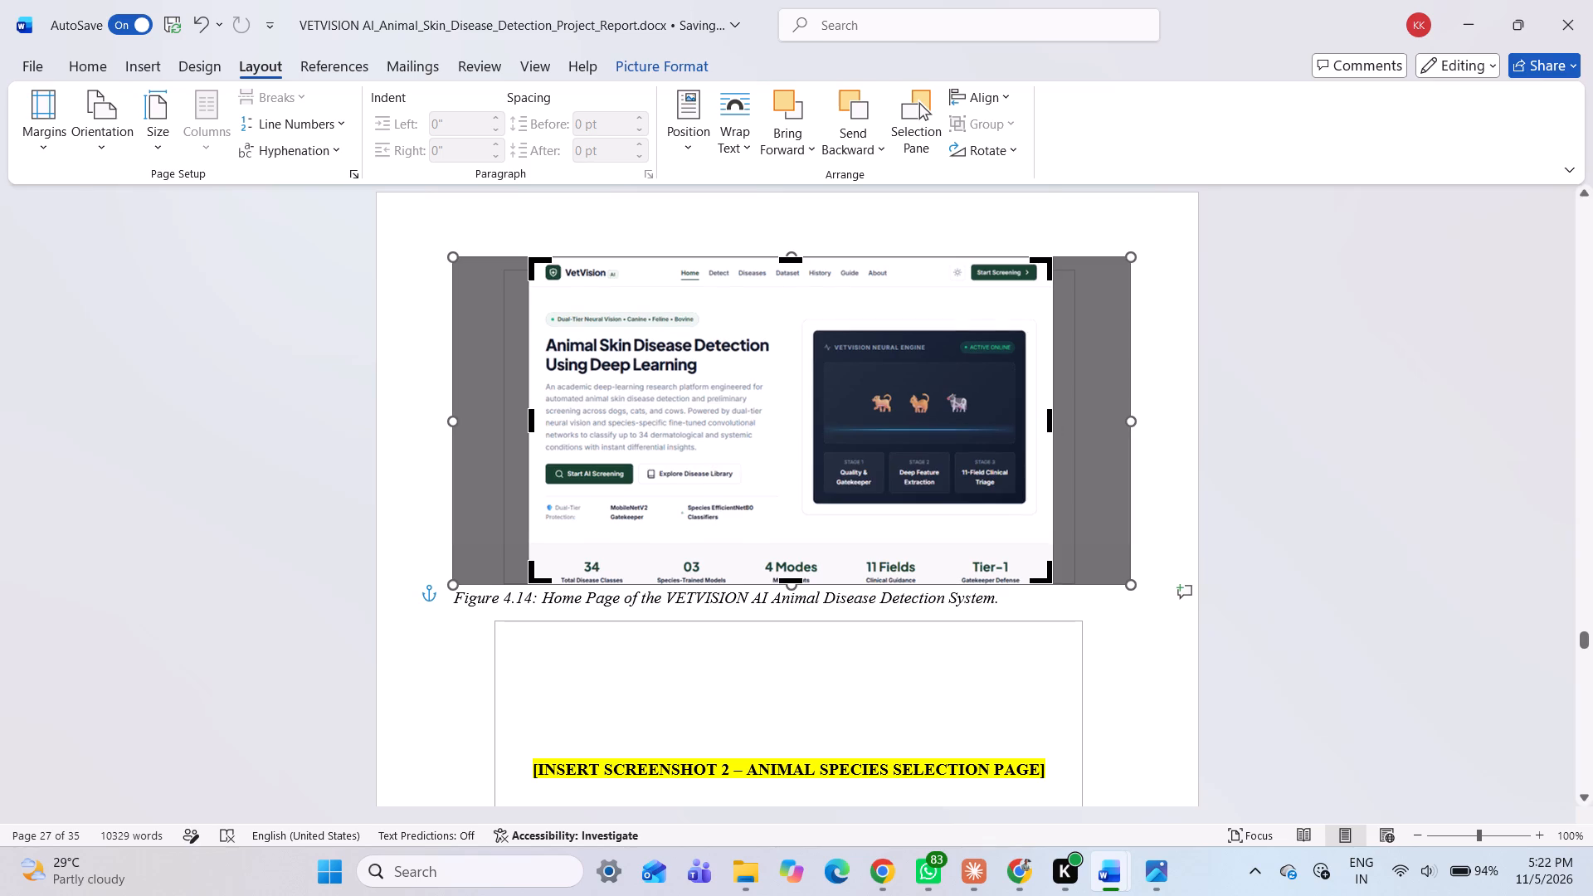
key(Return)
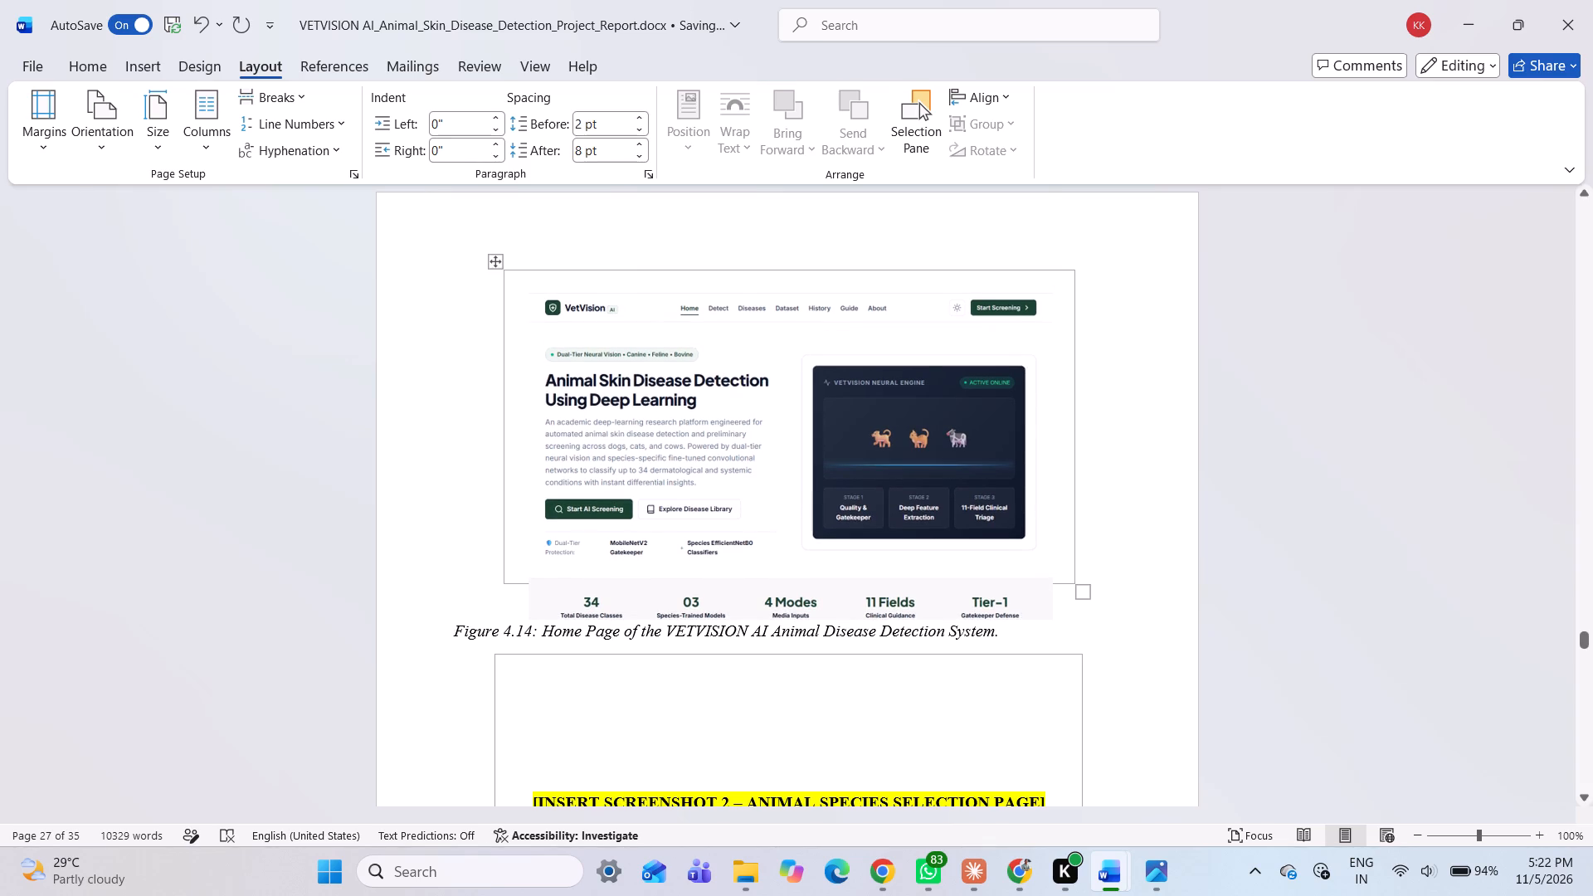
Move the cropped Figure 4.14 screenshot to the frame's top edge near the page's left text margin, and widen it to the frame's right edge.
drag(828, 373, 796, 374)
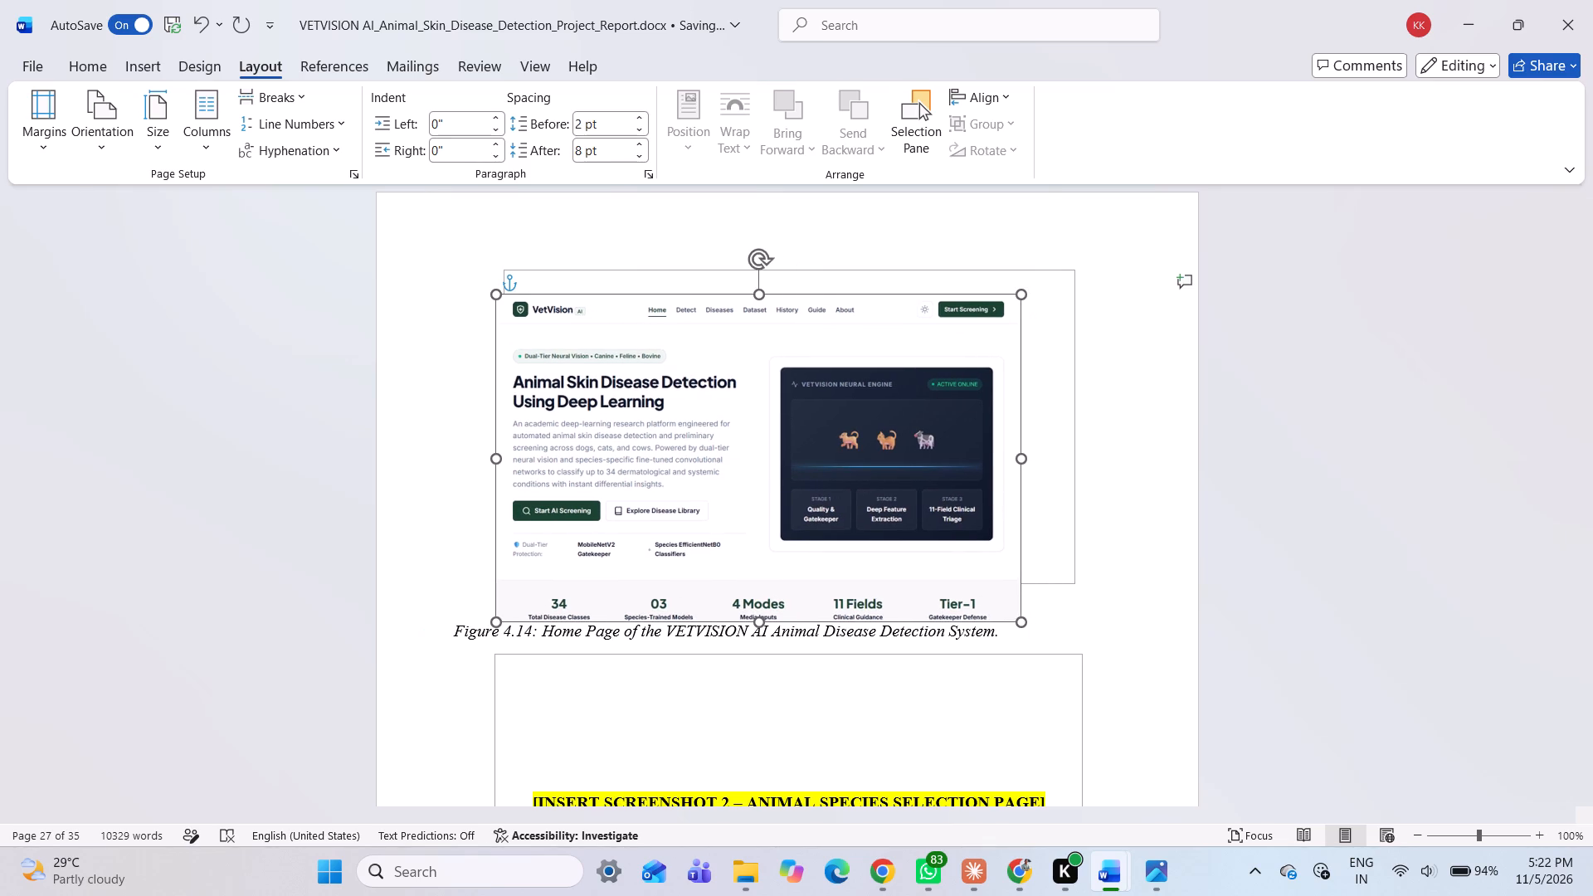
drag(796, 374, 761, 348)
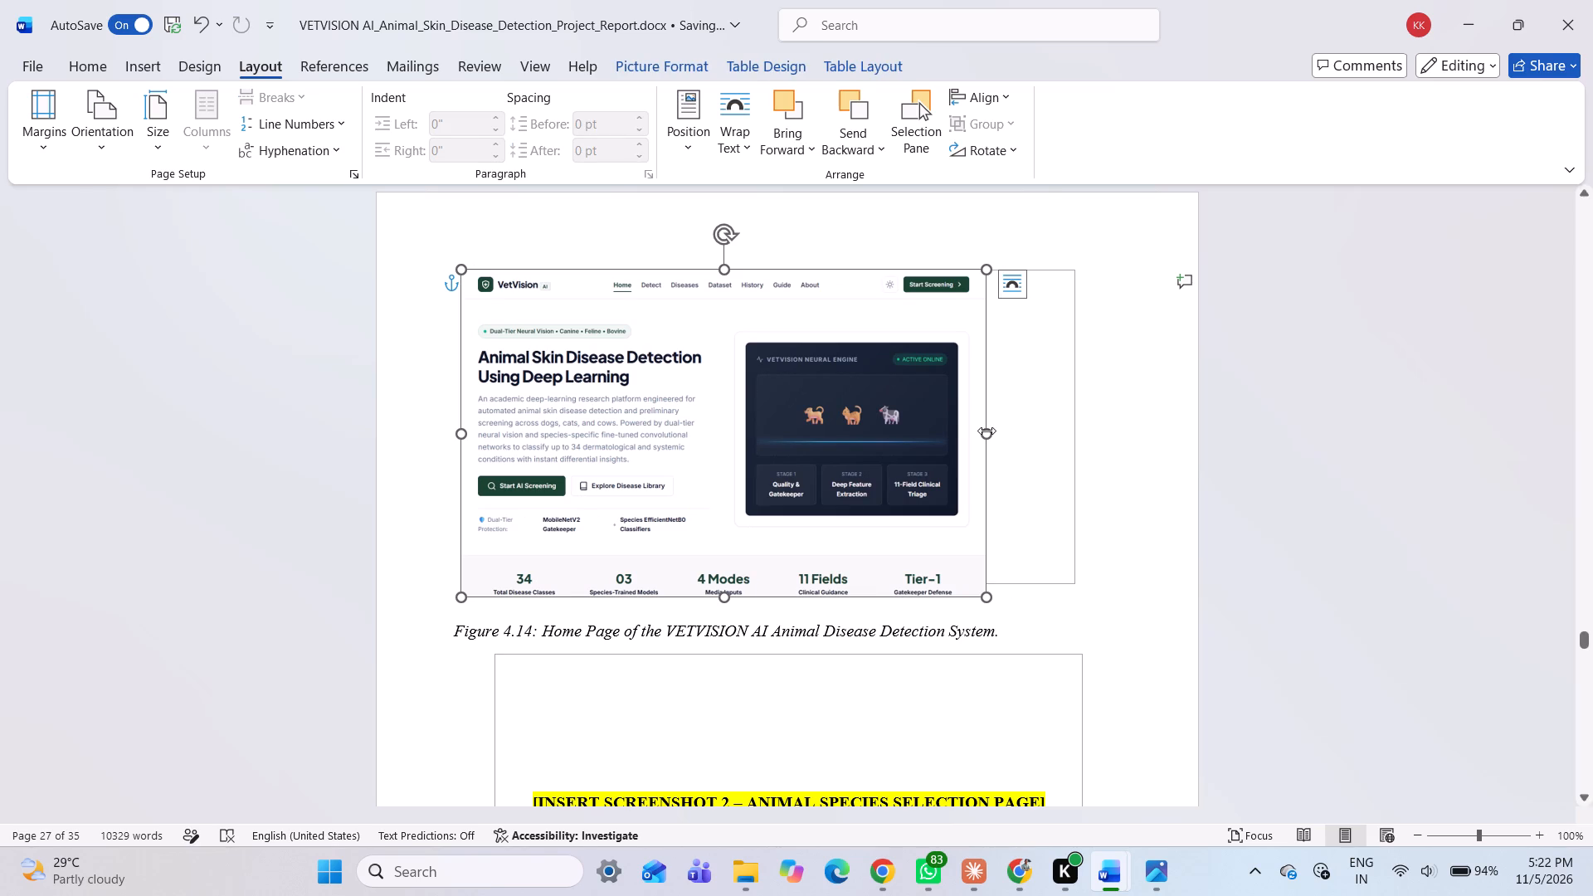
drag(986, 431, 1075, 434)
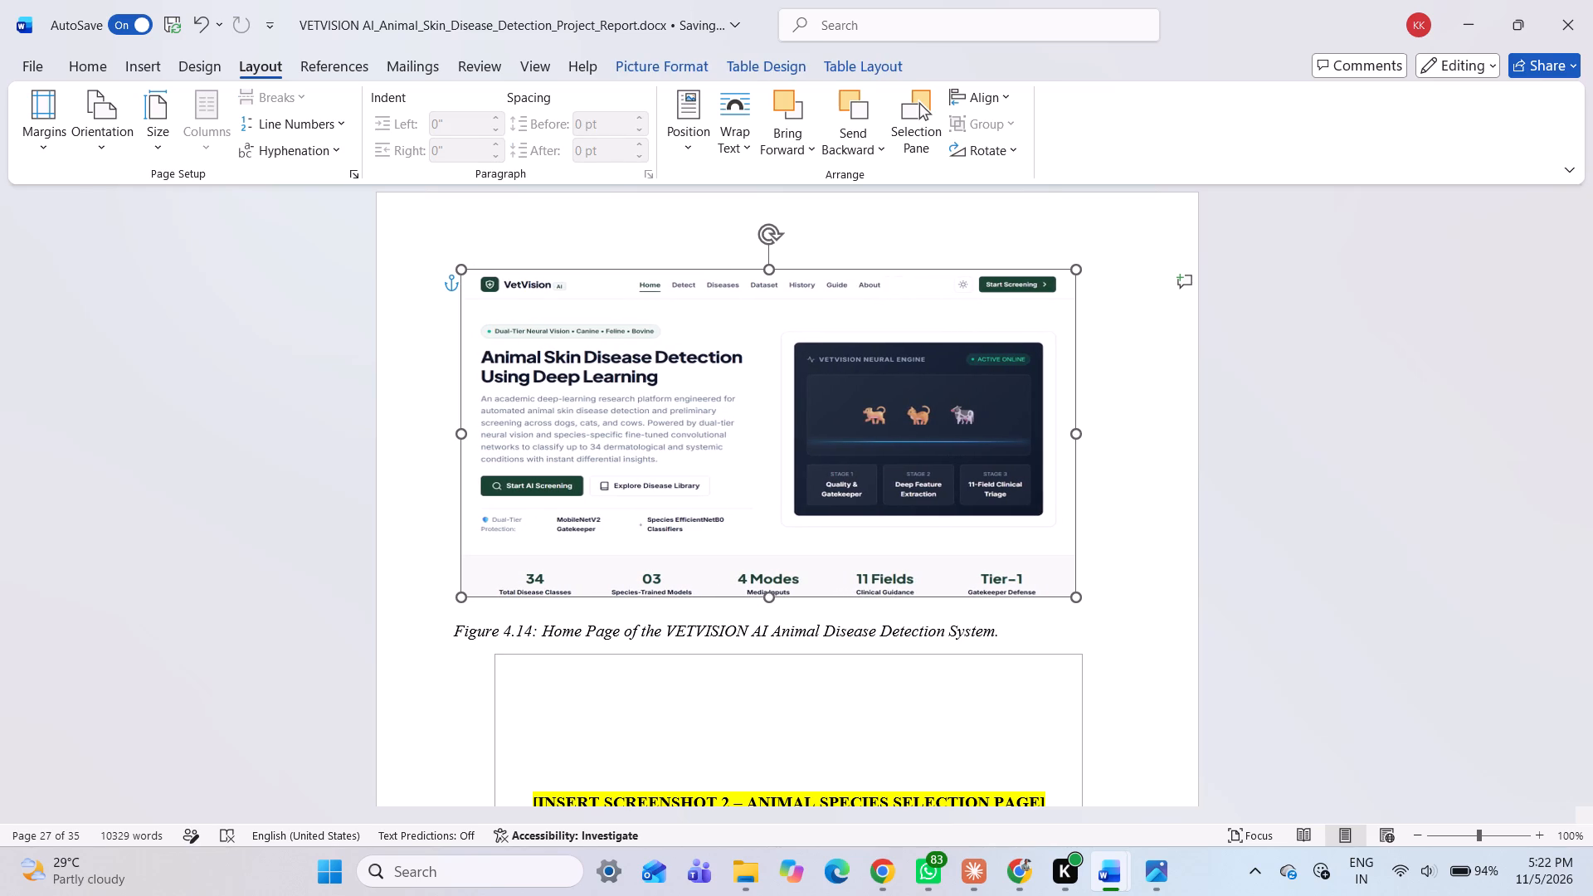
drag(1075, 434, 1075, 433)
click(1173, 470)
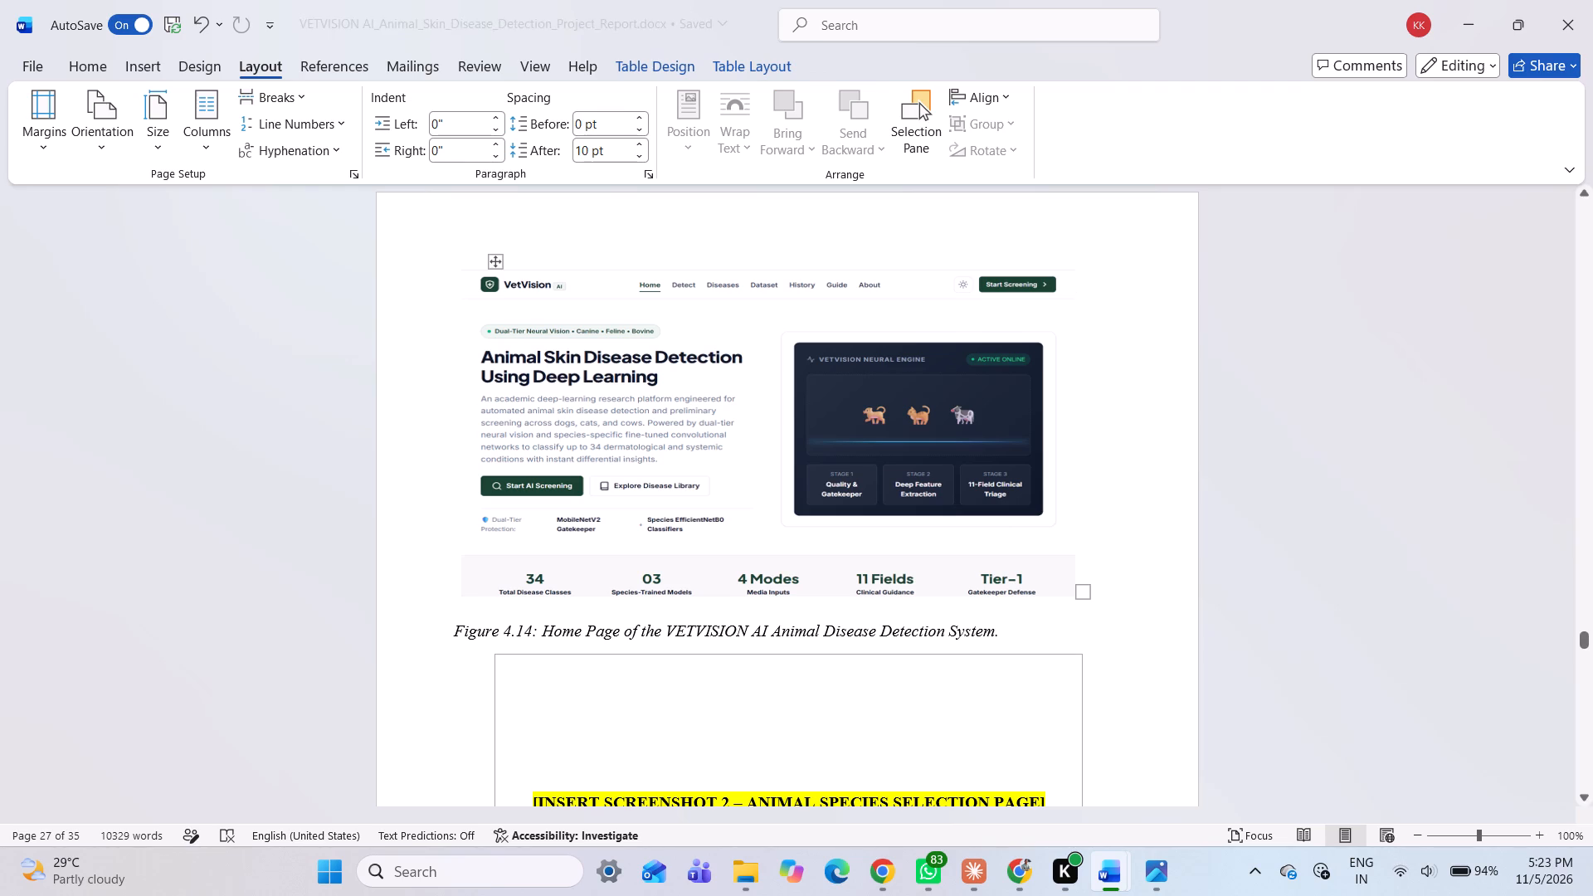
drag(968, 427, 967, 415)
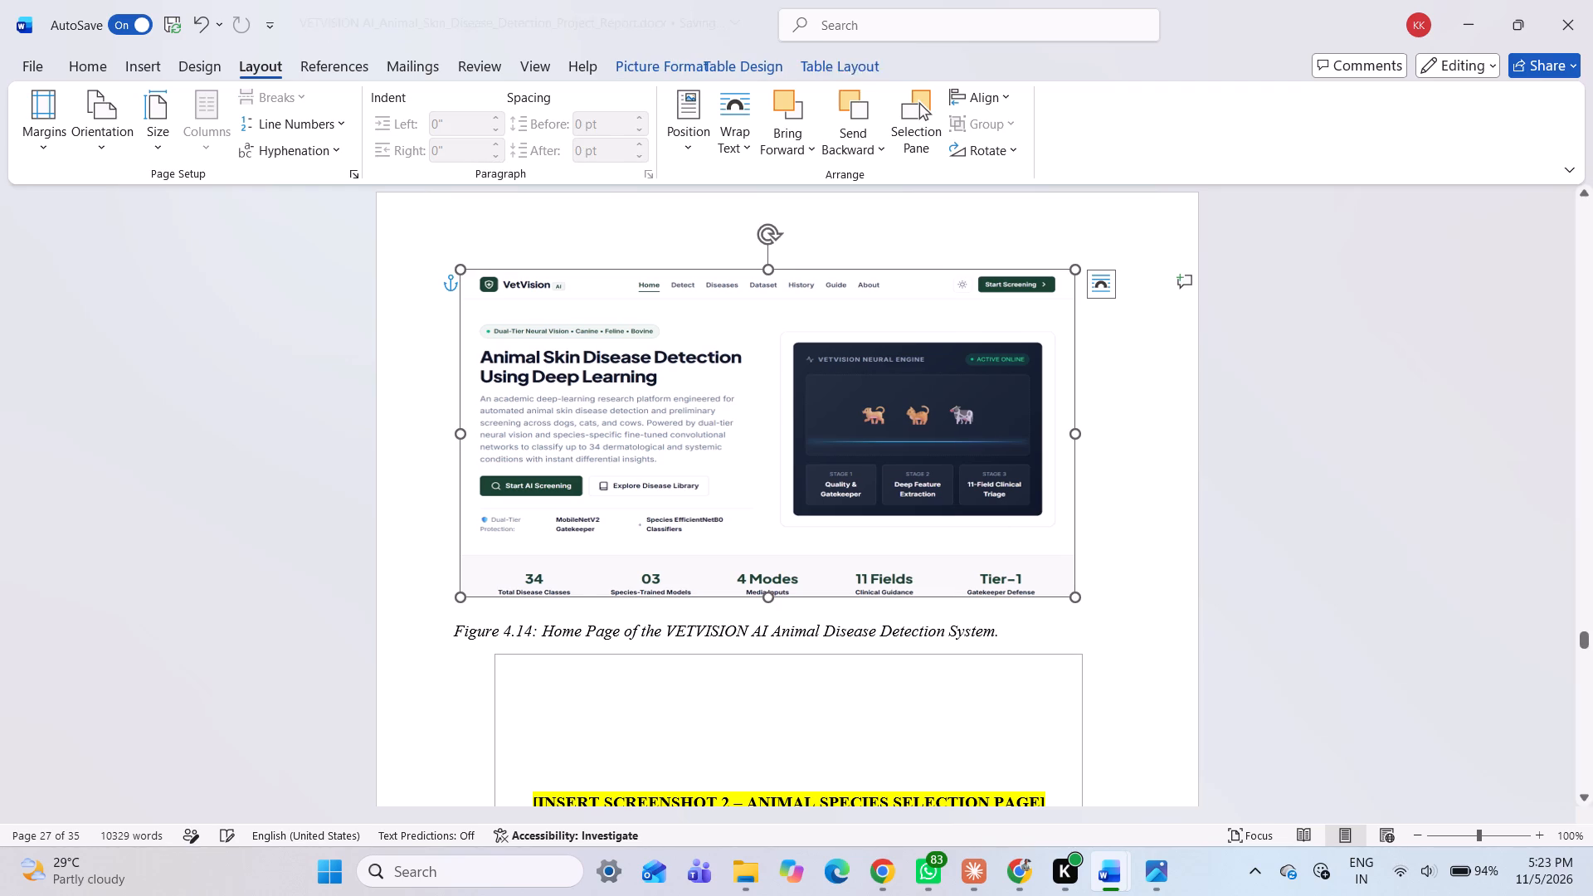
Nudge the Figure 4.14 screenshot slightly right and down, leaving only a narrow gap above its caption.
click(883, 422)
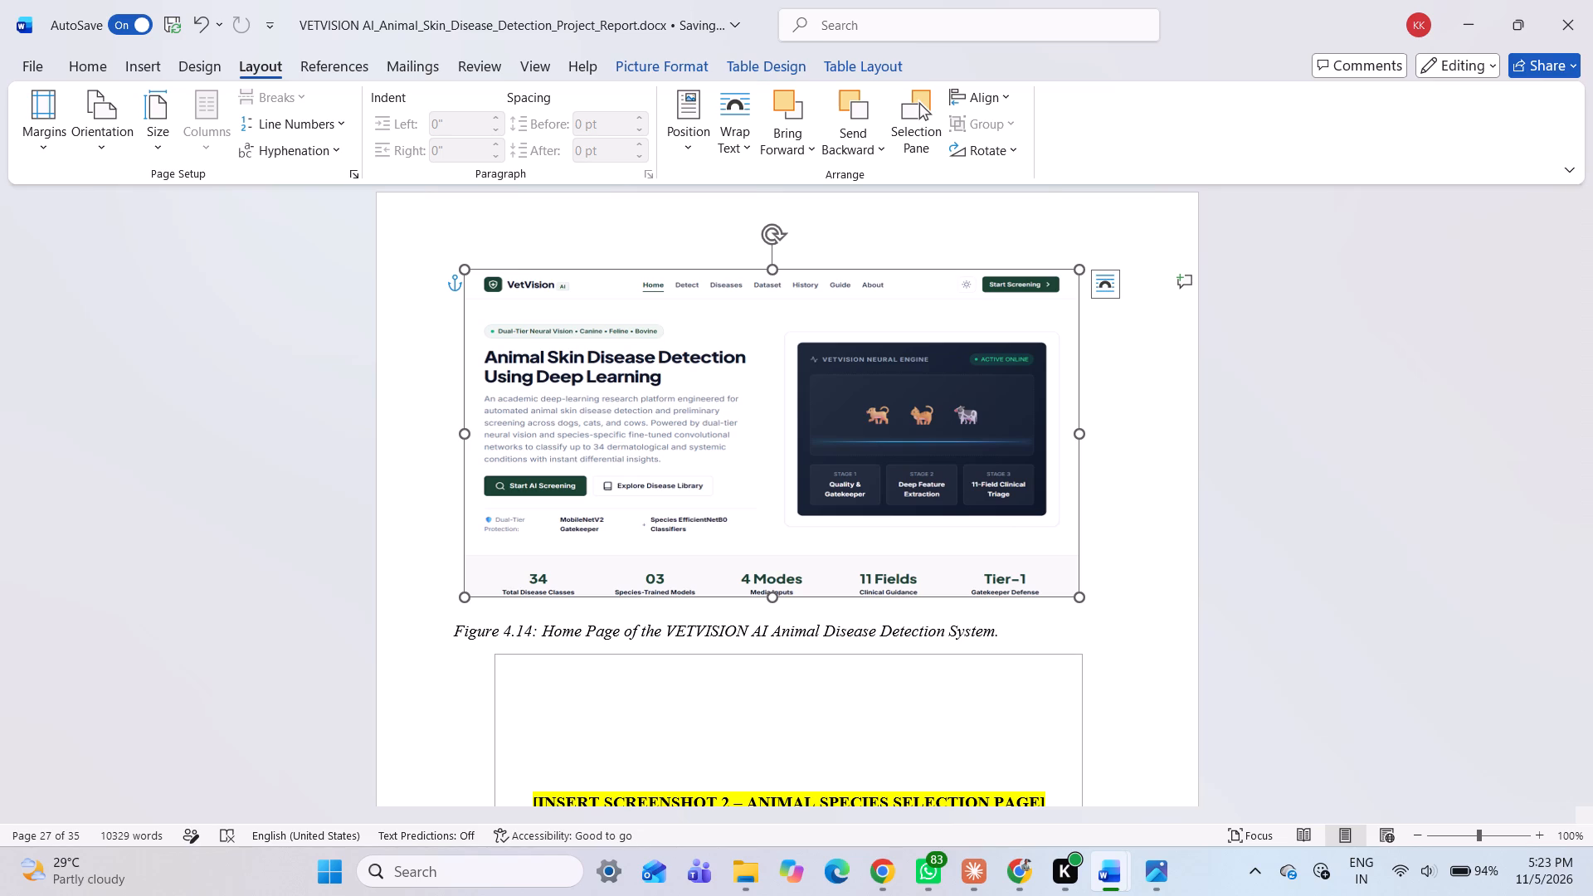
drag(916, 551, 916, 566)
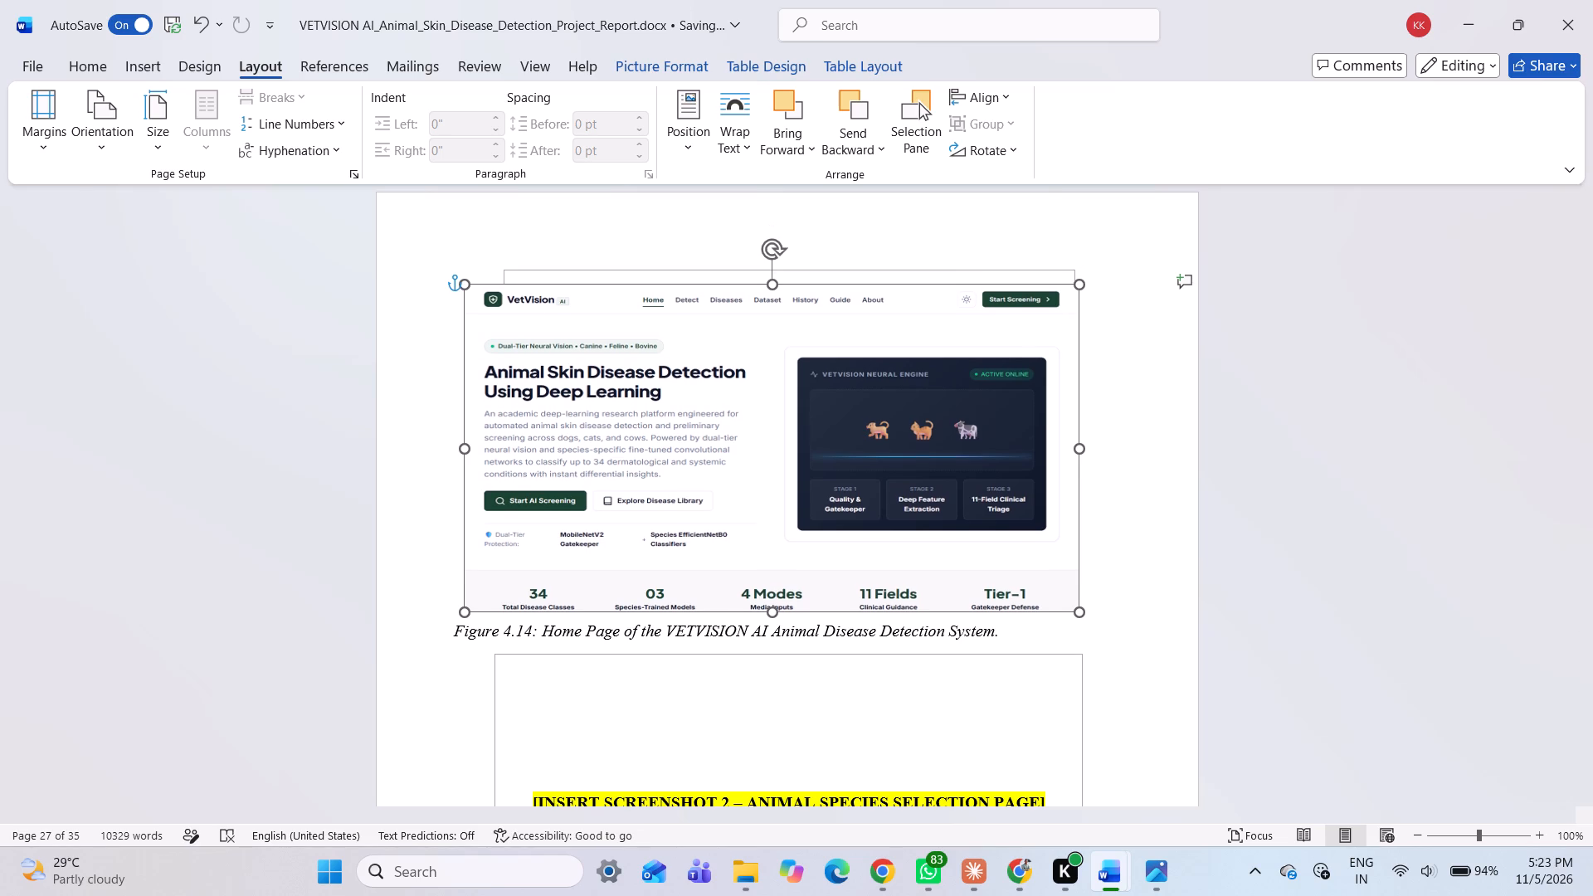
drag(916, 566, 916, 561)
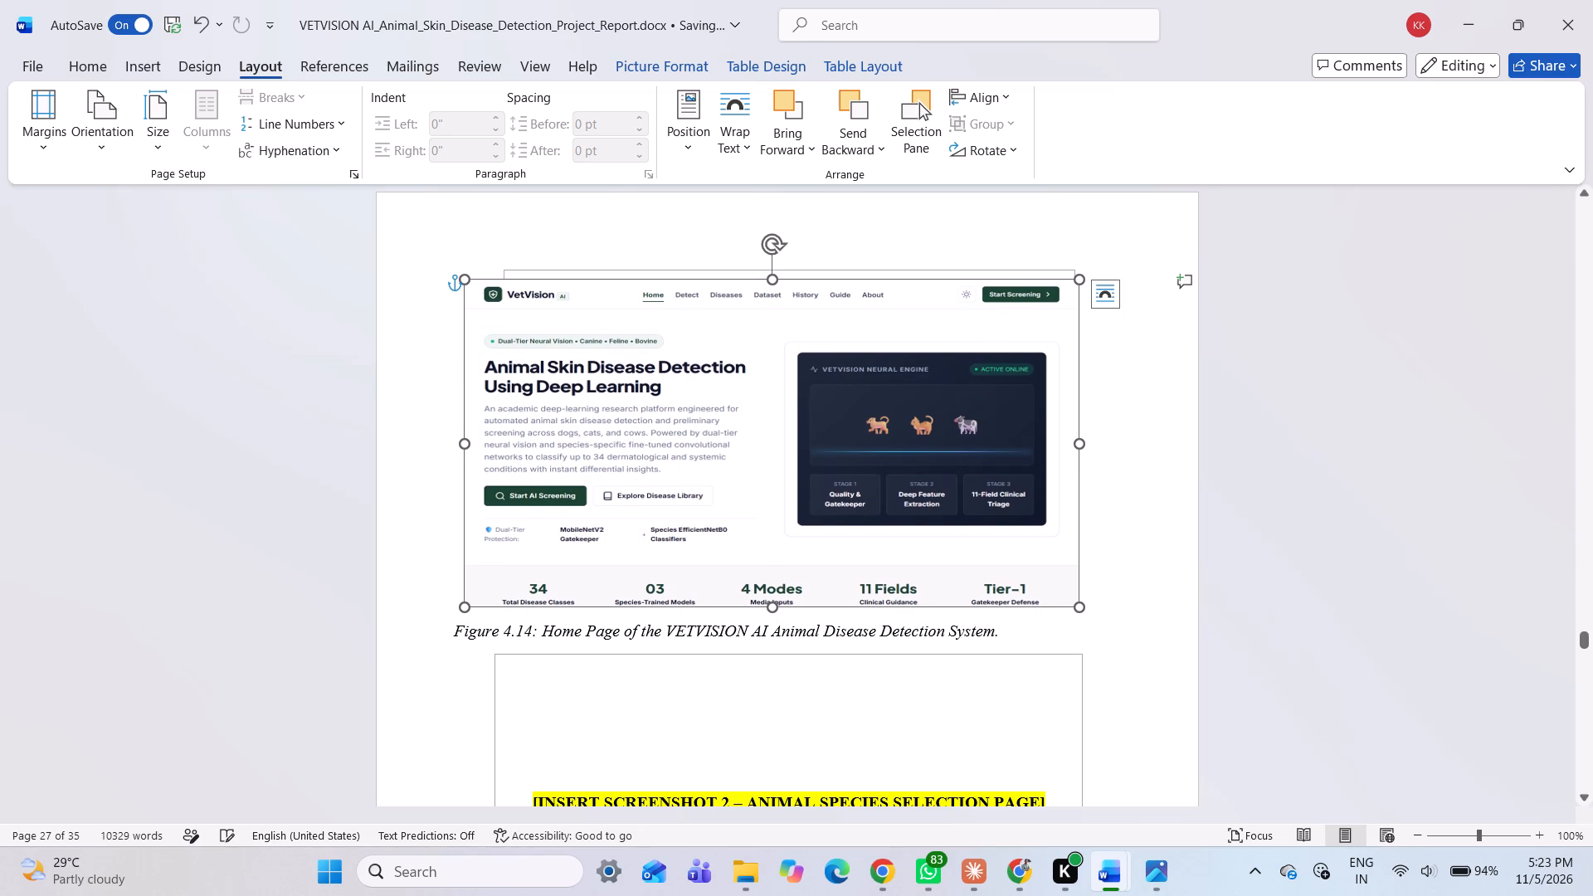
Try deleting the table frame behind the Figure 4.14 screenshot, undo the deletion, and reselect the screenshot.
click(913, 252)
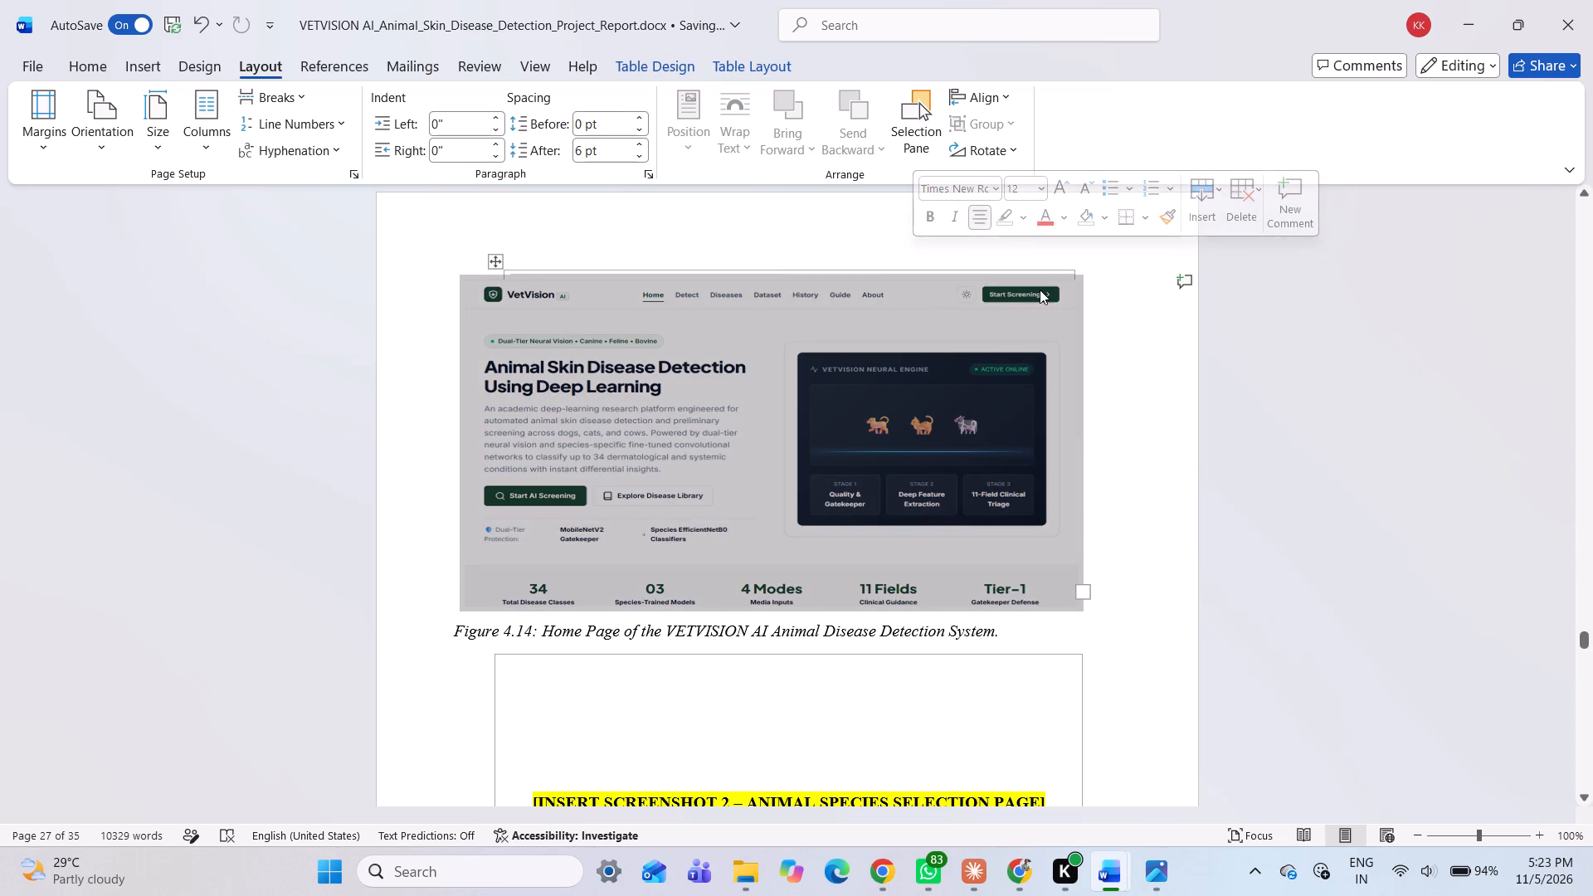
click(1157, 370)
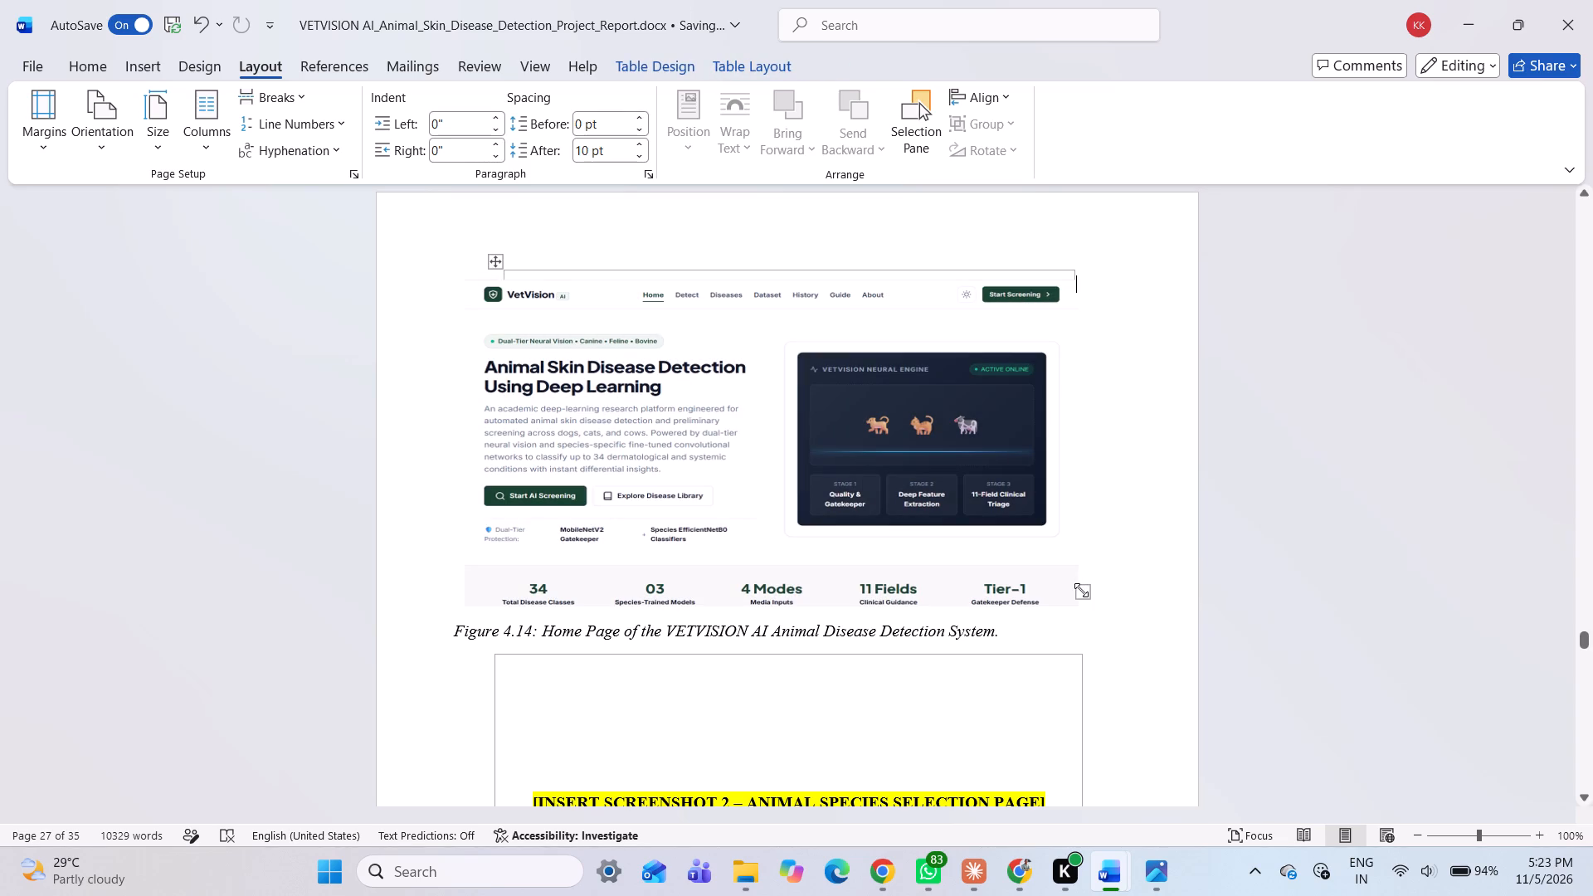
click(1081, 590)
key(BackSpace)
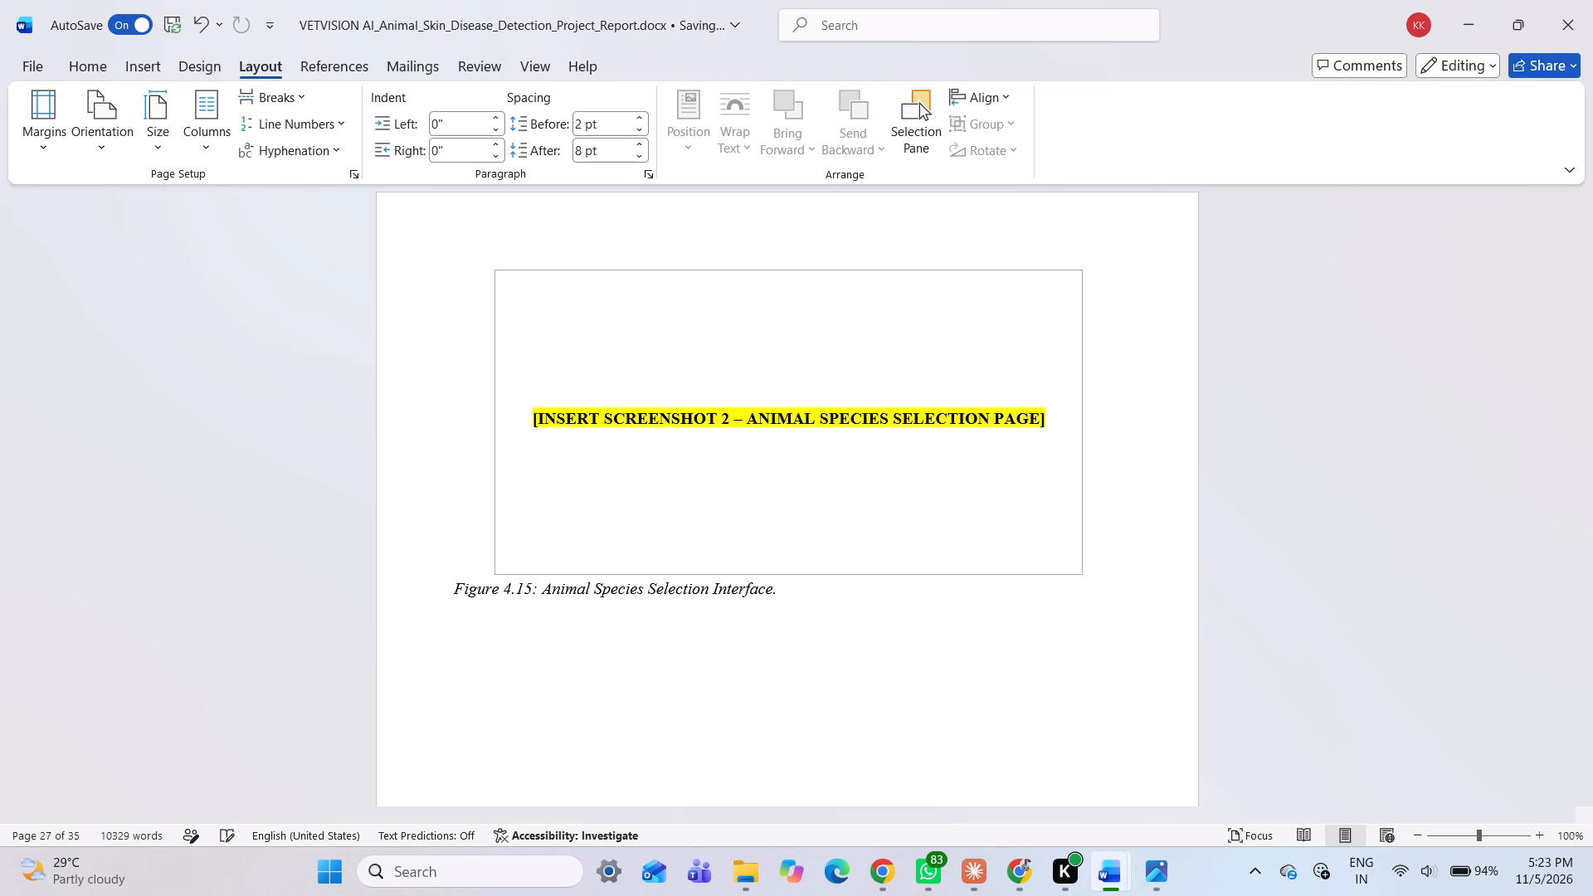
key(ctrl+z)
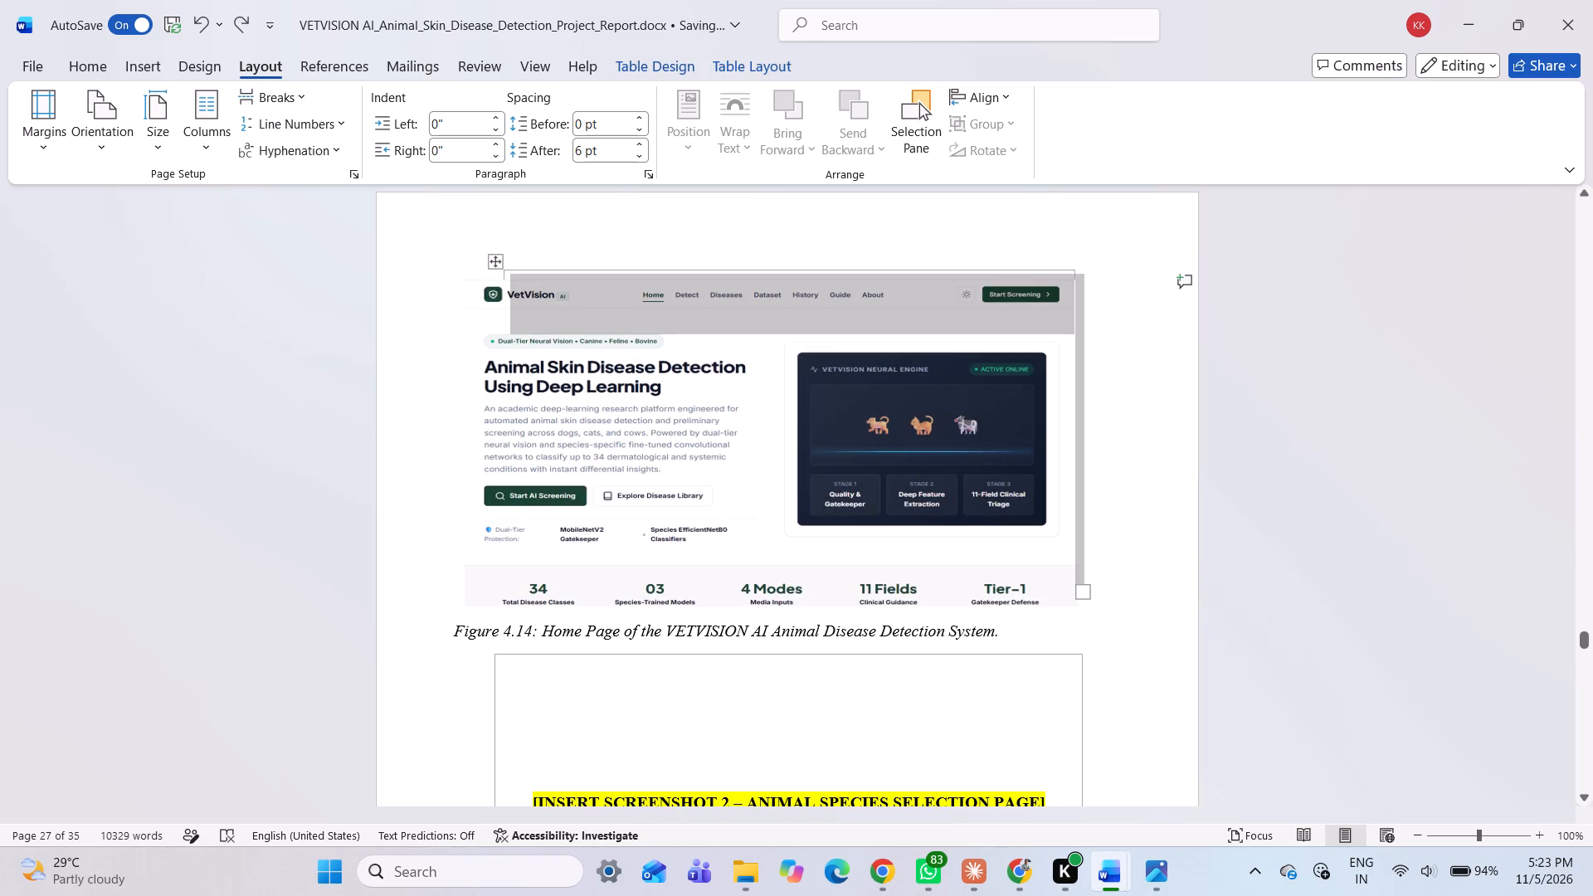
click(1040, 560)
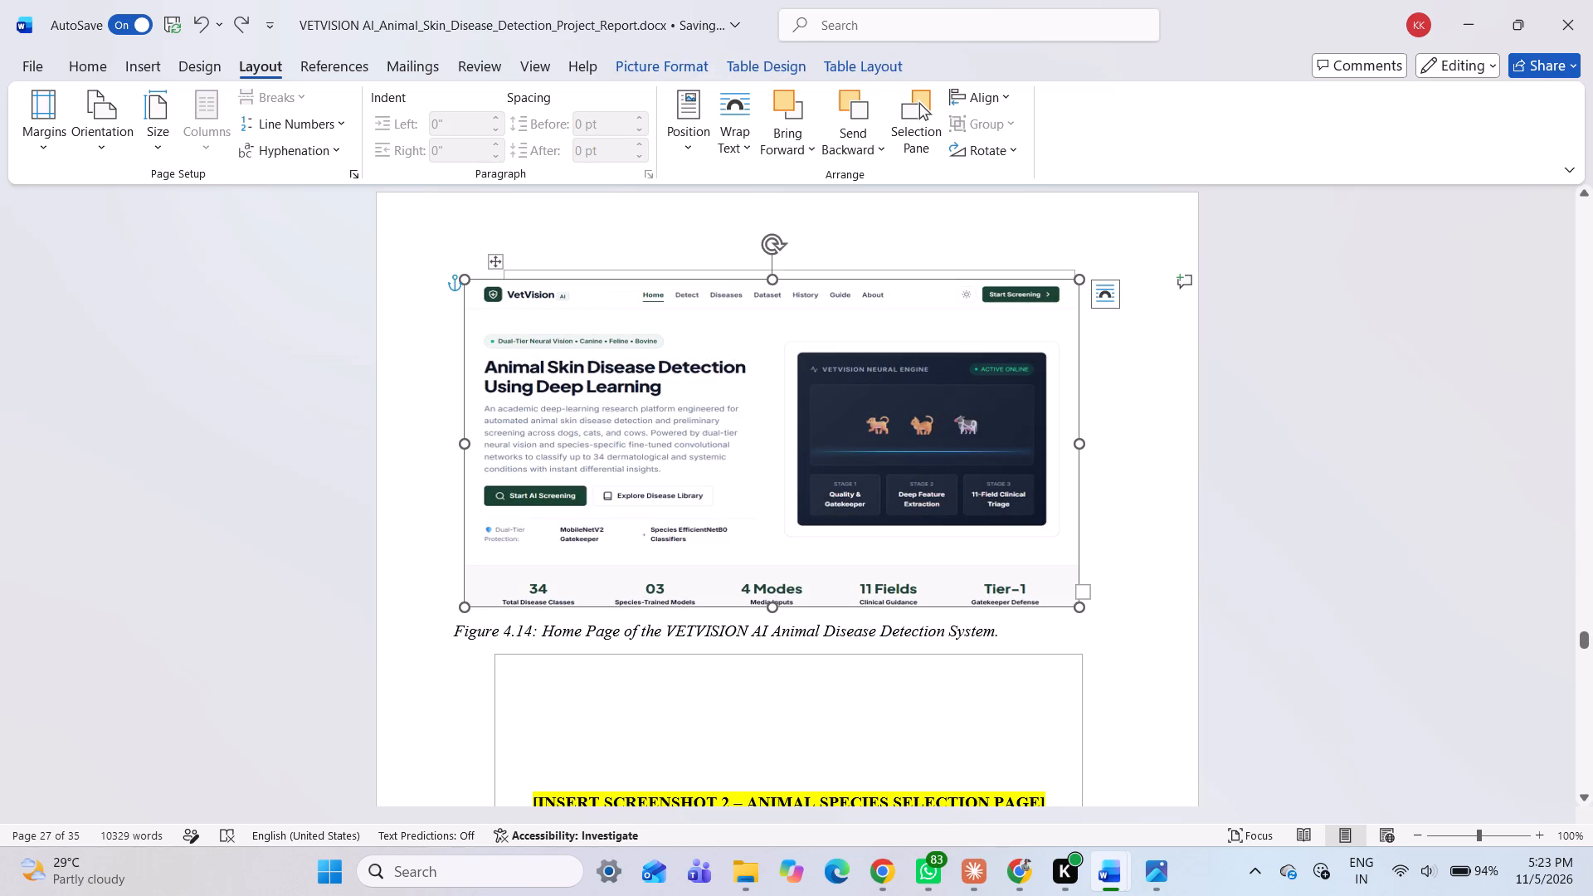
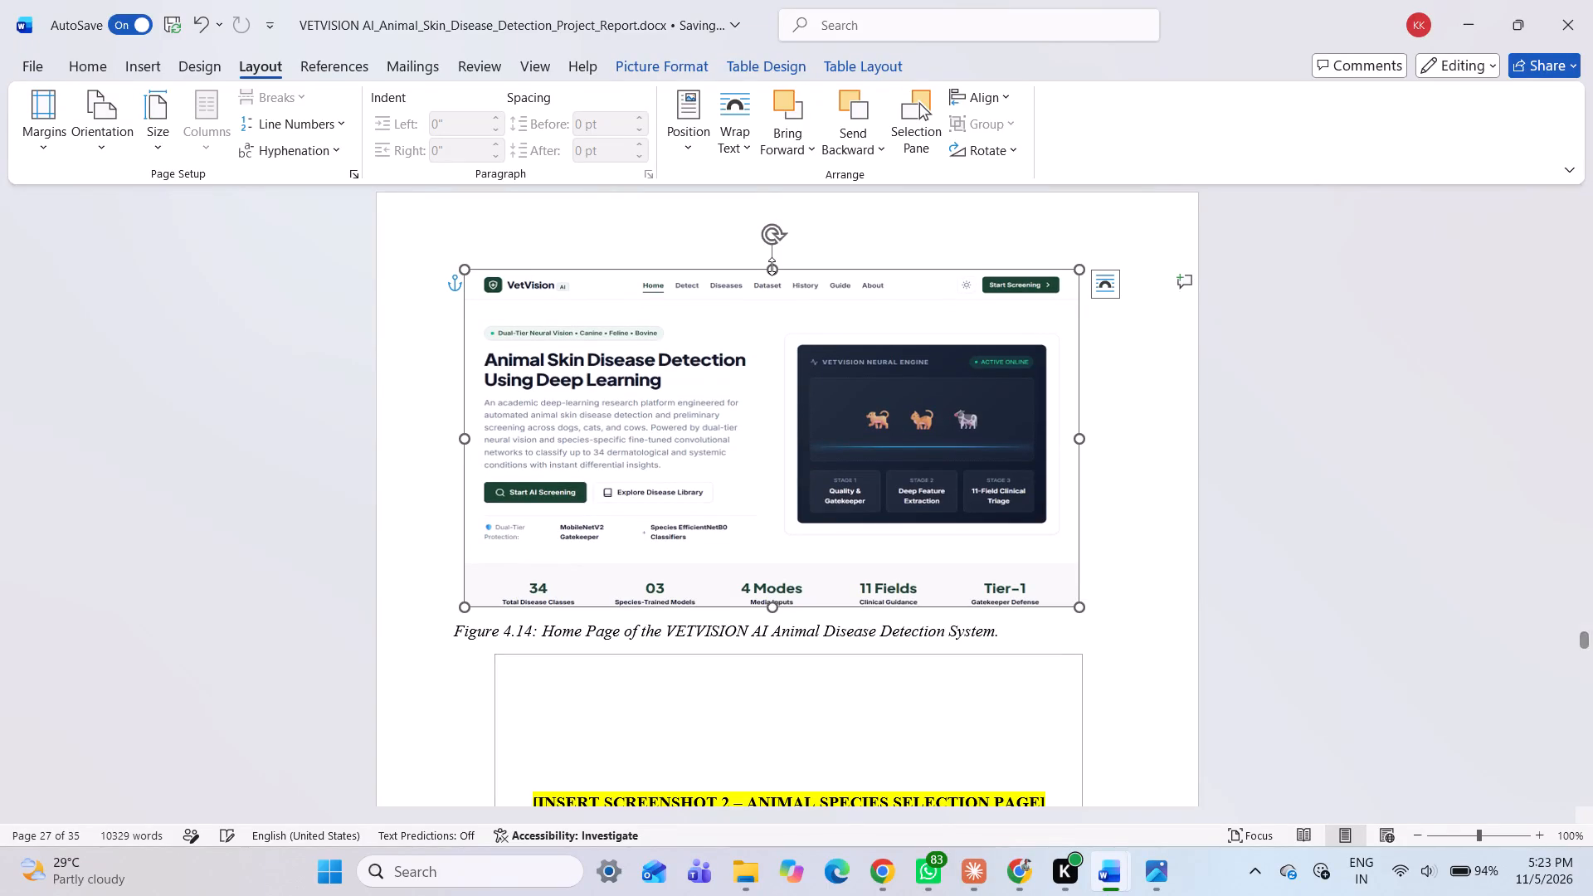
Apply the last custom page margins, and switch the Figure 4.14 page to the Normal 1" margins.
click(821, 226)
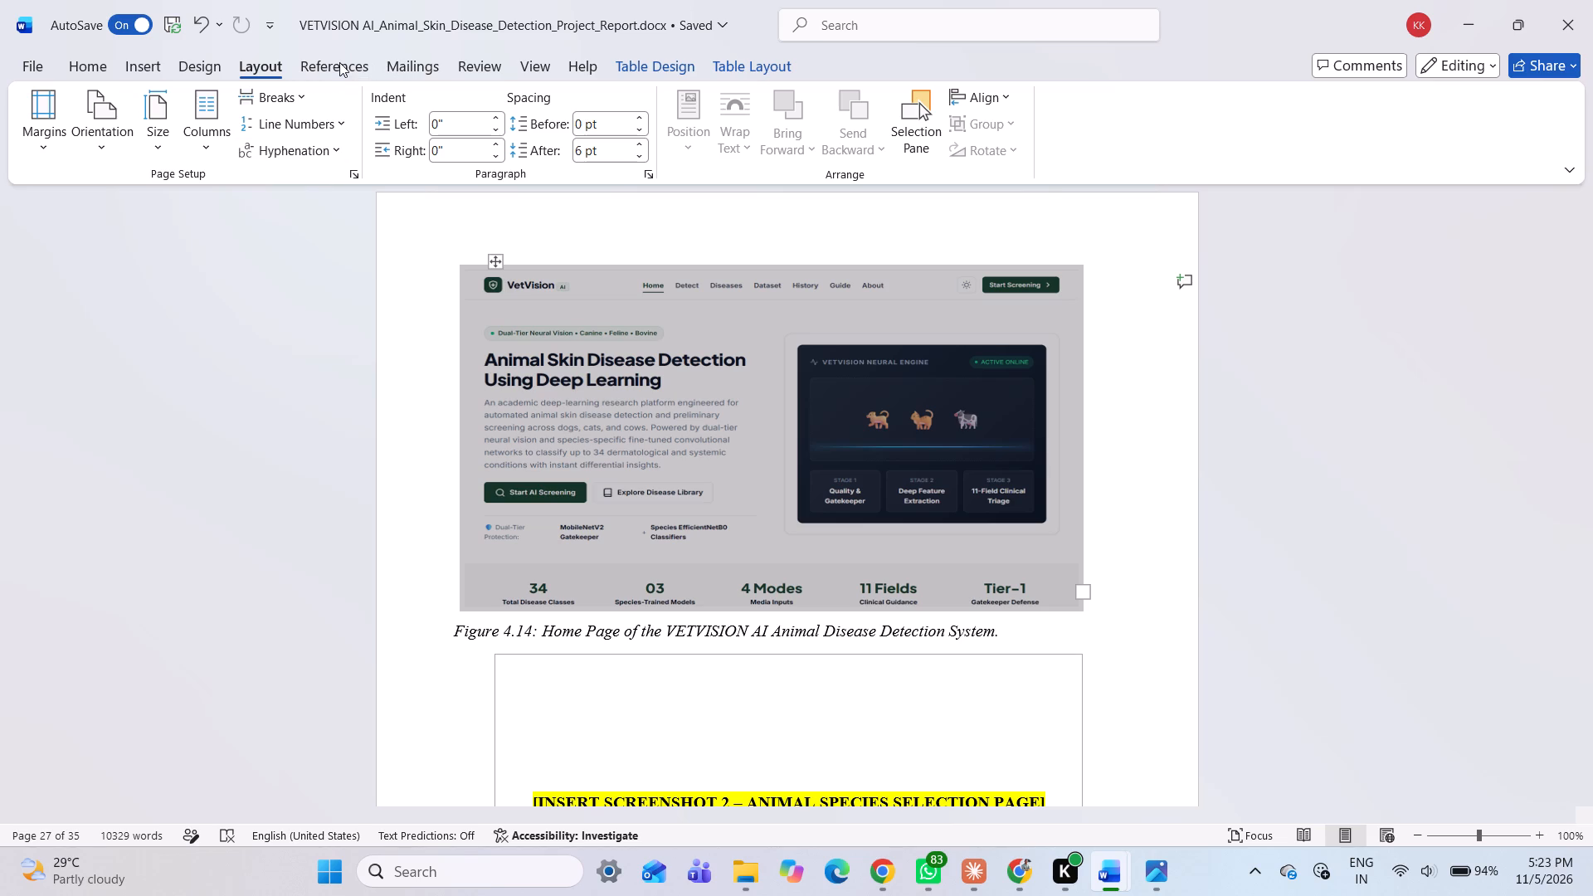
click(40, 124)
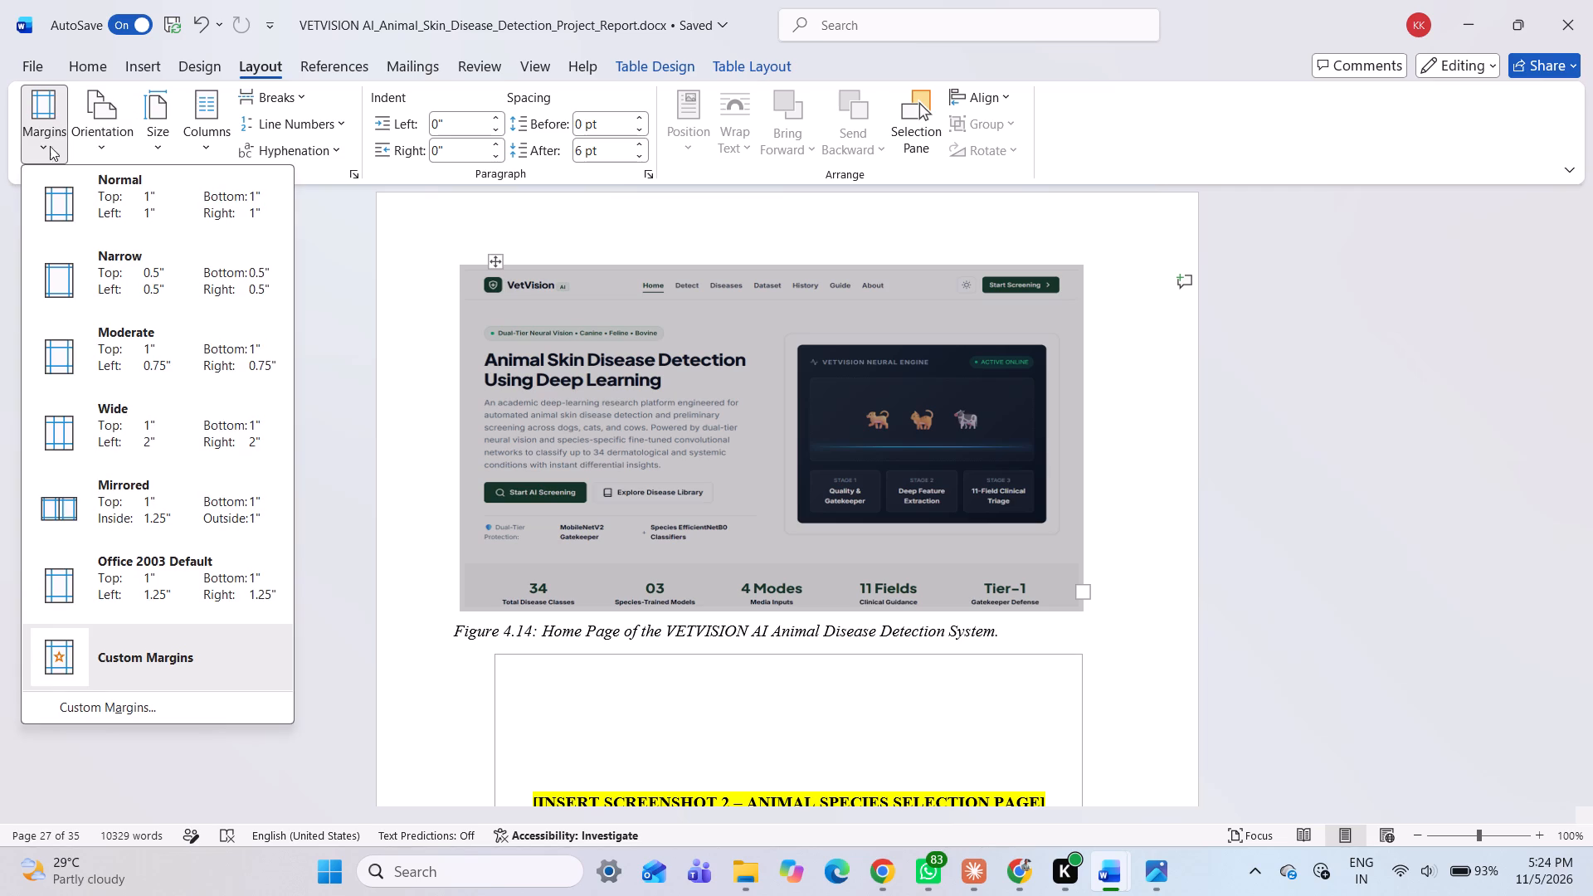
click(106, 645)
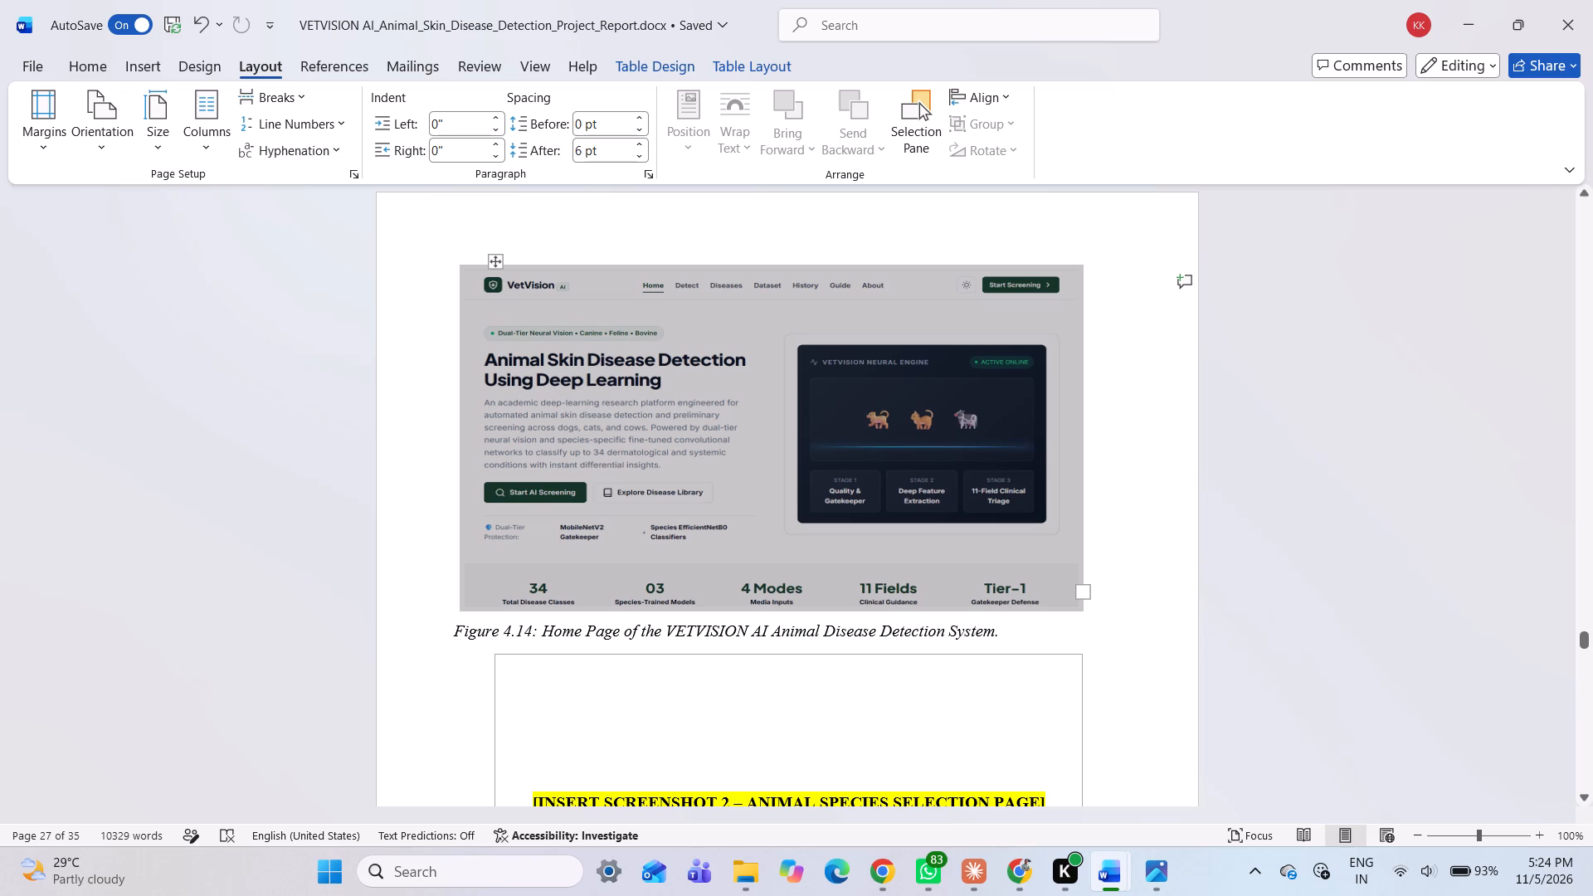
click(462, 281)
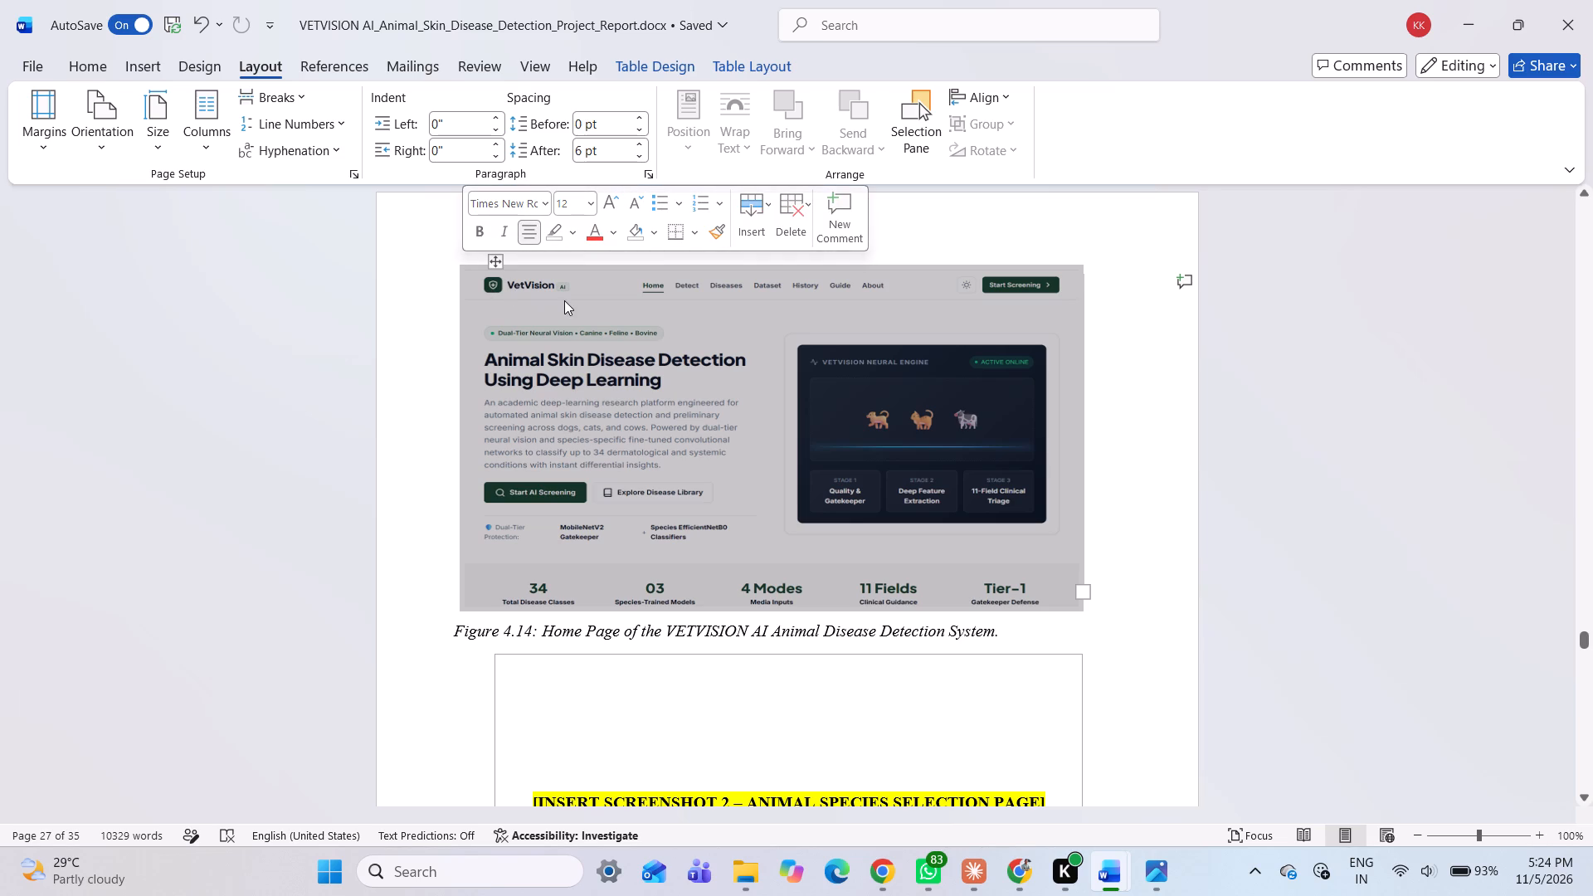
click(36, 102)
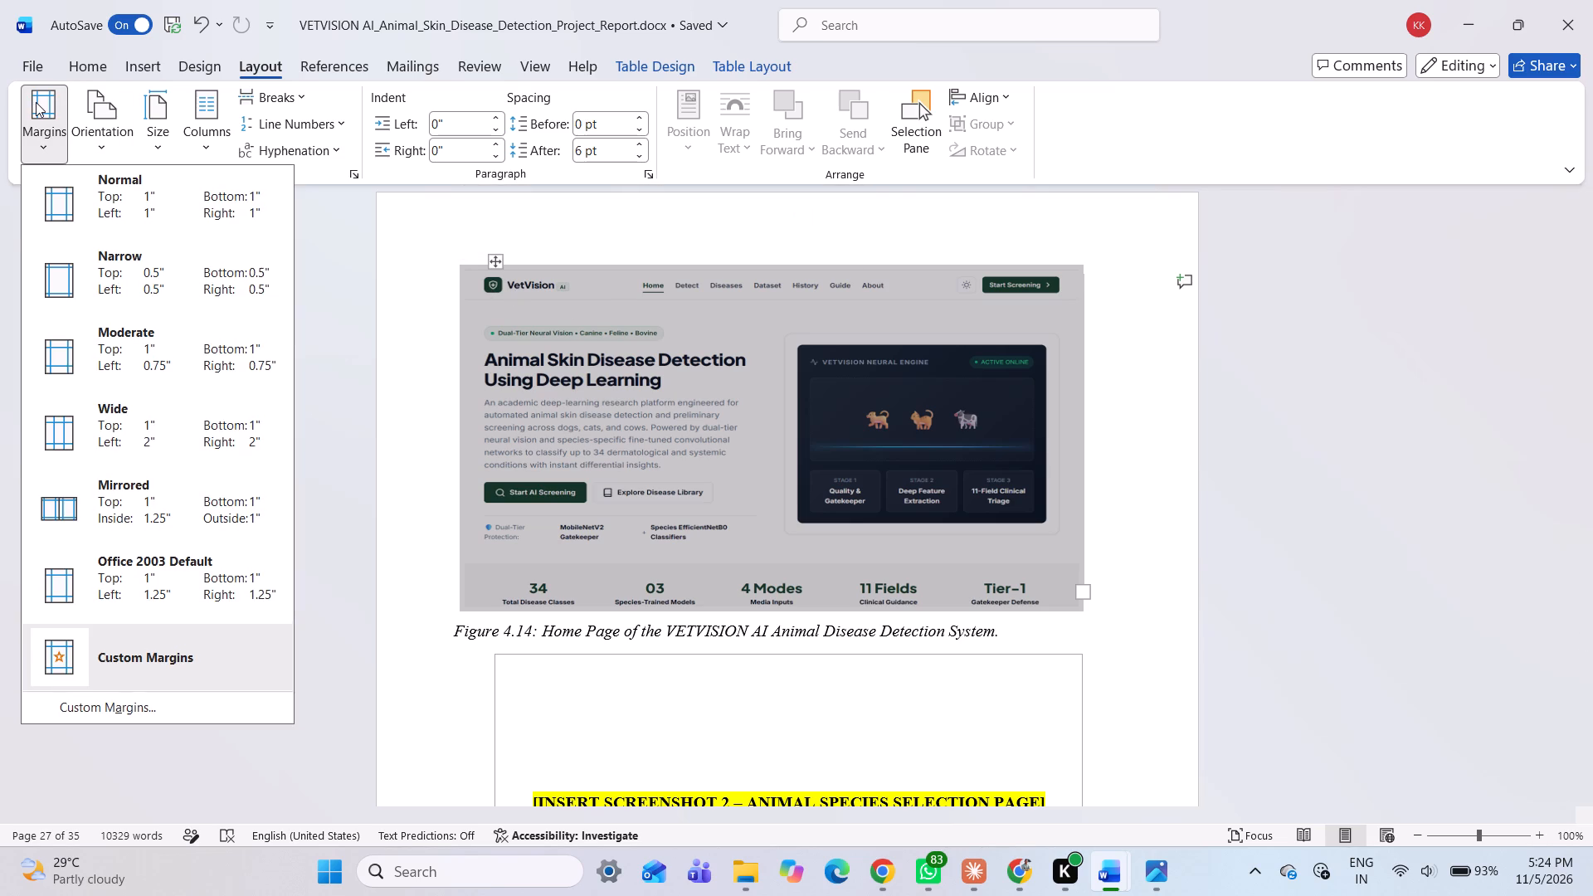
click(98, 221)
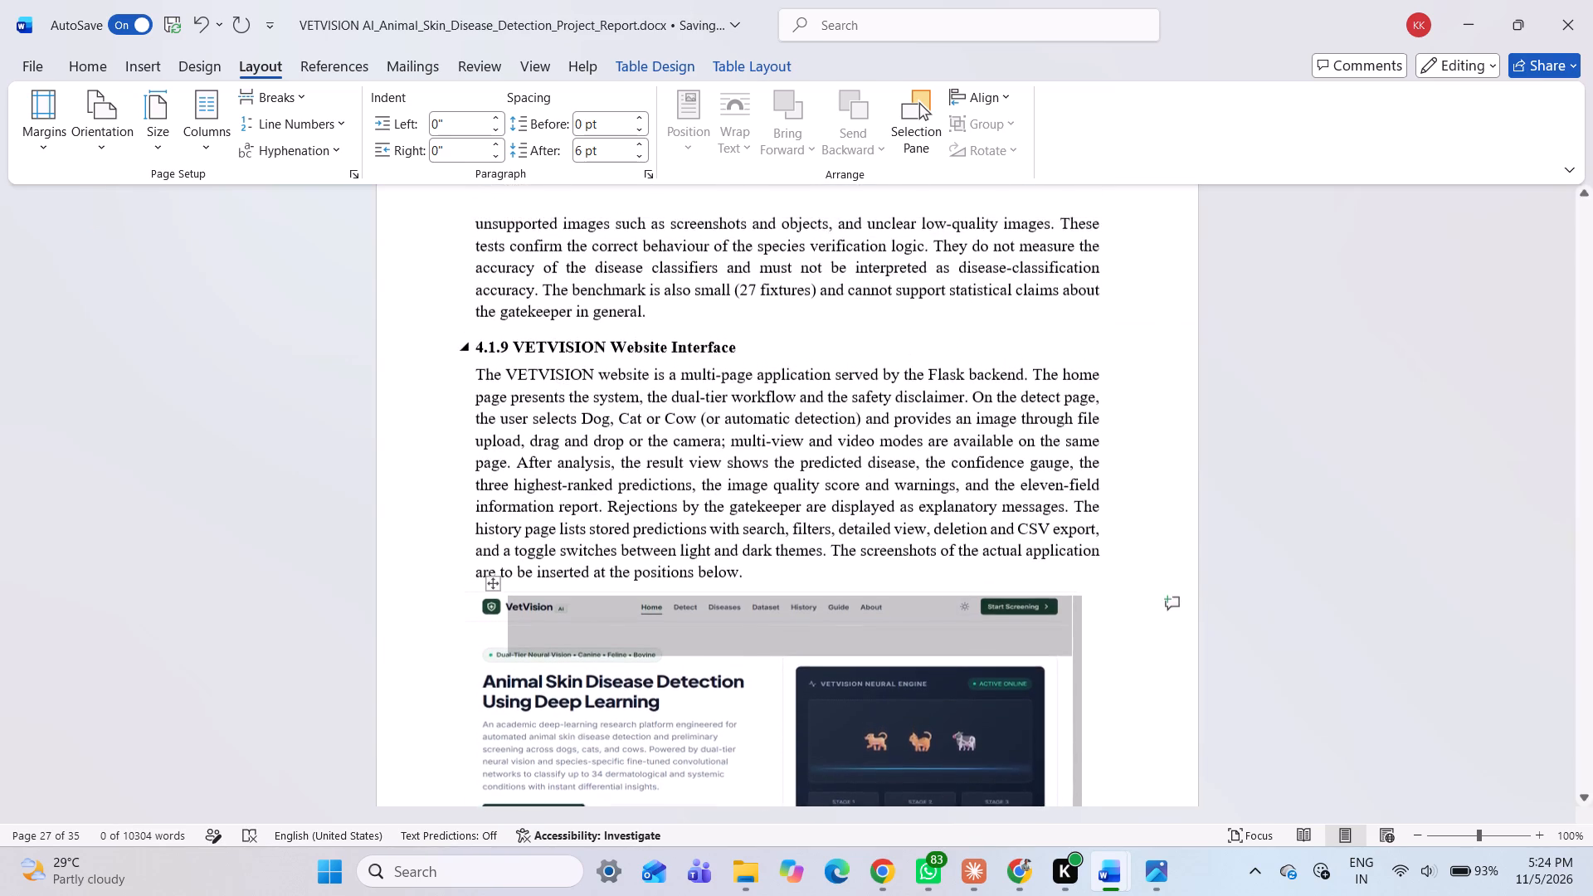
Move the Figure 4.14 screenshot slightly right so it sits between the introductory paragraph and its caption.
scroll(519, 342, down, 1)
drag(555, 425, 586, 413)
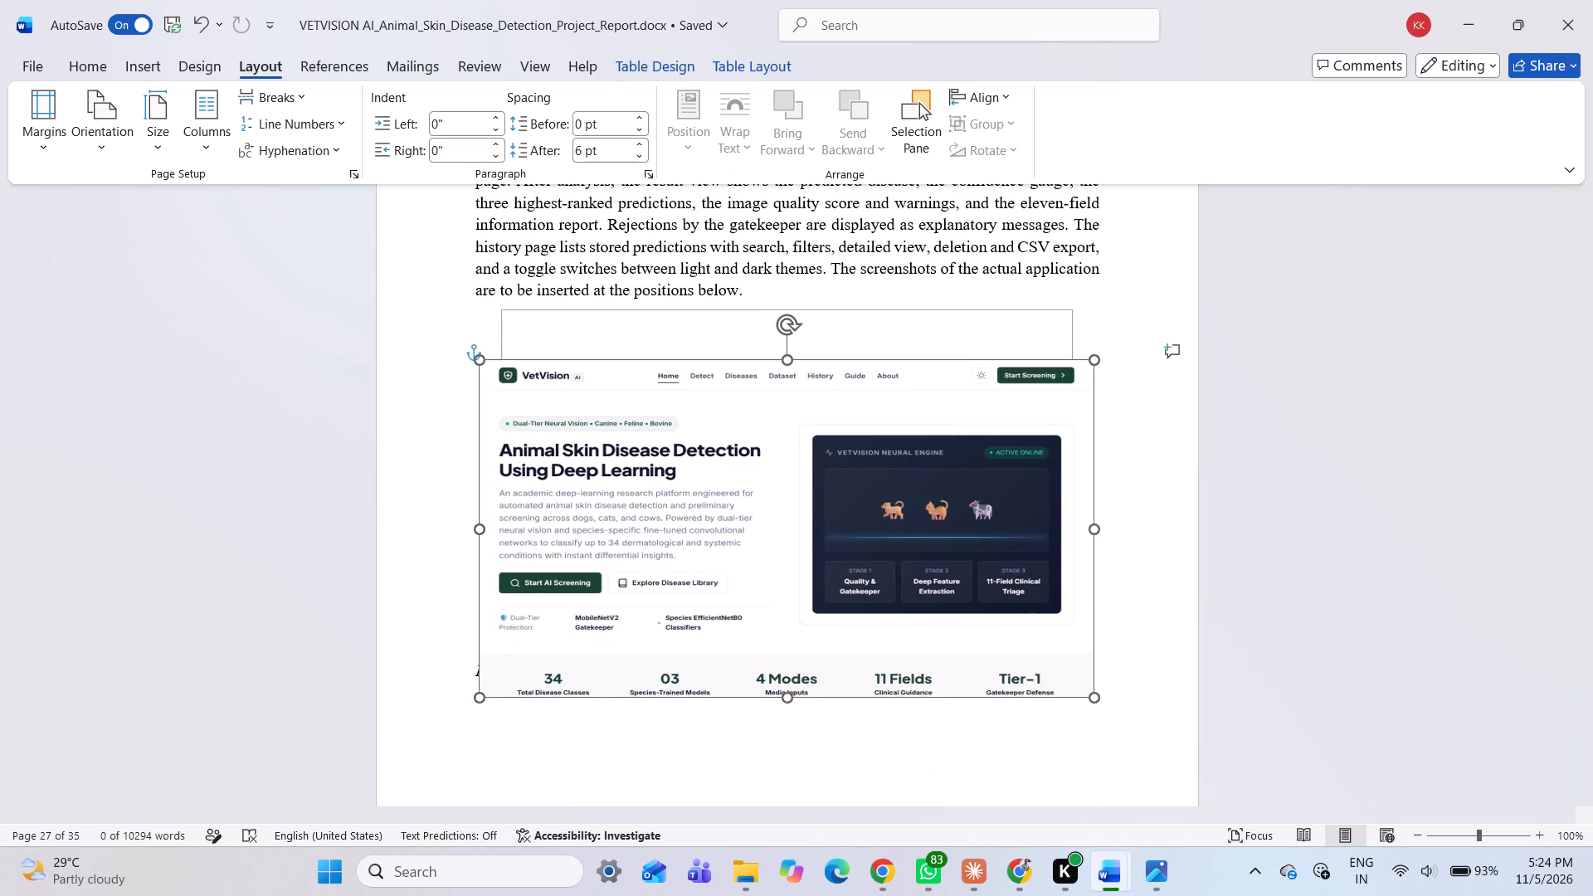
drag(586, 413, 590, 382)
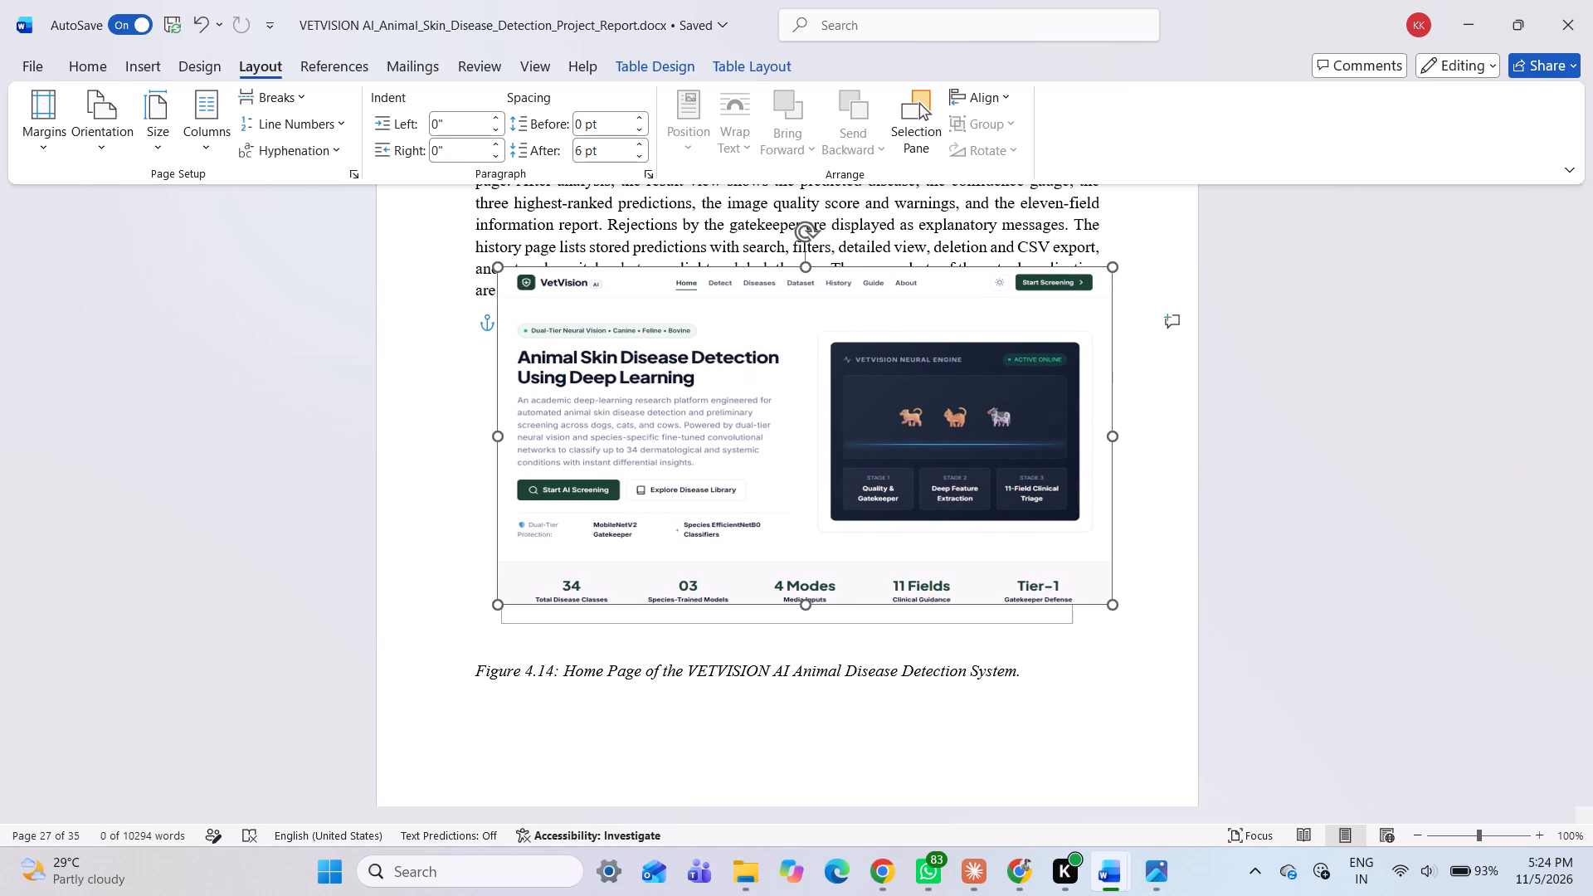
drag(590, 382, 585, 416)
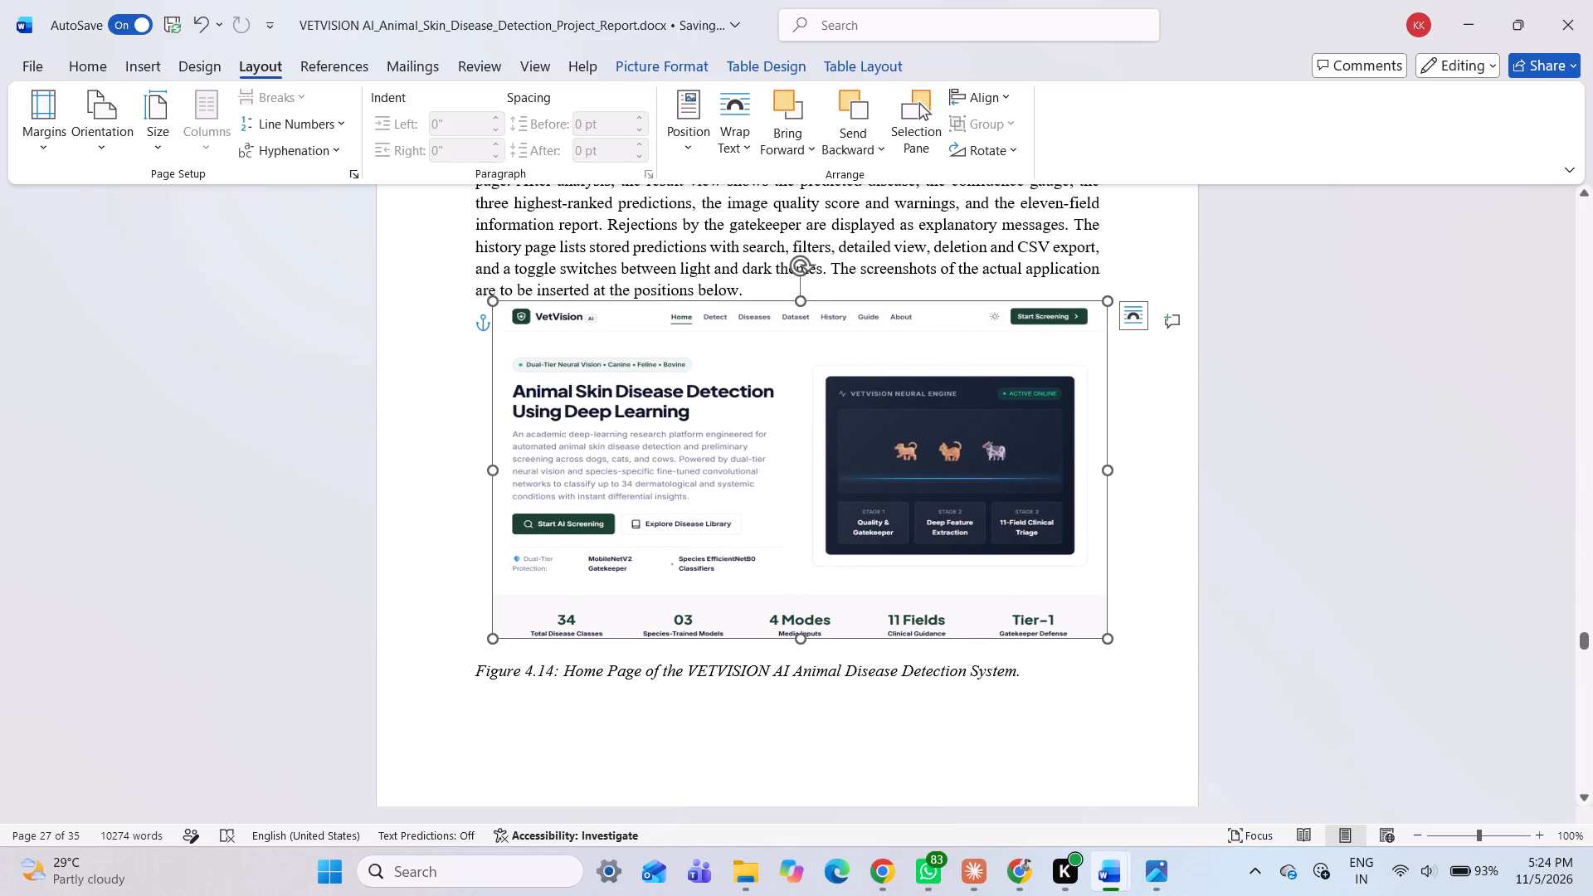
Copy the Figure 4.14 screenshot.
click(632, 498)
key(ctrl+c)
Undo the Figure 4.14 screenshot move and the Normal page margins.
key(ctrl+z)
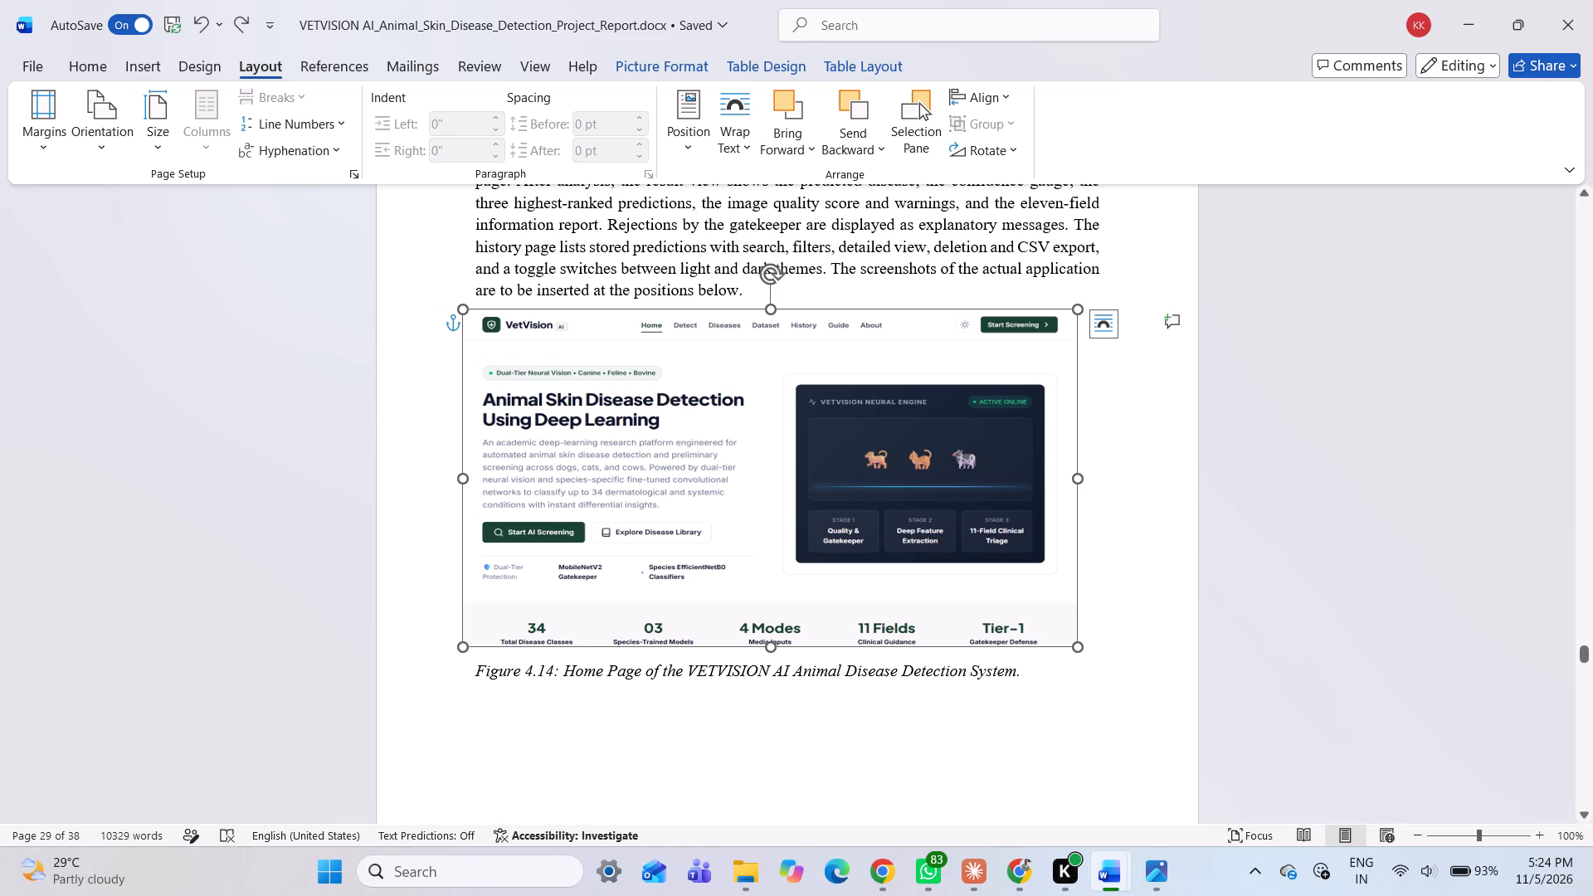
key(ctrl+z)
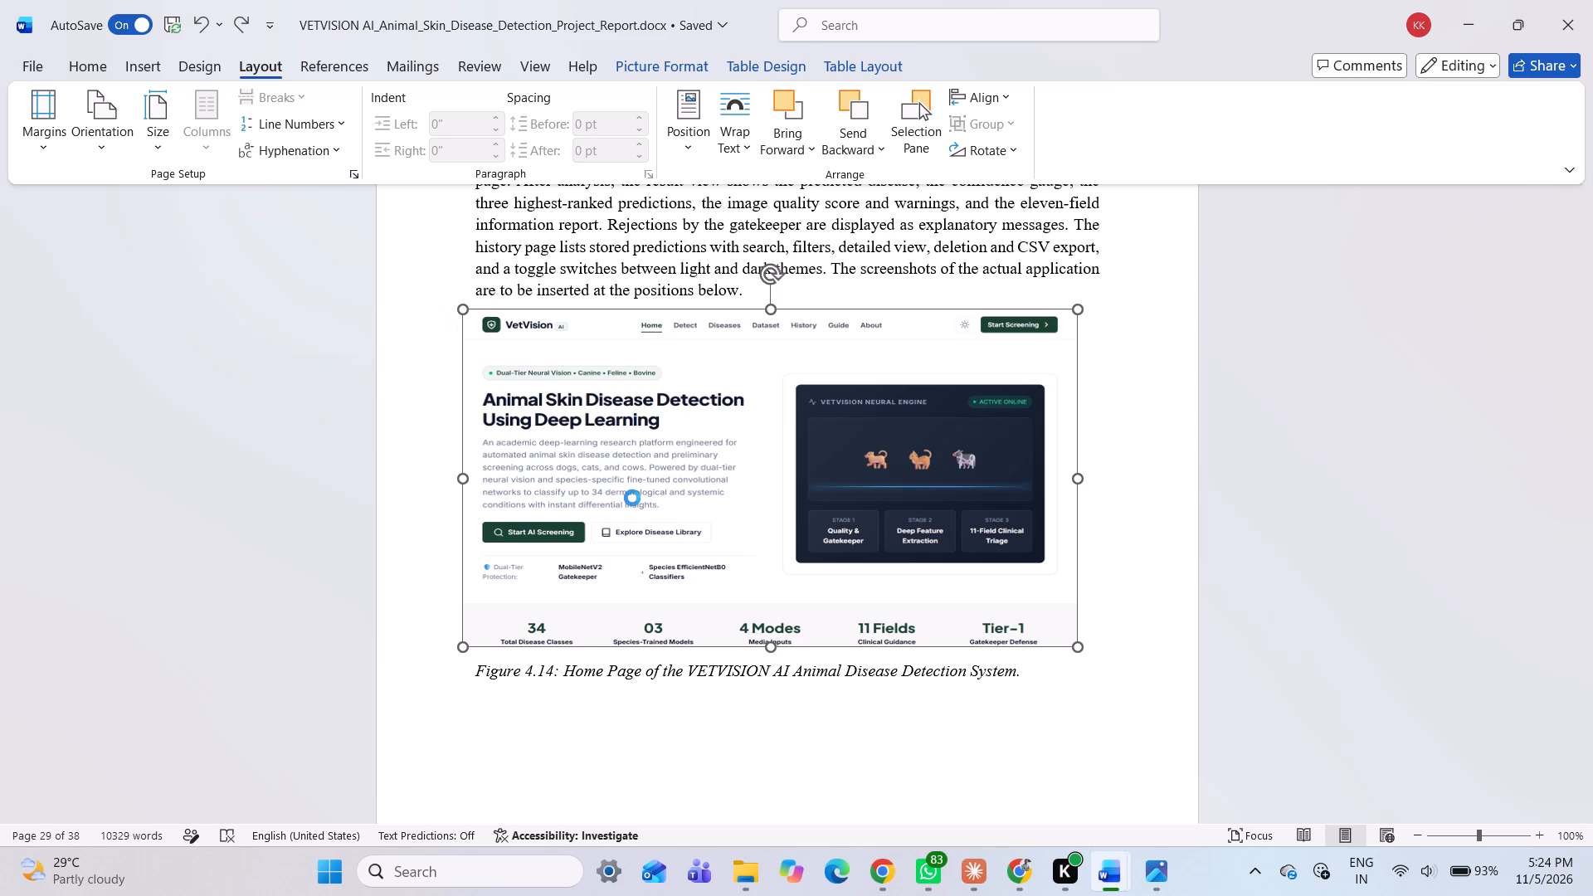
Paste the copied screenshot over the existing Figure 4.14 screenshot above its caption, and deselect it.
scroll(632, 498, up, 2)
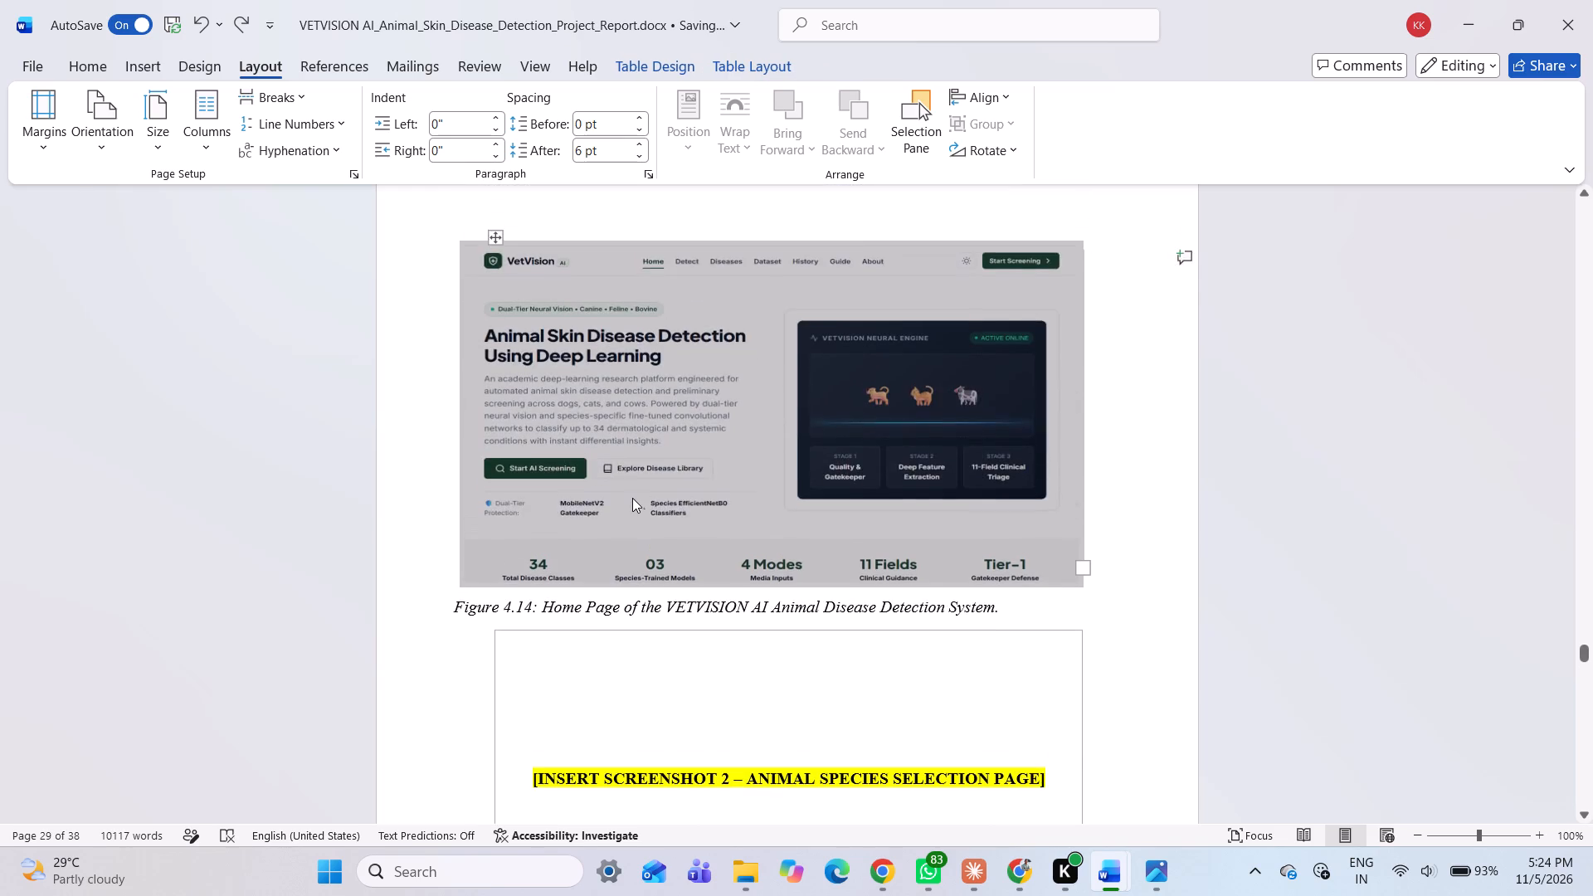
scroll(632, 498, up, 1)
click(601, 513)
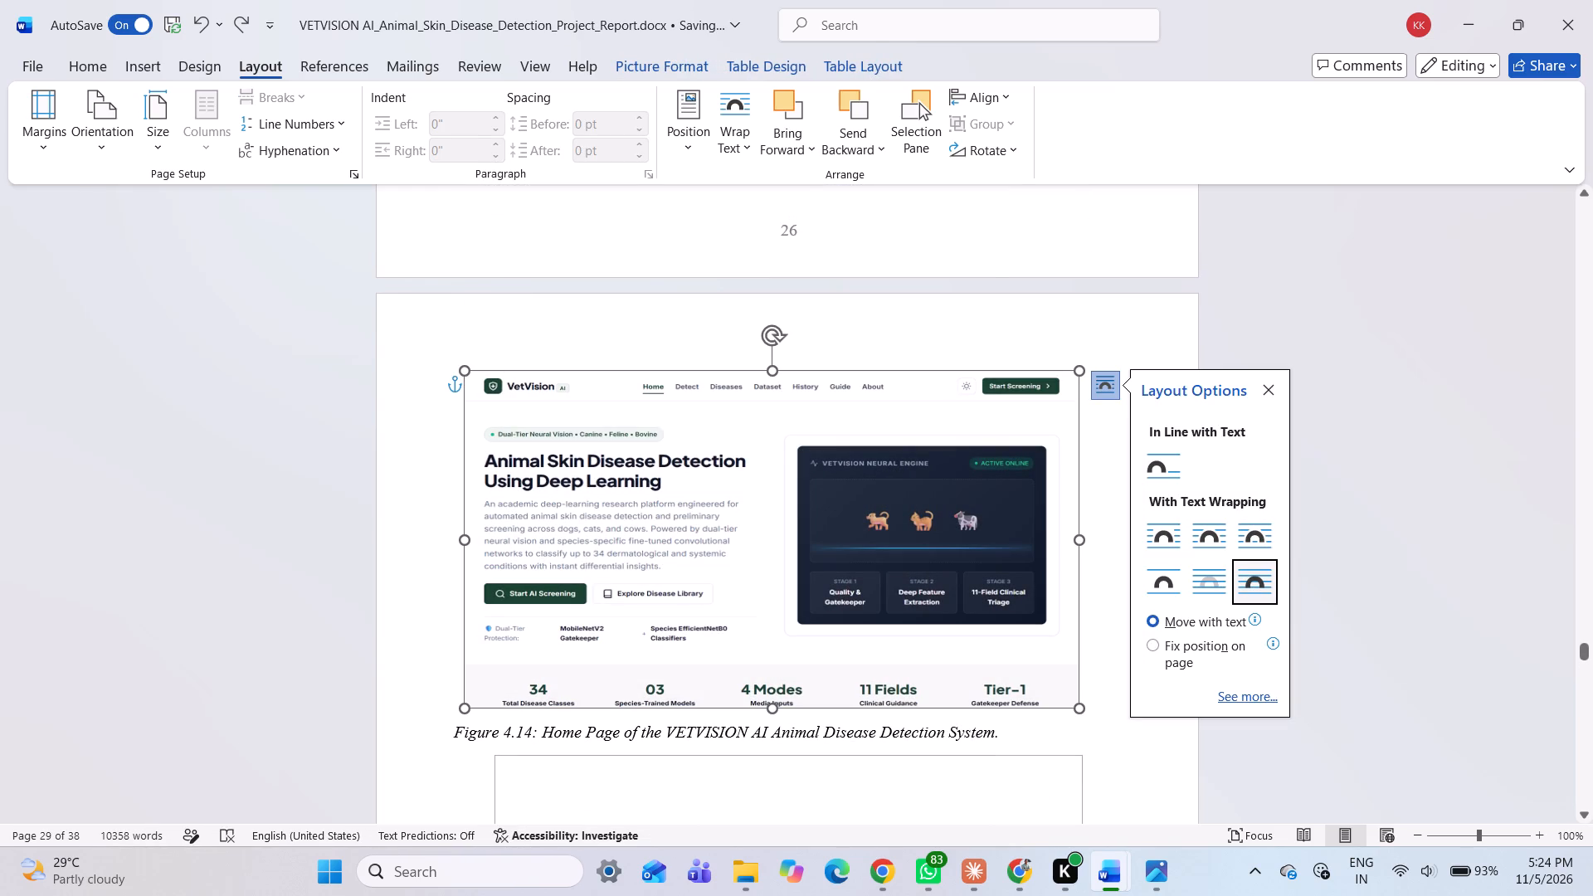
click(588, 341)
click(631, 507)
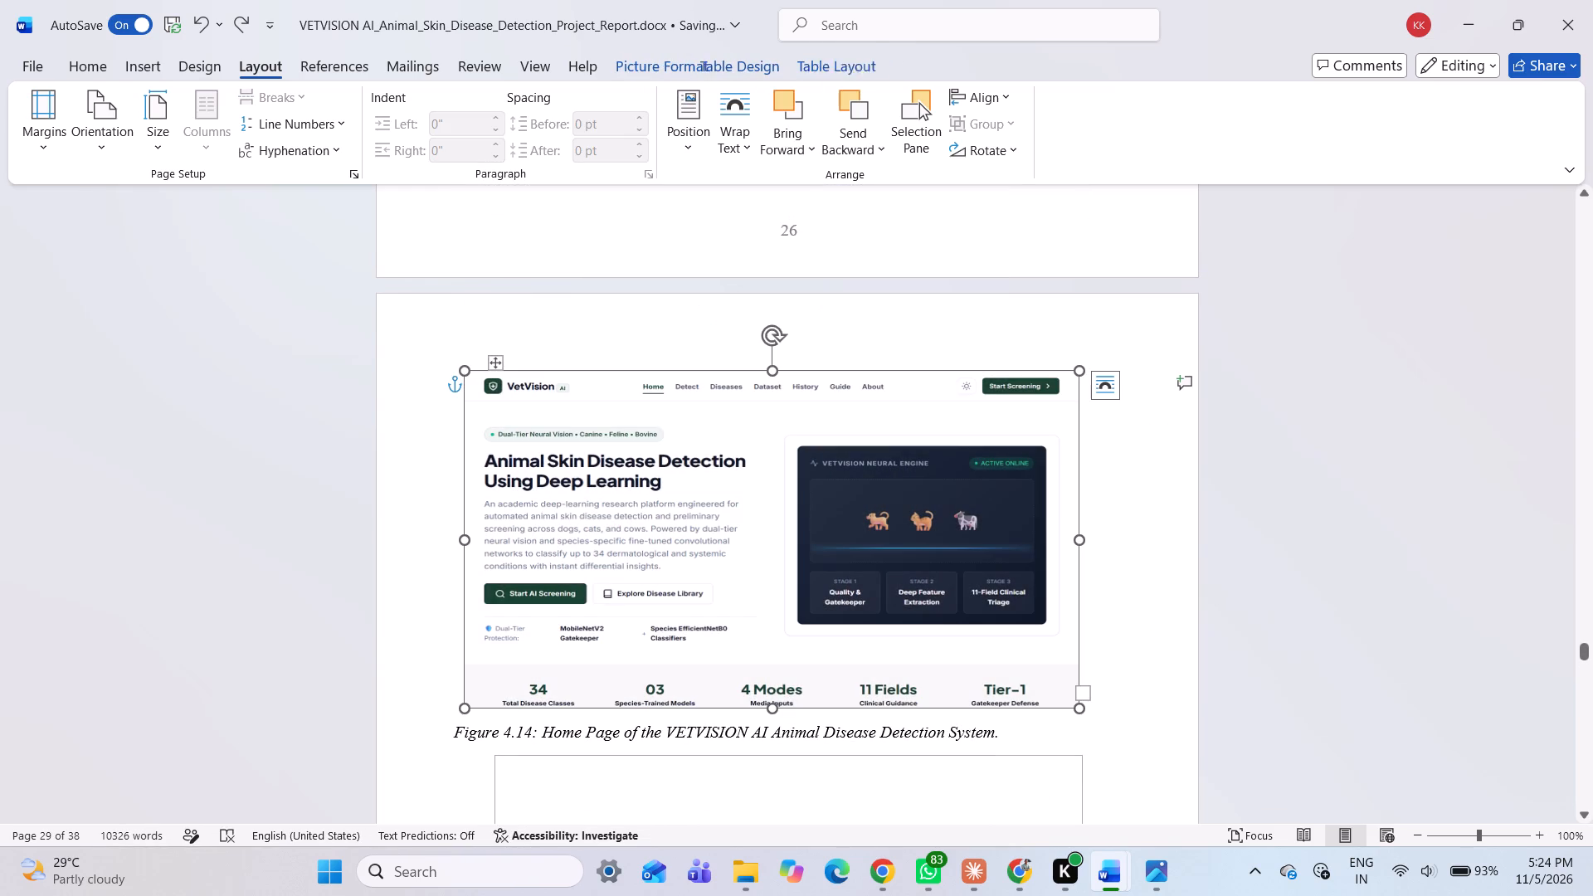
key(ctrl+v)
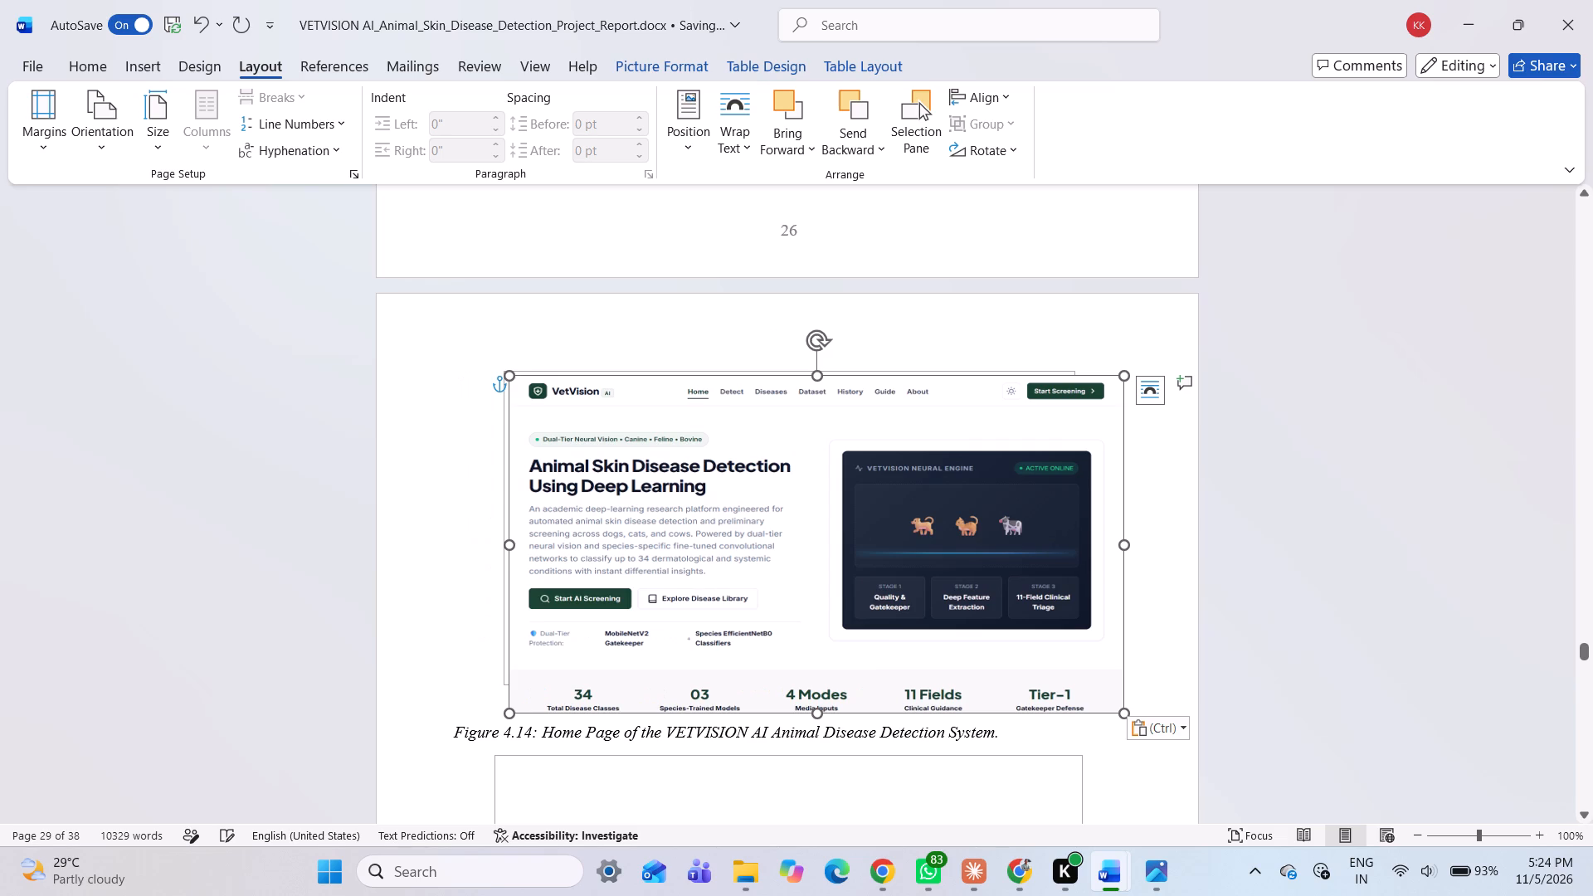
click(548, 326)
click(437, 561)
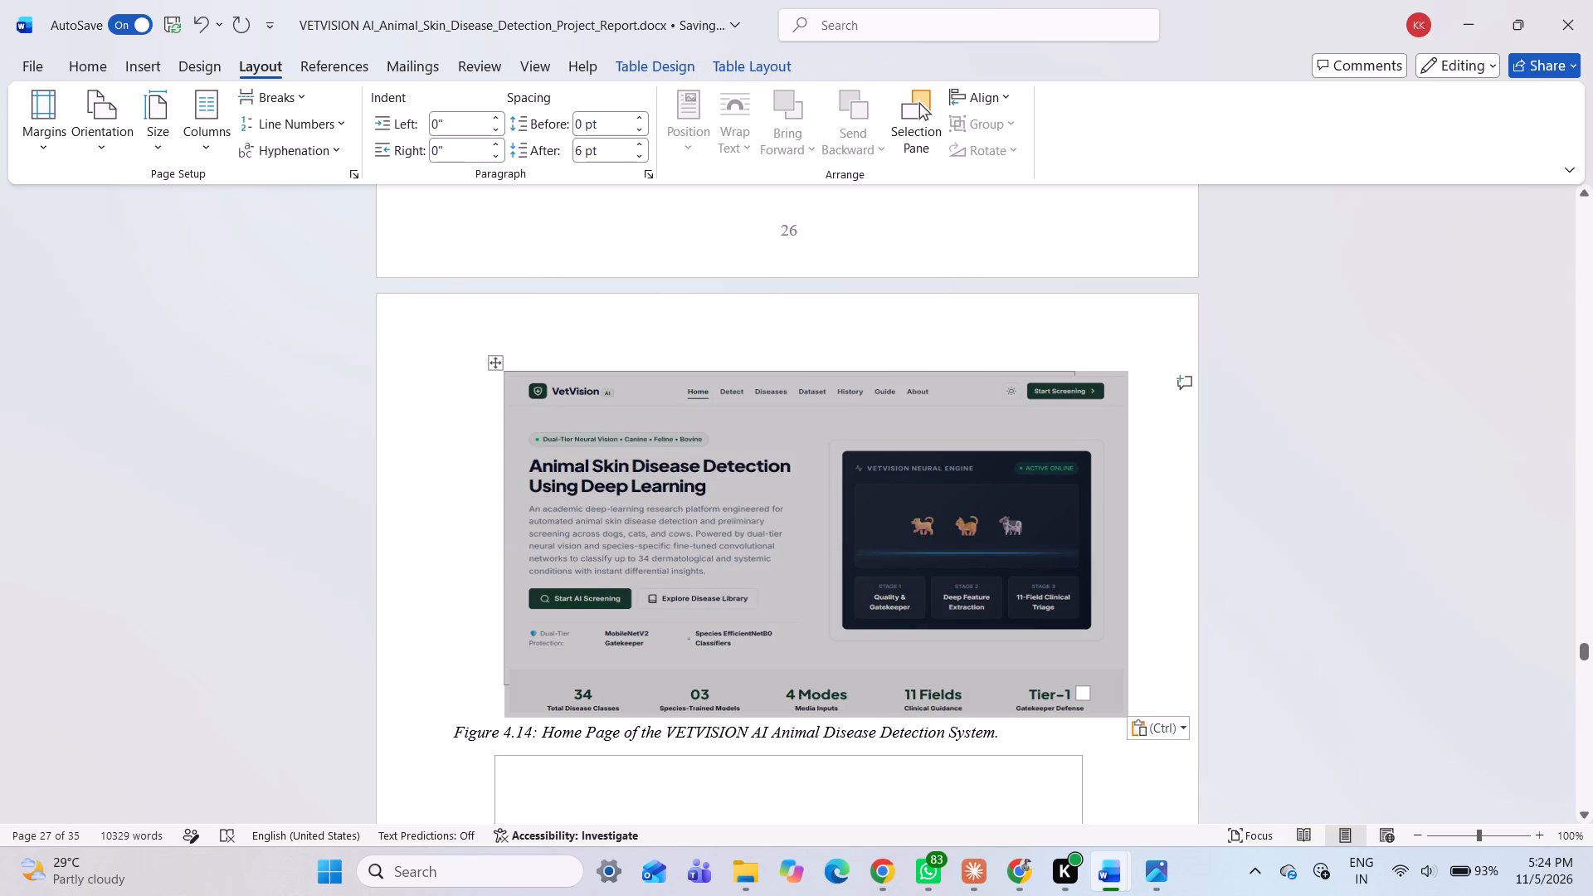
click(437, 561)
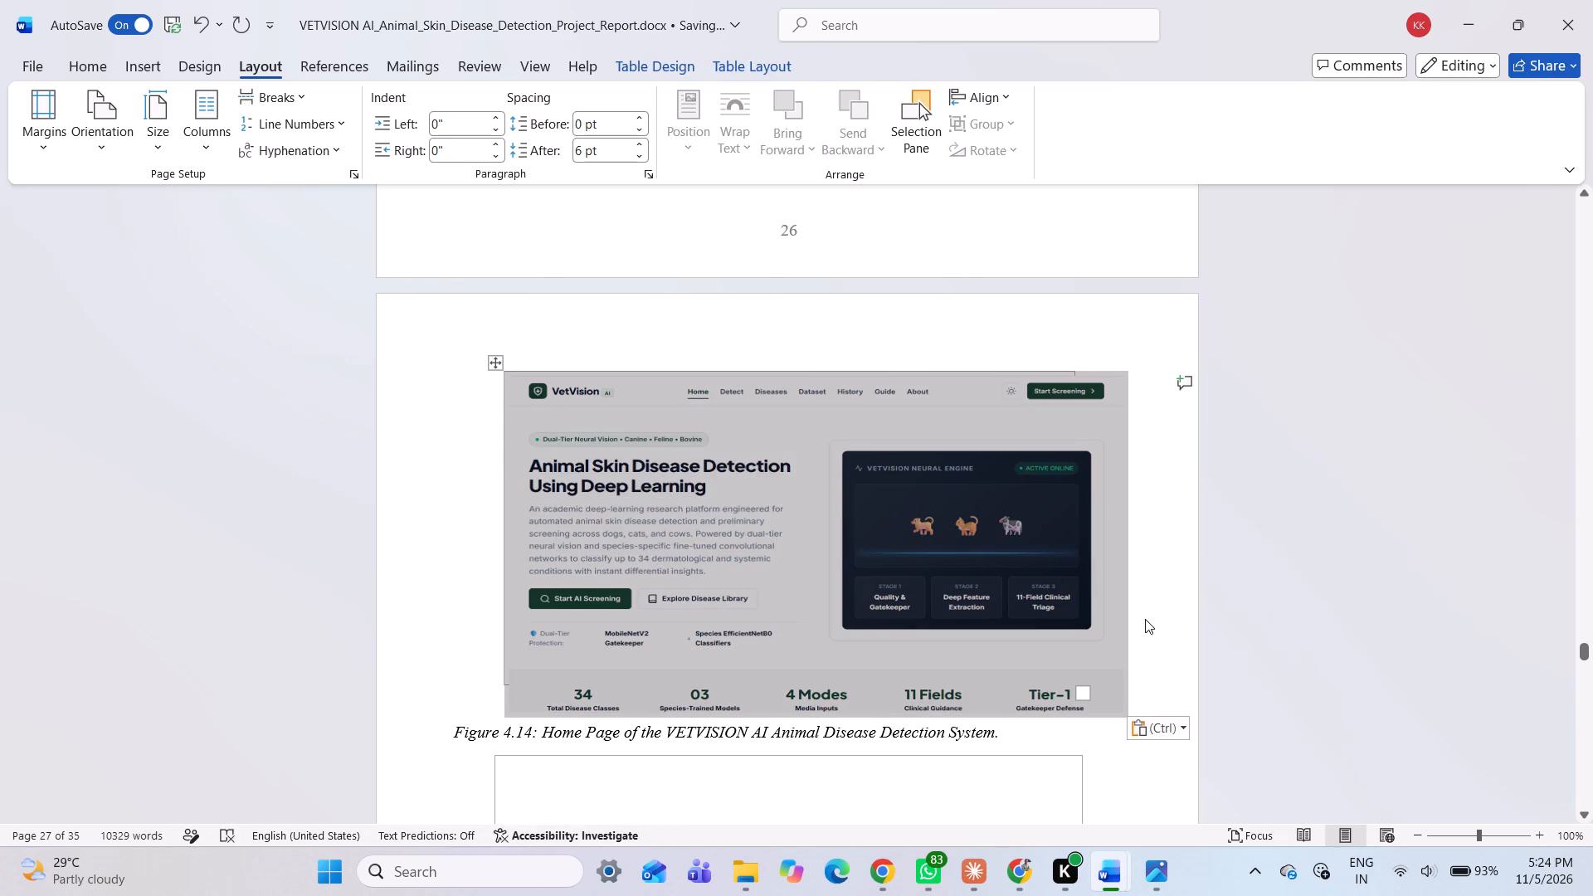
click(1152, 616)
Move the pasted Figure 4.14 screenshot so its left edge lines up with the caption's start, leaving a small gap above the caption.
drag(904, 564, 845, 540)
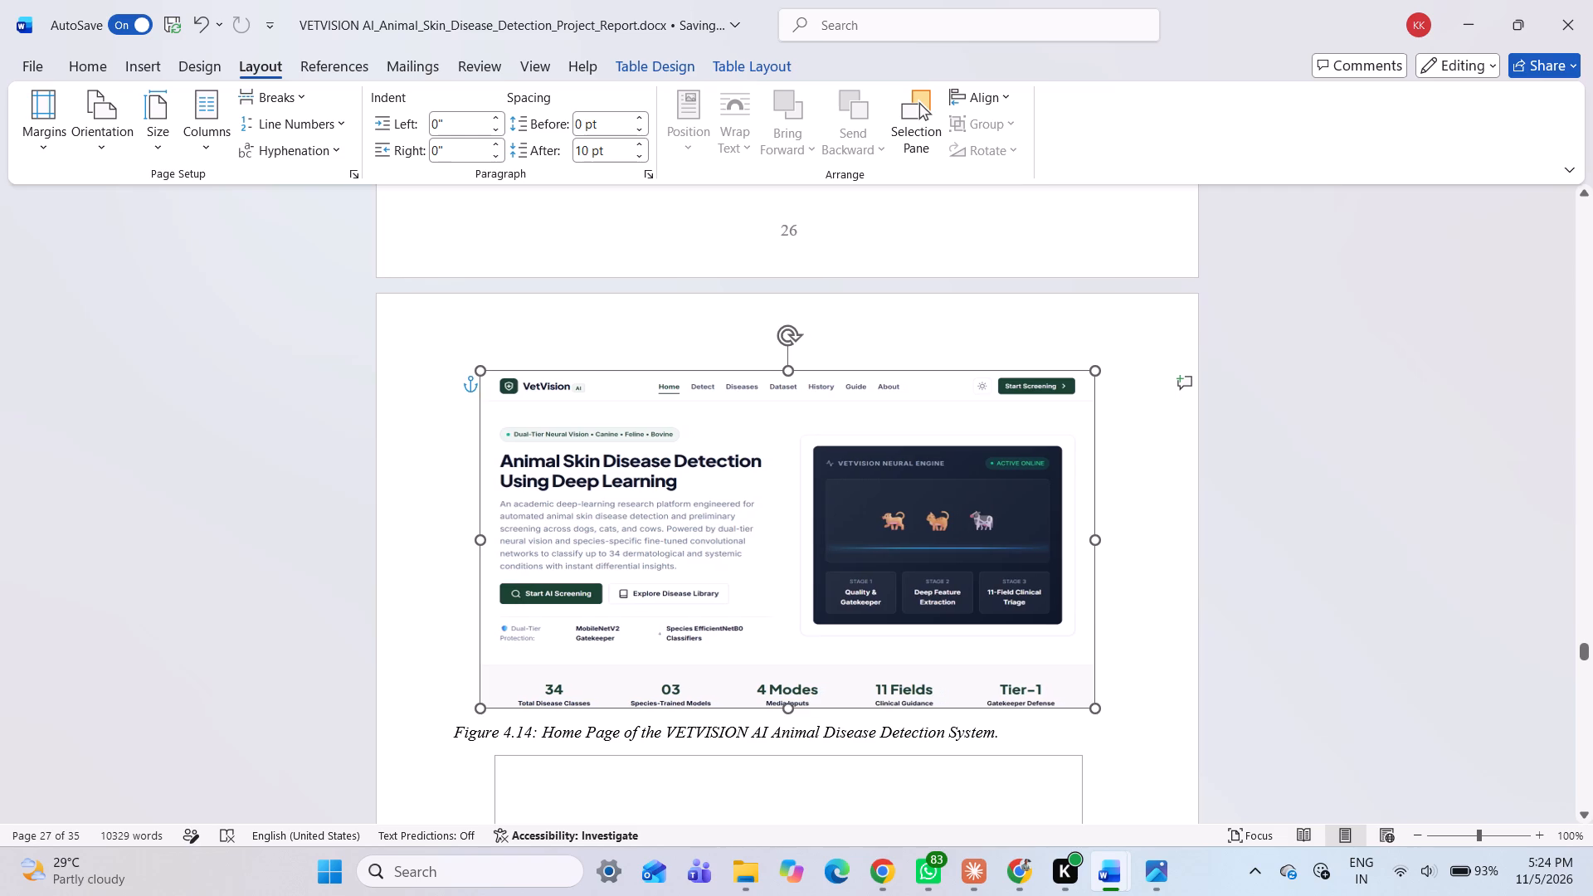
drag(845, 540, 845, 532)
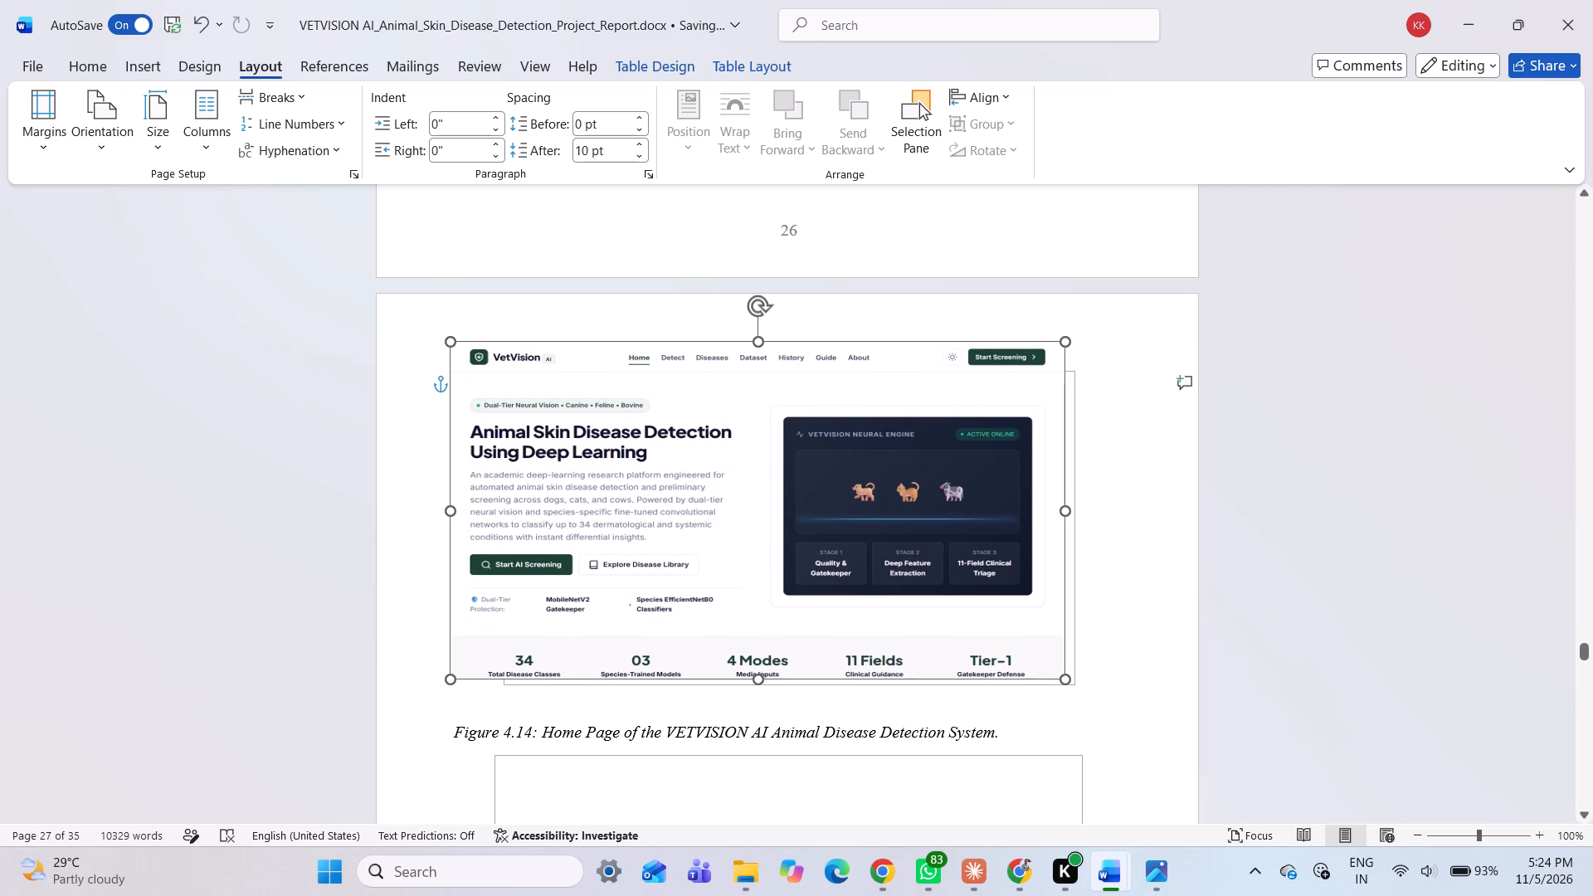
drag(845, 532, 852, 546)
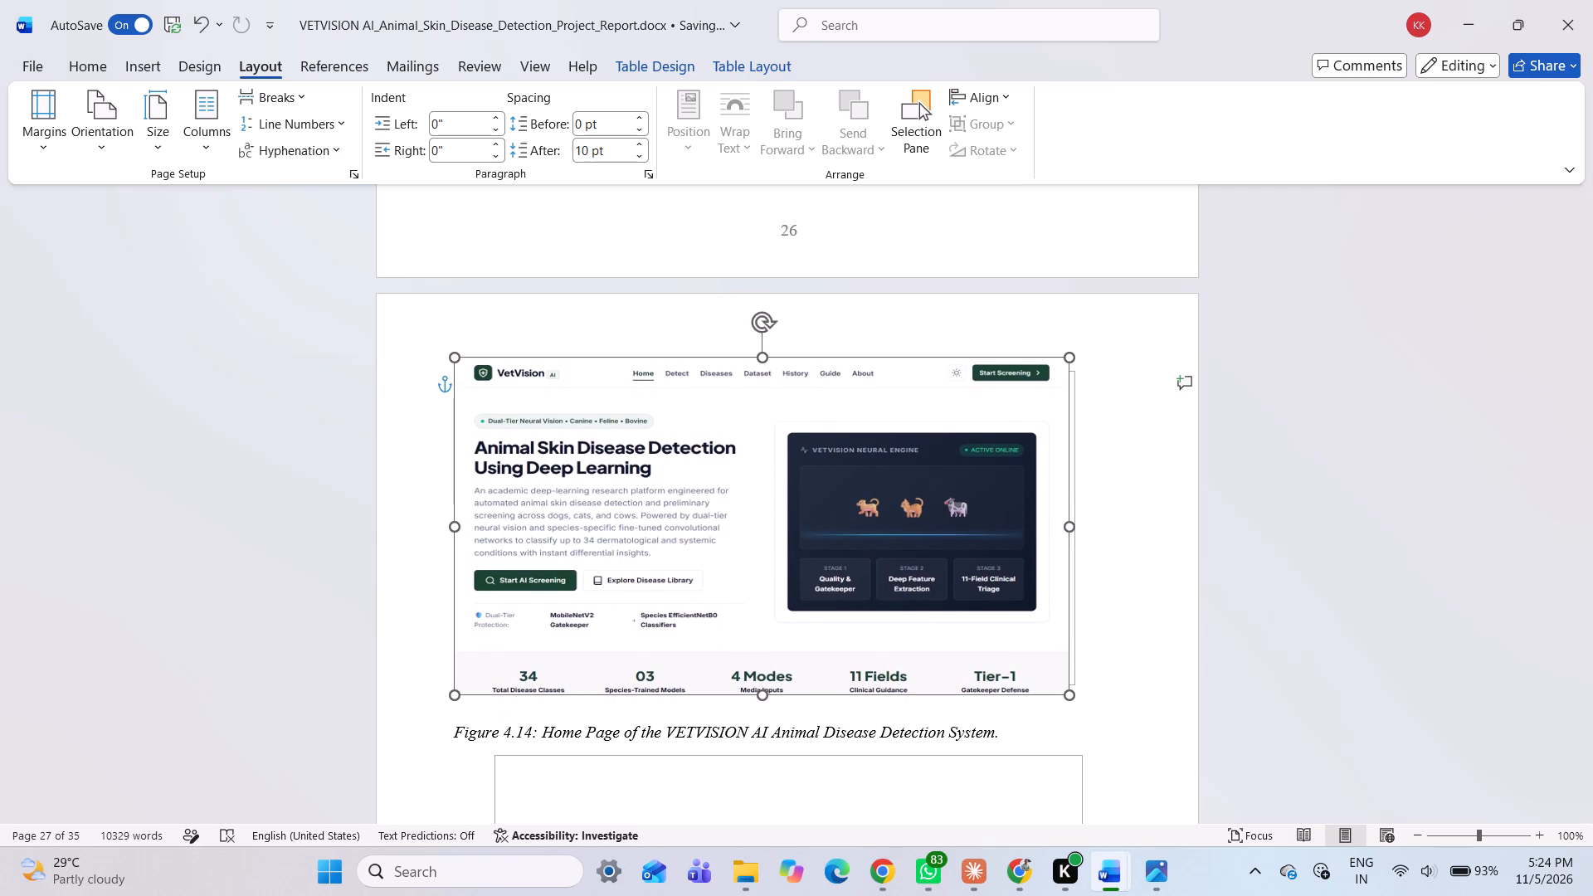
drag(852, 546, 852, 547)
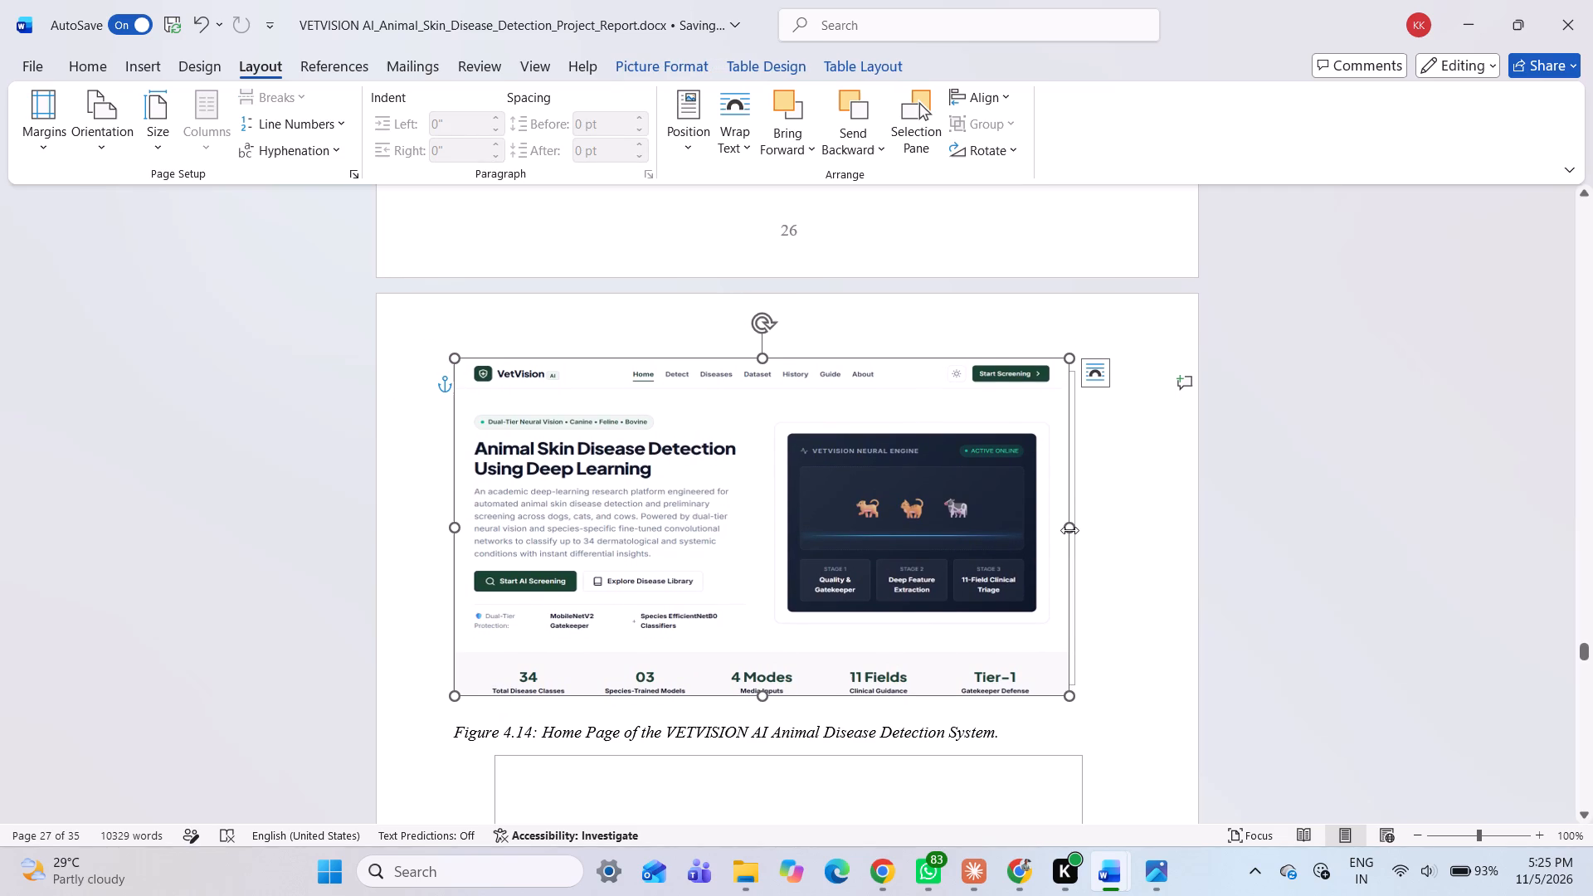
Widen the Figure 4.14 screenshot by its right edge, until it extends slightly past the right edge of the placeholder frame below.
drag(1069, 530, 1079, 531)
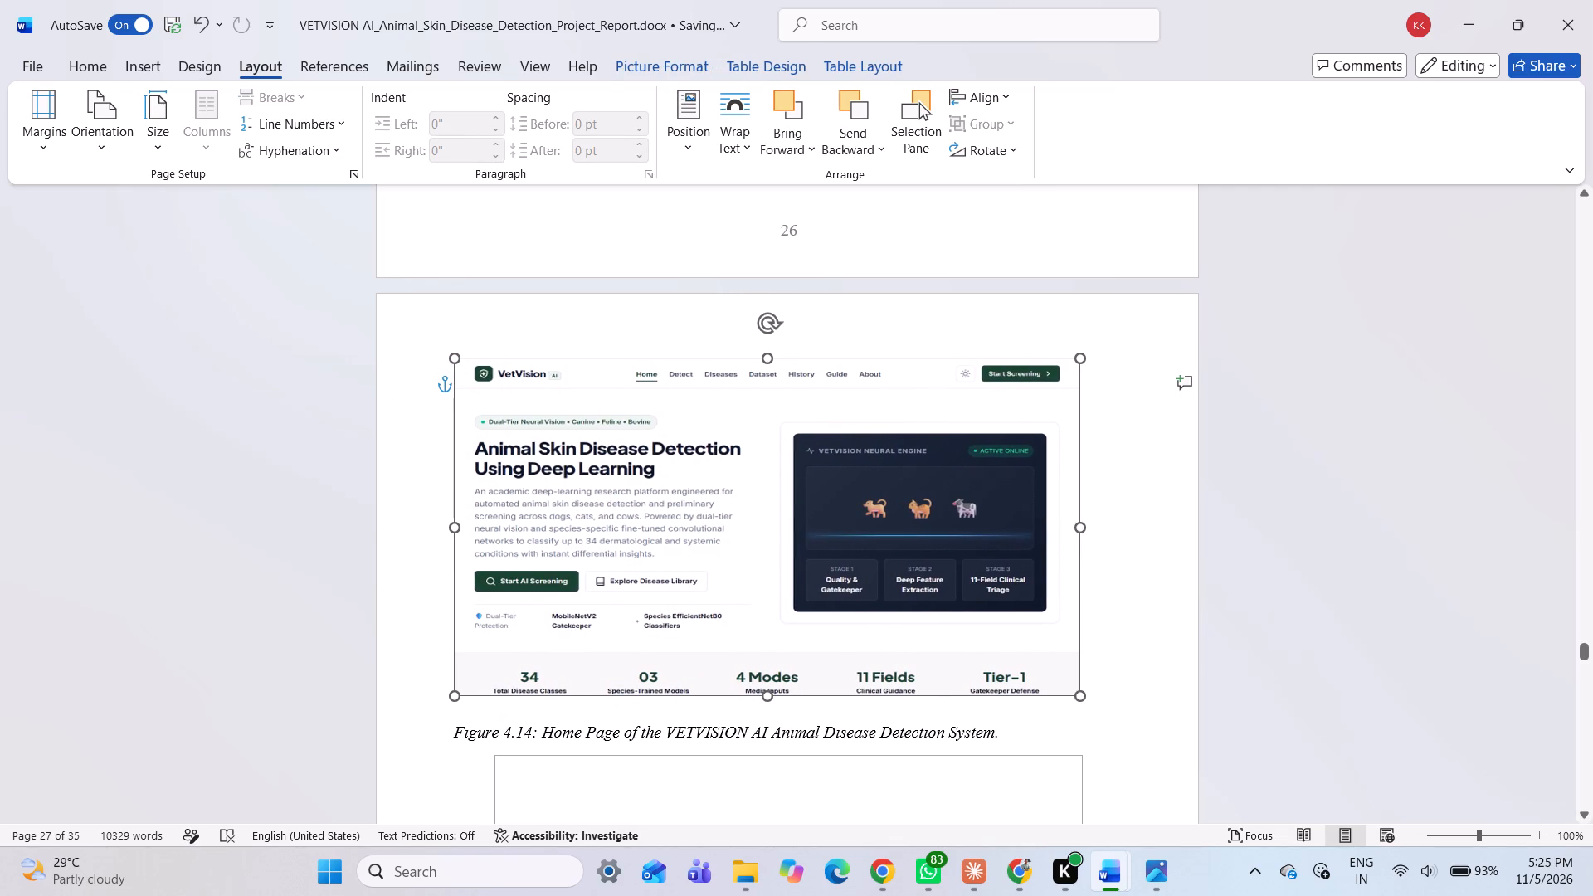
drag(1079, 531, 1113, 534)
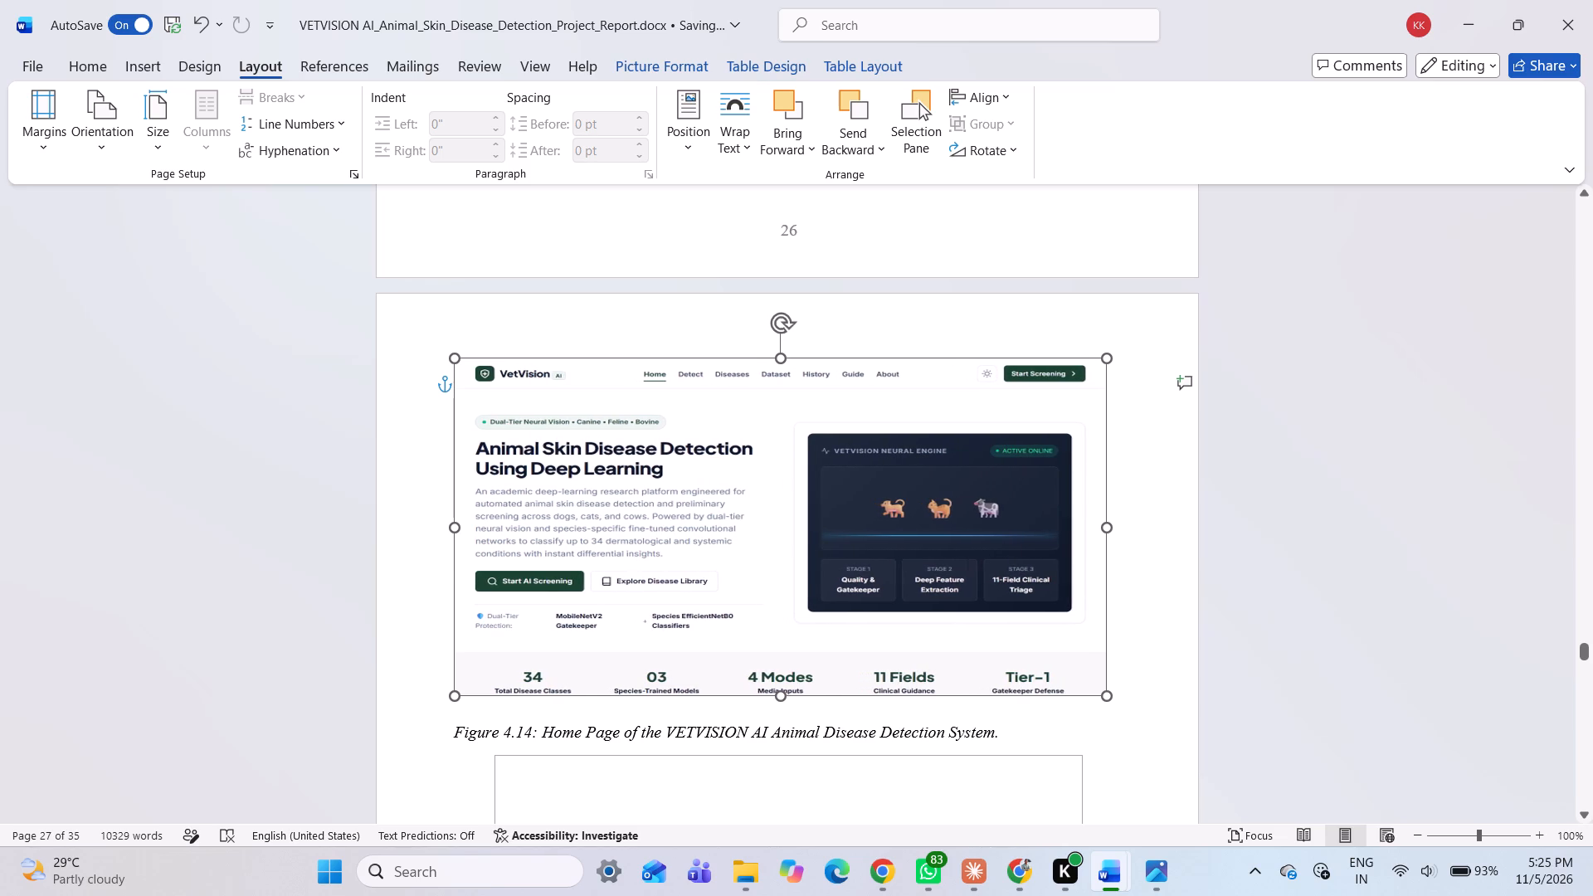
drag(1113, 534, 1109, 539)
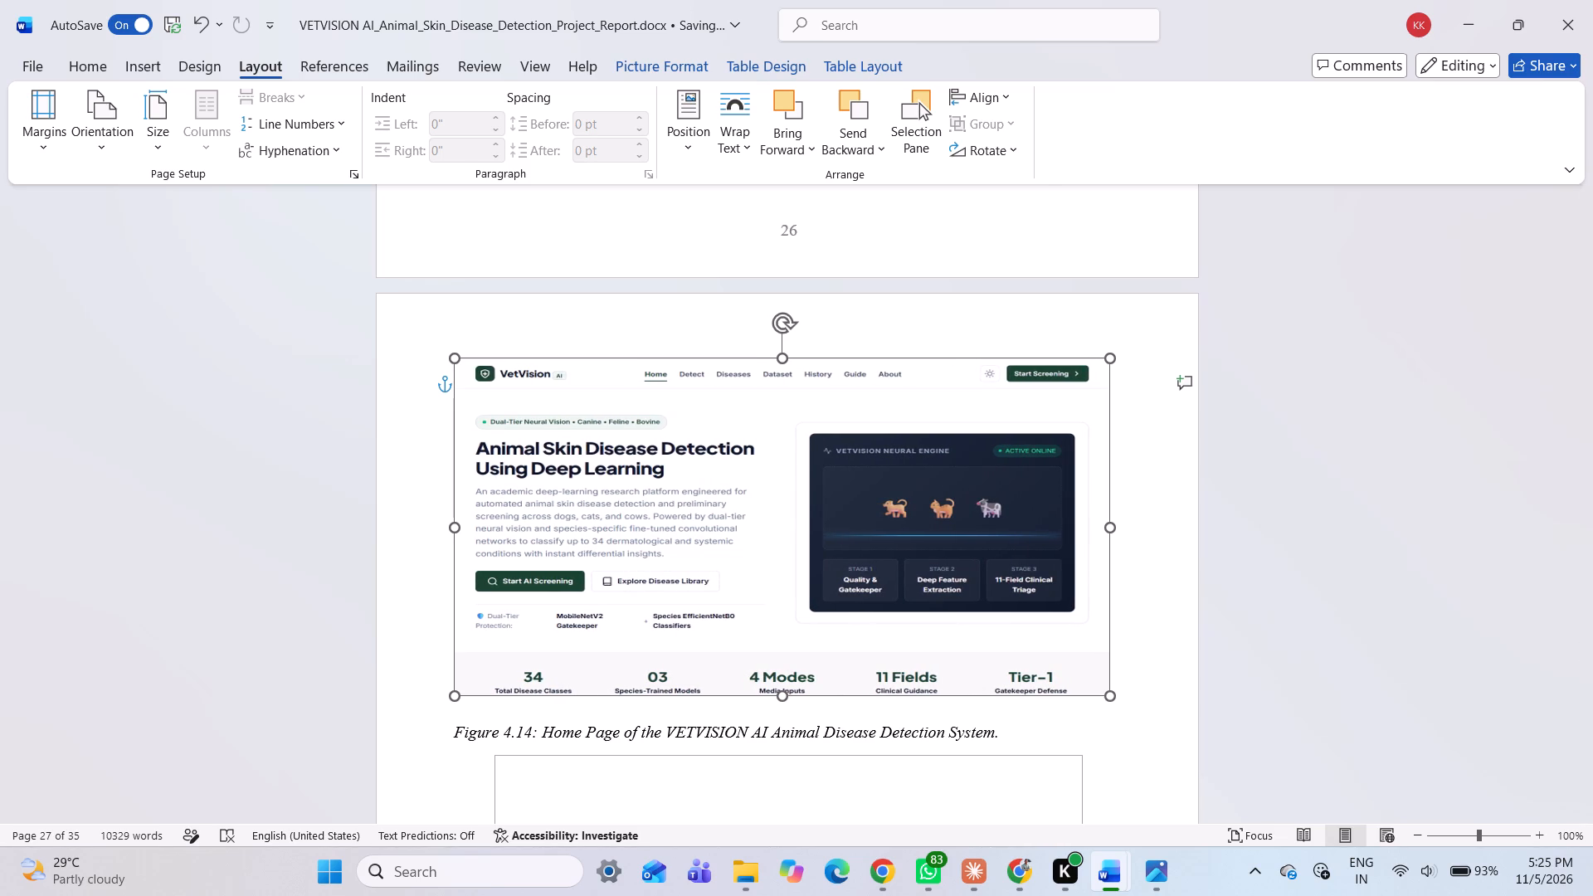
drag(1109, 539, 1112, 542)
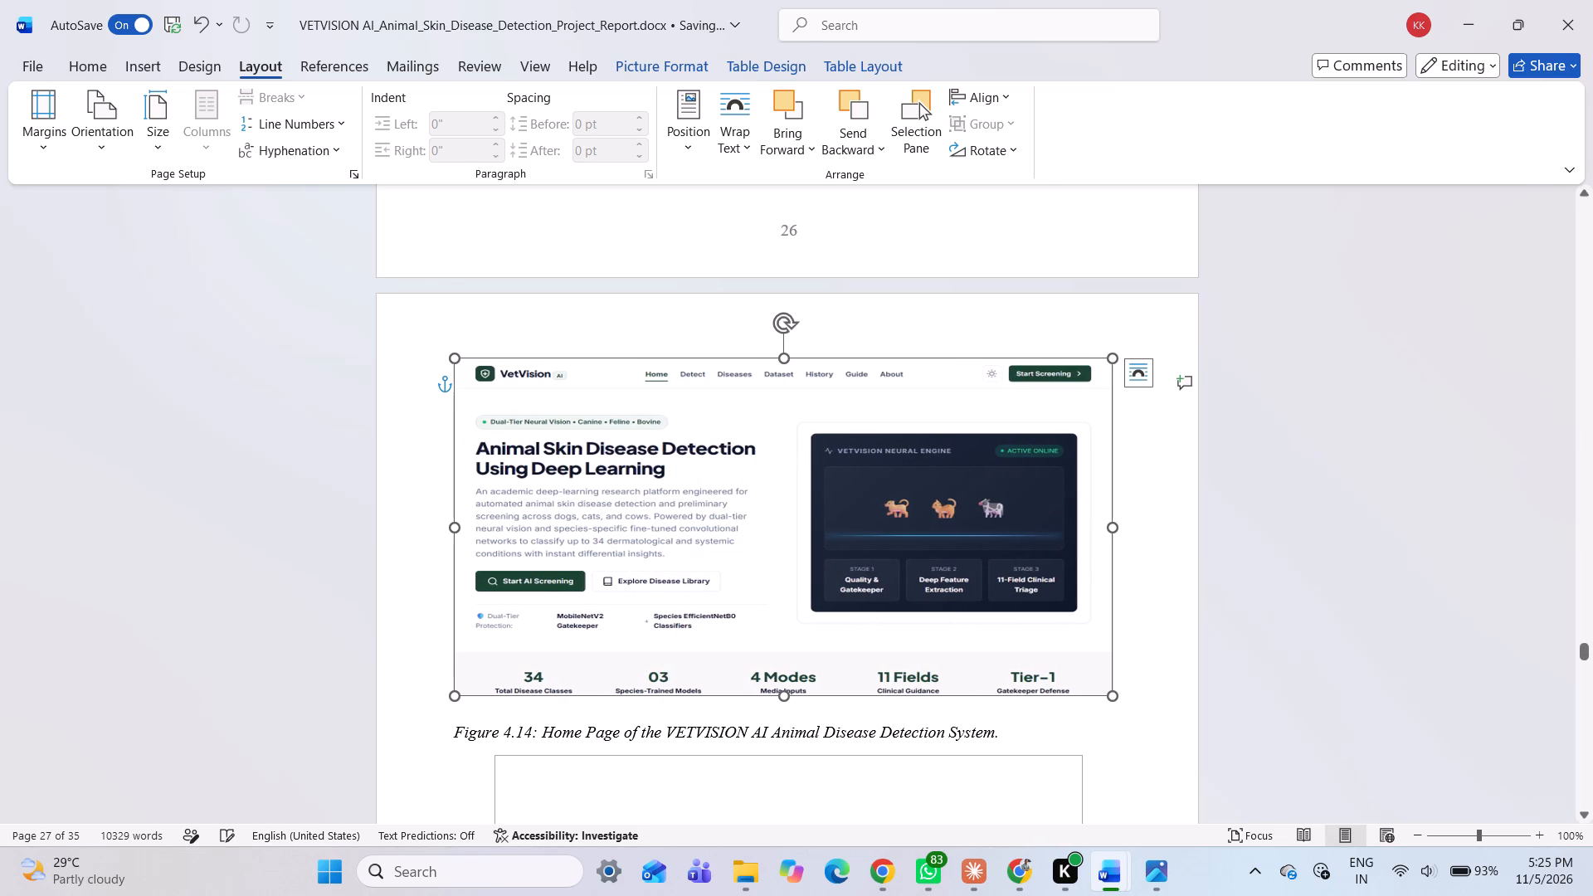
click(718, 325)
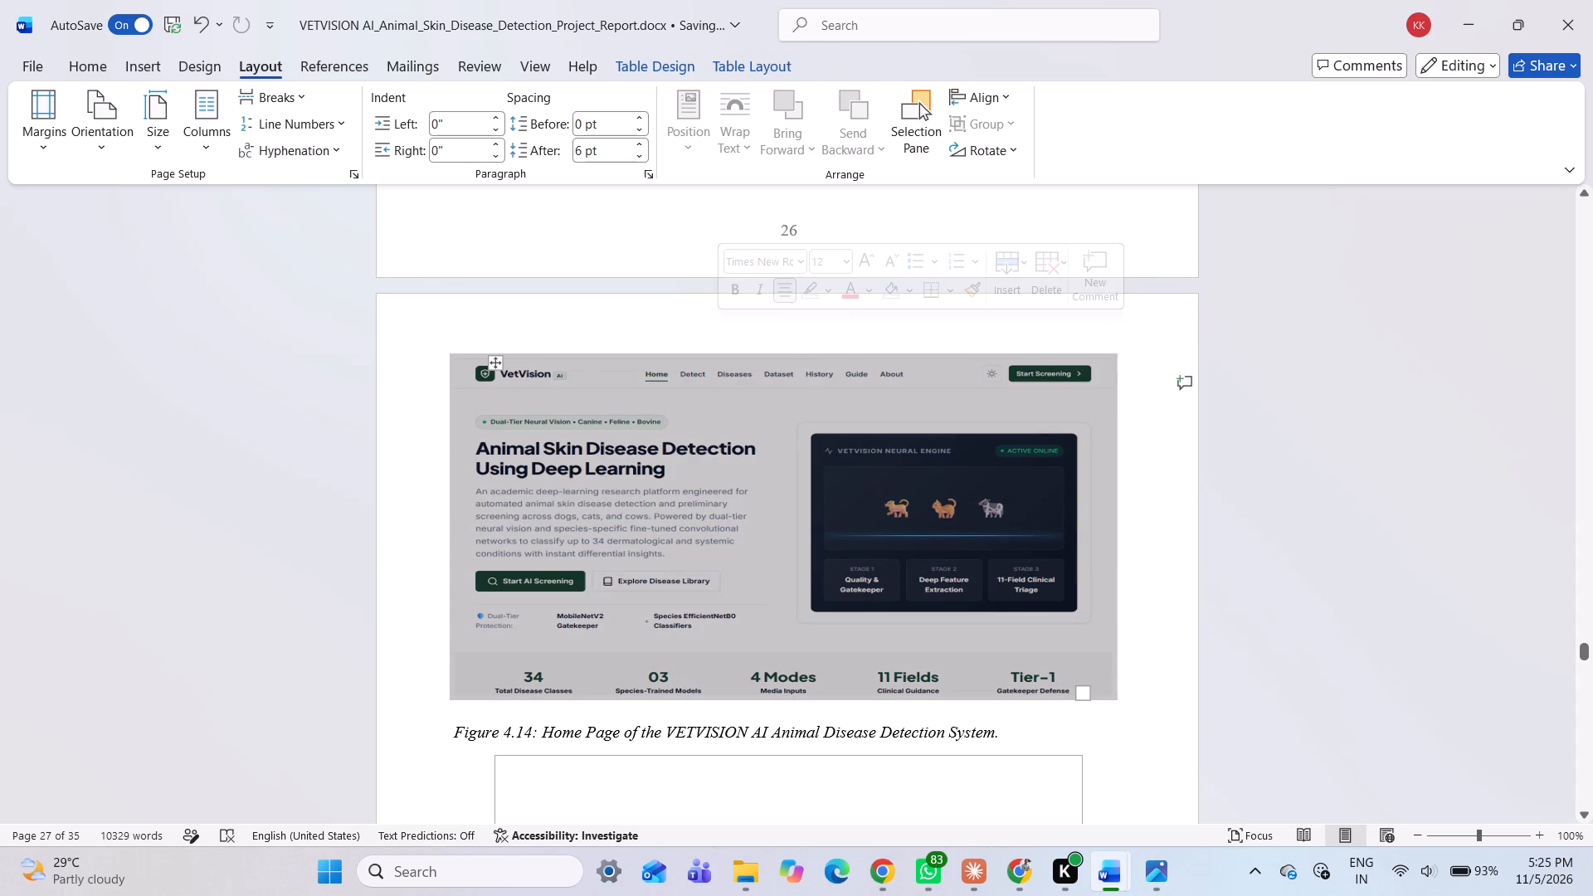
click(558, 314)
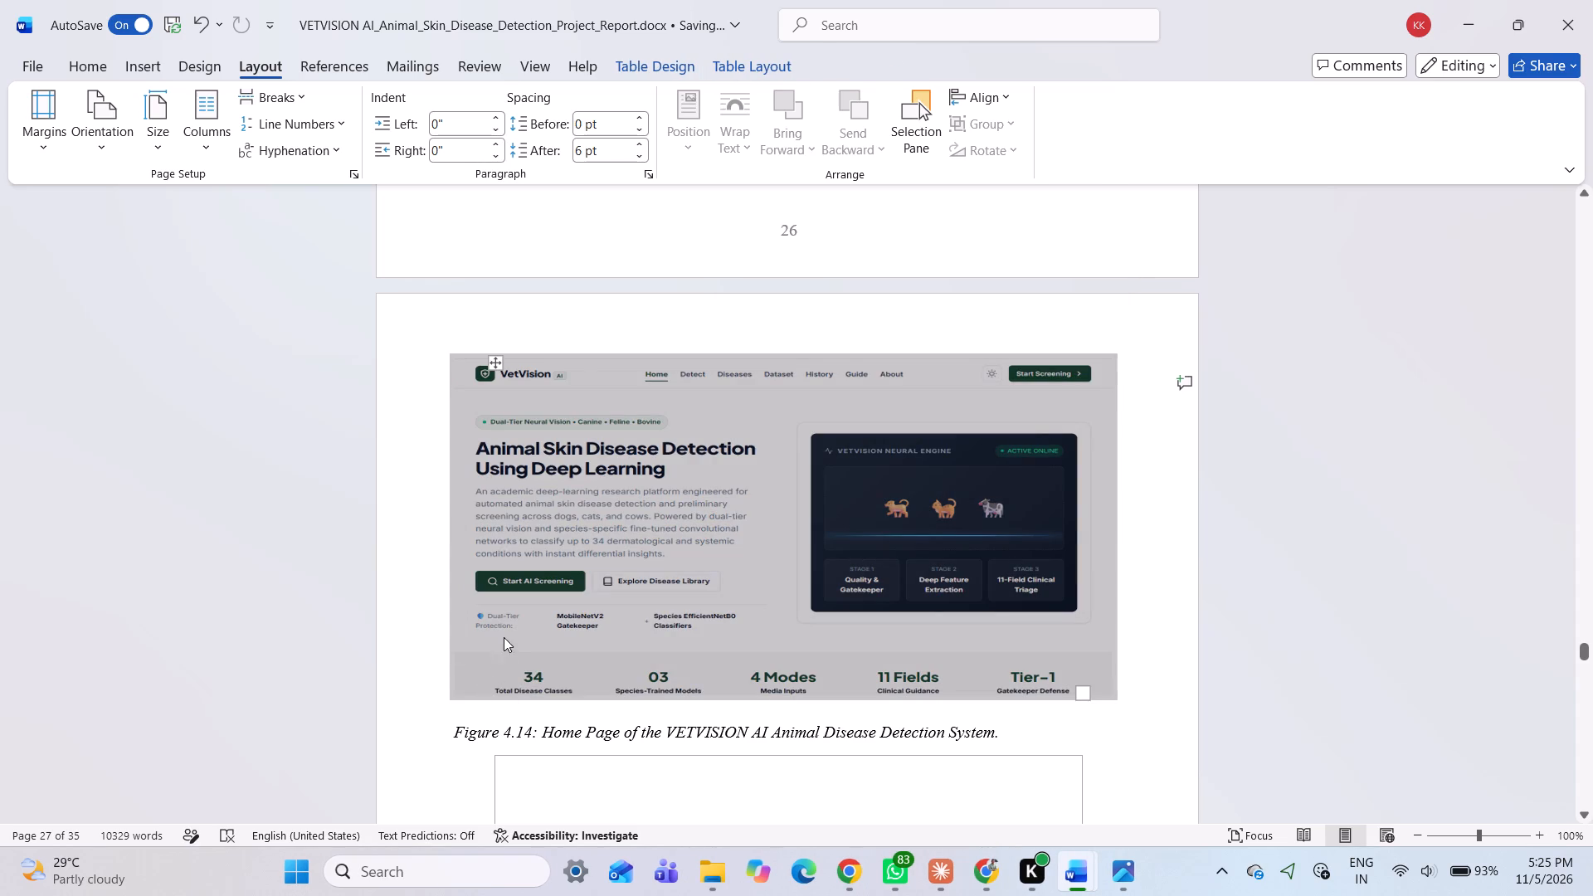